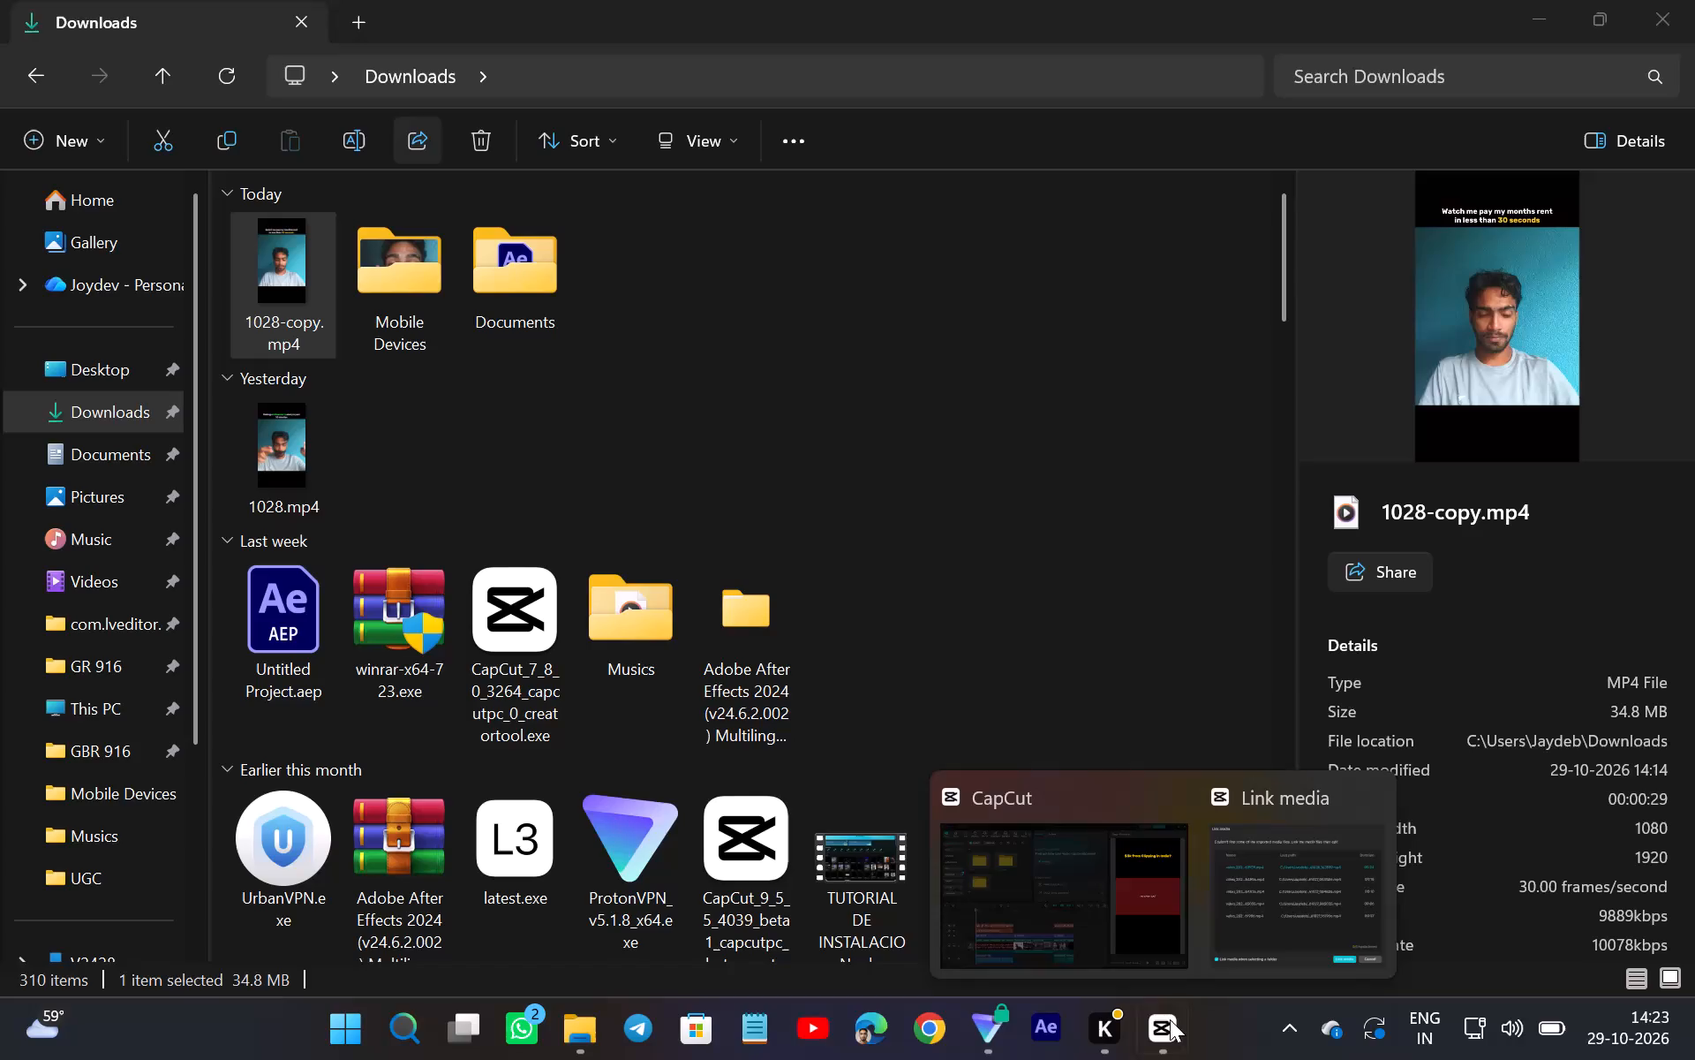
Switch to the CapCut project and dismiss the Link media dialog without linking the missing files, along with the chat notification.
{"action": "left_click", "coordinate": [1028, 849]}
{"action": "left_click", "coordinate": [1178, 777]}
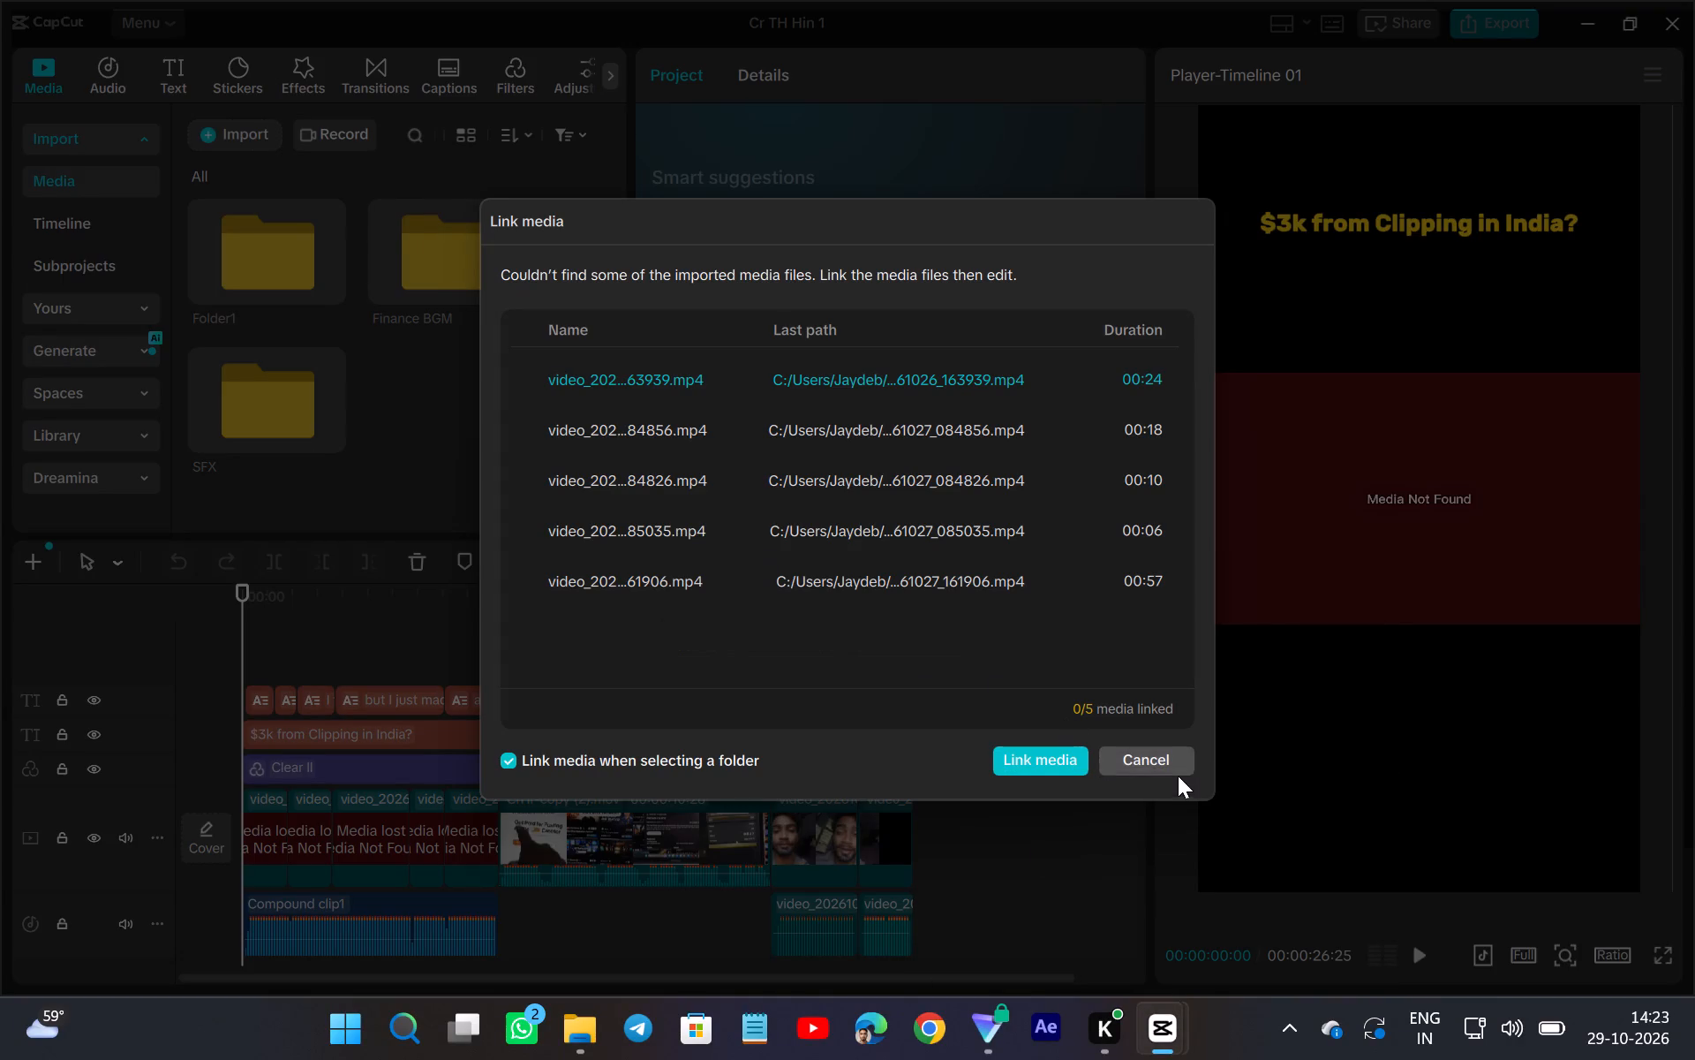
{"action": "left_click", "coordinate": [1179, 759]}
{"action": "scroll", "coordinate": [305, 308], "scroll_direction": "down", "scroll_amount": 1}
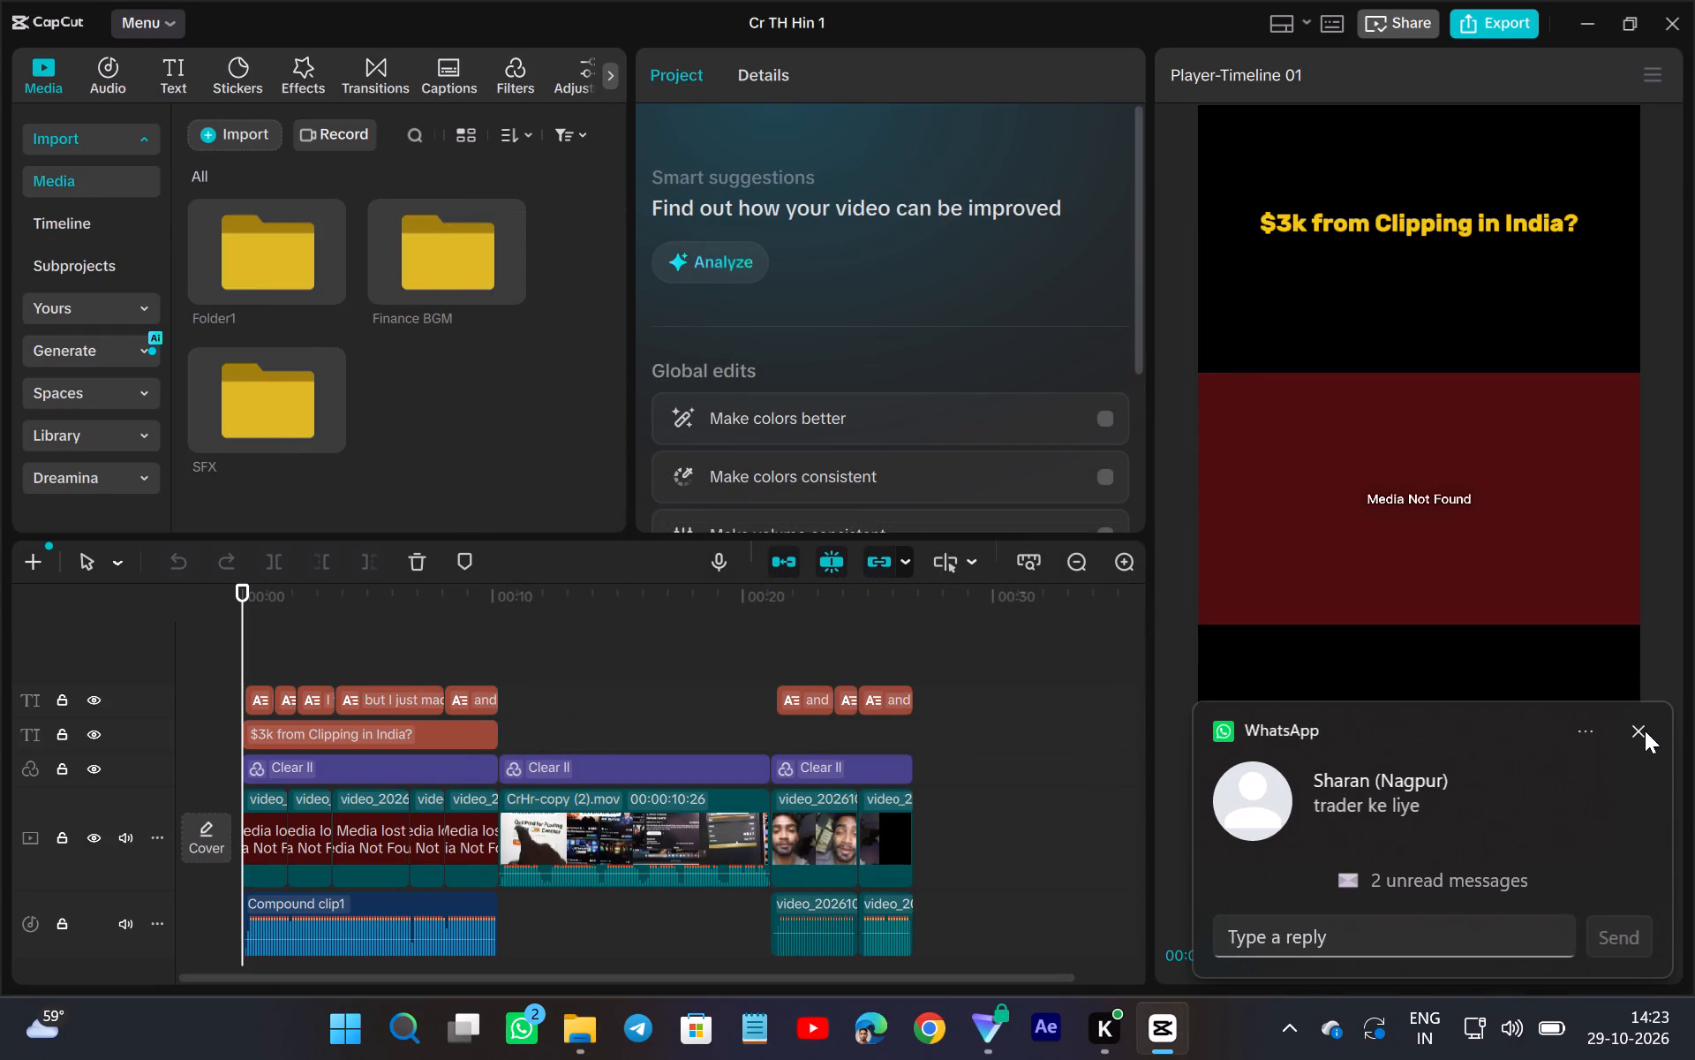
{"action": "left_click", "coordinate": [1645, 731]}
Look inside the Finance BGM media folder and return to the list of all project media.
{"action": "left_click", "coordinate": [418, 278]}
{"action": "double_click", "coordinate": [430, 275]}
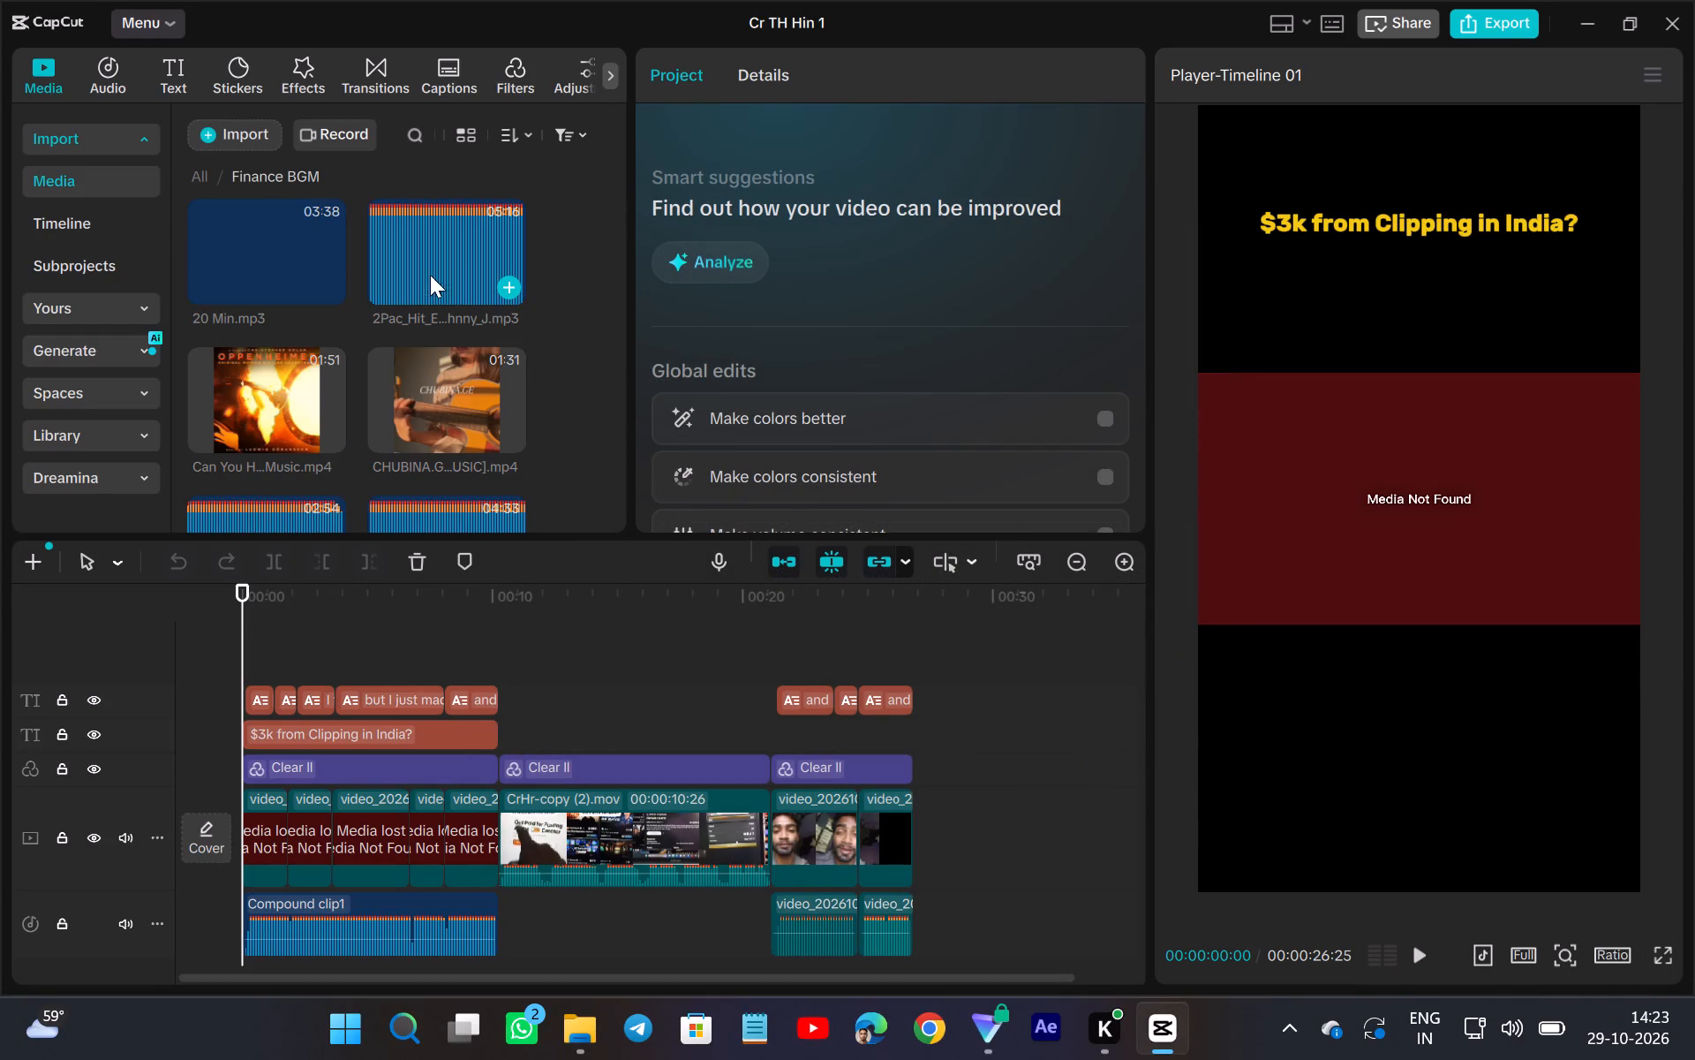
{"action": "left_click", "coordinate": [200, 170]}
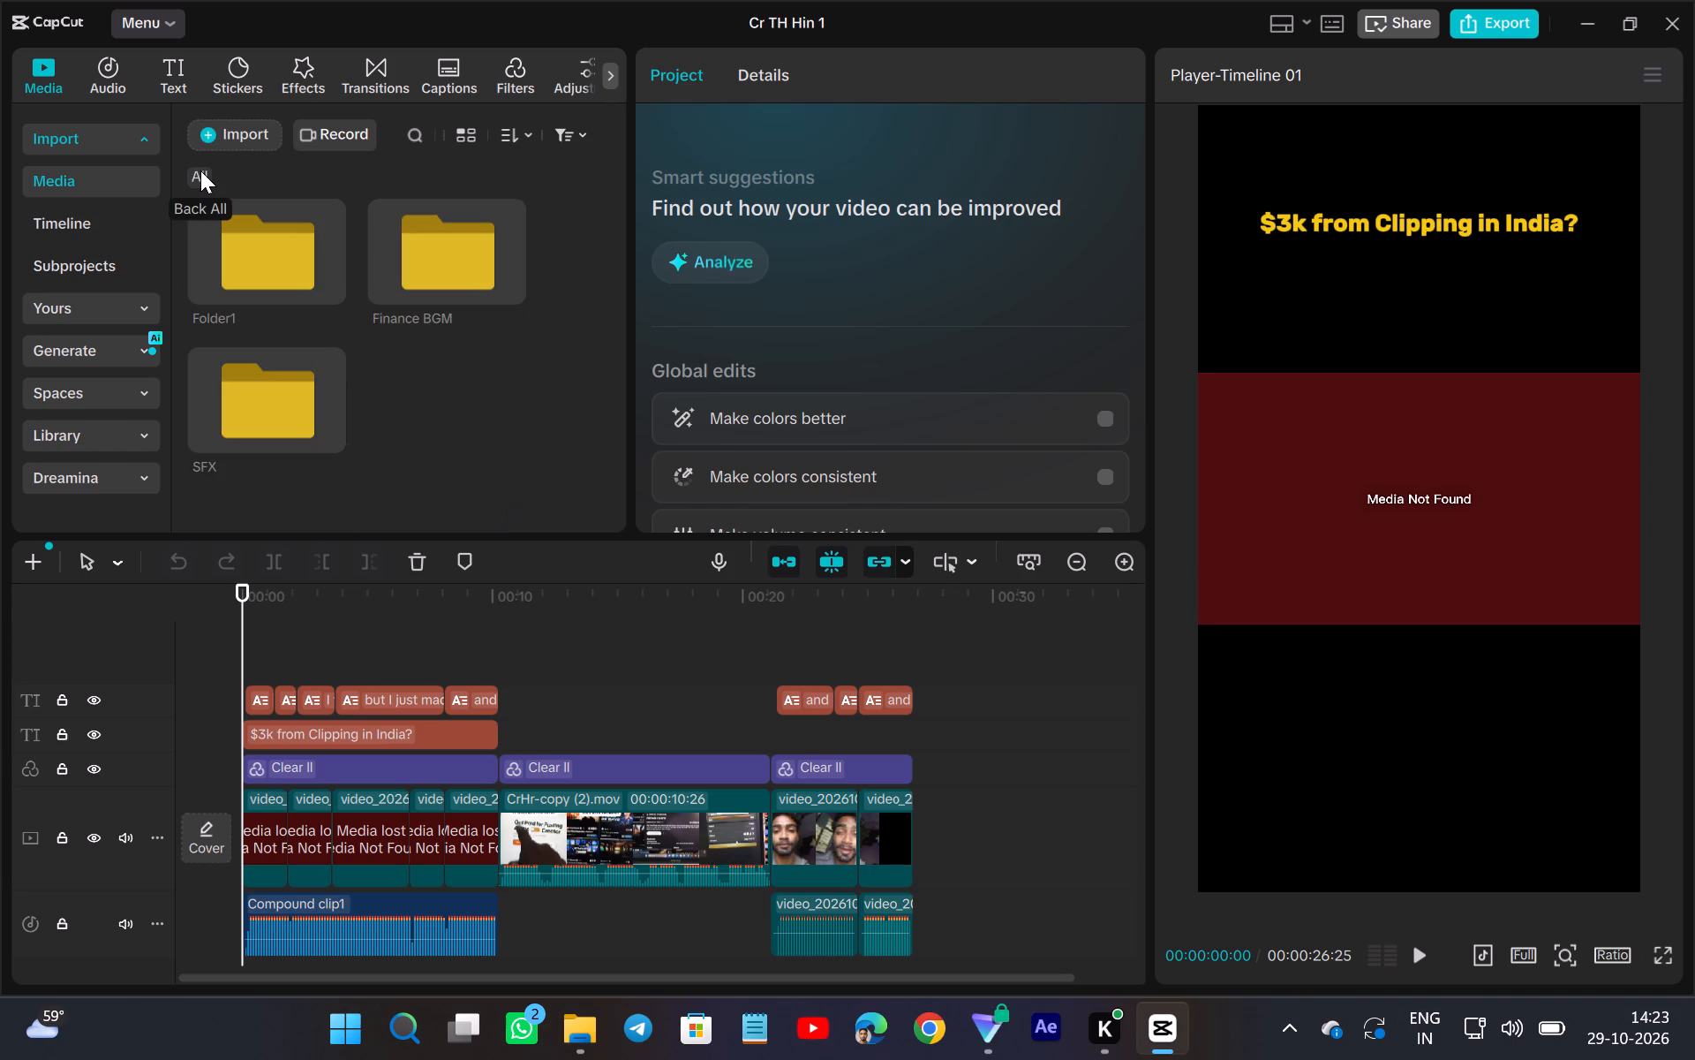
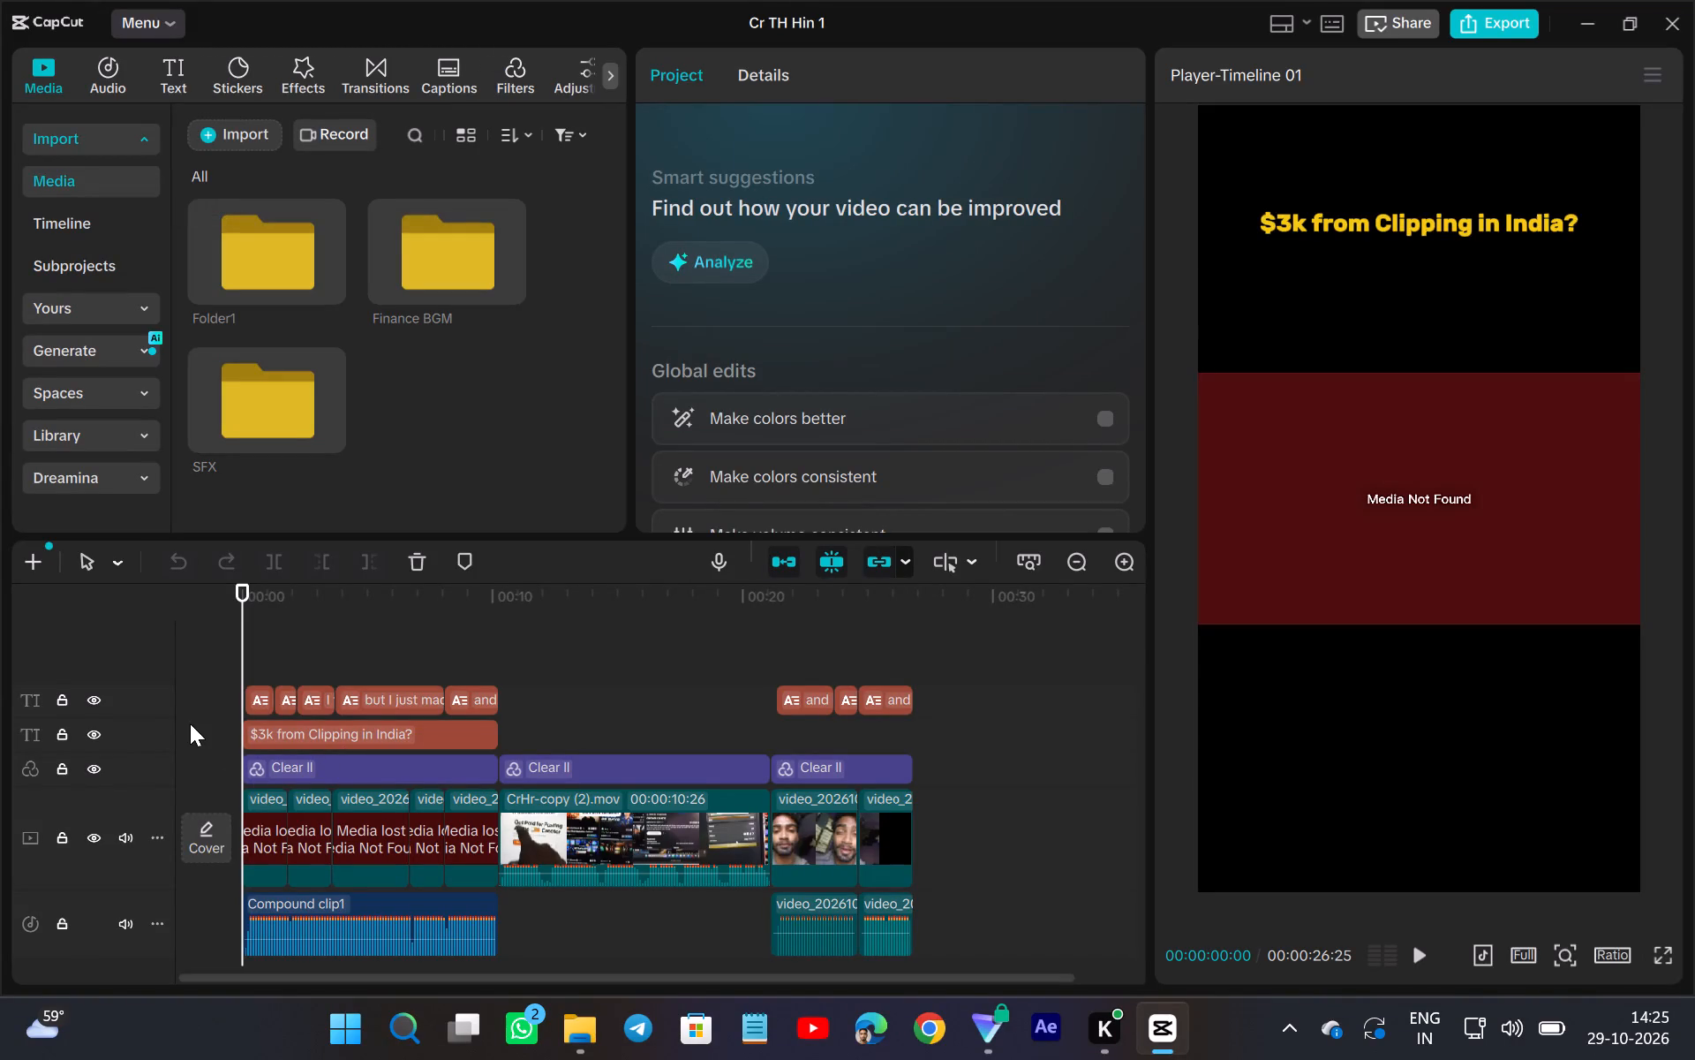
Look through the clips in the Folder1 media folder and return to the list of all project media.
{"action": "double_click", "coordinate": [282, 291]}
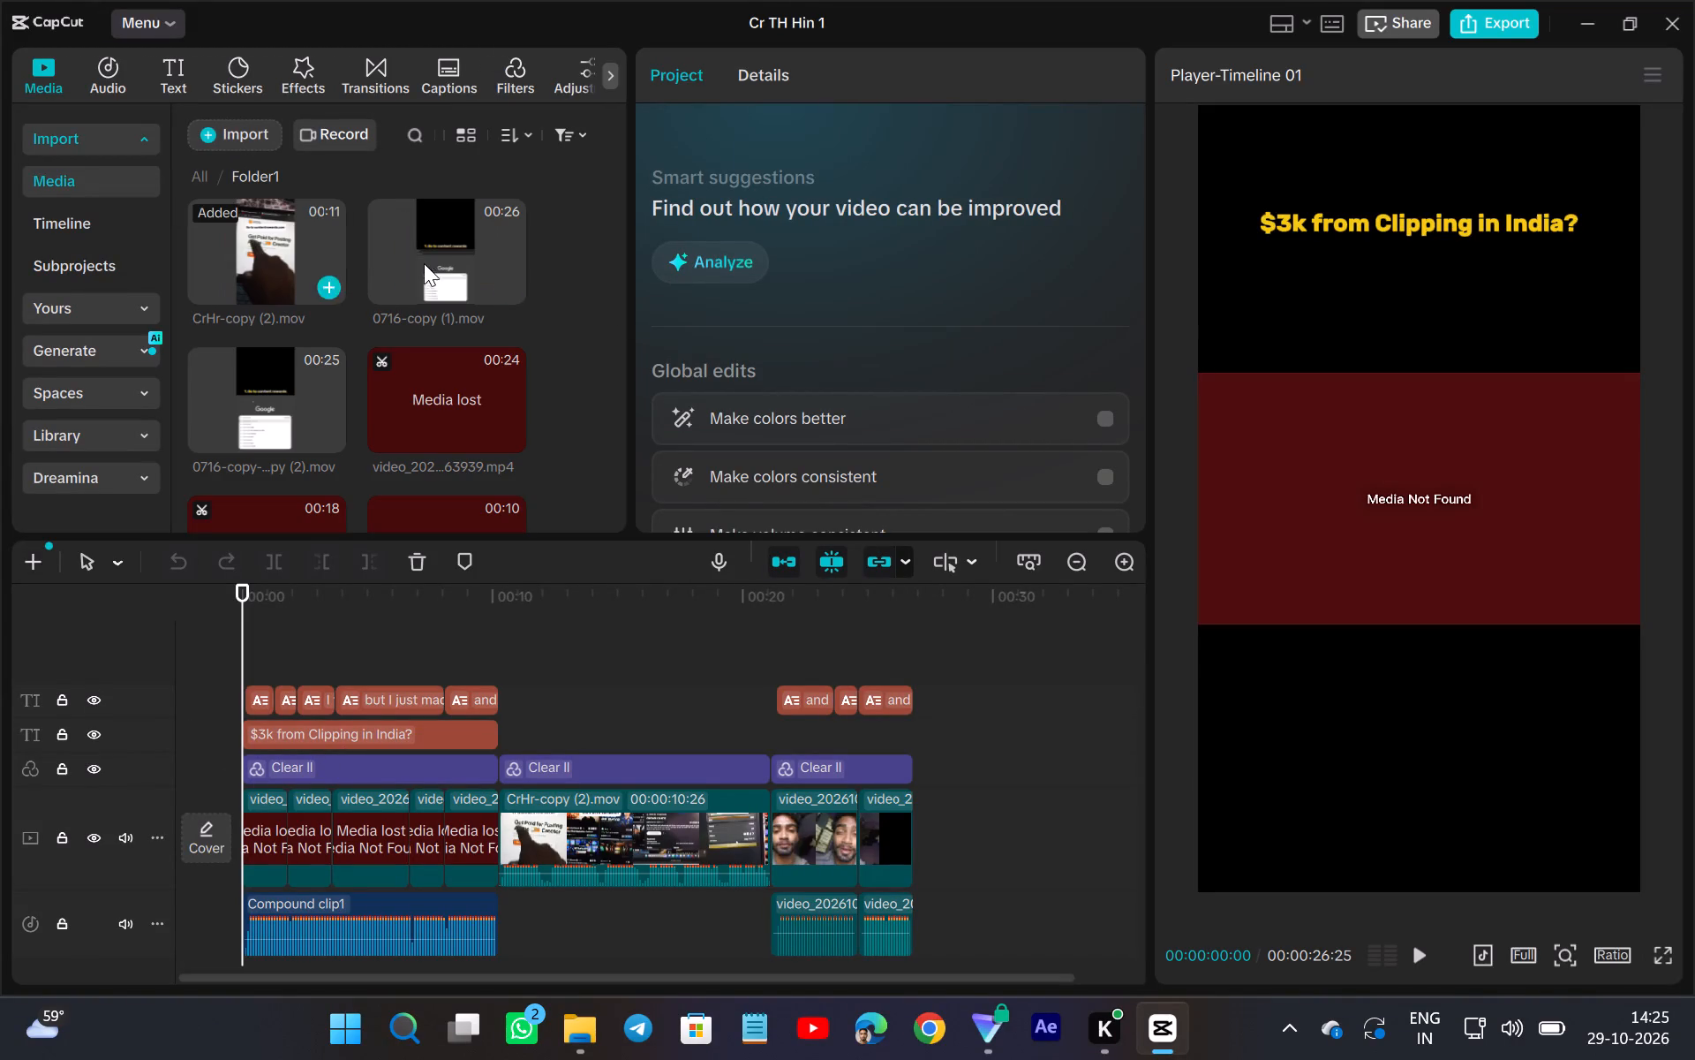
{"action": "right_click_drag", "start_coordinate": [393, 390], "coordinate": [391, 404]}
{"action": "scroll", "coordinate": [392, 405], "scroll_direction": "down", "scroll_amount": 1}
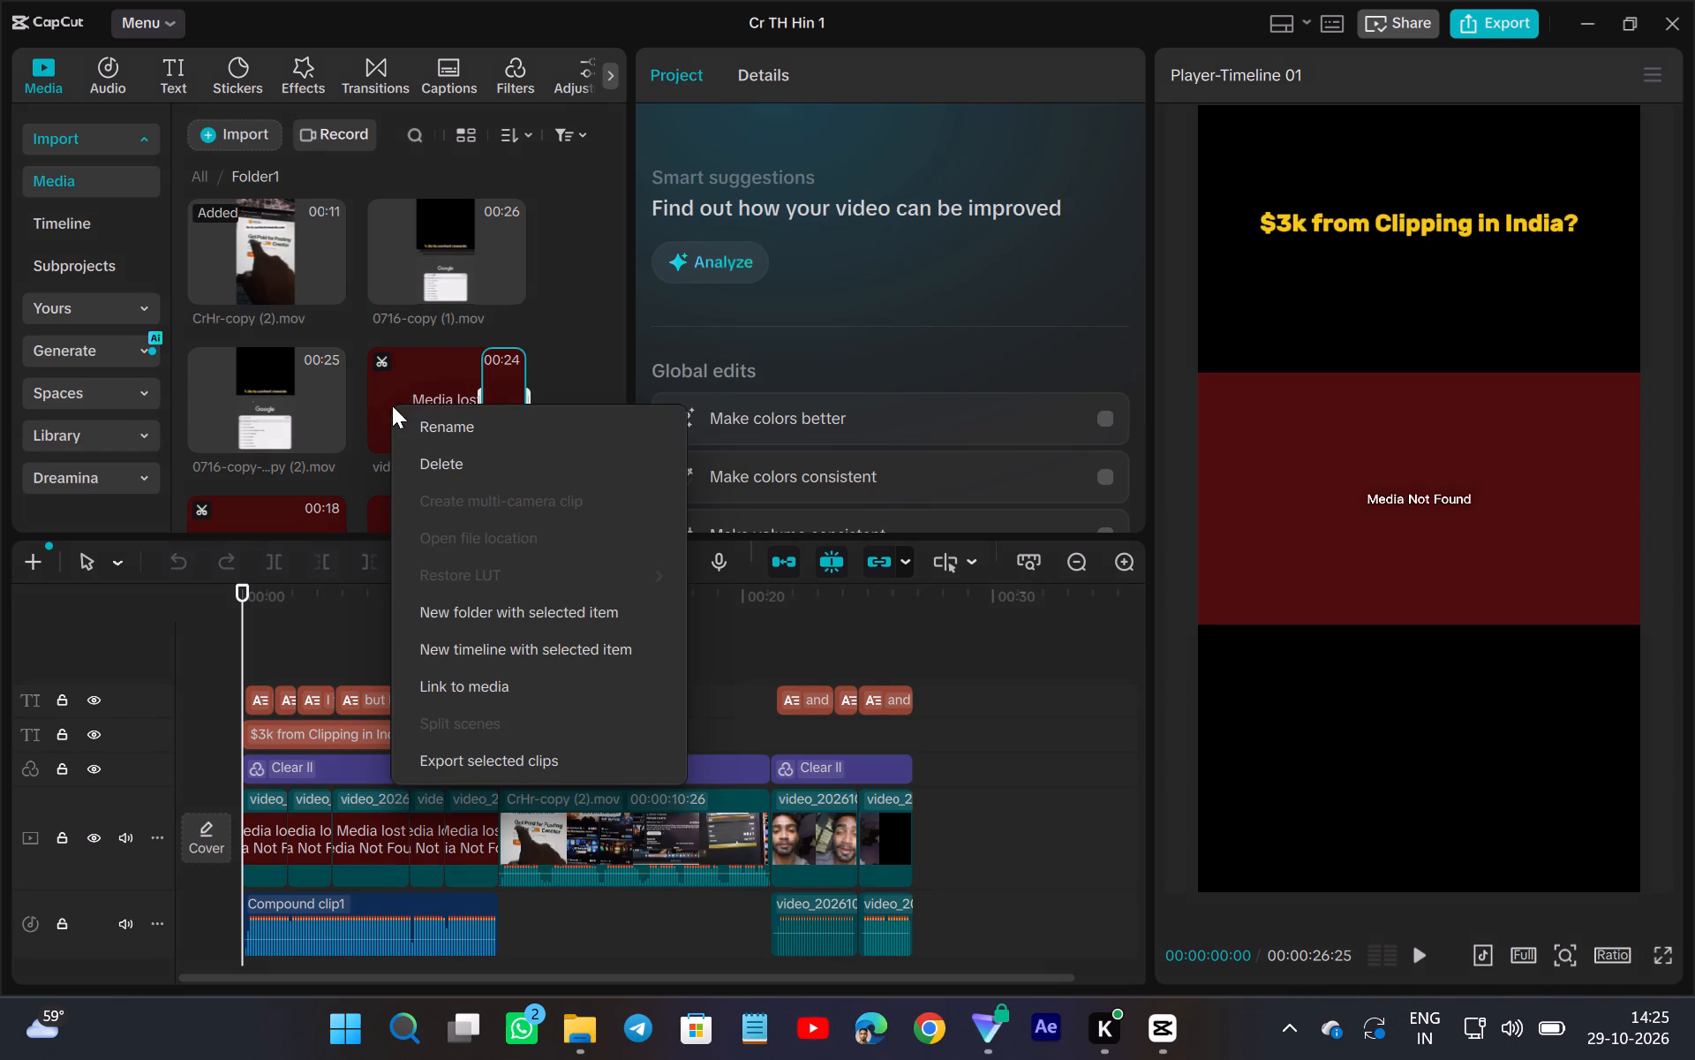
{"action": "scroll", "coordinate": [392, 405], "scroll_direction": "down", "scroll_amount": 1}
{"action": "left_click", "coordinate": [557, 324]}
{"action": "scroll", "coordinate": [509, 450], "scroll_direction": "down", "scroll_amount": 2}
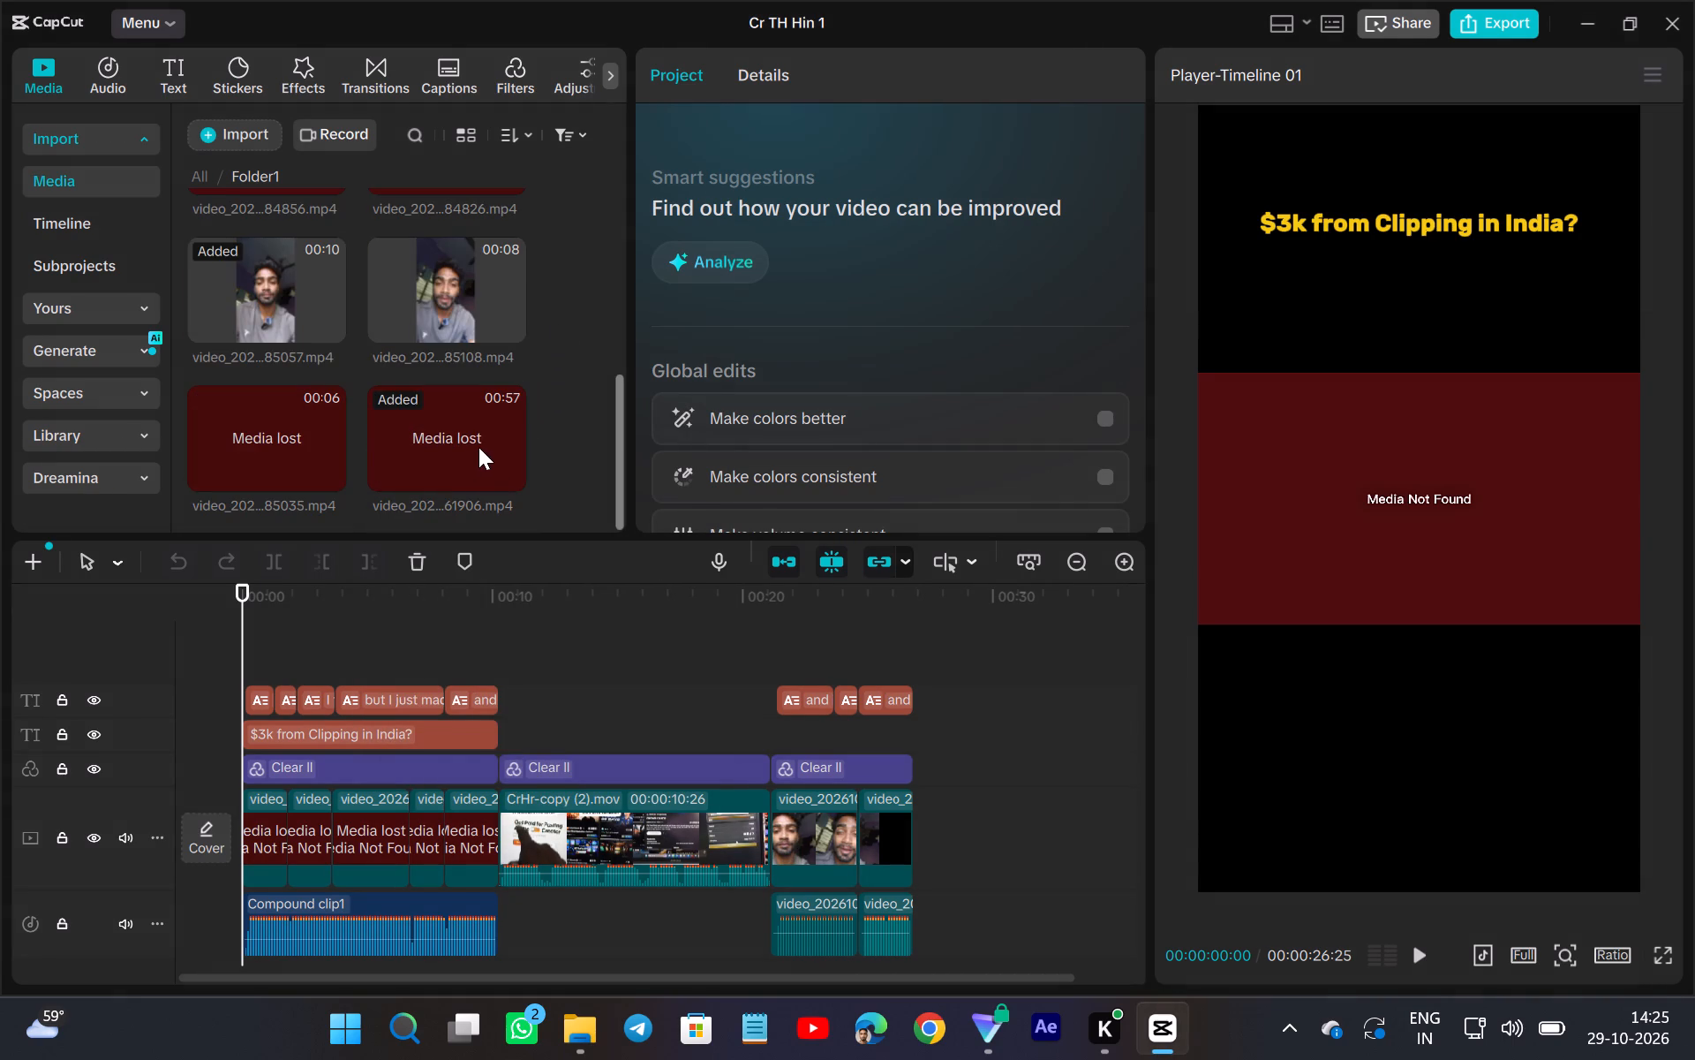
{"action": "scroll", "coordinate": [493, 410], "scroll_direction": "up", "scroll_amount": 3}
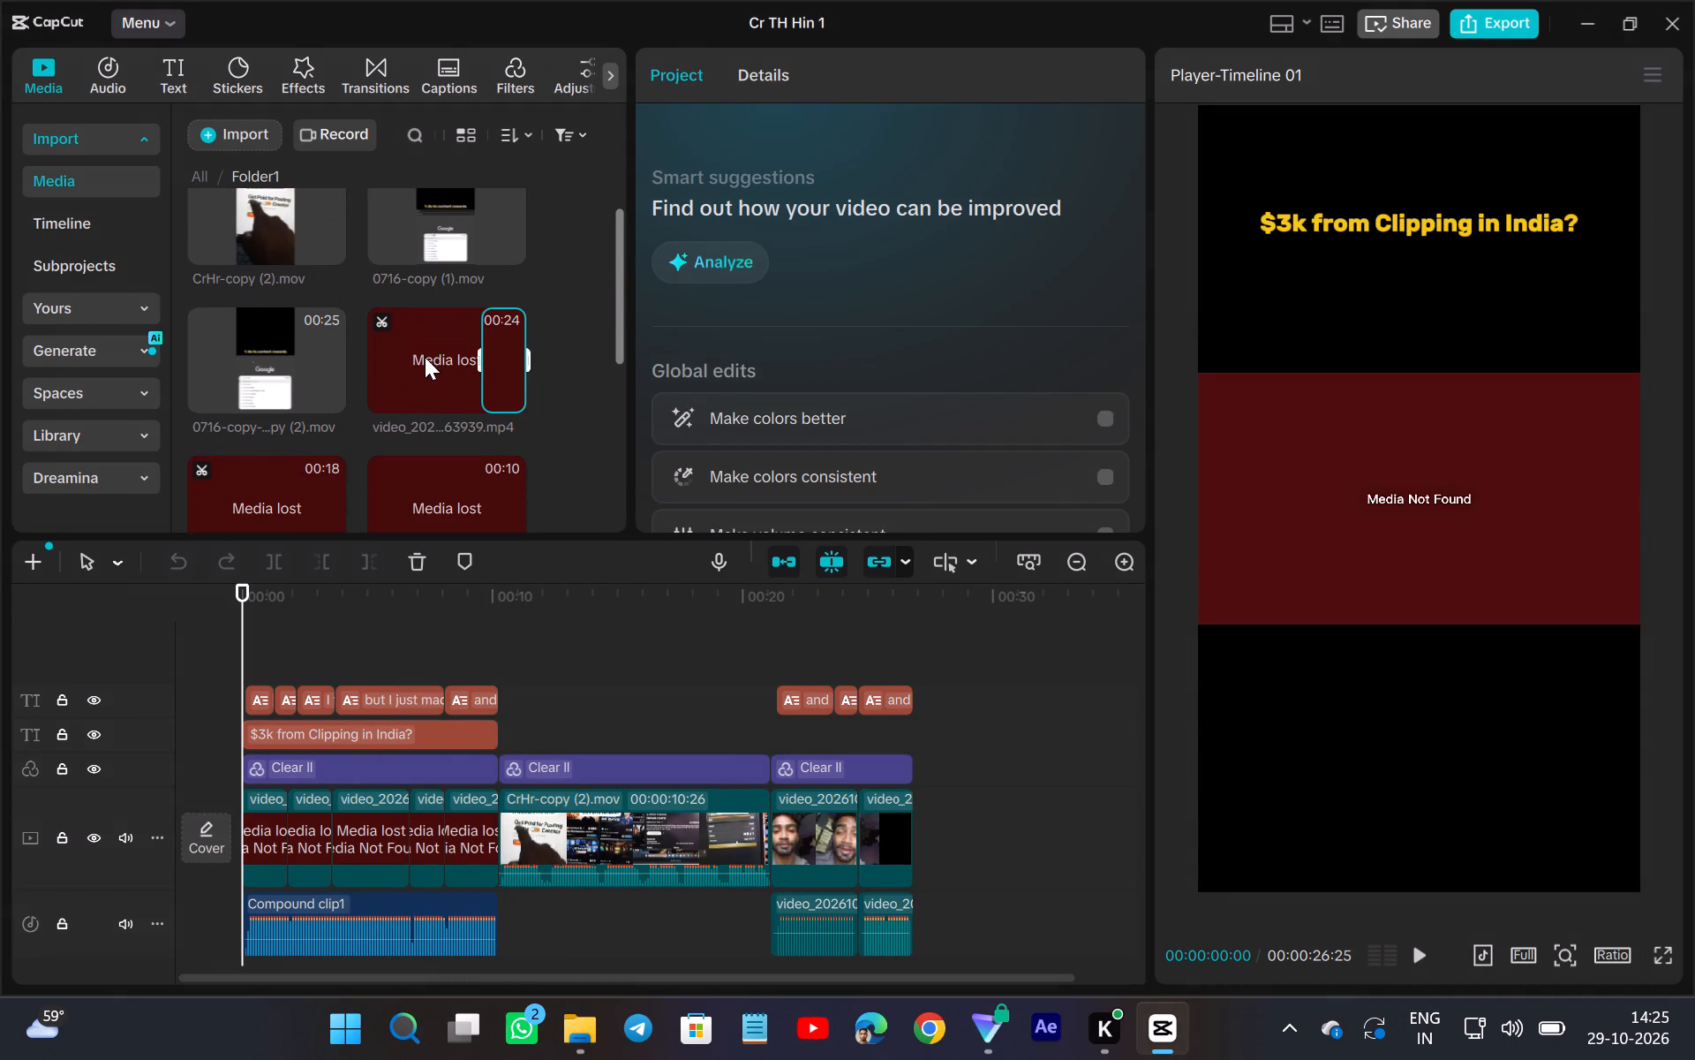
{"action": "scroll", "coordinate": [315, 333], "scroll_direction": "up", "scroll_amount": 1}
{"action": "left_click", "coordinate": [193, 171]}
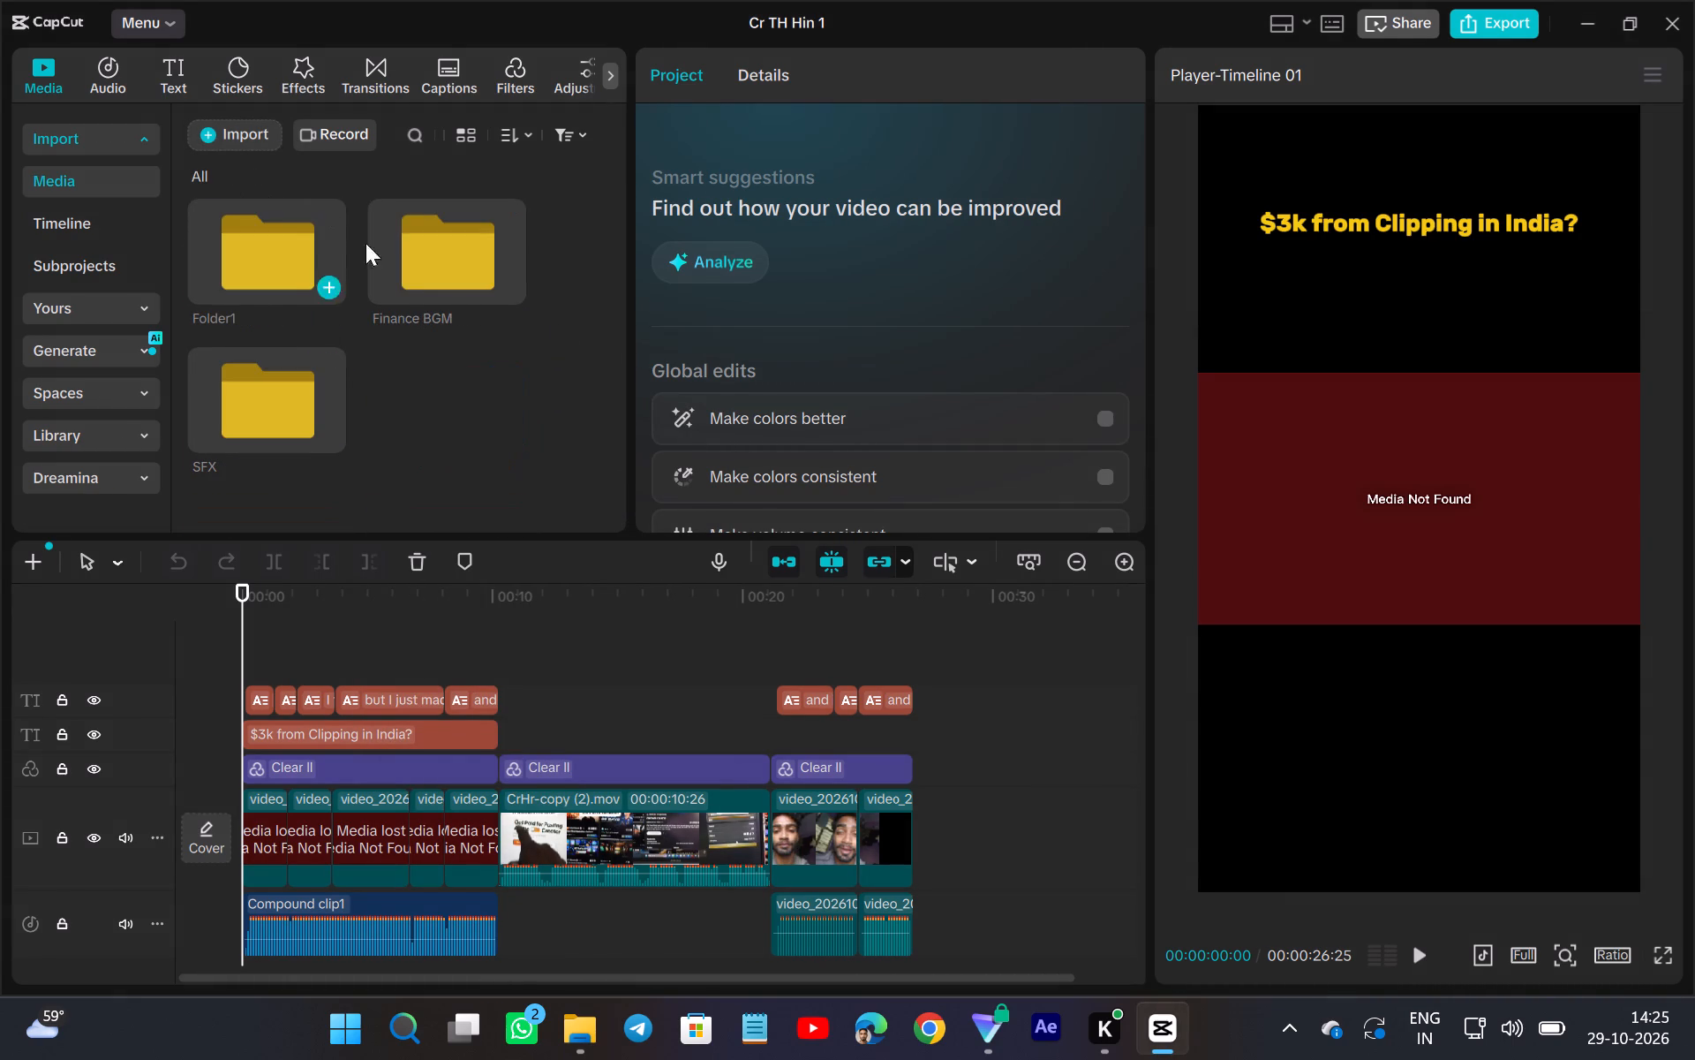
Create a new media folder and import video_20261028_163021.mp4 from Downloads > Mobile Devices into it.
{"action": "right_click", "coordinate": [446, 409]}
{"action": "left_click", "coordinate": [501, 435]}
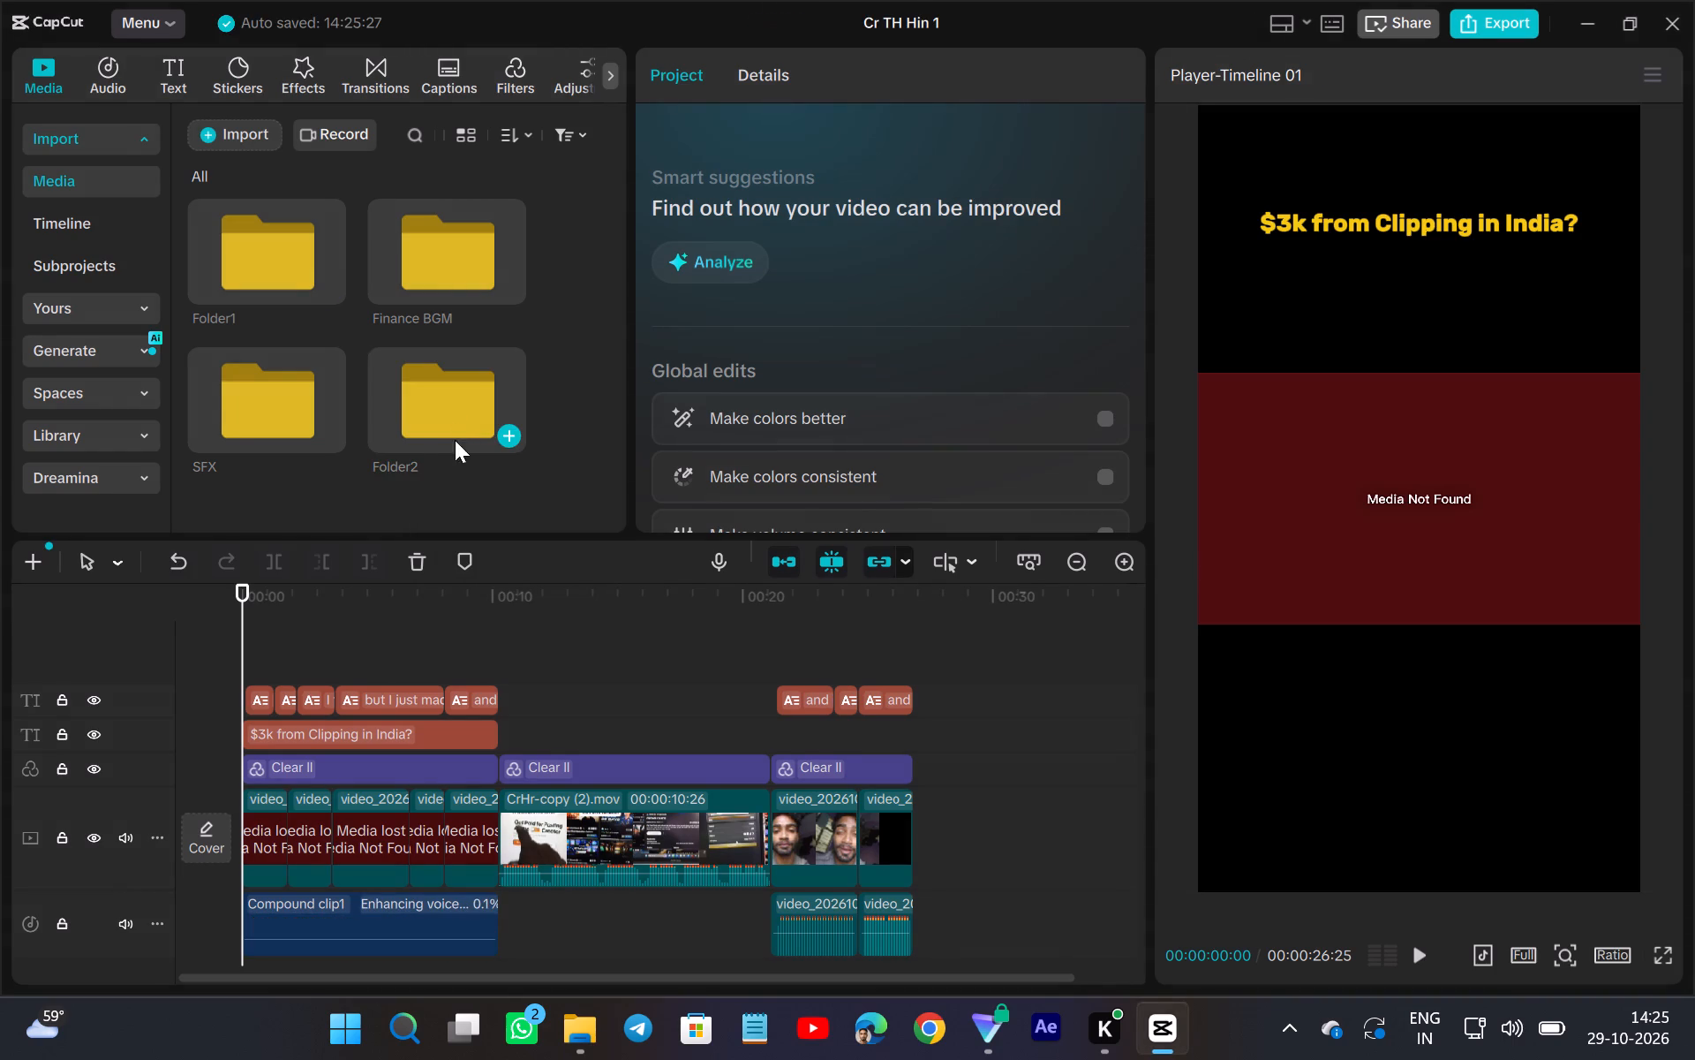
{"action": "double_click", "coordinate": [441, 384]}
{"action": "left_click", "coordinate": [297, 309]}
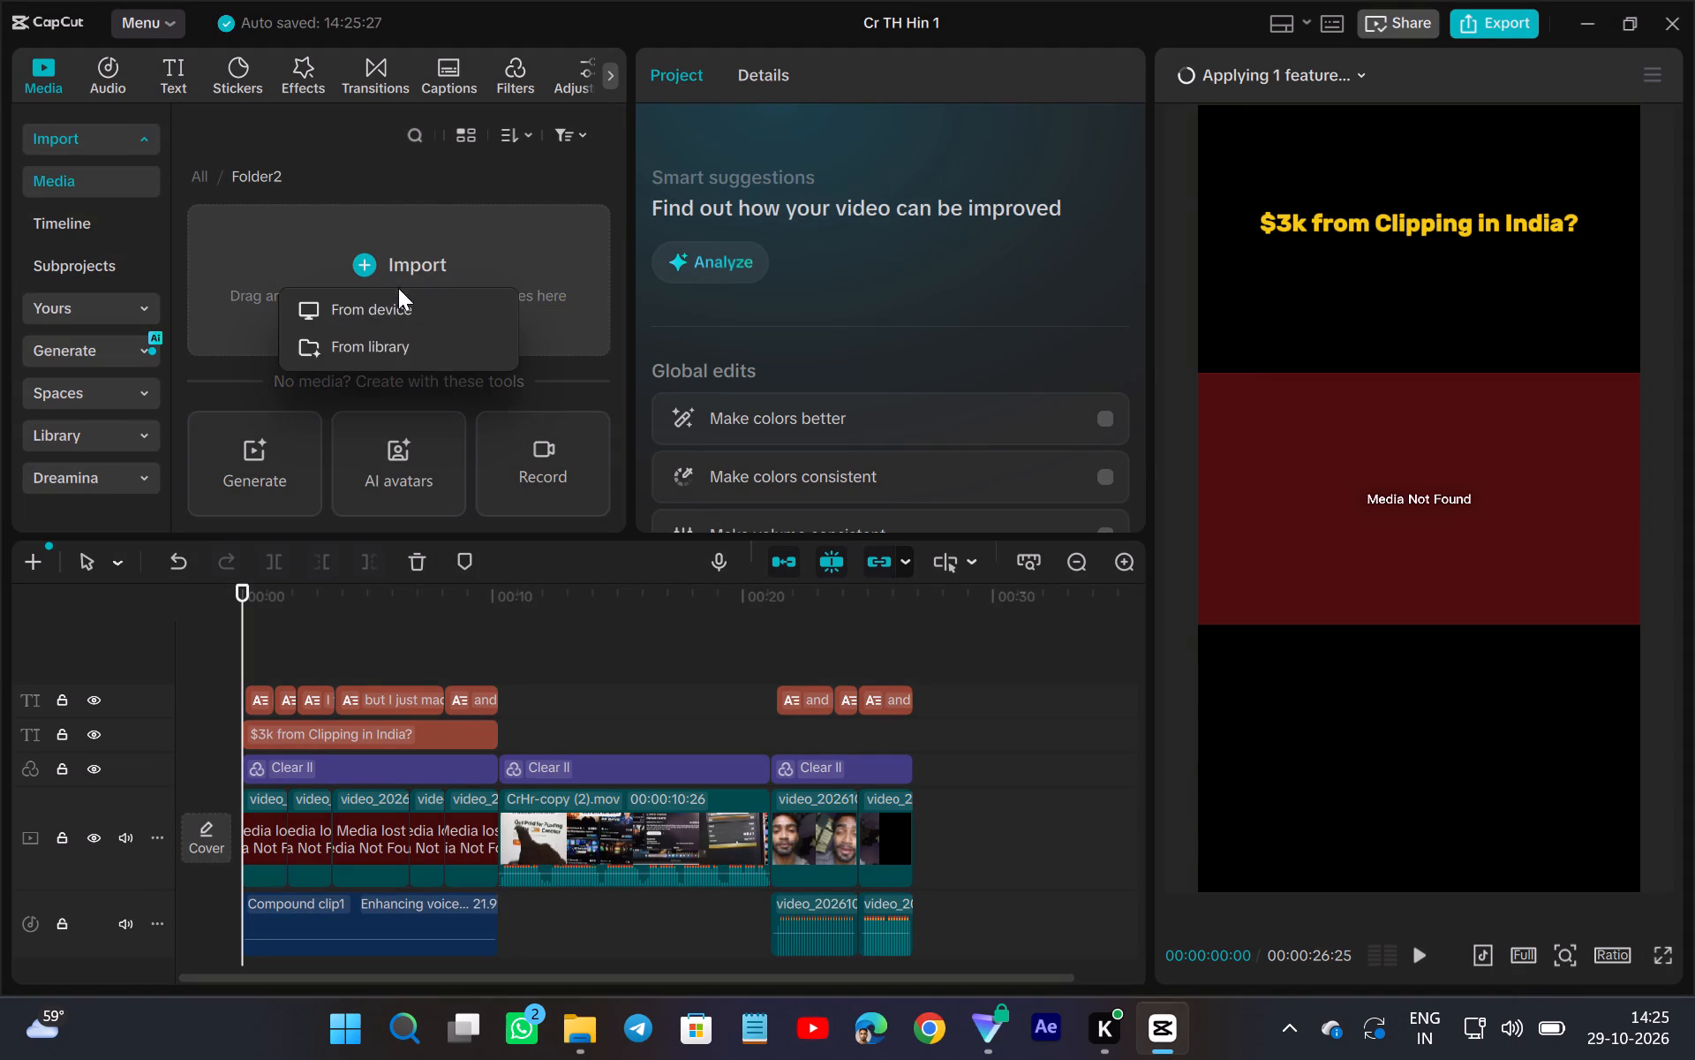
{"action": "left_click", "coordinate": [398, 310]}
{"action": "left_click", "coordinate": [326, 266]}
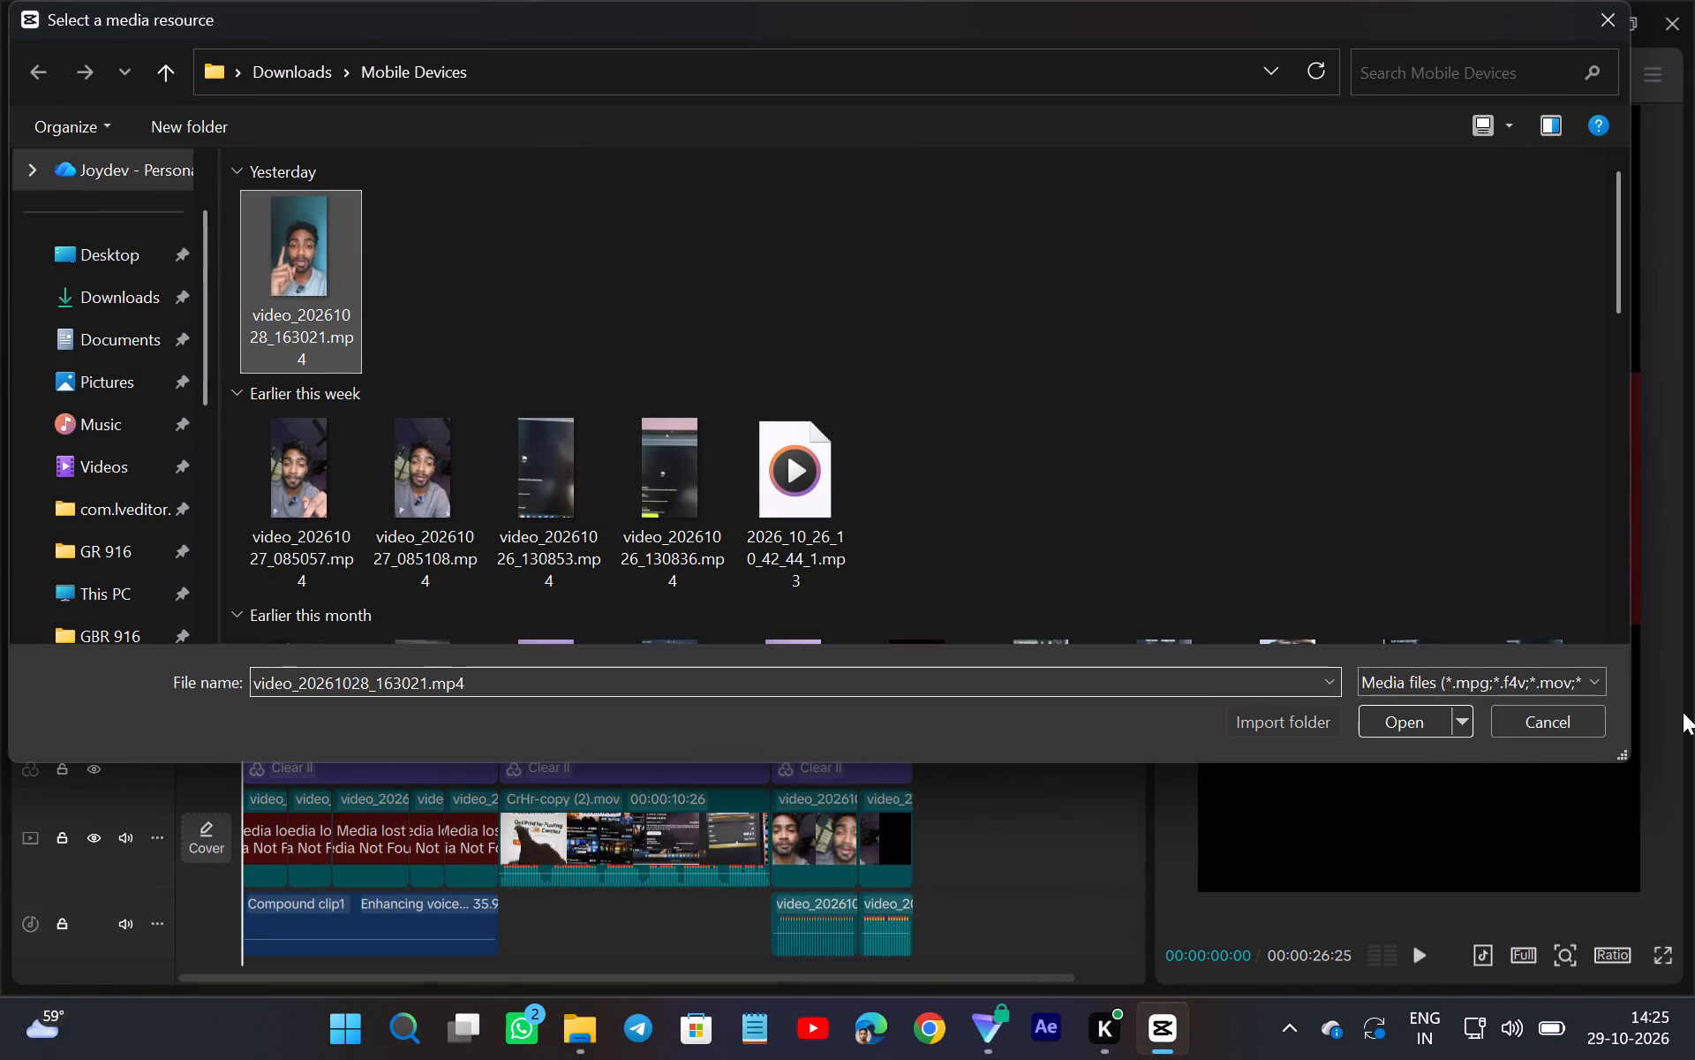
{"action": "left_click", "coordinate": [1420, 718]}
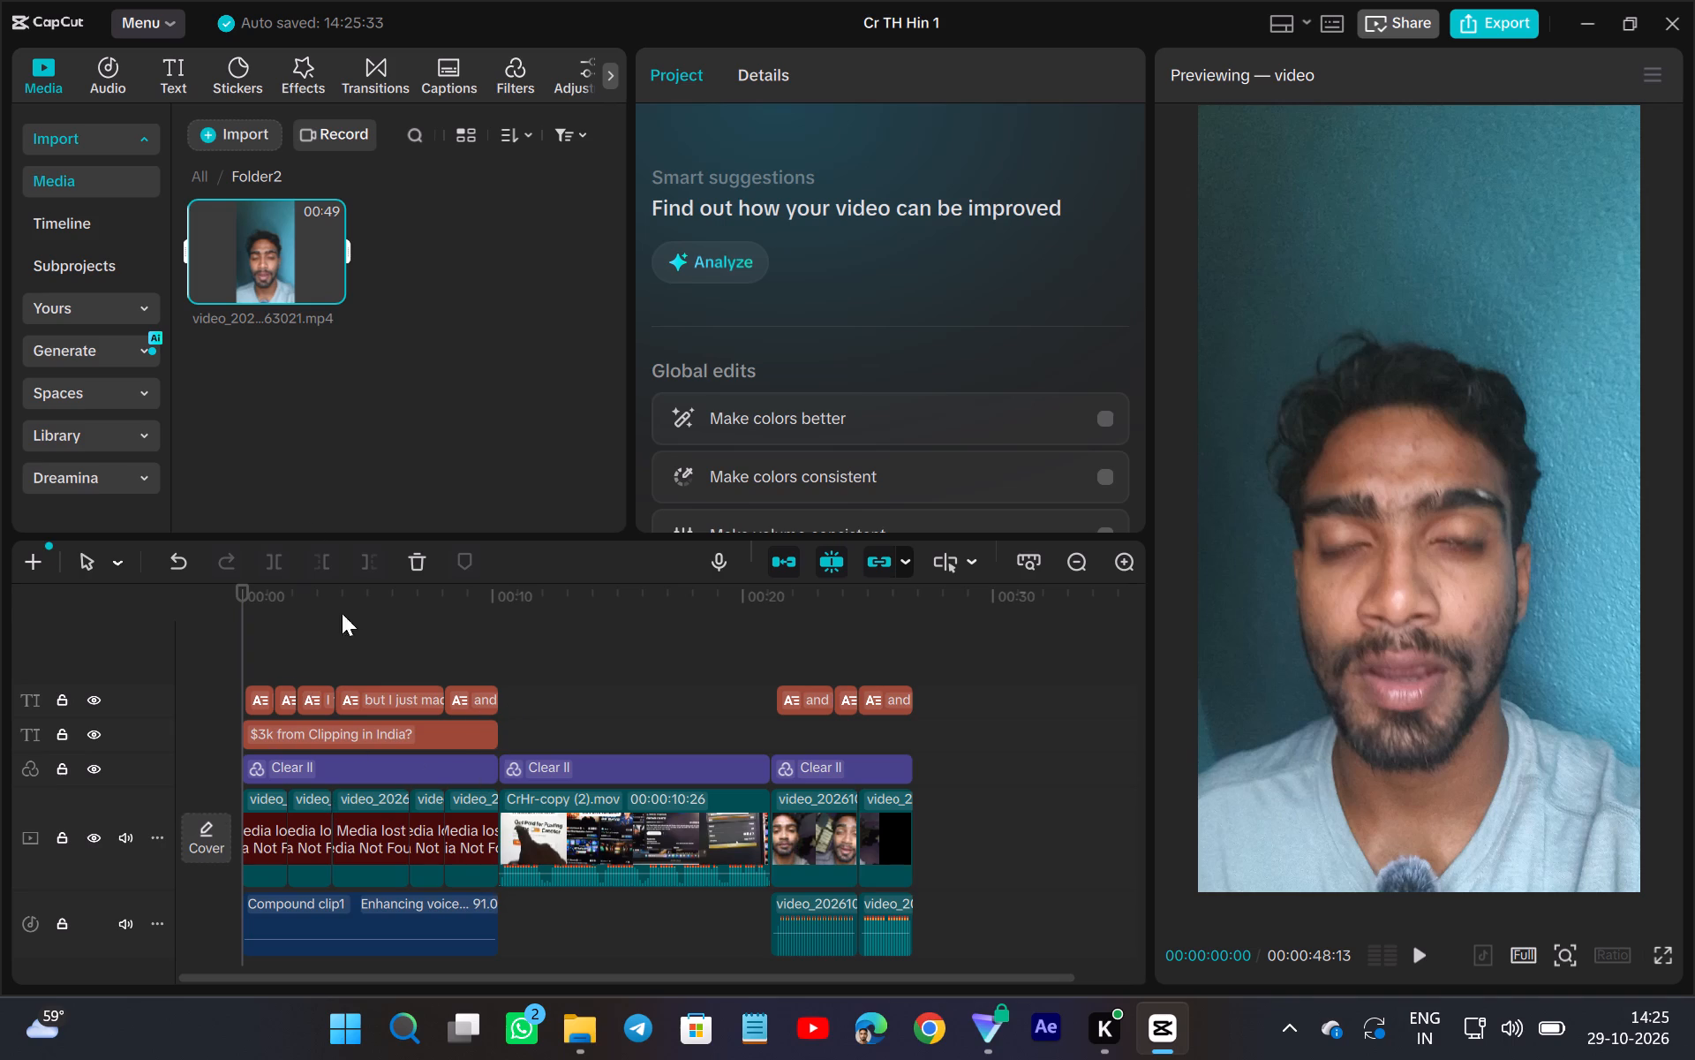
Return to the list of all project media, create another new folder there and open it.
{"action": "left_click", "coordinate": [200, 182]}
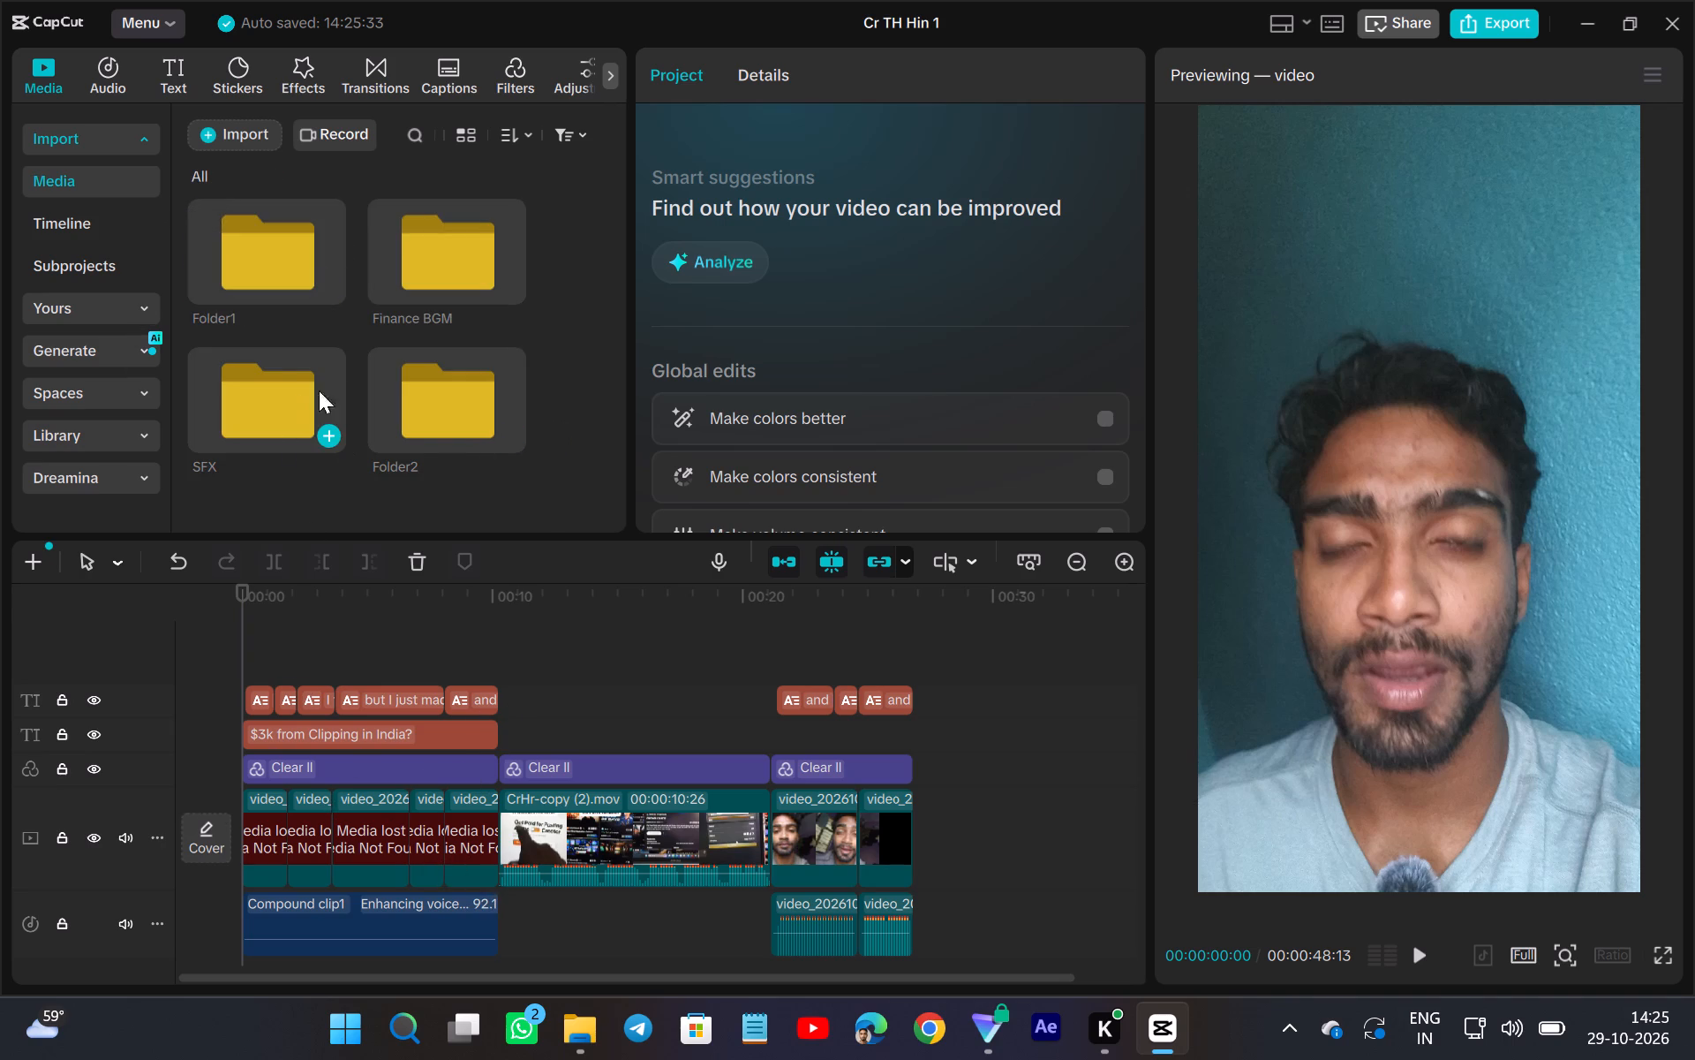
{"action": "right_click", "coordinate": [486, 478]}
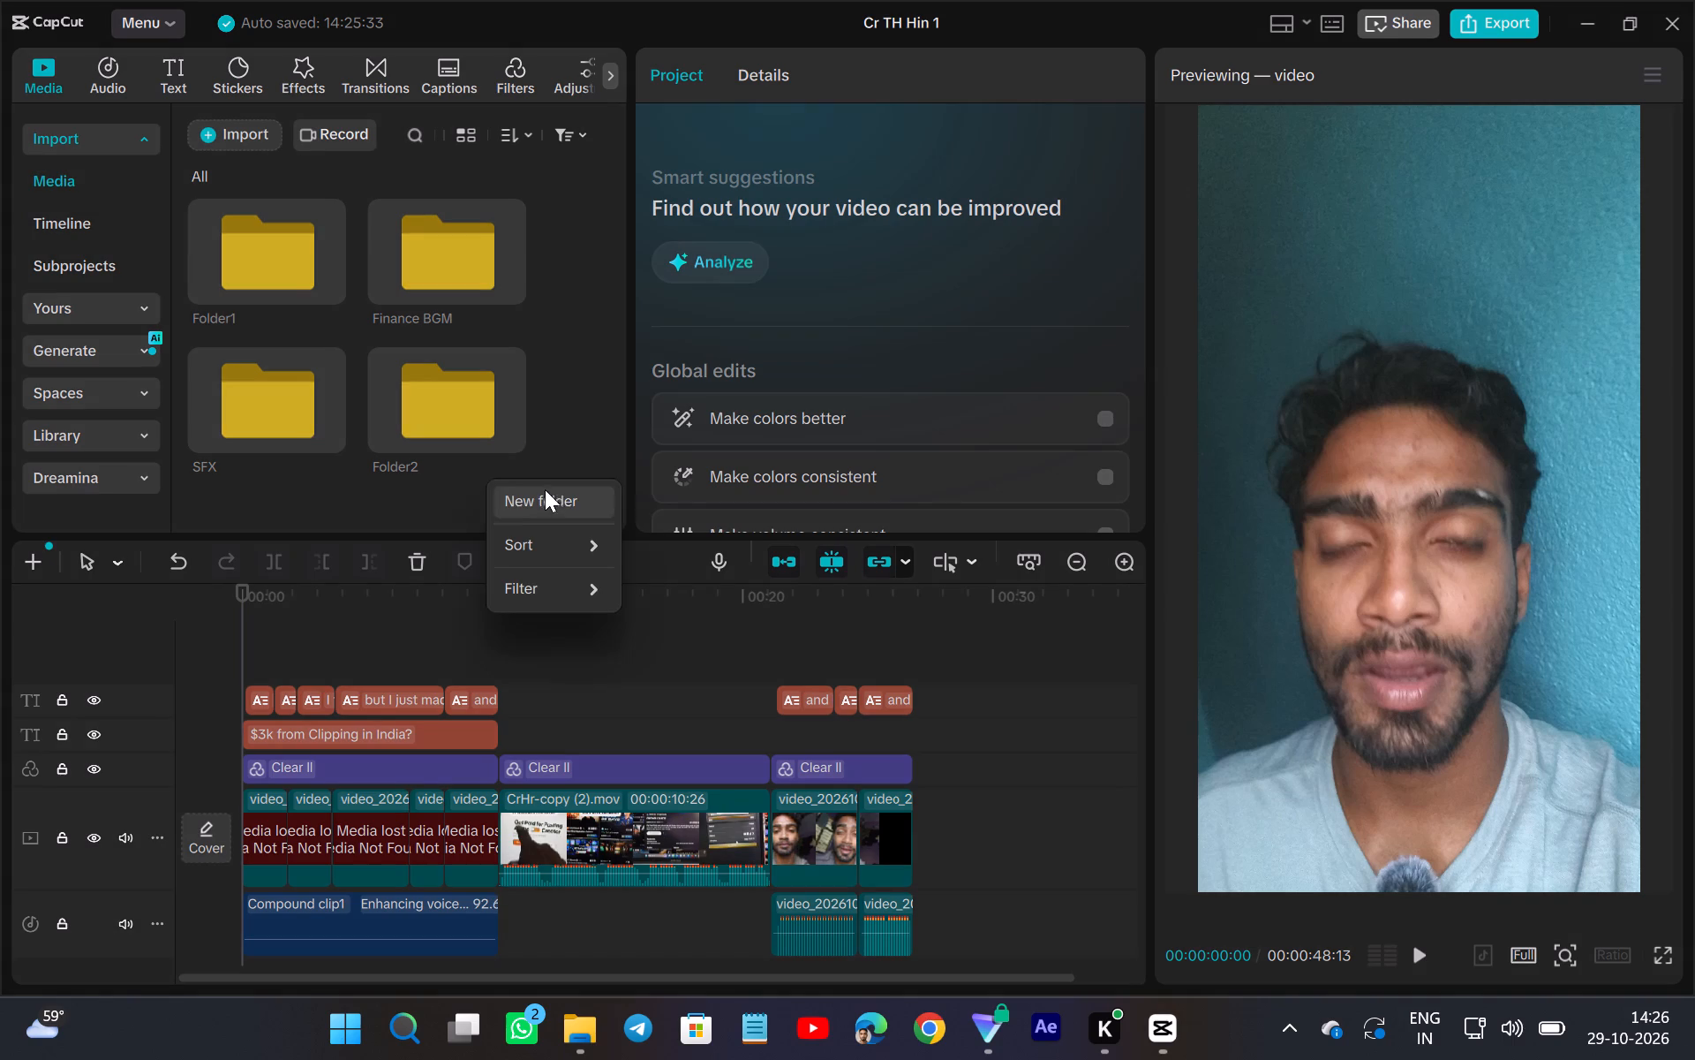
{"action": "left_click", "coordinate": [551, 505]}
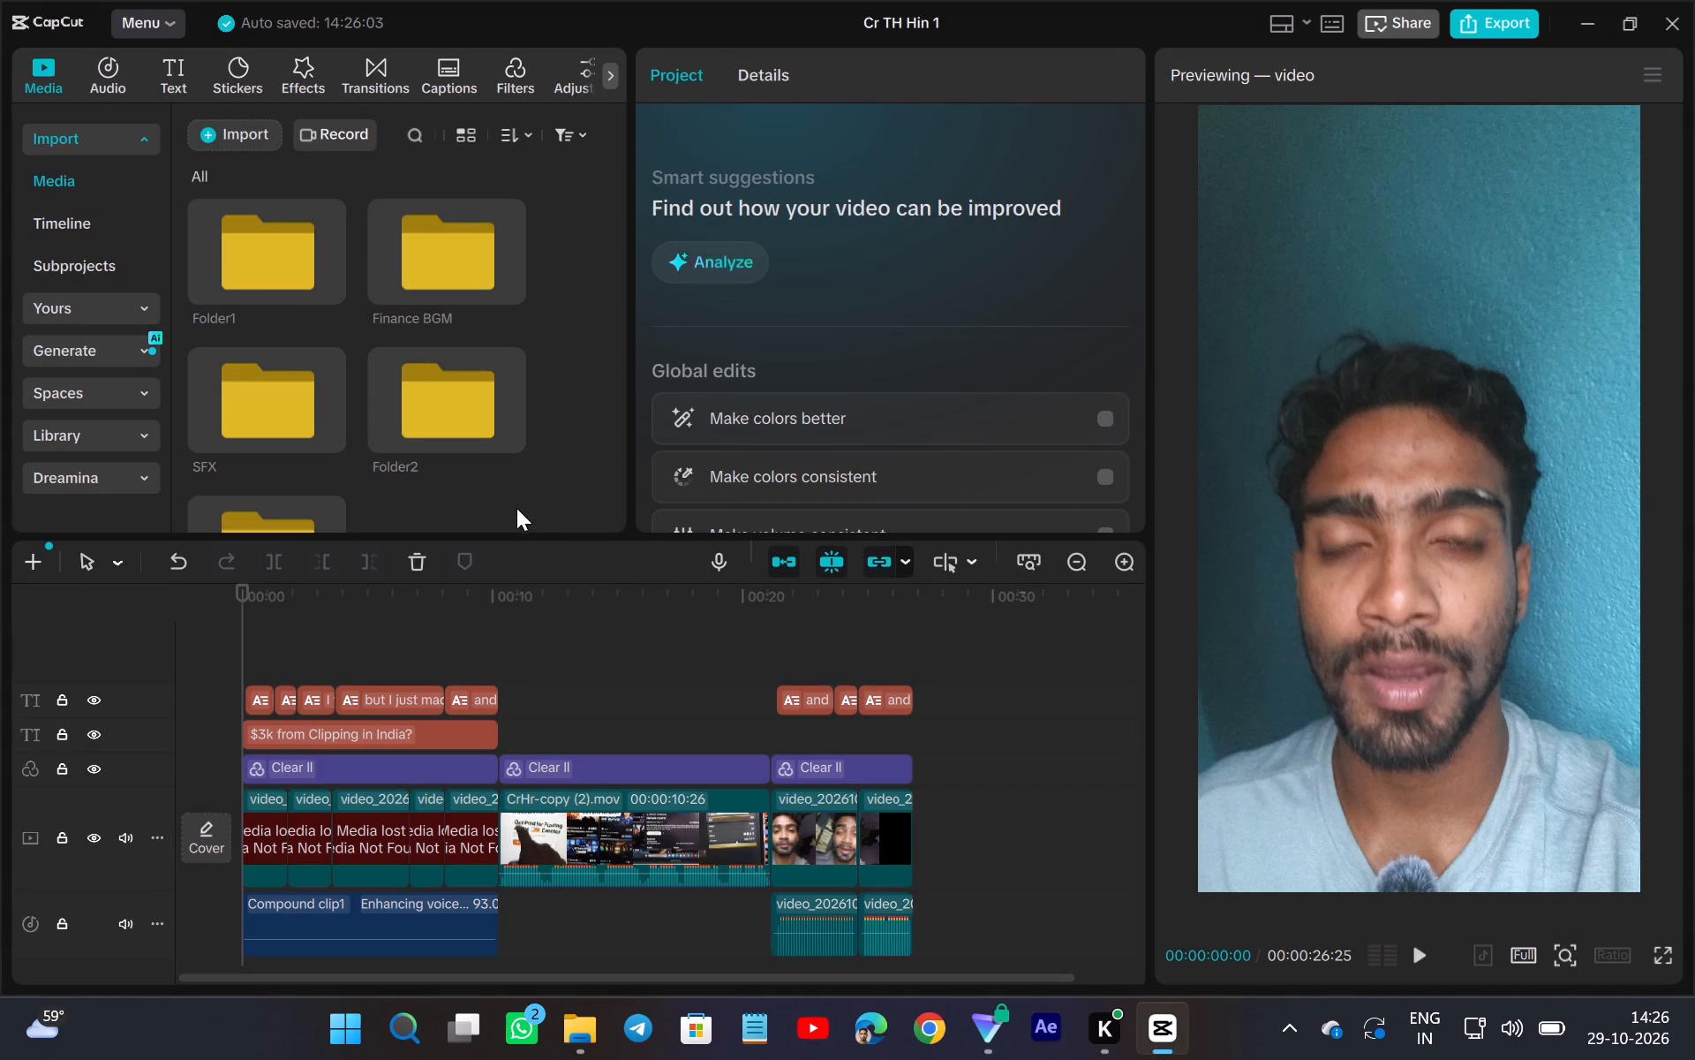
{"action": "scroll", "coordinate": [314, 493], "scroll_direction": "down", "scroll_amount": 2}
{"action": "double_click", "coordinate": [267, 432]}
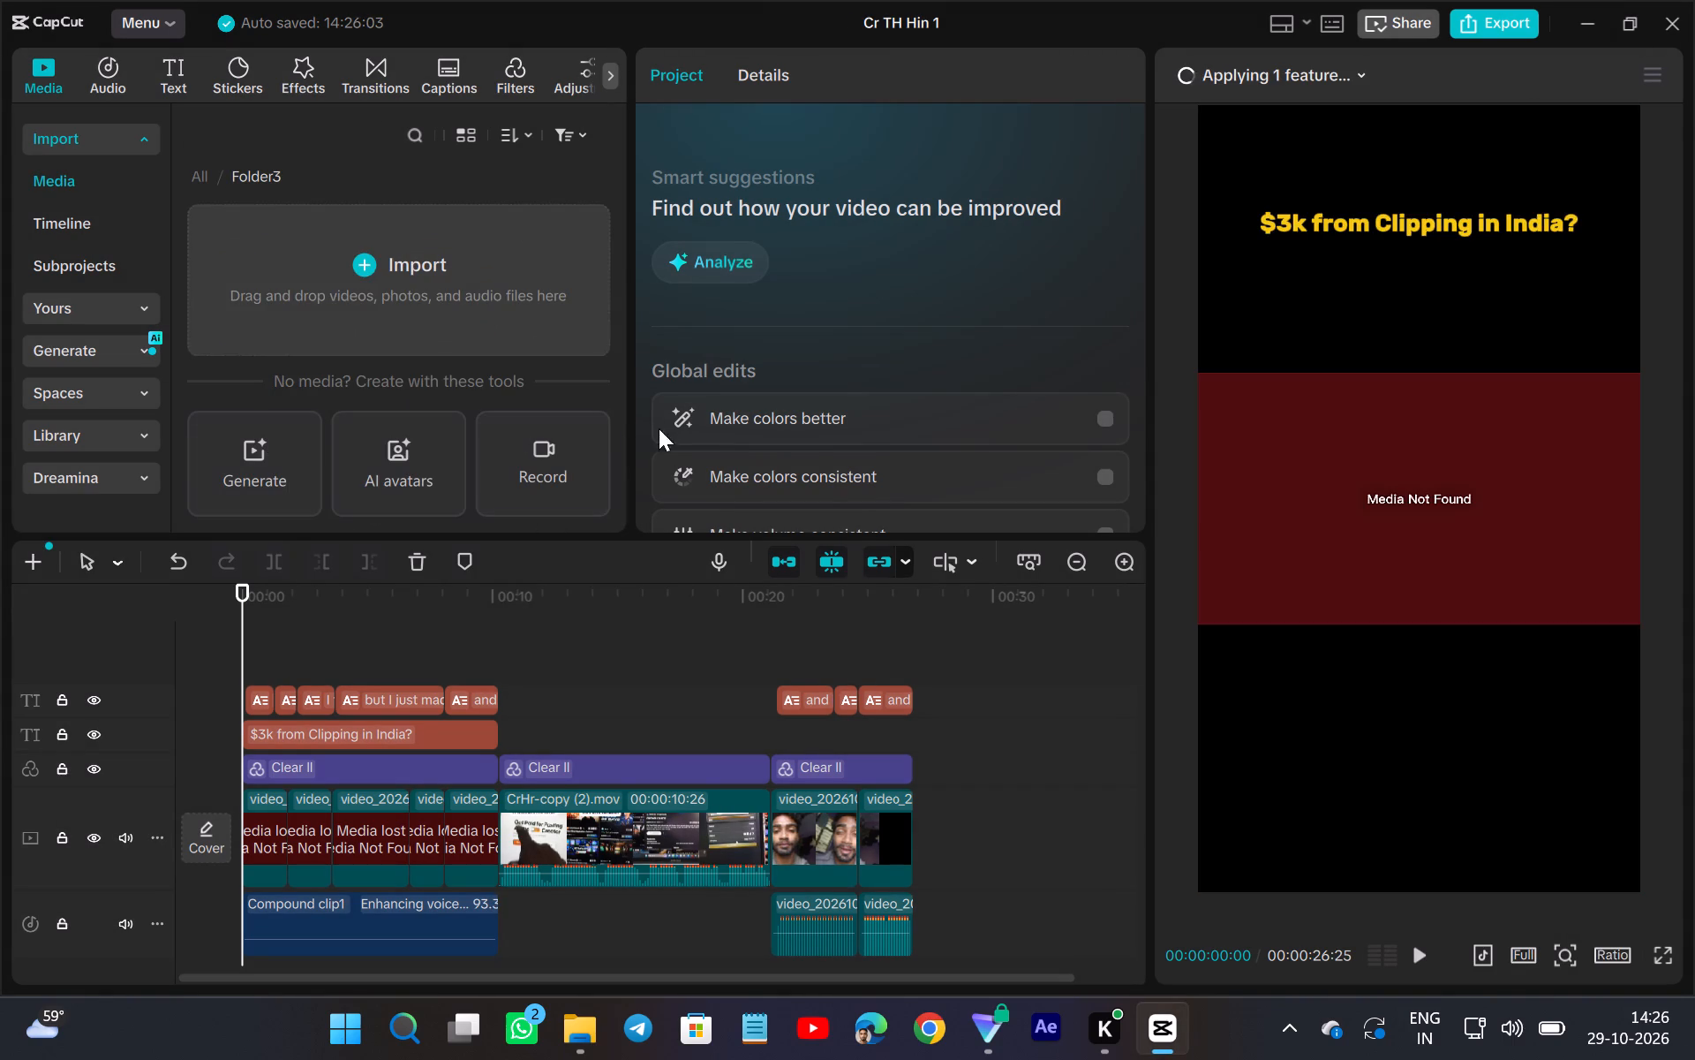
Start a media import from the device into the empty folder and look through Mobile Devices and Downloads for footage.
{"action": "left_click", "coordinate": [328, 296]}
{"action": "left_click", "coordinate": [441, 314]}
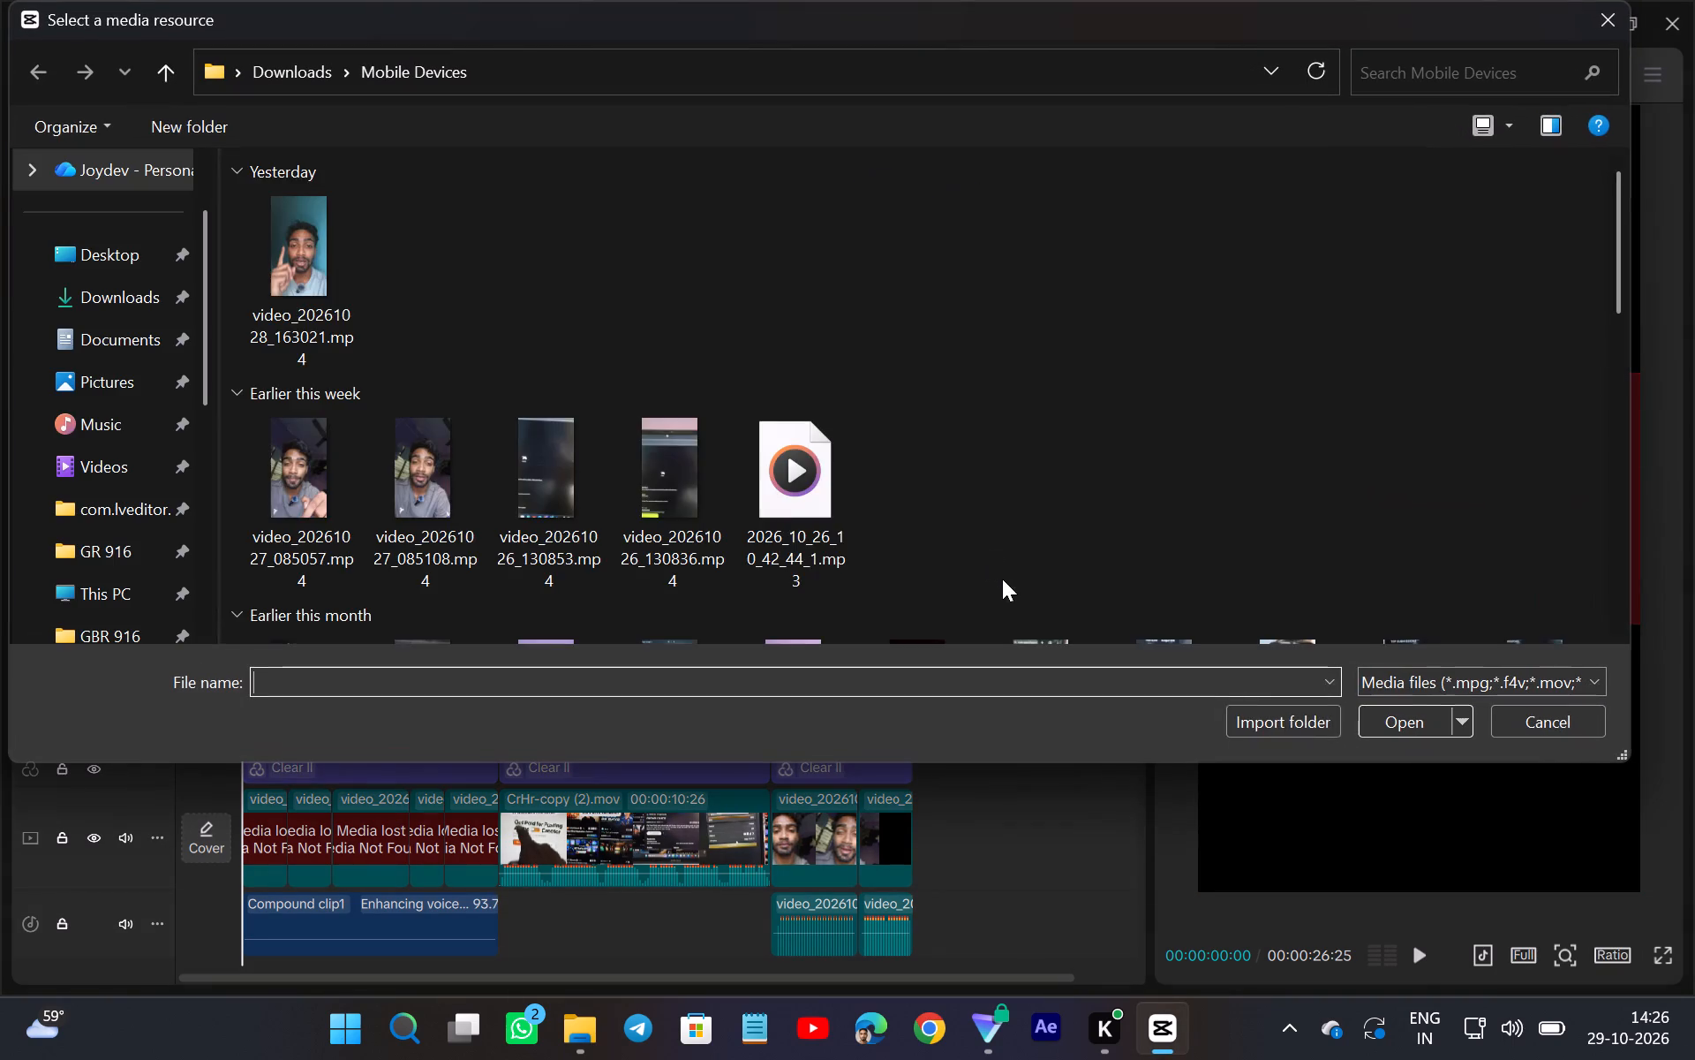
{"action": "scroll", "coordinate": [990, 490], "scroll_direction": "down", "scroll_amount": 2}
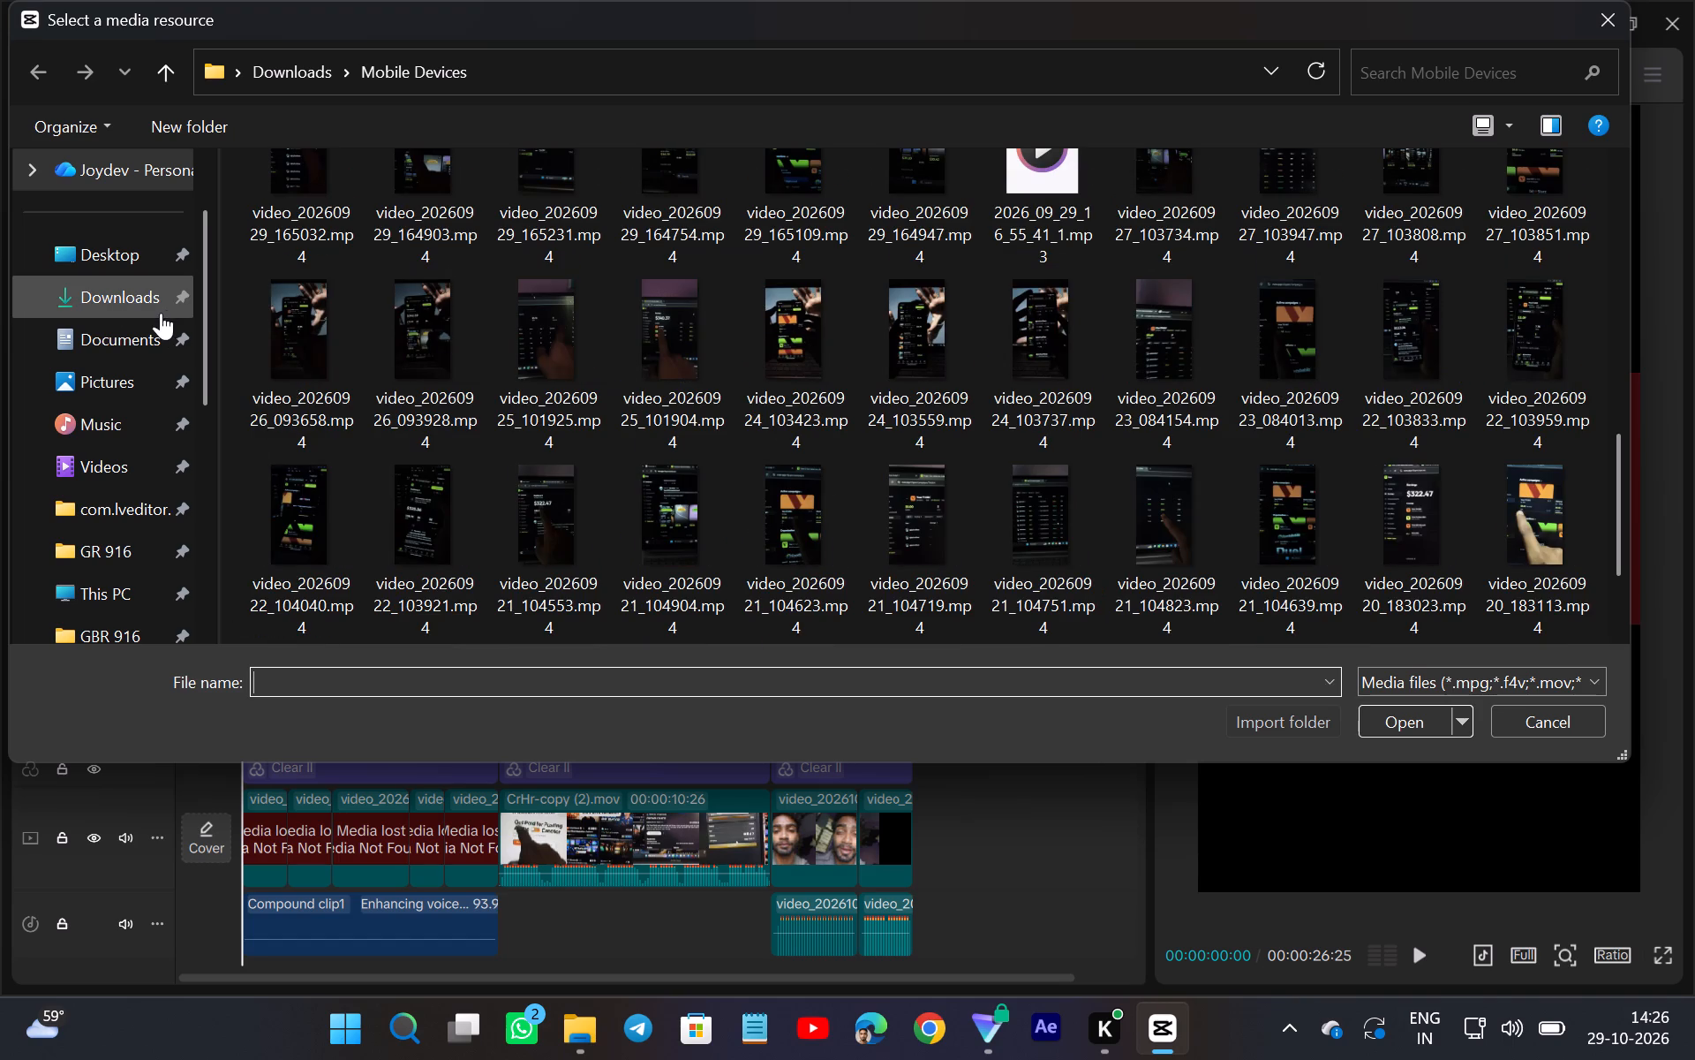
{"action": "left_click", "coordinate": [166, 310]}
{"action": "scroll", "coordinate": [1277, 439], "scroll_direction": "down", "scroll_amount": 1}
{"action": "scroll", "coordinate": [1162, 477], "scroll_direction": "down", "scroll_amount": 1}
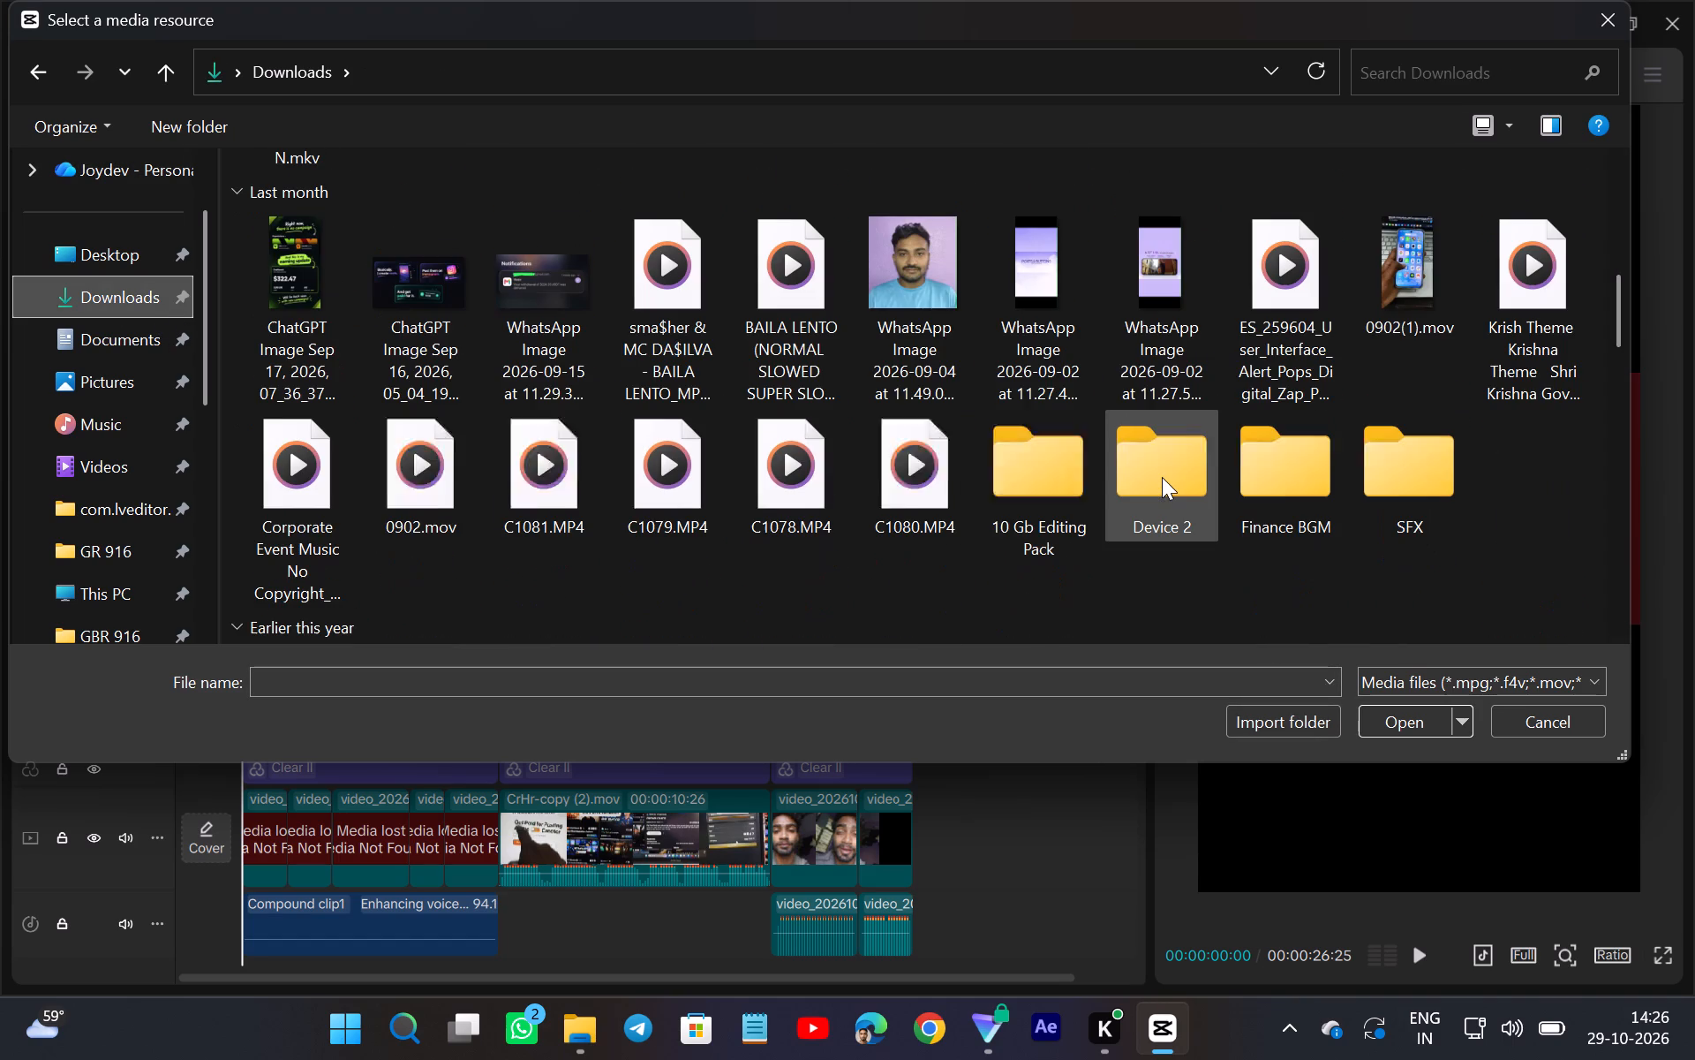
{"action": "scroll", "coordinate": [1162, 477], "scroll_direction": "down", "scroll_amount": 3}
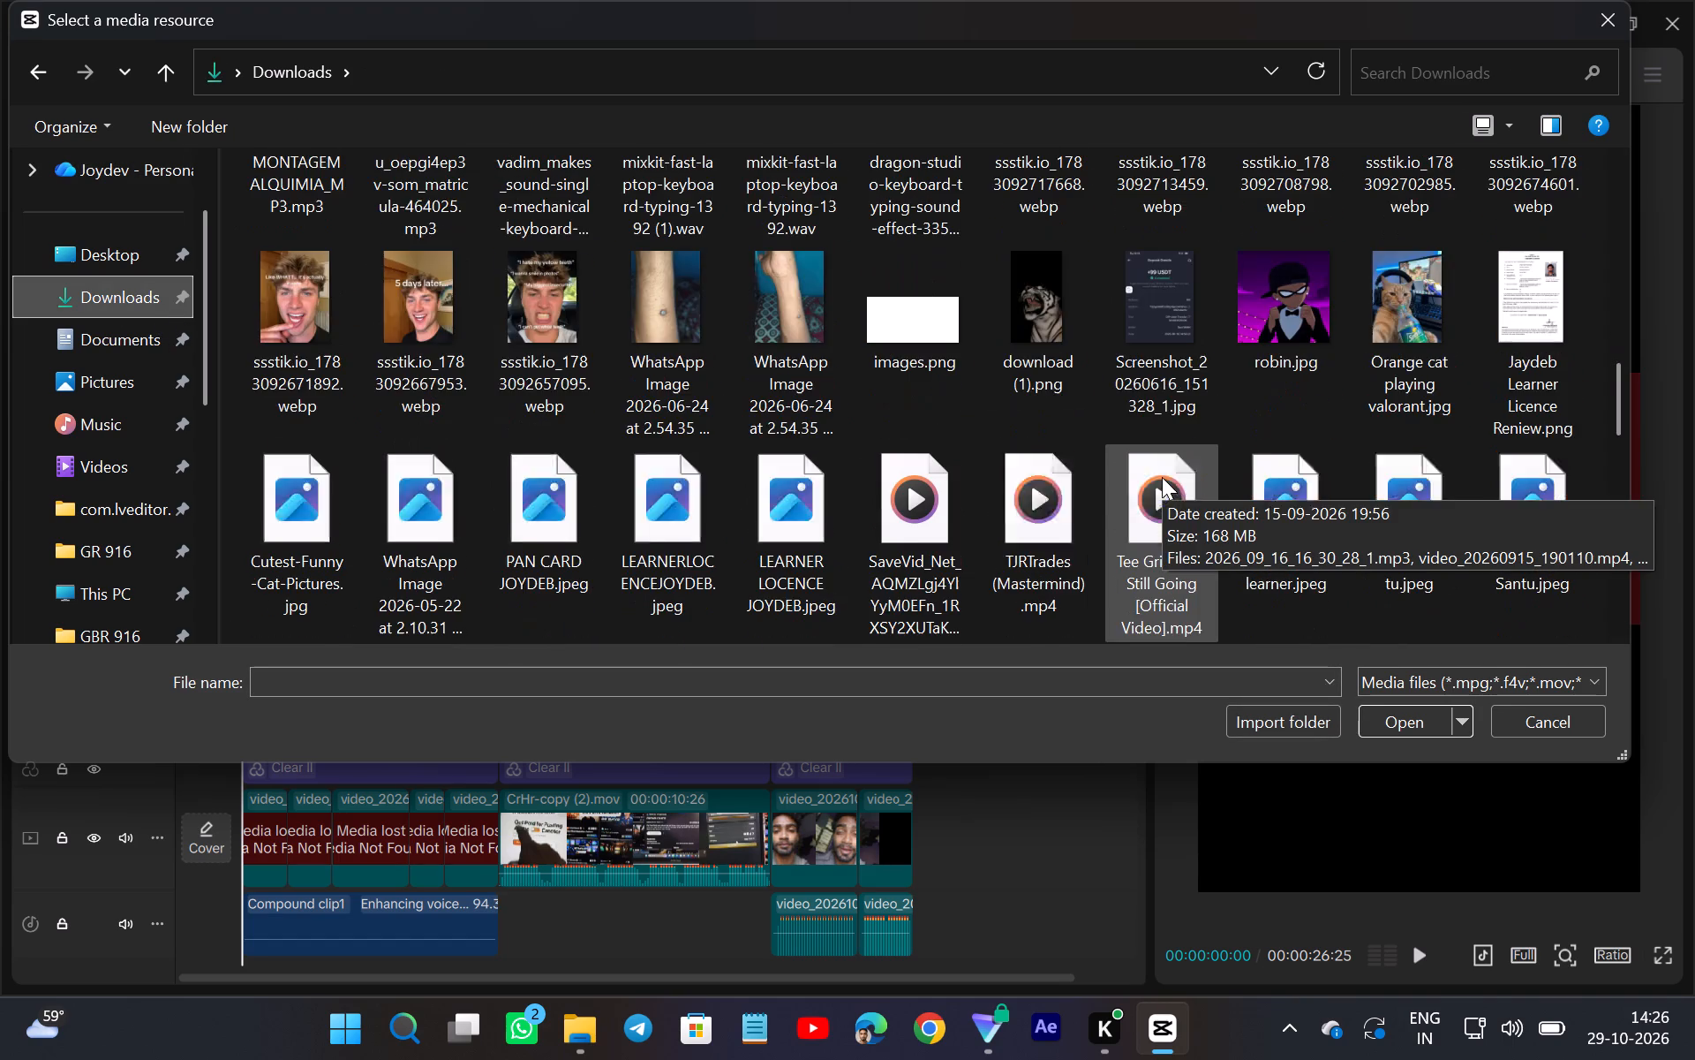
{"action": "scroll", "coordinate": [1162, 477], "scroll_direction": "down", "scroll_amount": 2}
{"action": "scroll", "coordinate": [1274, 569], "scroll_direction": "down", "scroll_amount": 1}
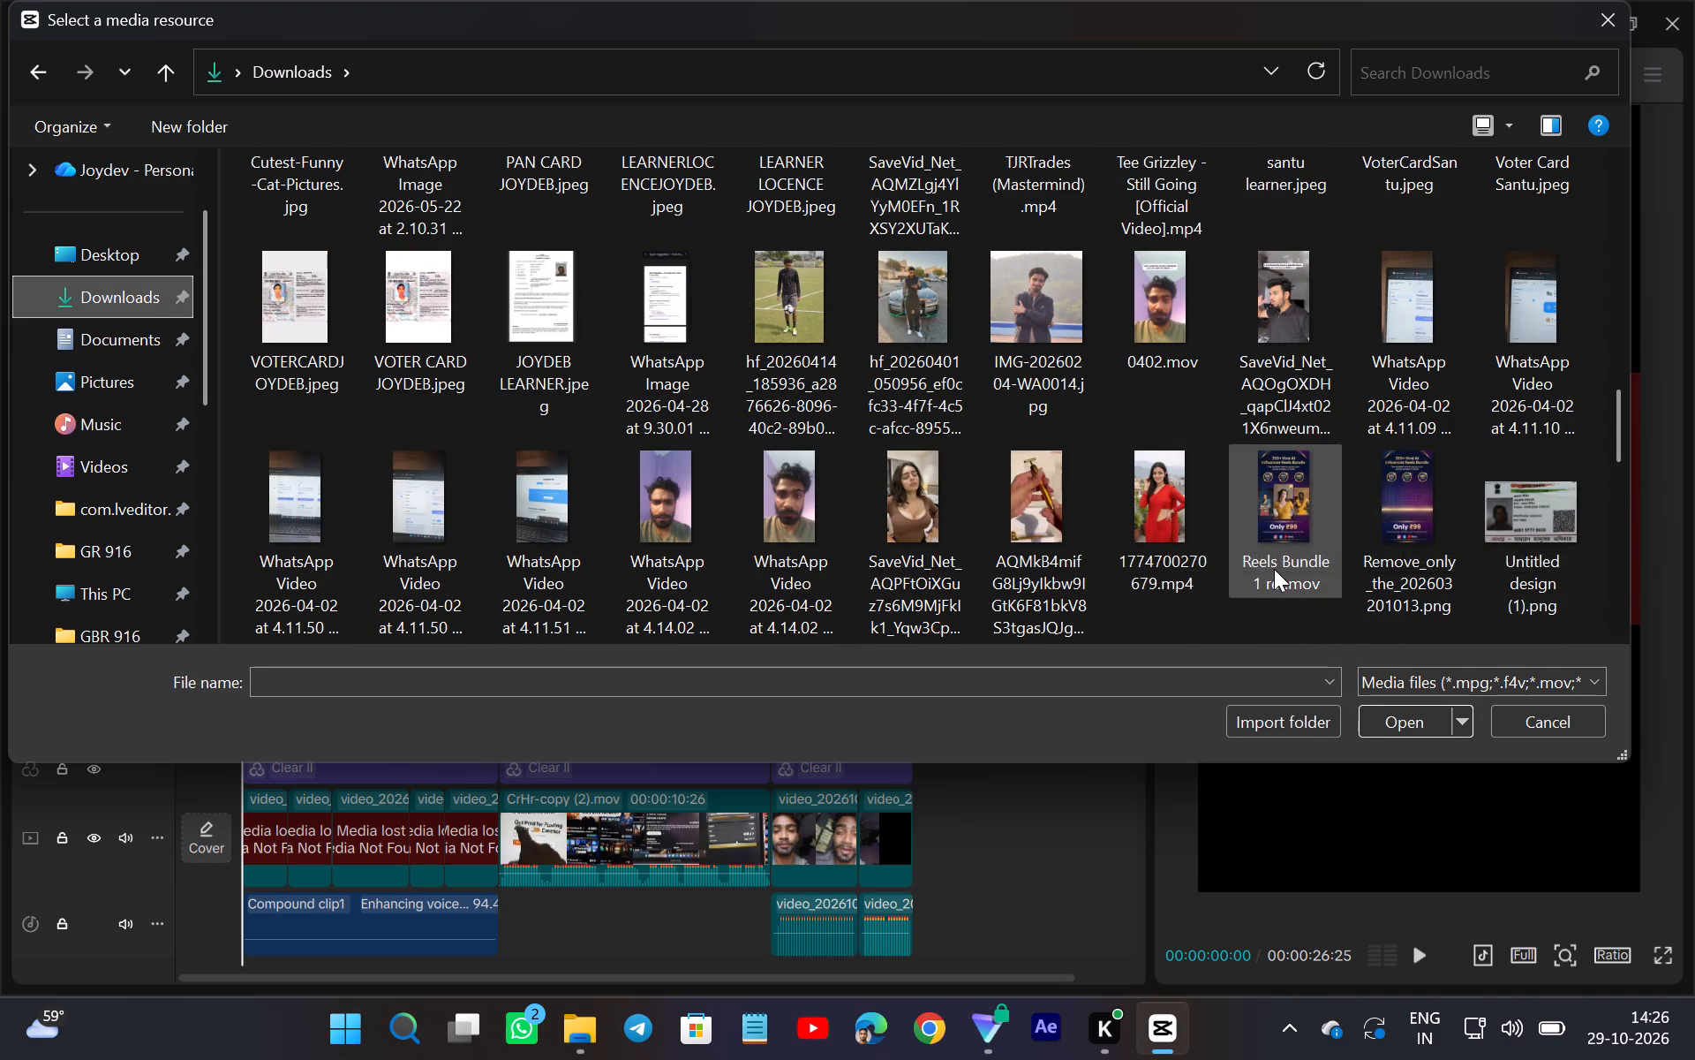
{"action": "scroll", "coordinate": [1274, 569], "scroll_direction": "up", "scroll_amount": 3}
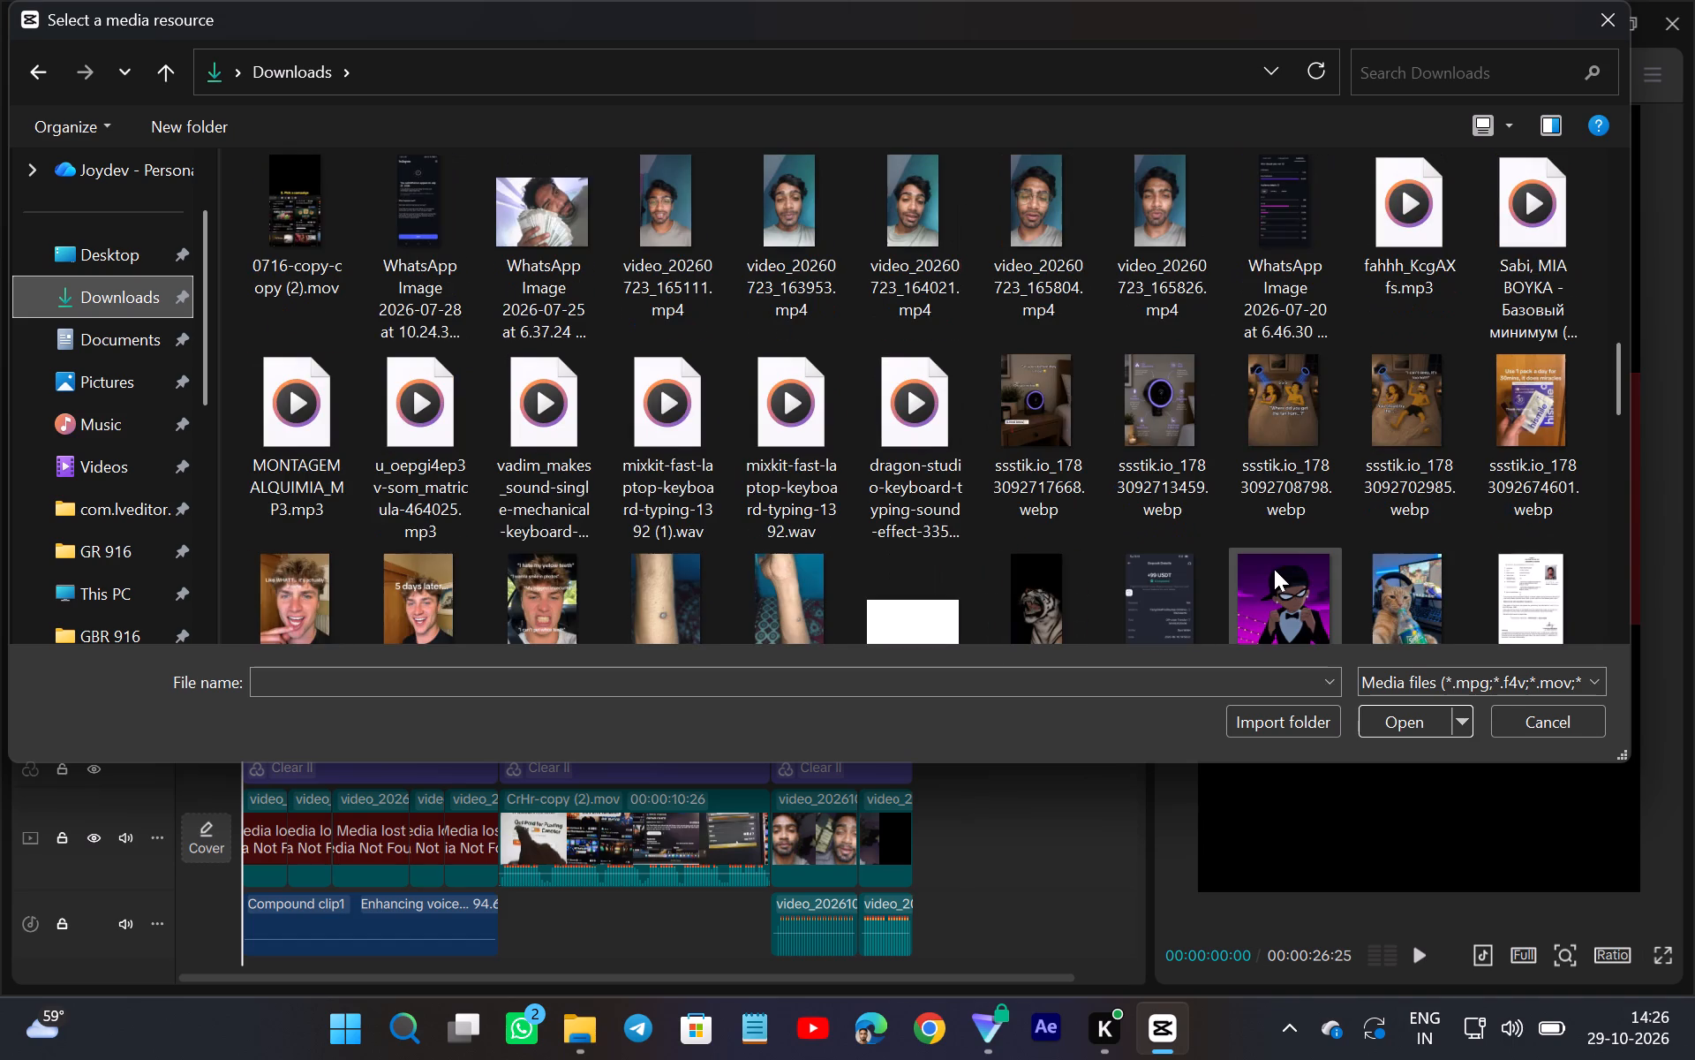
{"action": "scroll", "coordinate": [1274, 569], "scroll_direction": "up", "scroll_amount": 1}
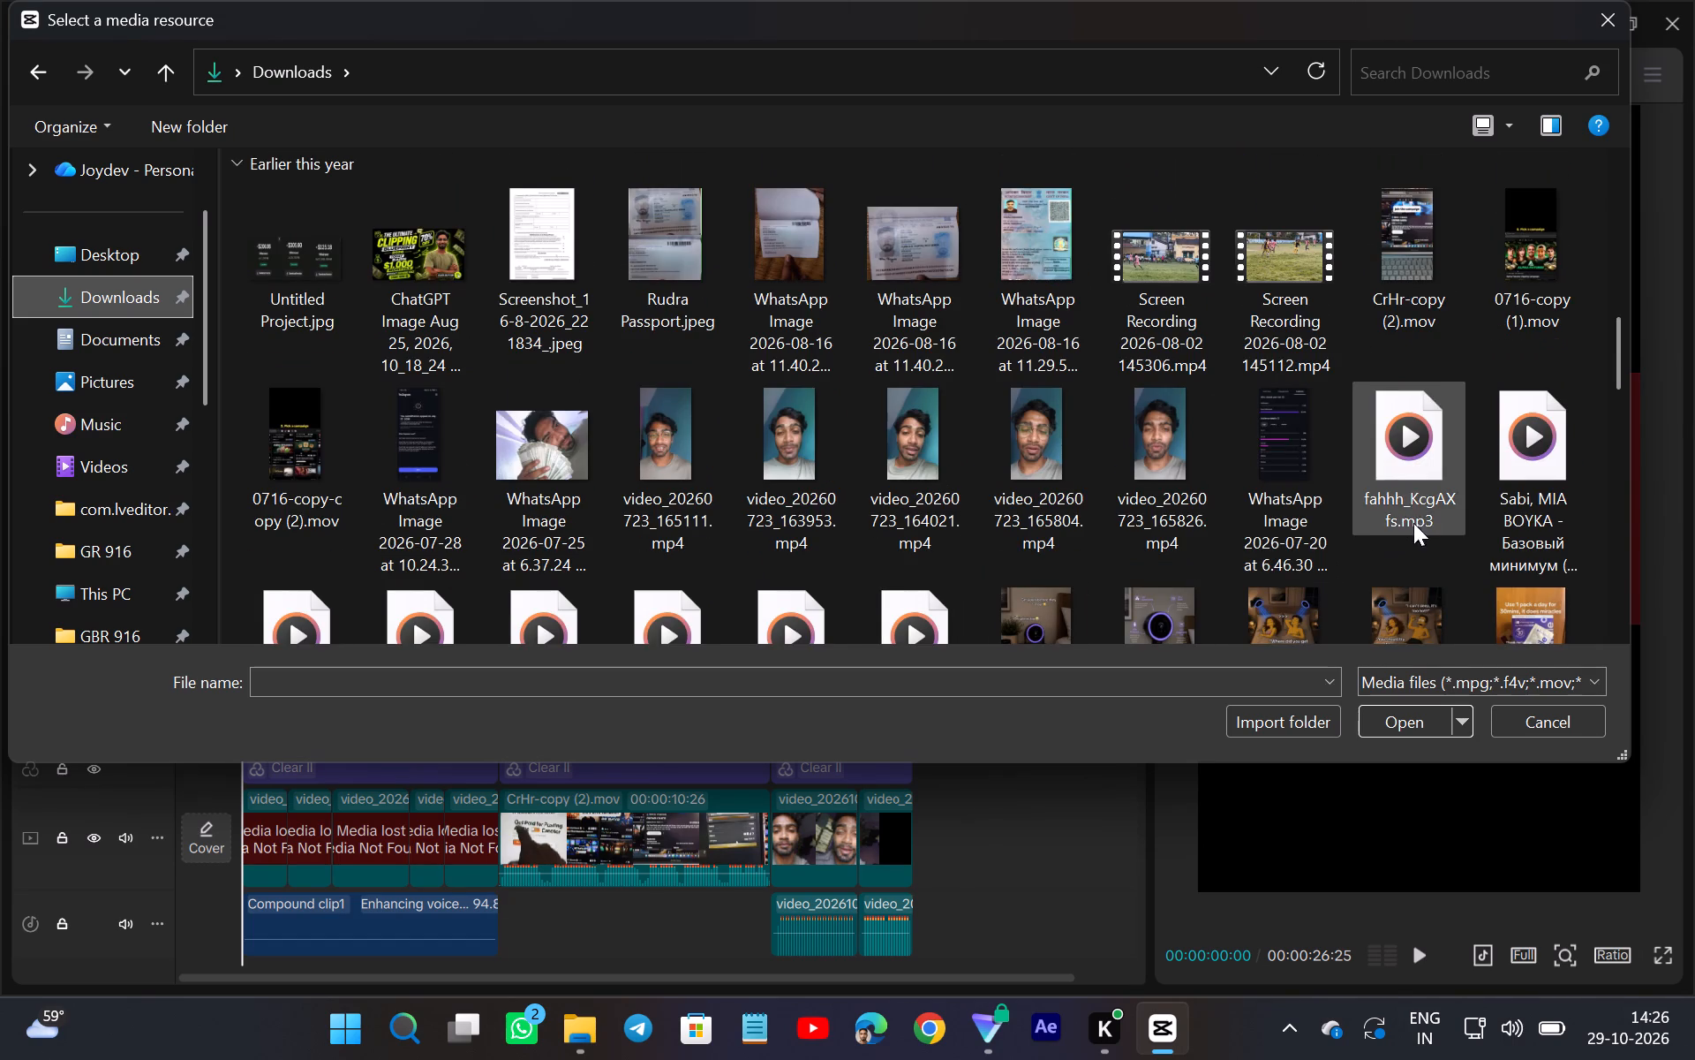
{"action": "scroll", "coordinate": [1186, 733], "scroll_direction": "up", "scroll_amount": 1}
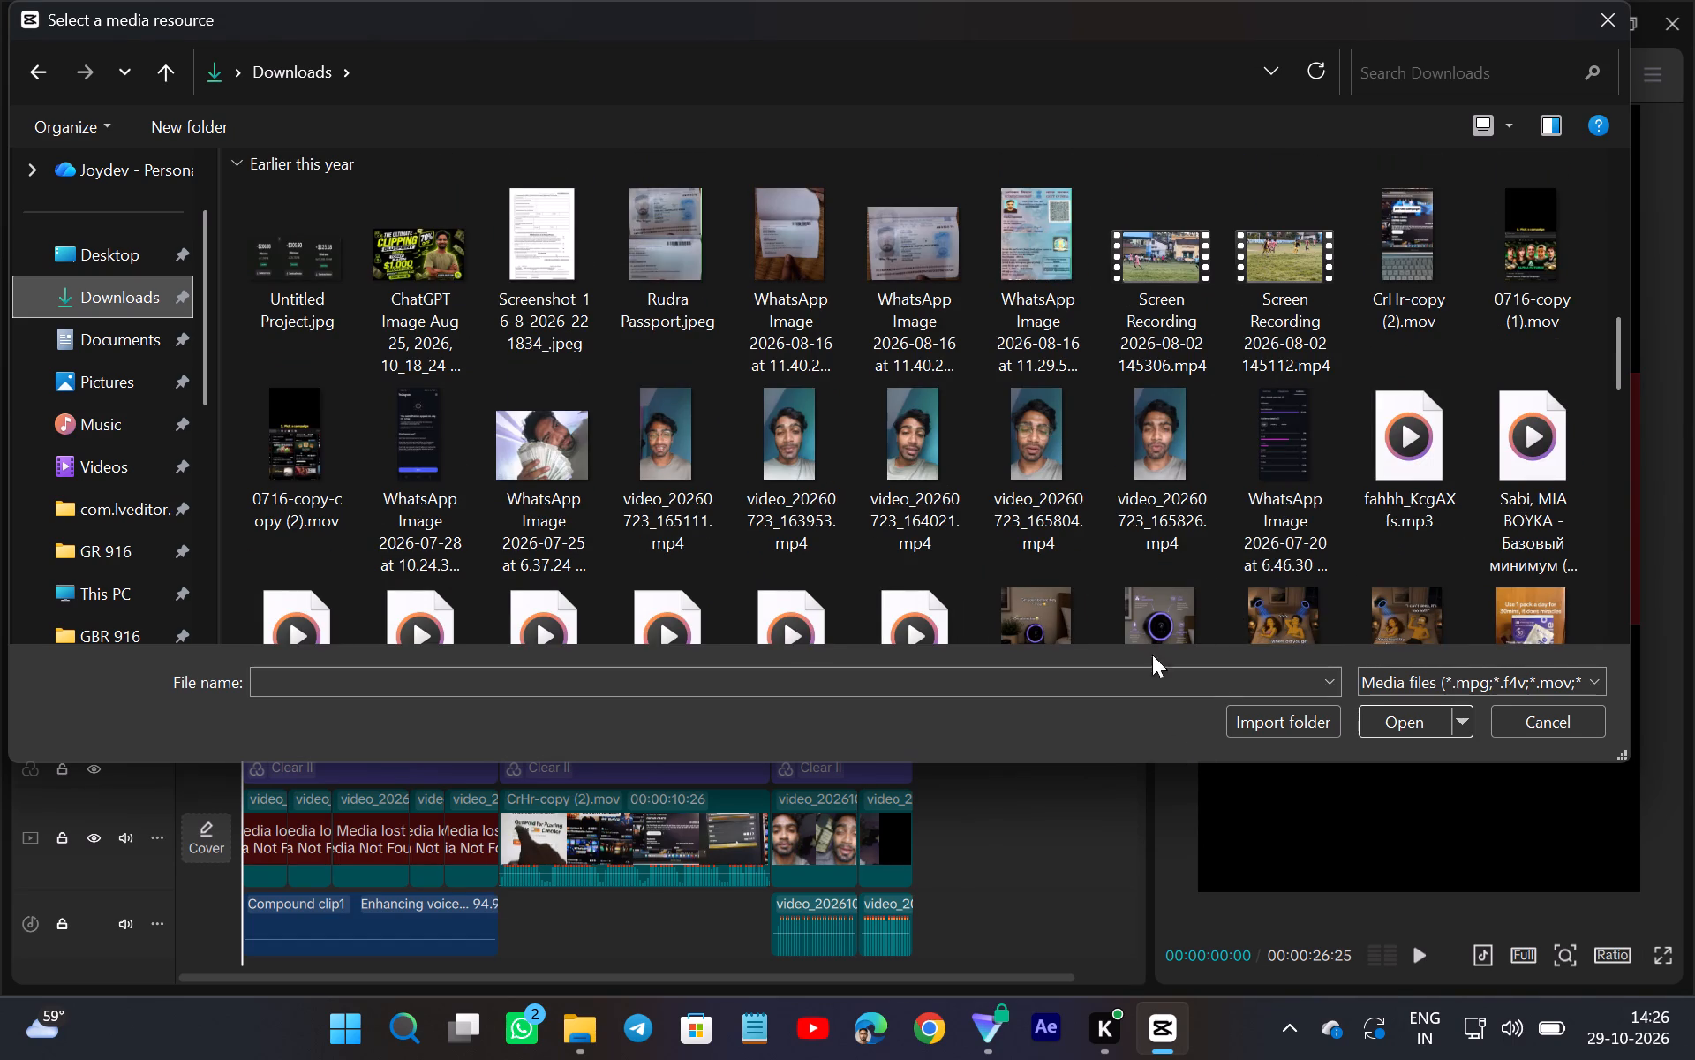
{"action": "scroll", "coordinate": [1152, 655], "scroll_direction": "up", "scroll_amount": 1}
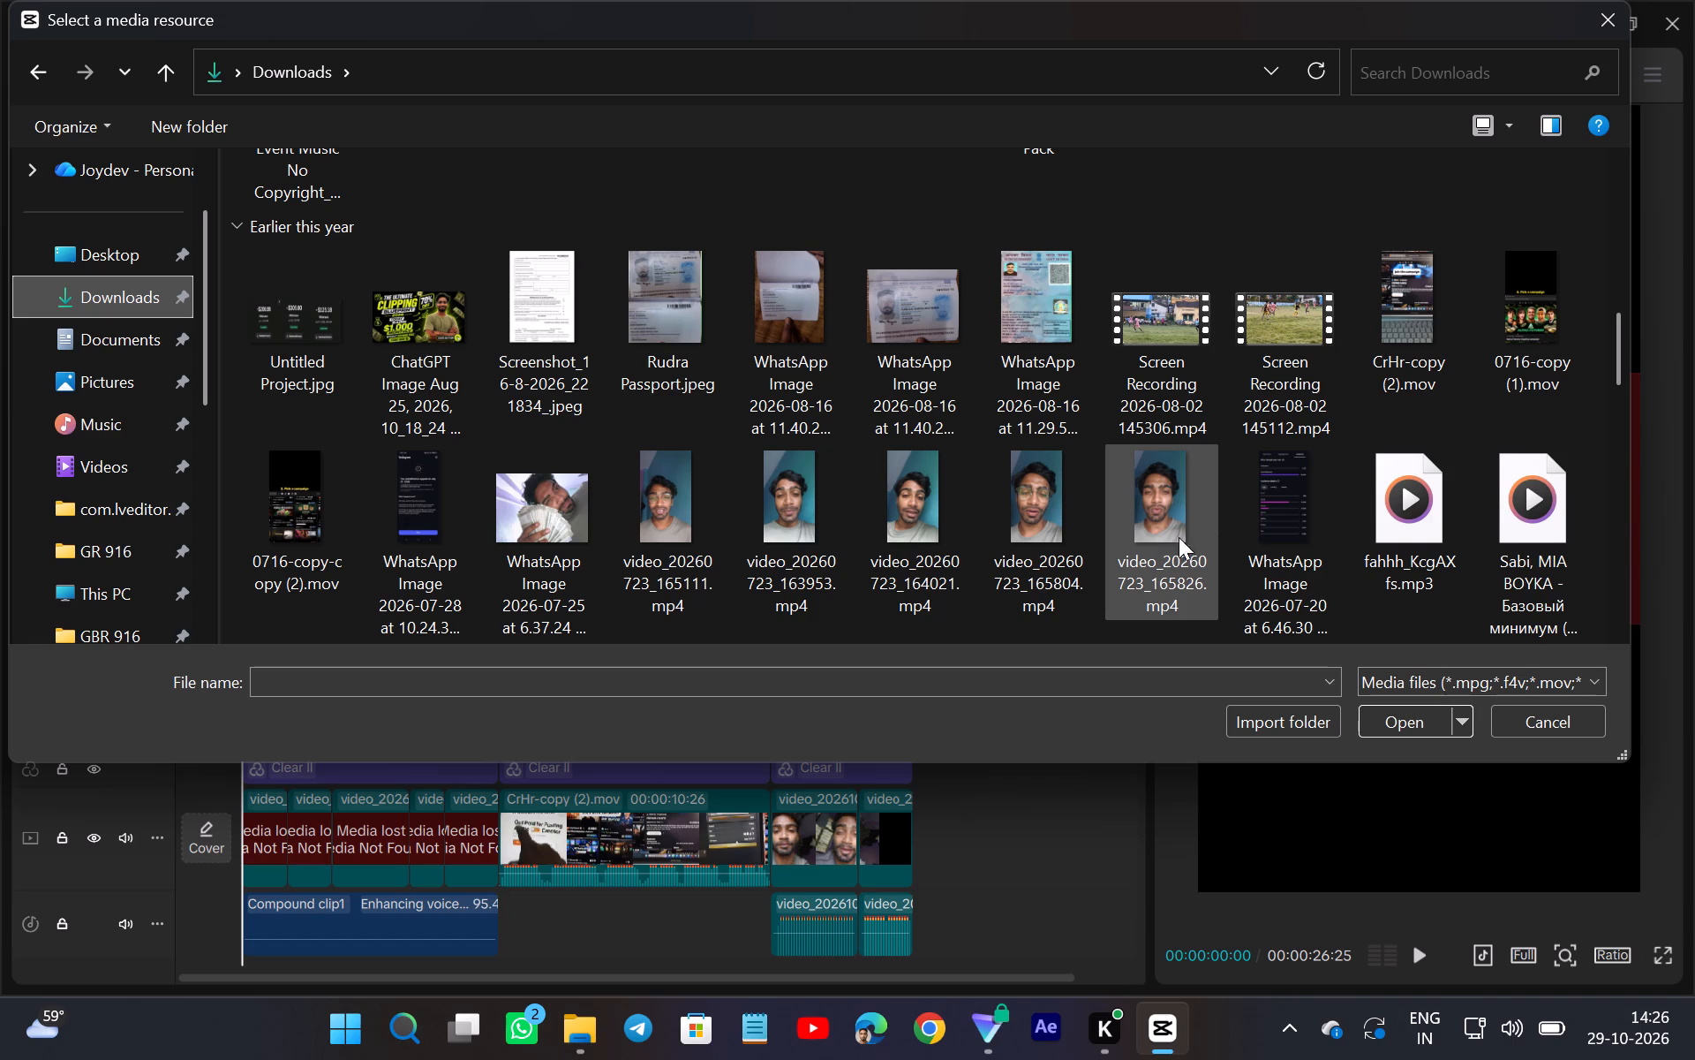
{"action": "scroll", "coordinate": [1217, 536], "scroll_direction": "up", "scroll_amount": 1}
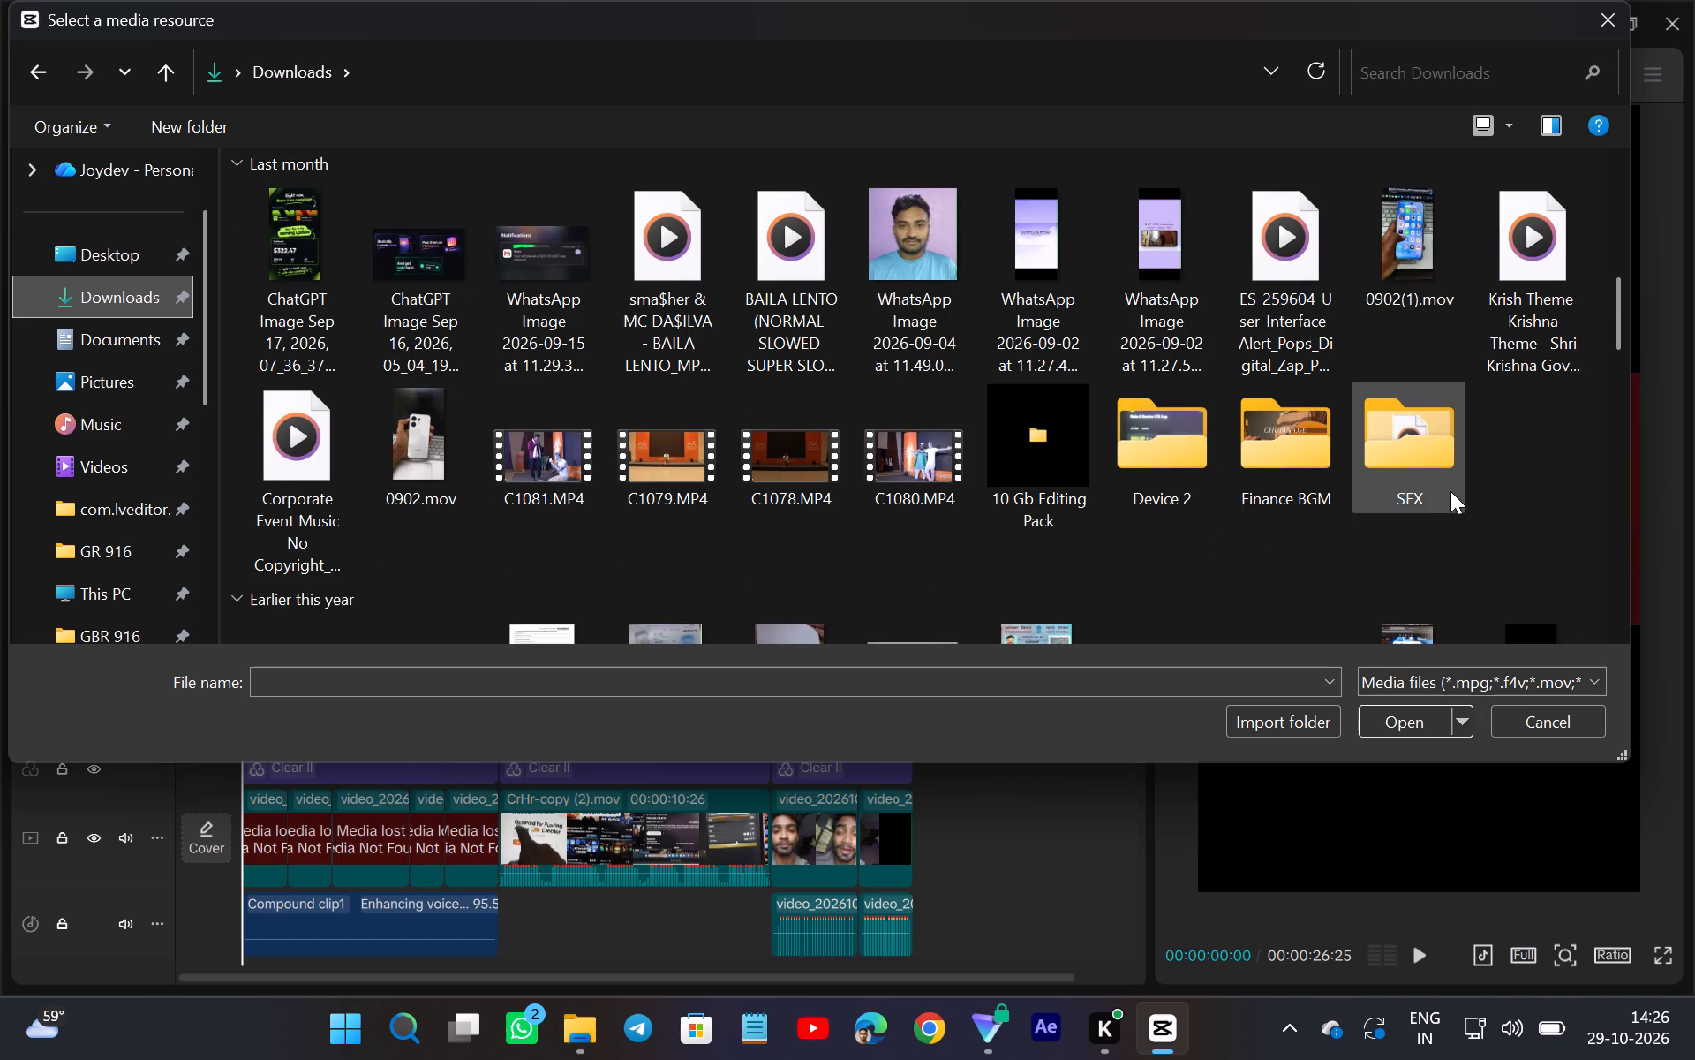
{"action": "left_click", "coordinate": [1181, 489]}
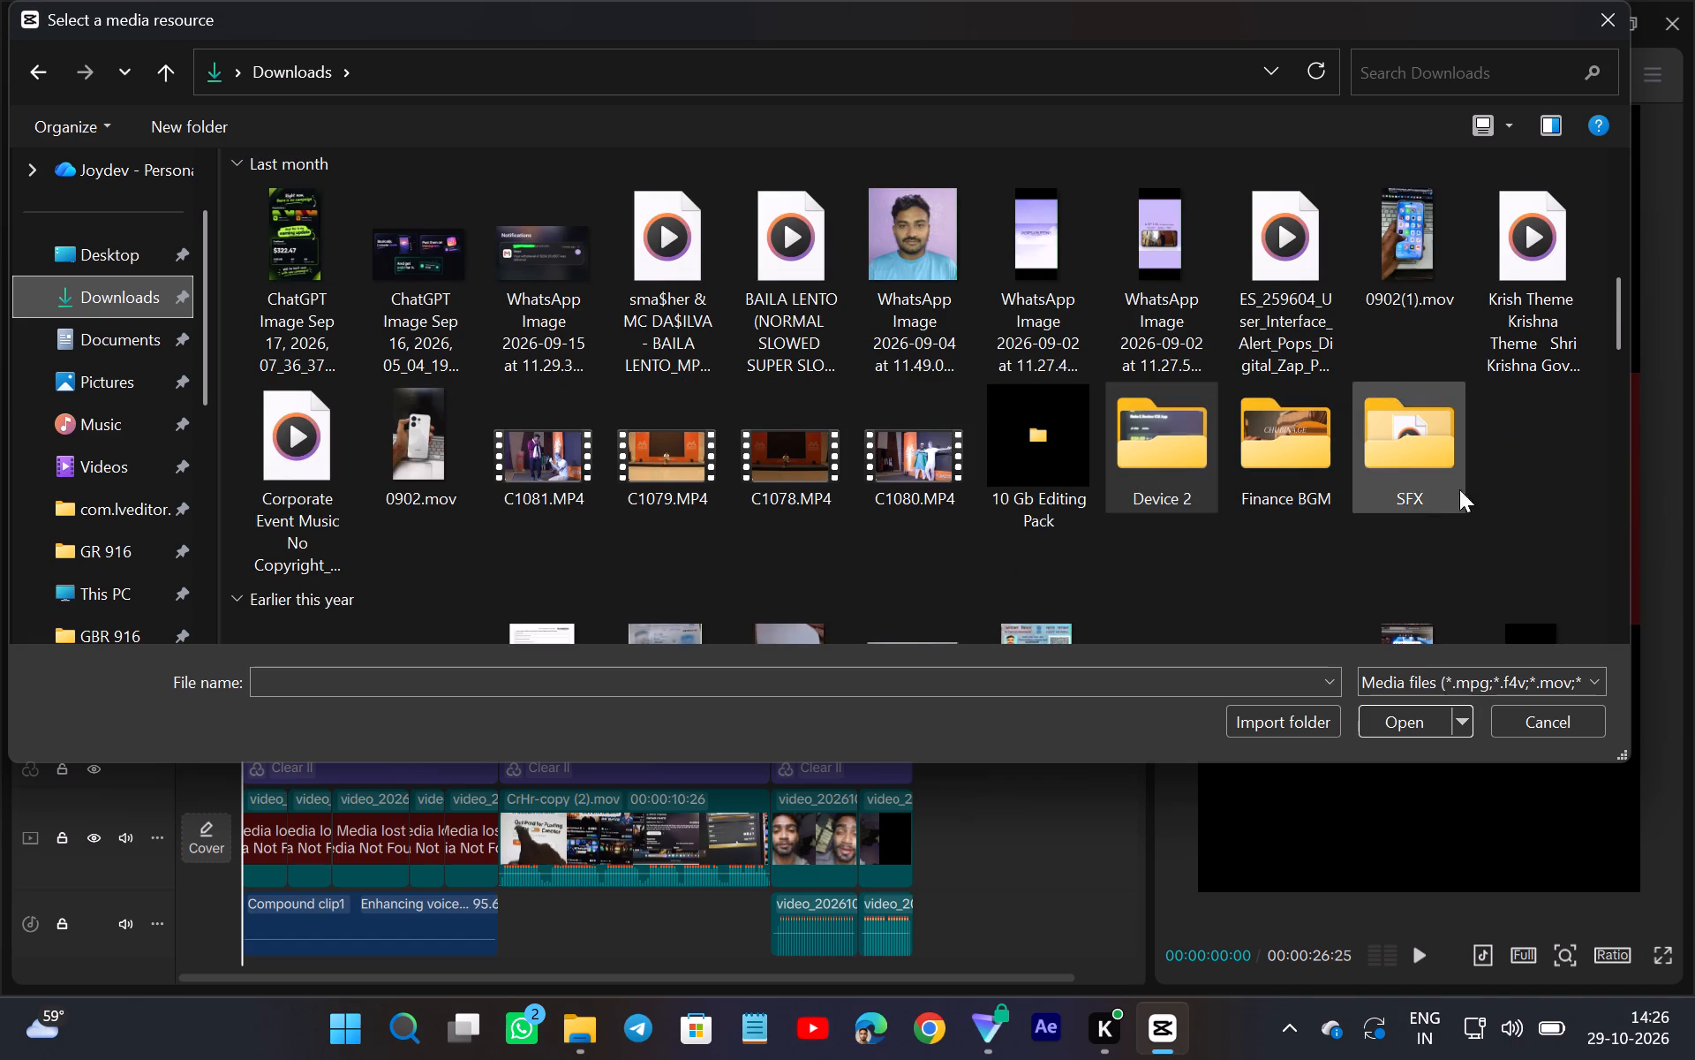
{"action": "scroll", "coordinate": [1489, 491], "scroll_direction": "down", "scroll_amount": 4}
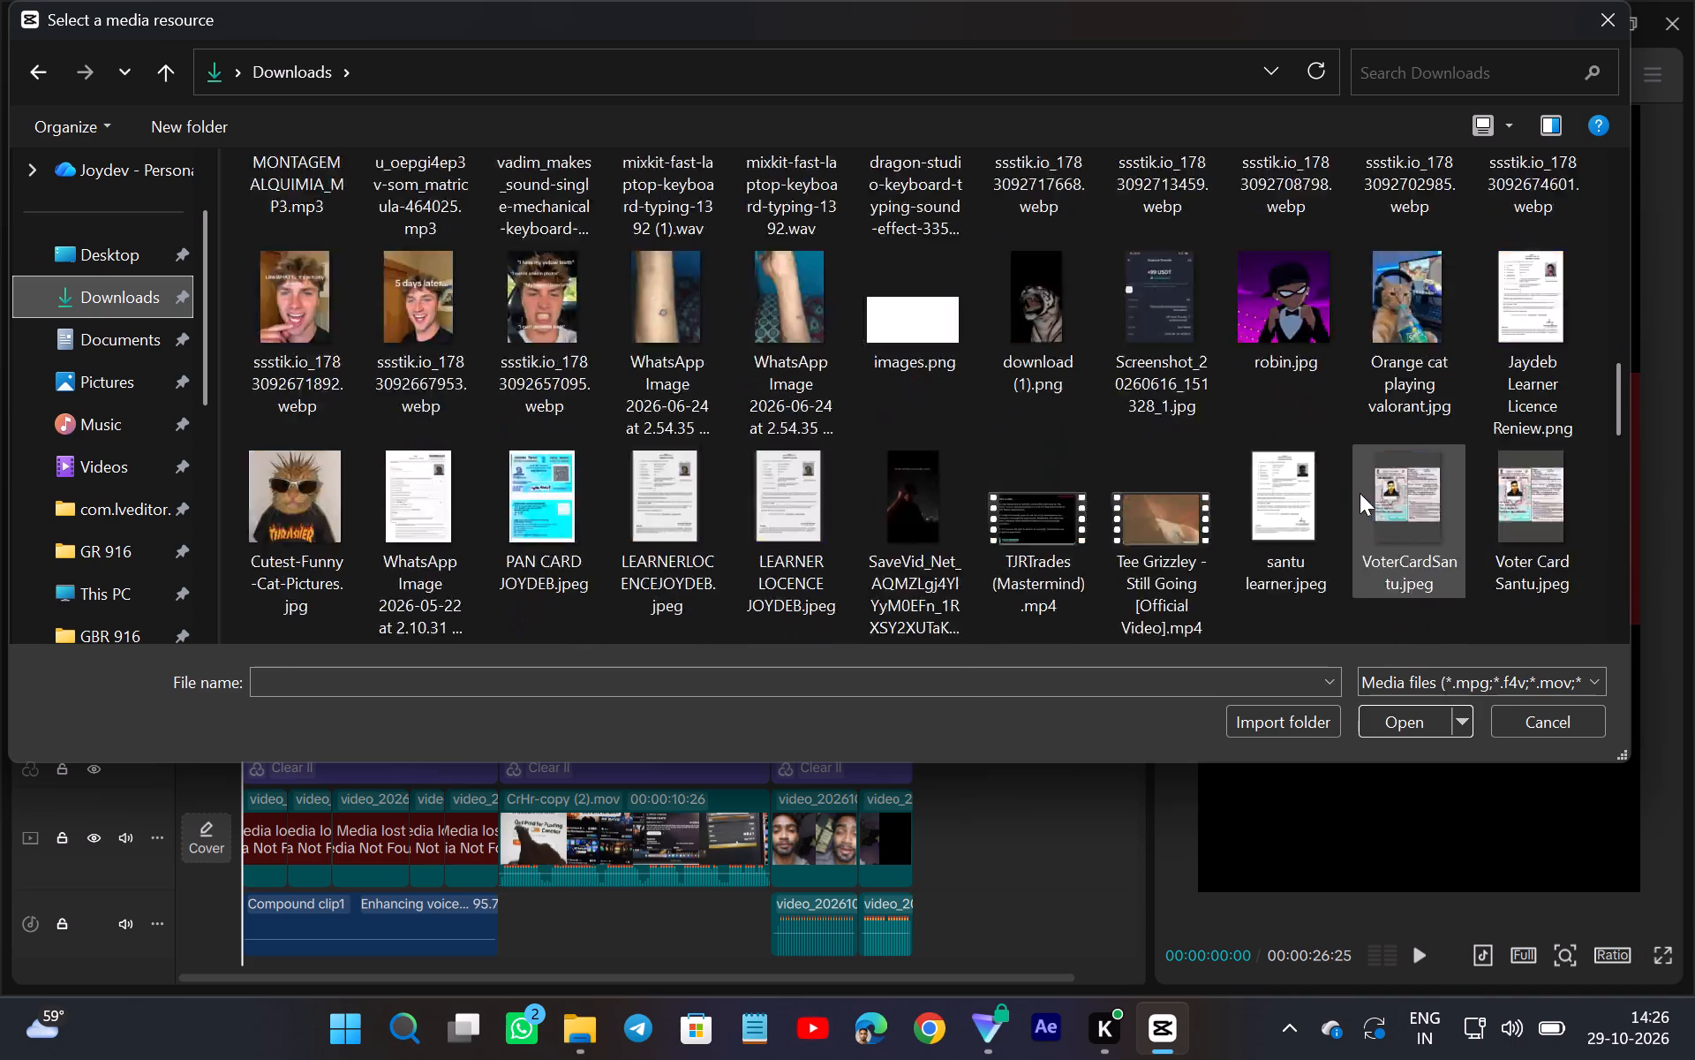
{"action": "scroll", "coordinate": [1355, 493], "scroll_direction": "down", "scroll_amount": 2}
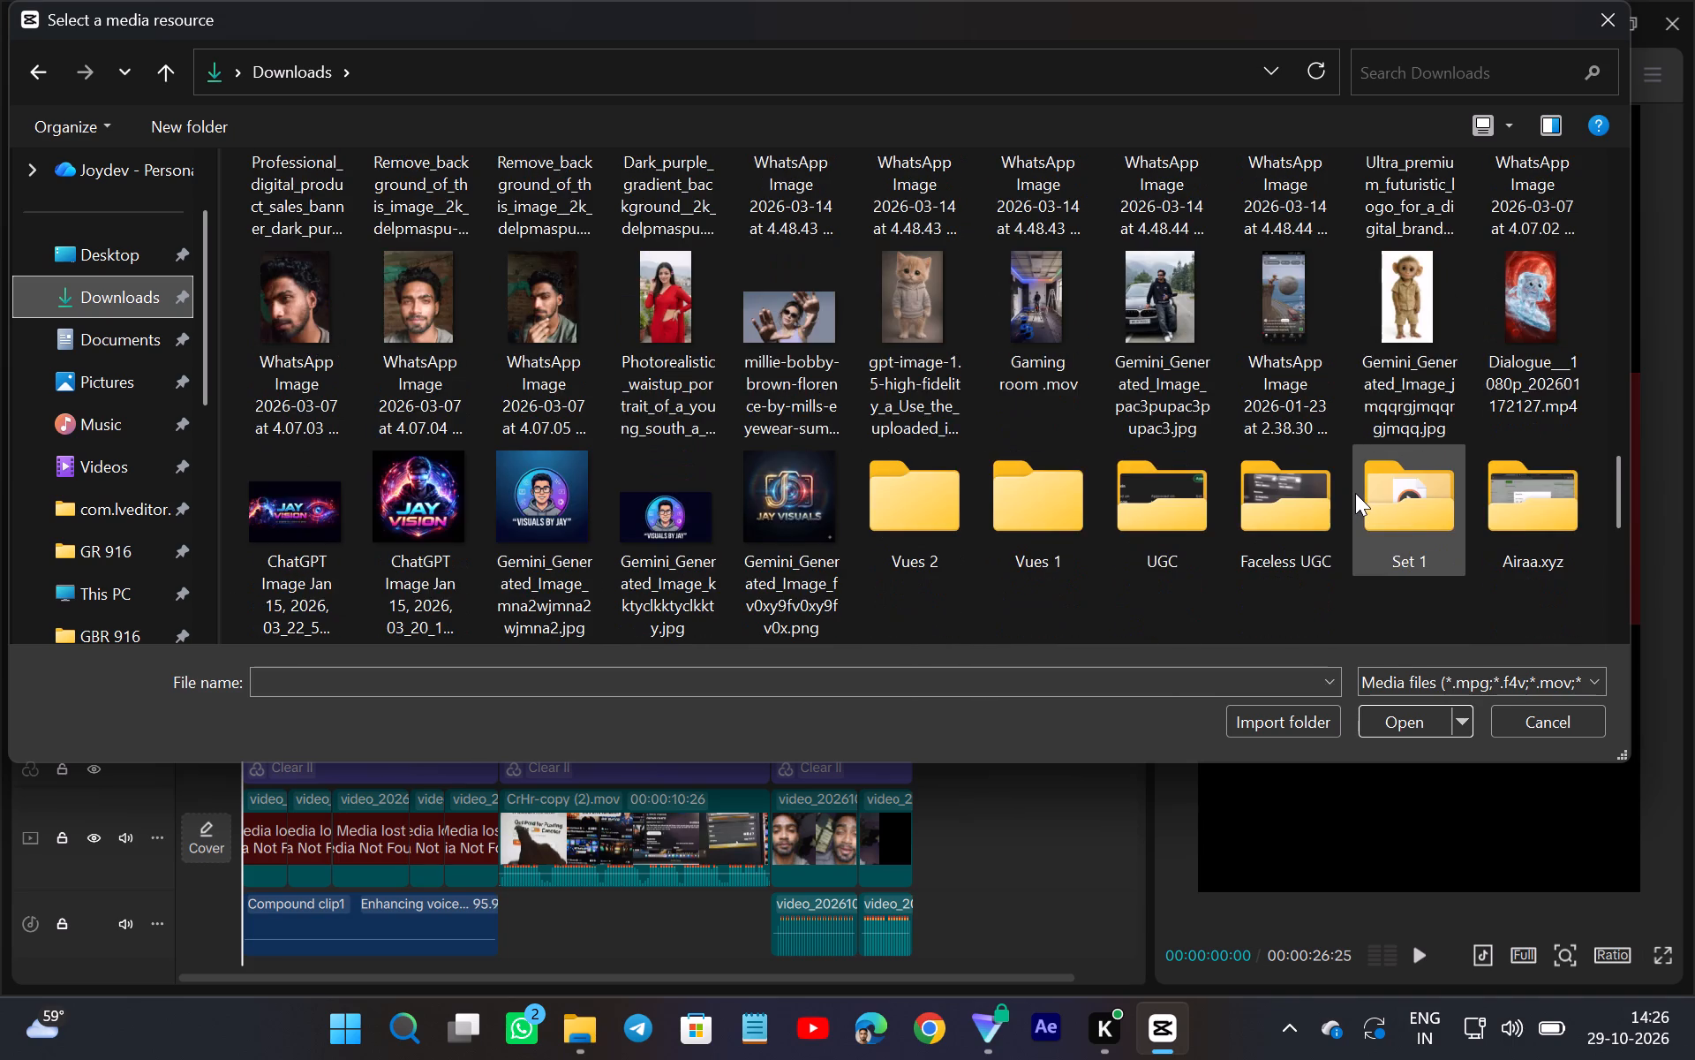
{"action": "scroll", "coordinate": [1355, 493], "scroll_direction": "down", "scroll_amount": 2}
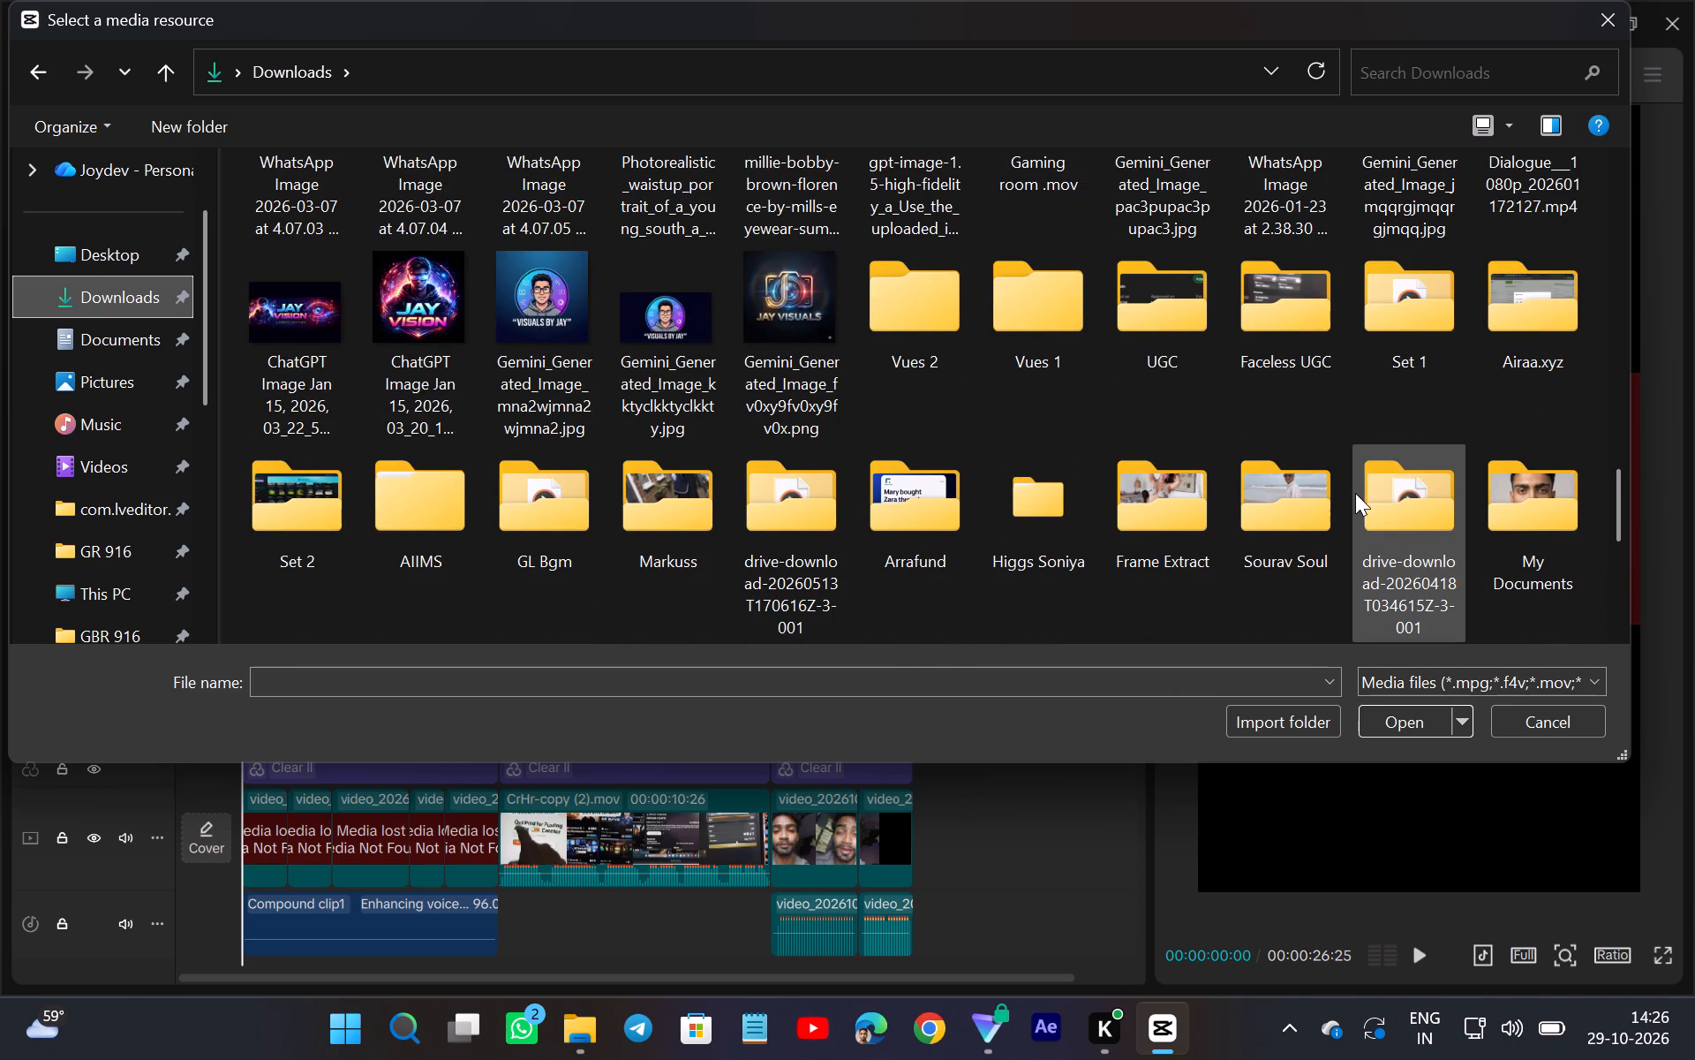
{"action": "scroll", "coordinate": [1349, 450], "scroll_direction": "up", "scroll_amount": 1}
{"action": "scroll", "coordinate": [1212, 428], "scroll_direction": "up", "scroll_amount": 1}
{"action": "scroll", "coordinate": [1192, 420], "scroll_direction": "down", "scroll_amount": 1}
Look inside the UGC folder in Downloads for footage and go back to Downloads.
{"action": "double_click", "coordinate": [1169, 343]}
{"action": "scroll", "coordinate": [1169, 343], "scroll_direction": "up", "scroll_amount": 1}
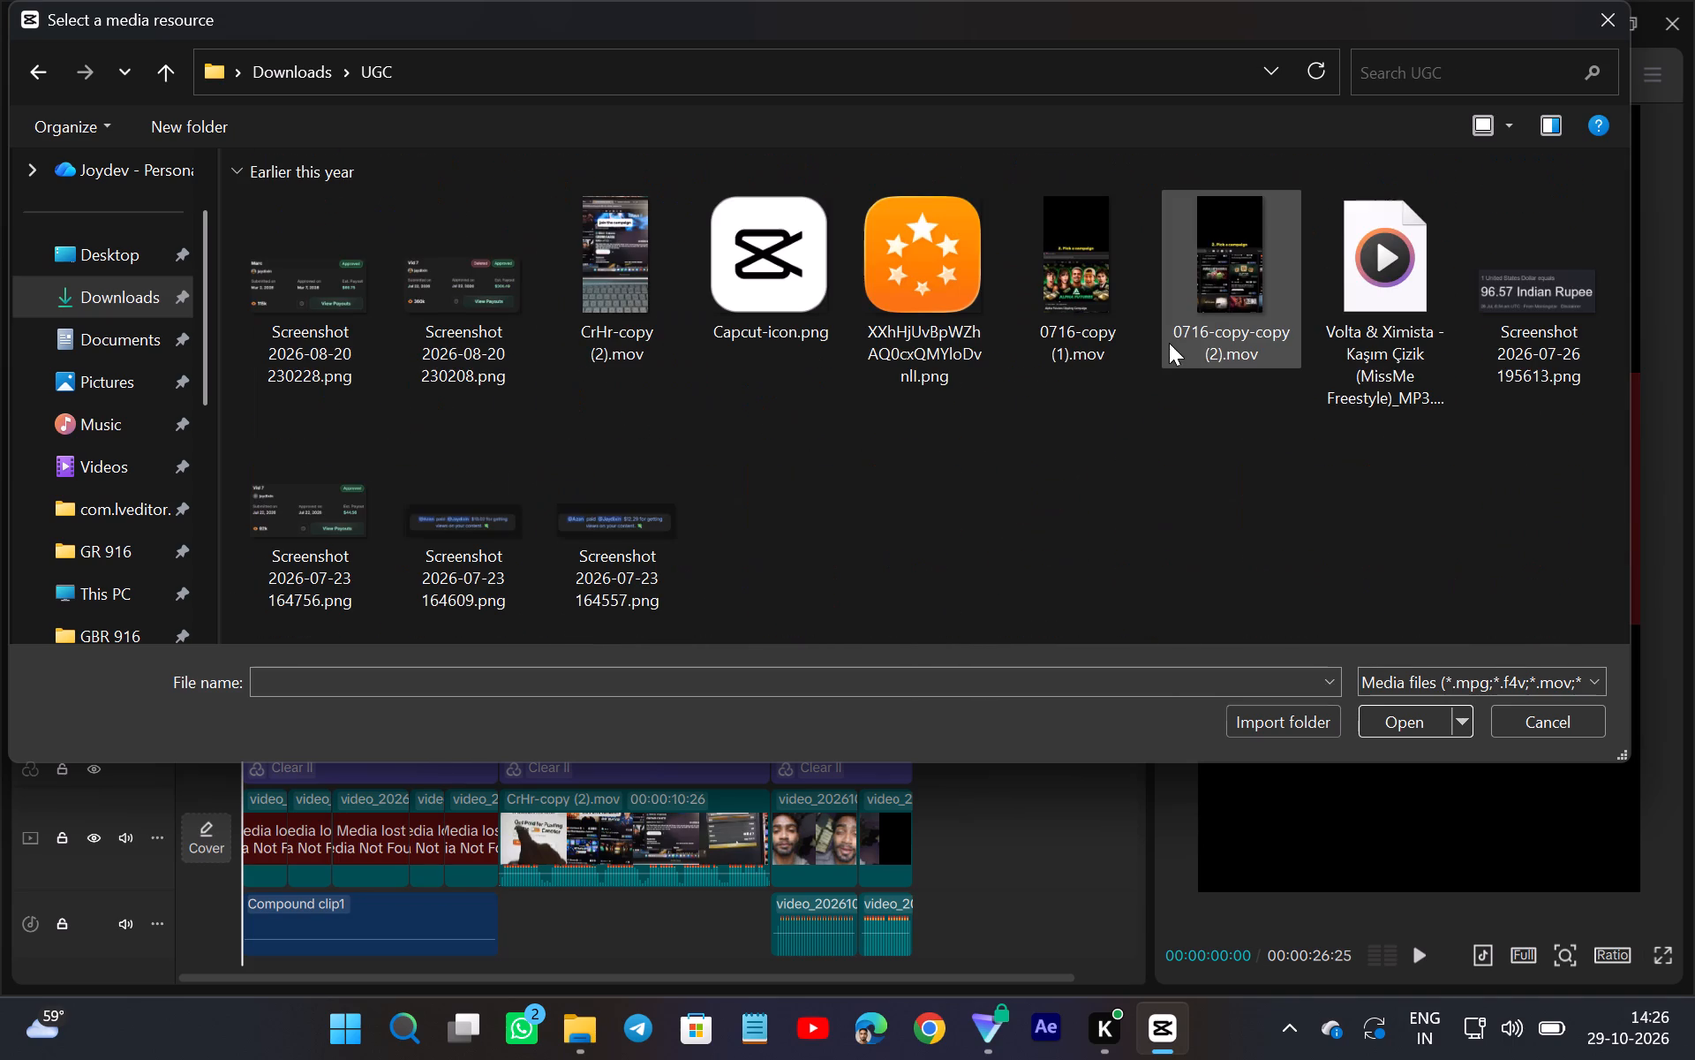
{"action": "scroll", "coordinate": [1172, 364], "scroll_direction": "down", "scroll_amount": 1}
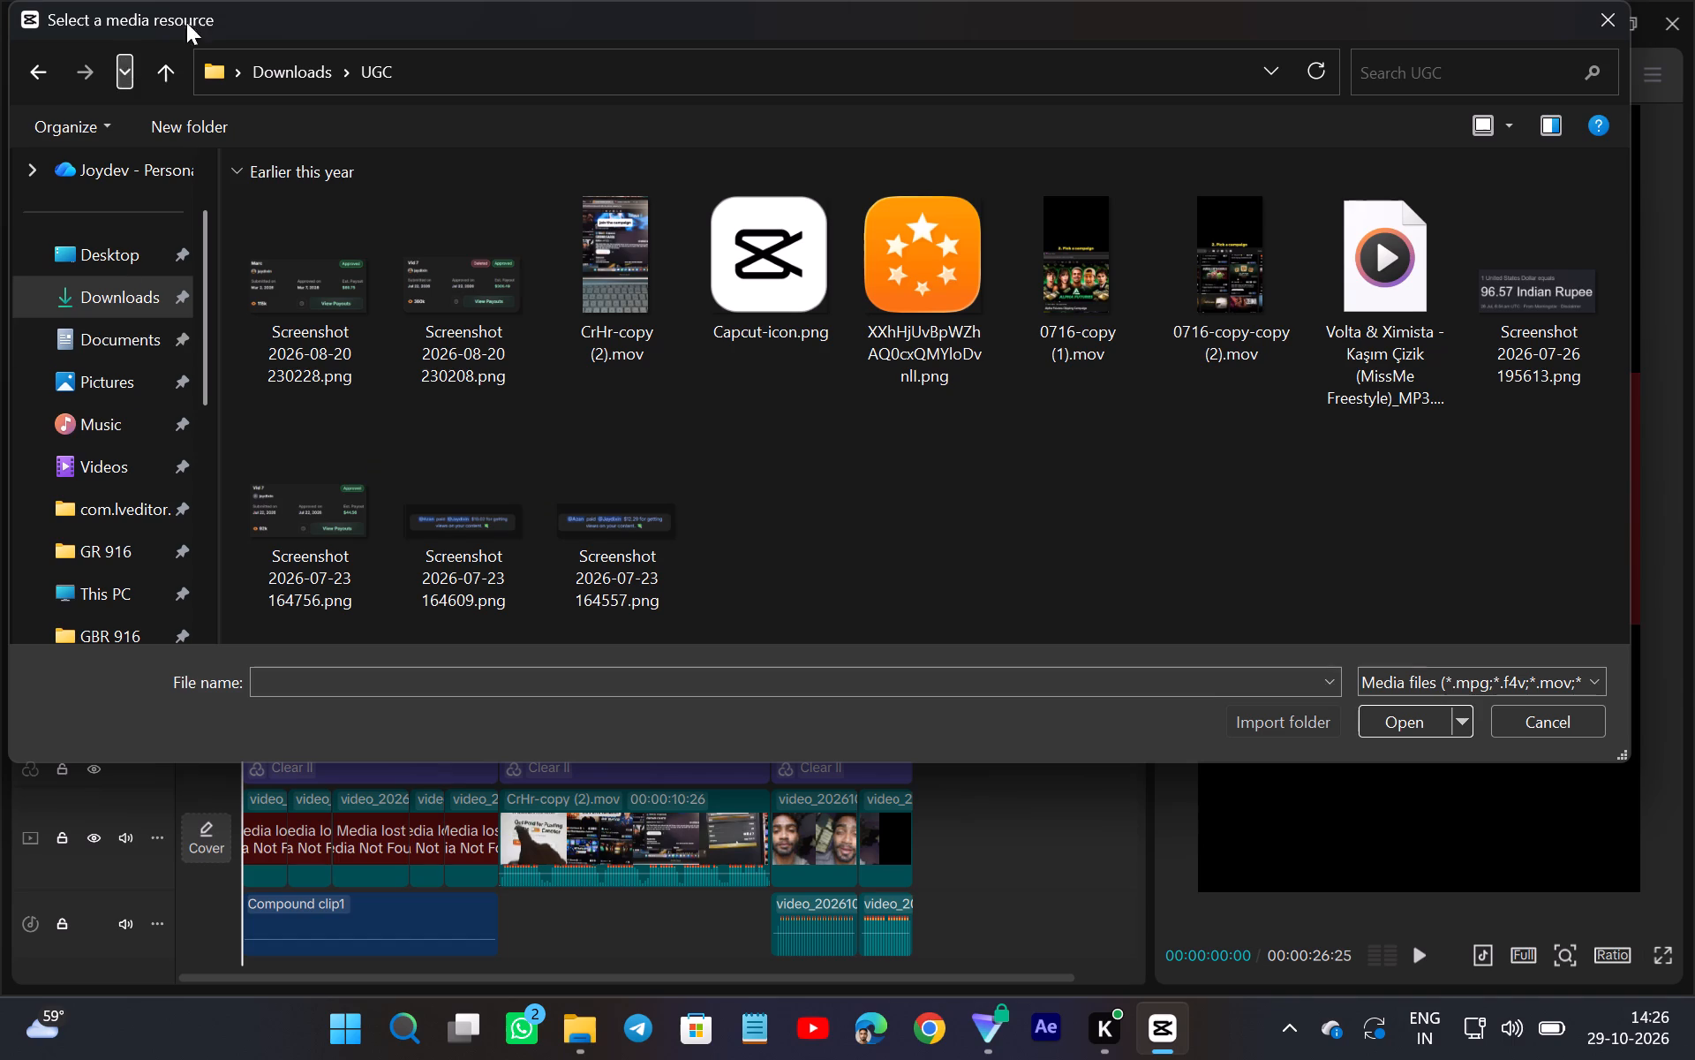
{"action": "left_click", "coordinate": [156, 83]}
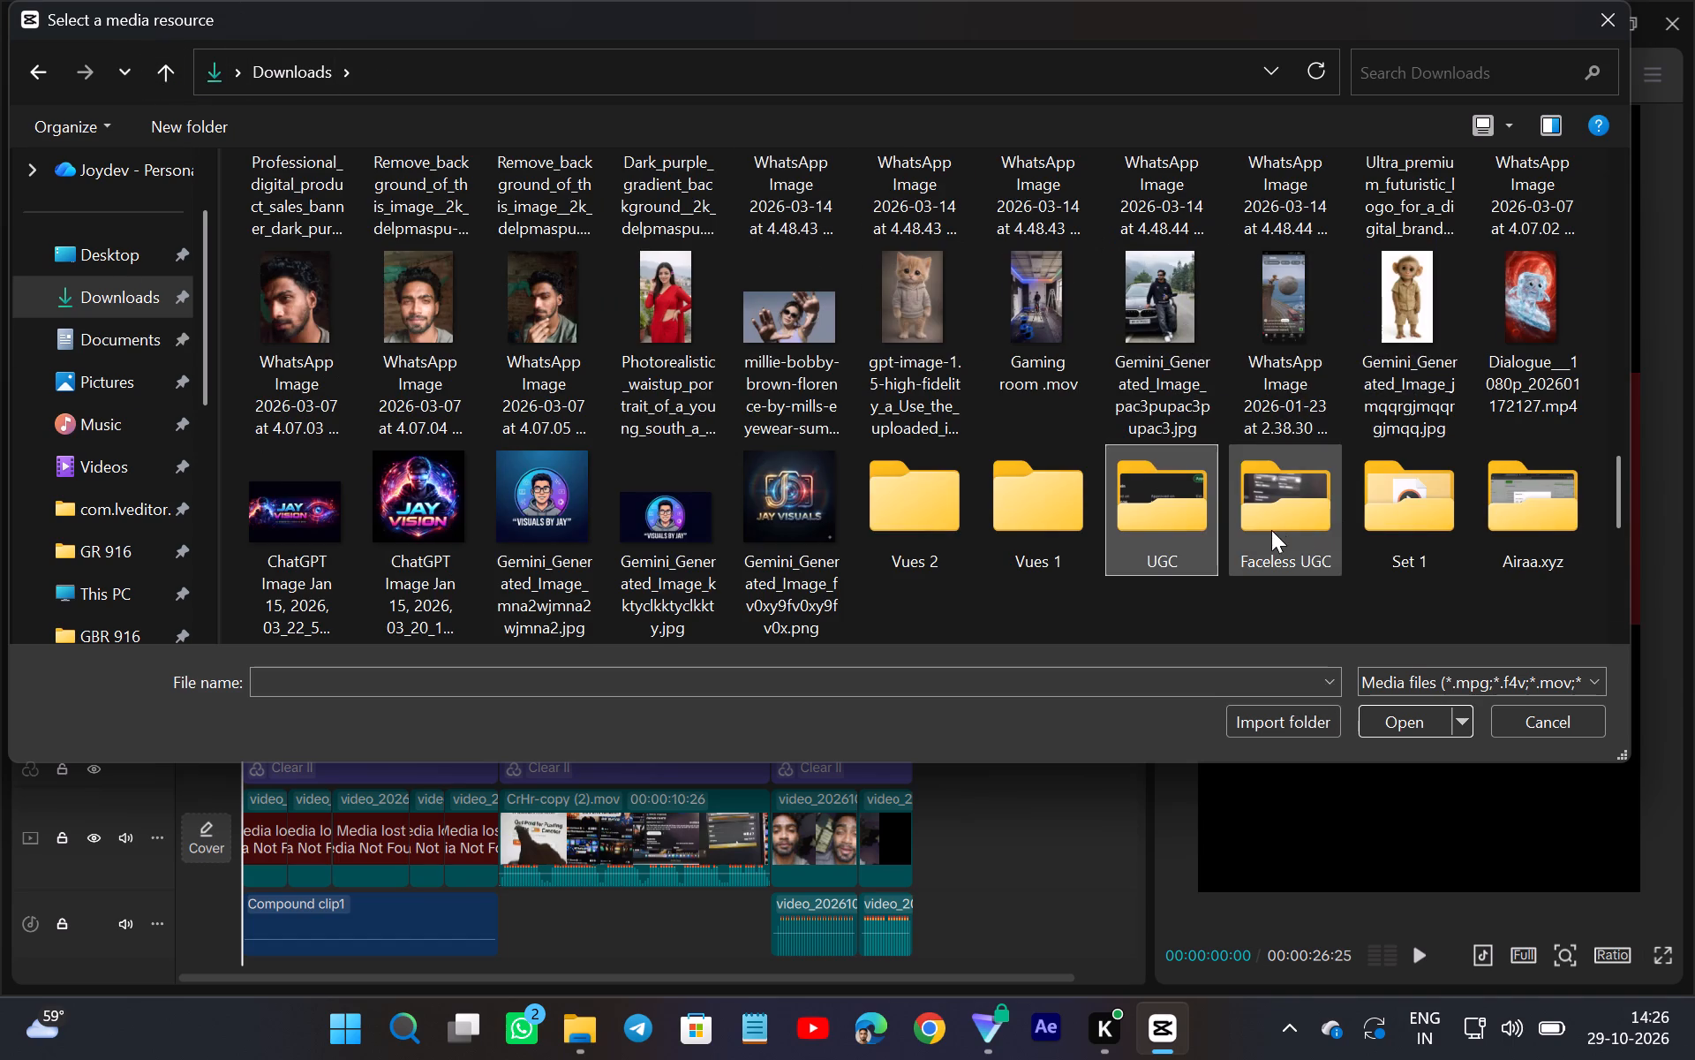
Examine the clips in the Faceless UGC folder, try to import the whole folder from inside it, and go back to Downloads.
{"action": "double_click", "coordinate": [1271, 530]}
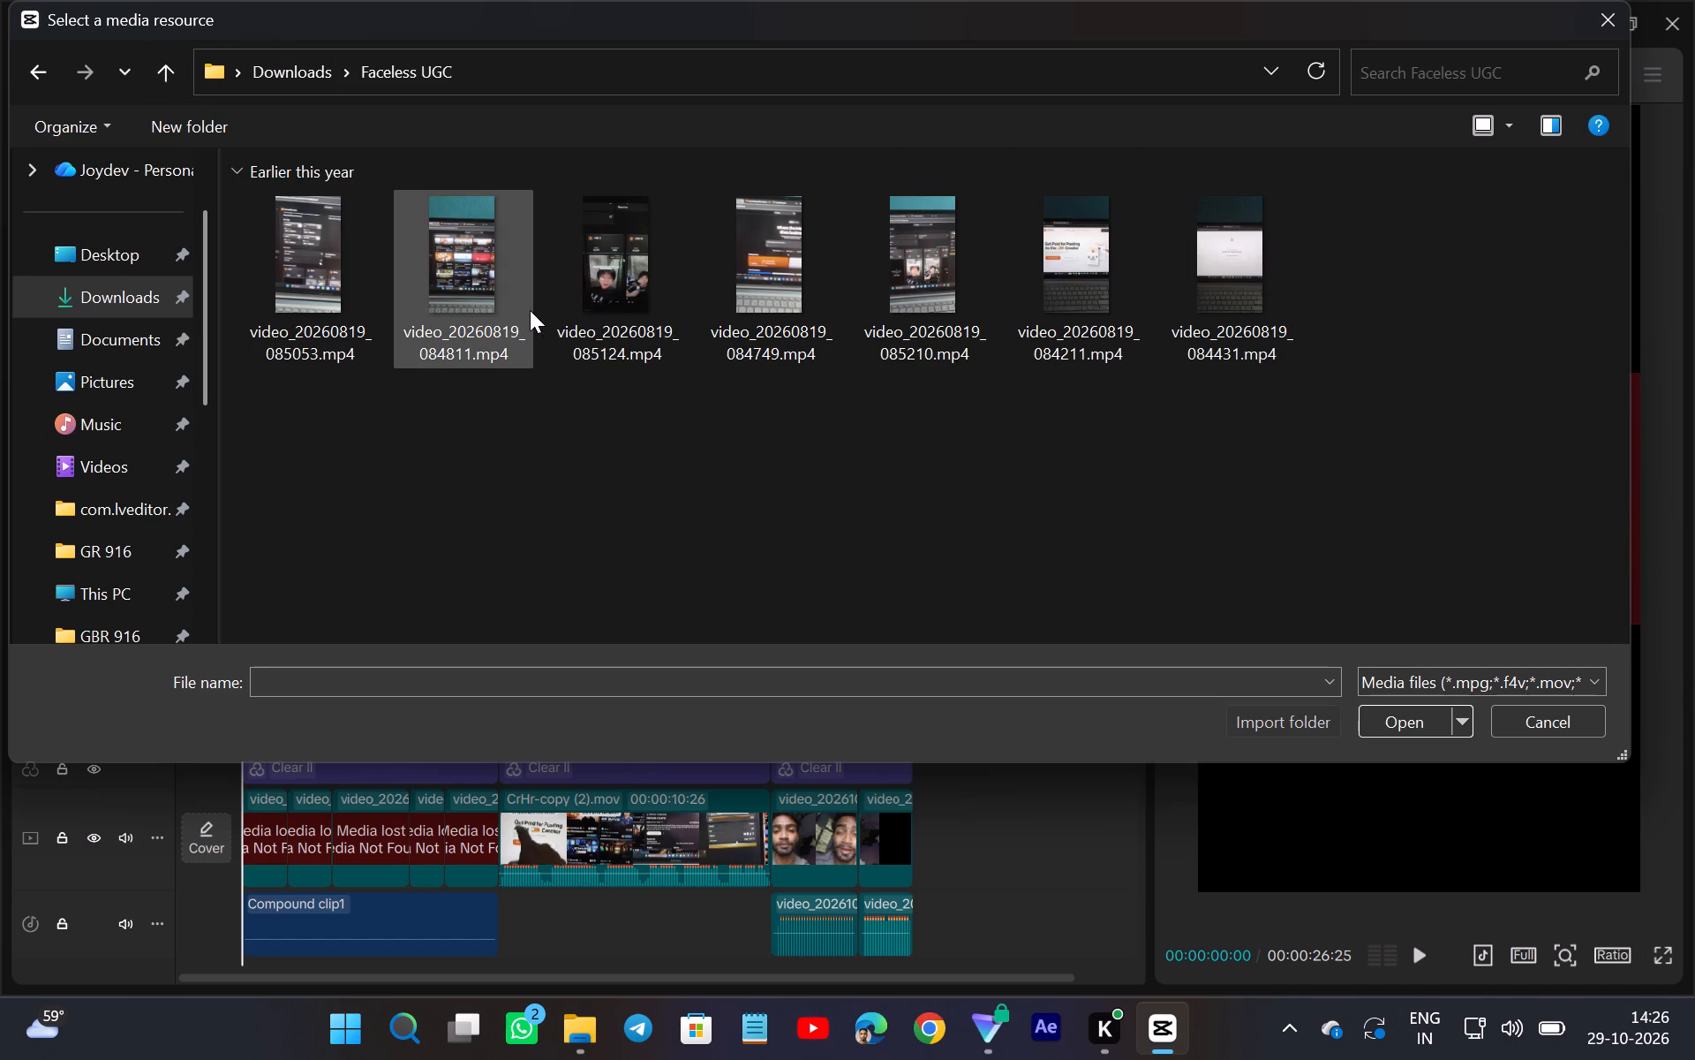
{"action": "scroll", "coordinate": [1408, 364], "scroll_direction": "up", "scroll_amount": 1}
{"action": "scroll", "coordinate": [1426, 337], "scroll_direction": "down", "scroll_amount": 1}
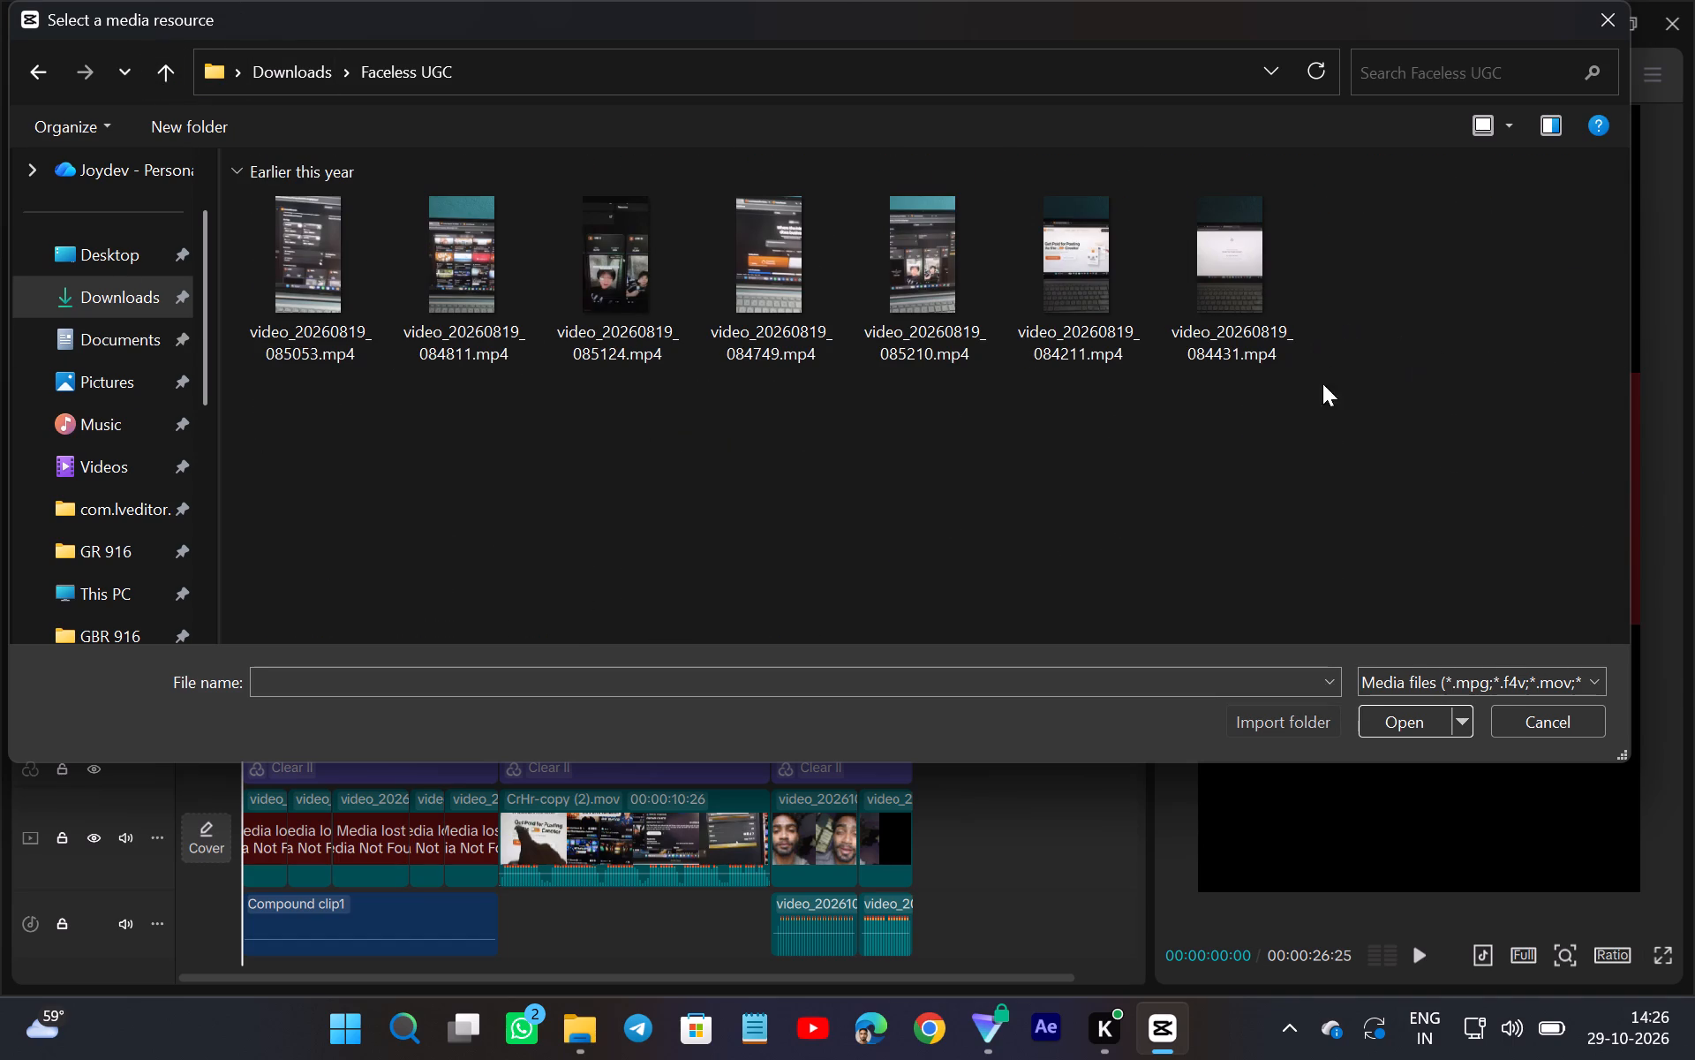
{"action": "scroll", "coordinate": [1304, 637], "scroll_direction": "up", "scroll_amount": 1}
{"action": "scroll", "coordinate": [1282, 722], "scroll_direction": "up", "scroll_amount": 1}
{"action": "left_click", "coordinate": [1282, 722]}
{"action": "left_click", "coordinate": [160, 48]}
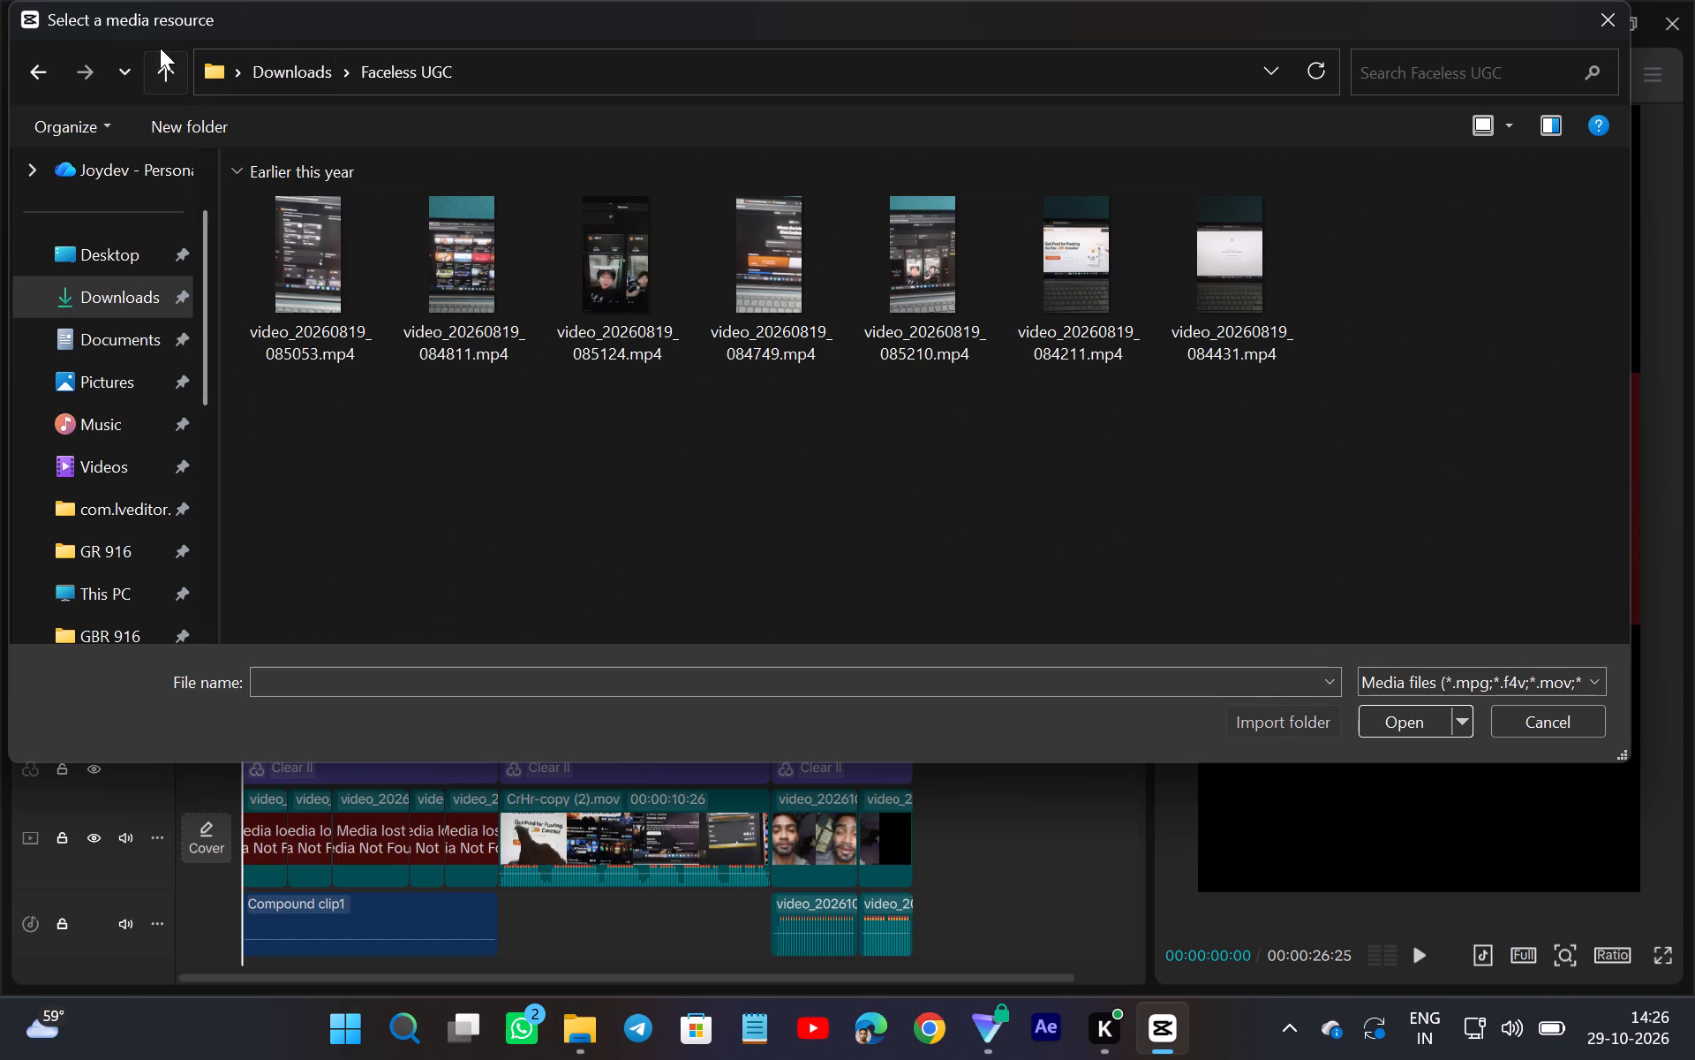
{"action": "left_click", "coordinate": [177, 62]}
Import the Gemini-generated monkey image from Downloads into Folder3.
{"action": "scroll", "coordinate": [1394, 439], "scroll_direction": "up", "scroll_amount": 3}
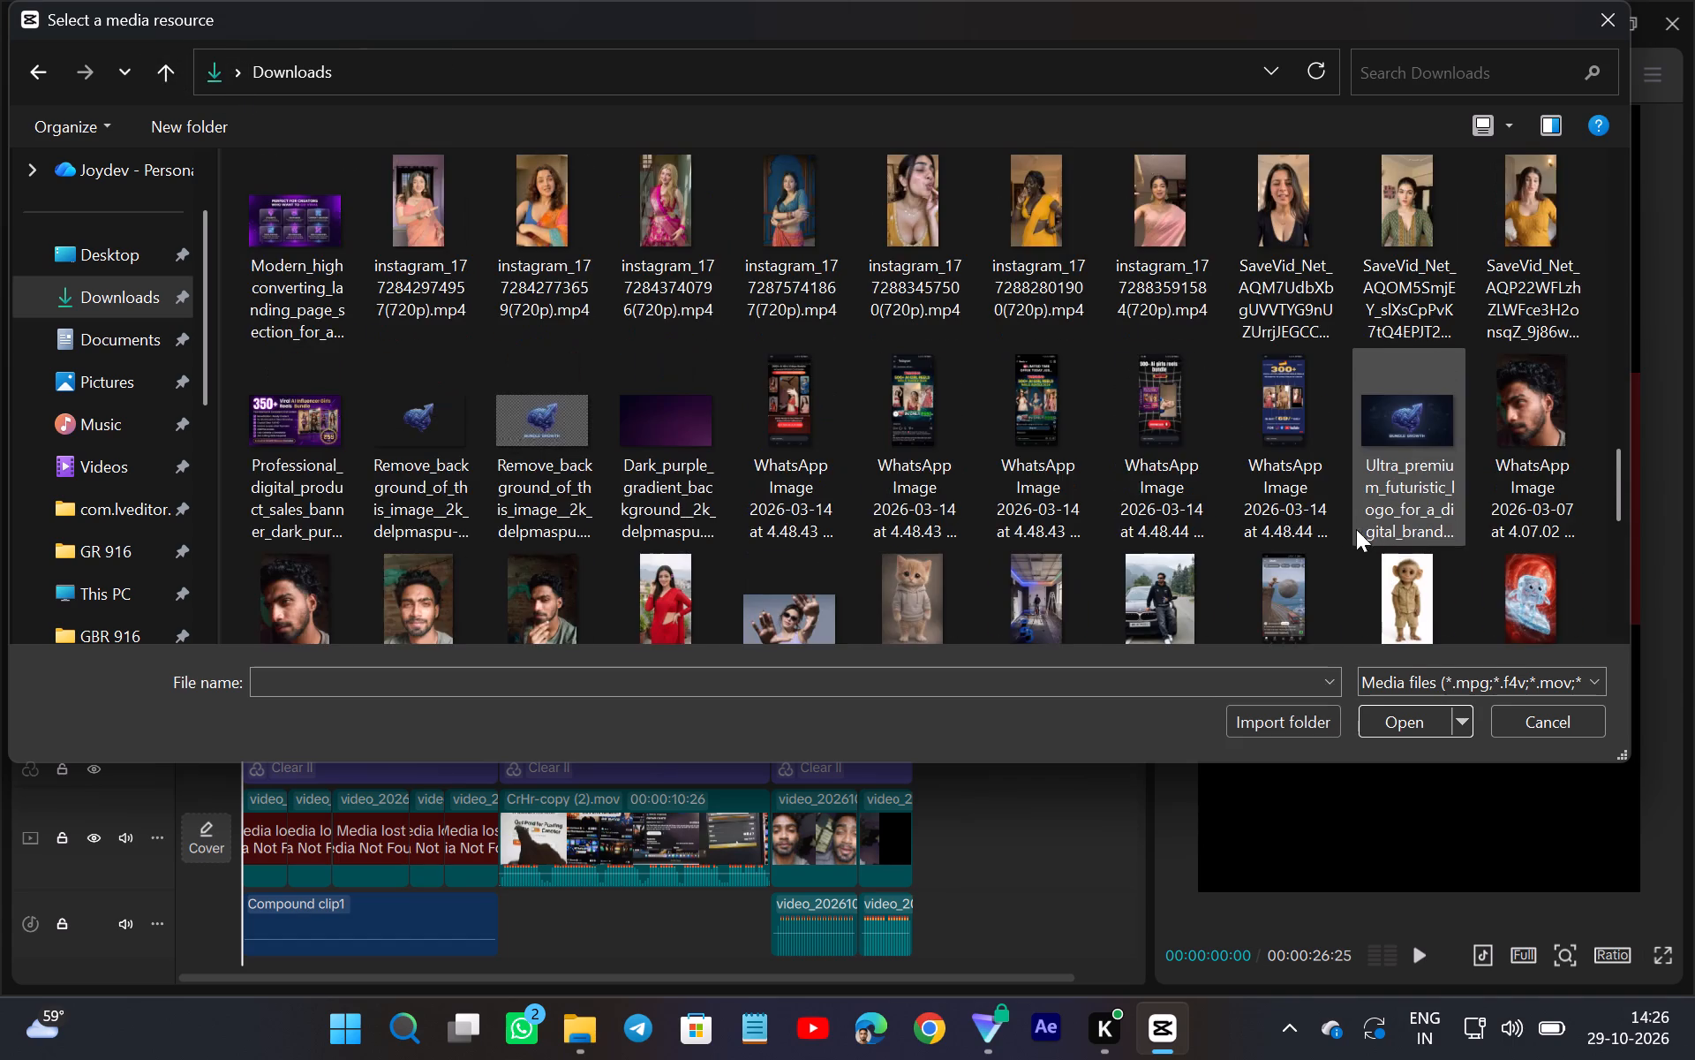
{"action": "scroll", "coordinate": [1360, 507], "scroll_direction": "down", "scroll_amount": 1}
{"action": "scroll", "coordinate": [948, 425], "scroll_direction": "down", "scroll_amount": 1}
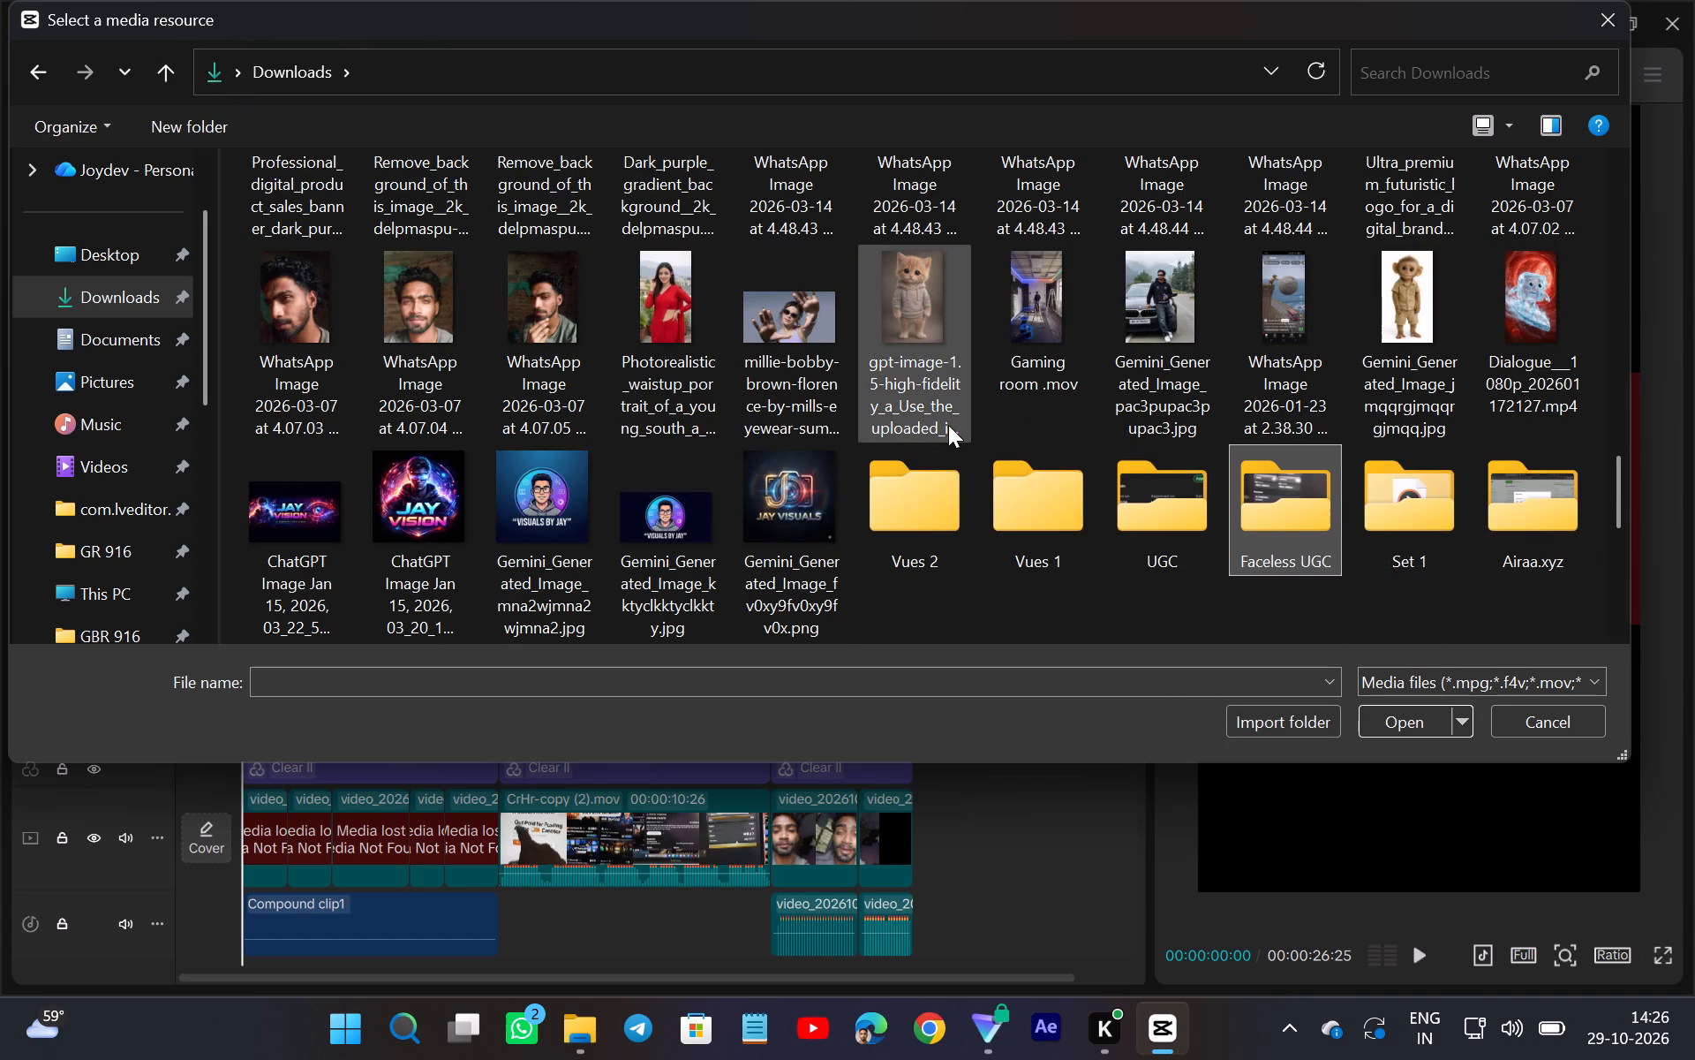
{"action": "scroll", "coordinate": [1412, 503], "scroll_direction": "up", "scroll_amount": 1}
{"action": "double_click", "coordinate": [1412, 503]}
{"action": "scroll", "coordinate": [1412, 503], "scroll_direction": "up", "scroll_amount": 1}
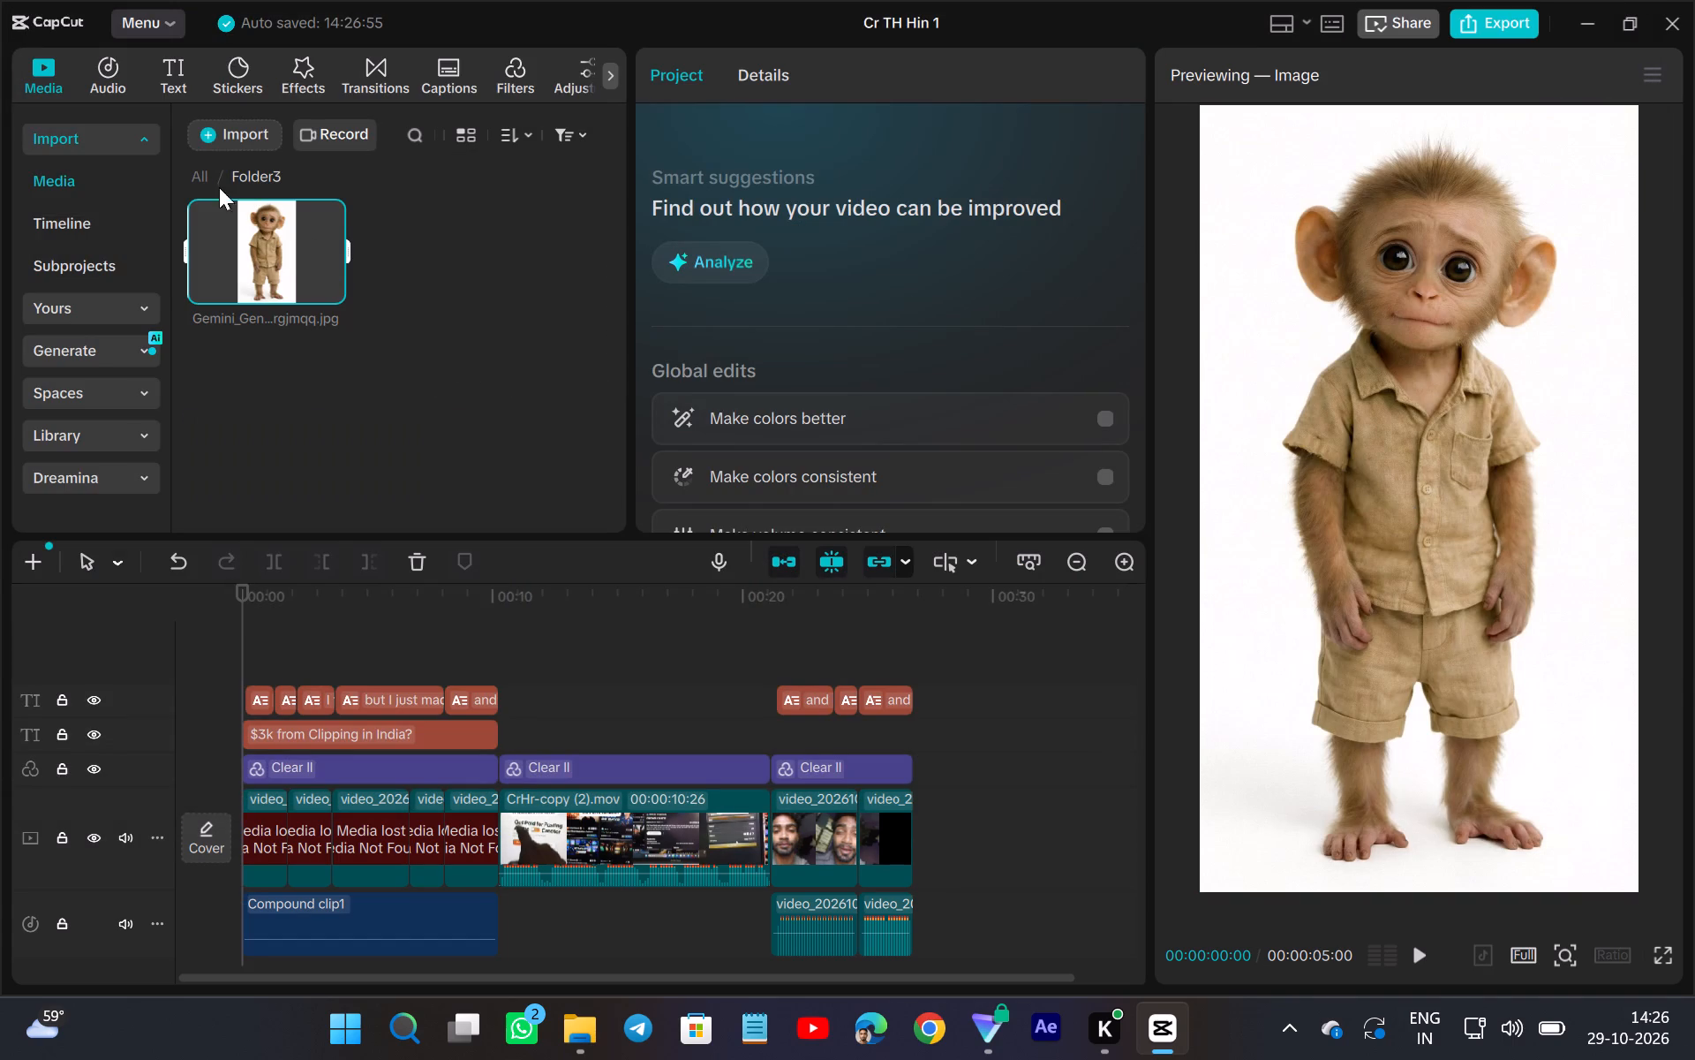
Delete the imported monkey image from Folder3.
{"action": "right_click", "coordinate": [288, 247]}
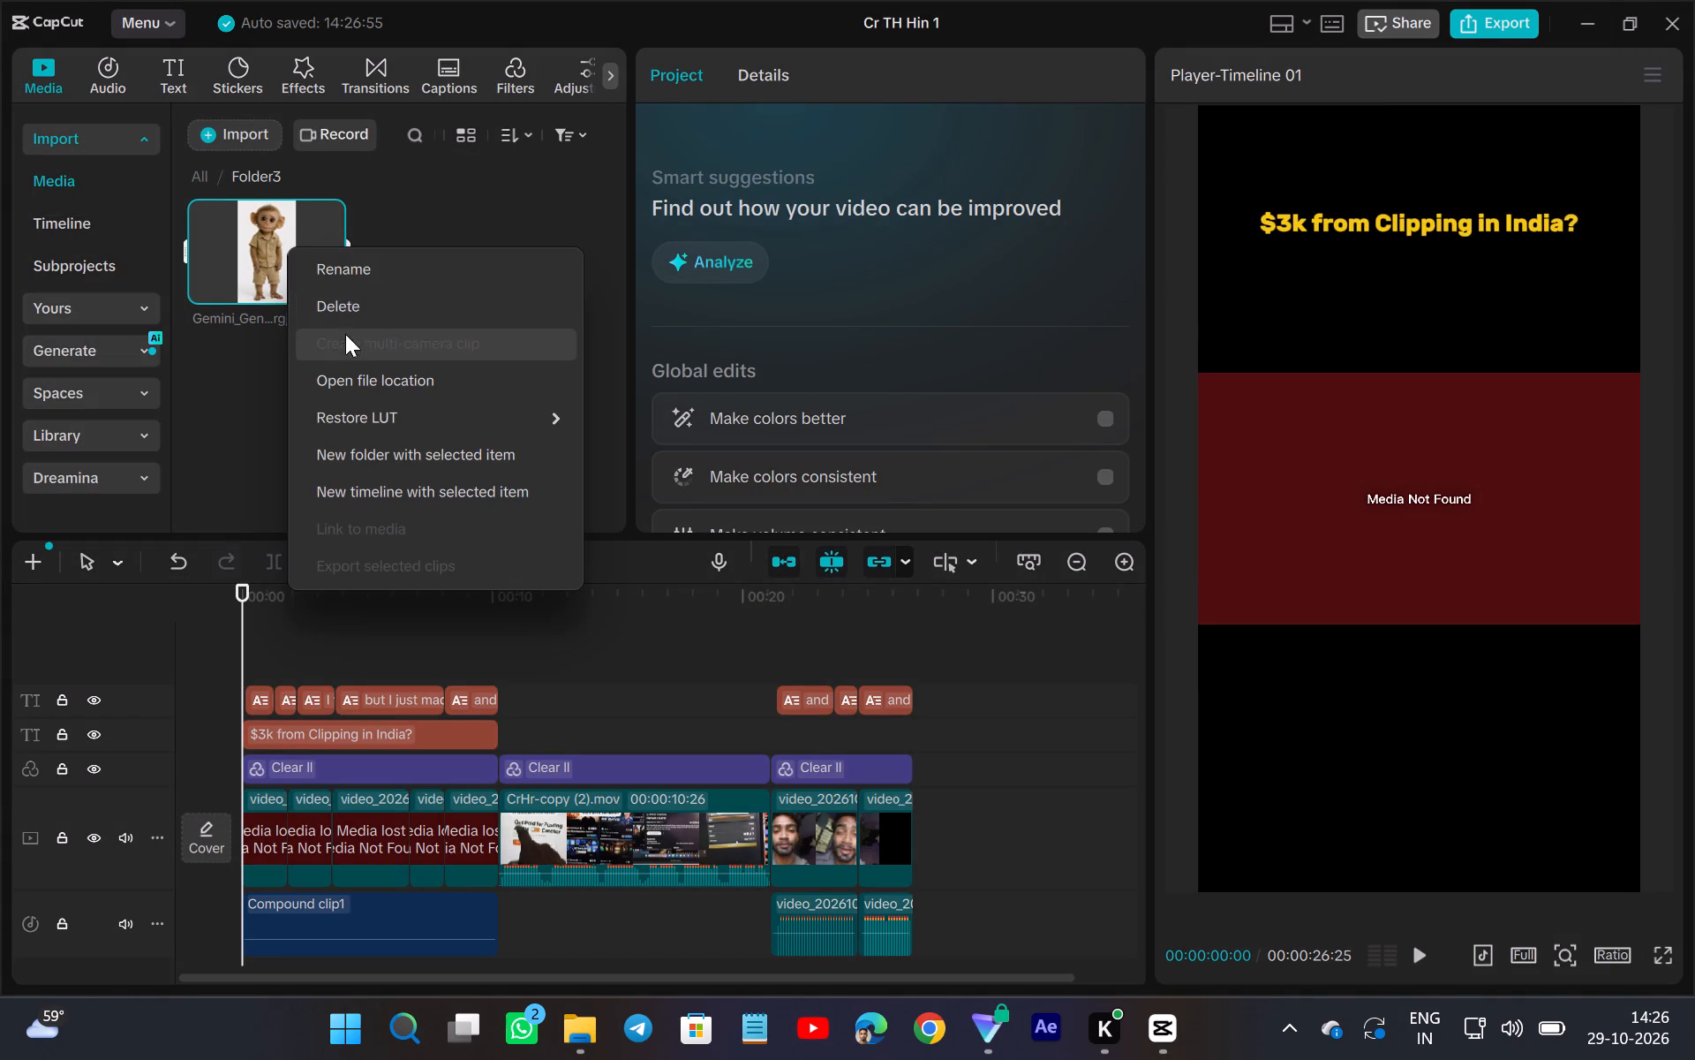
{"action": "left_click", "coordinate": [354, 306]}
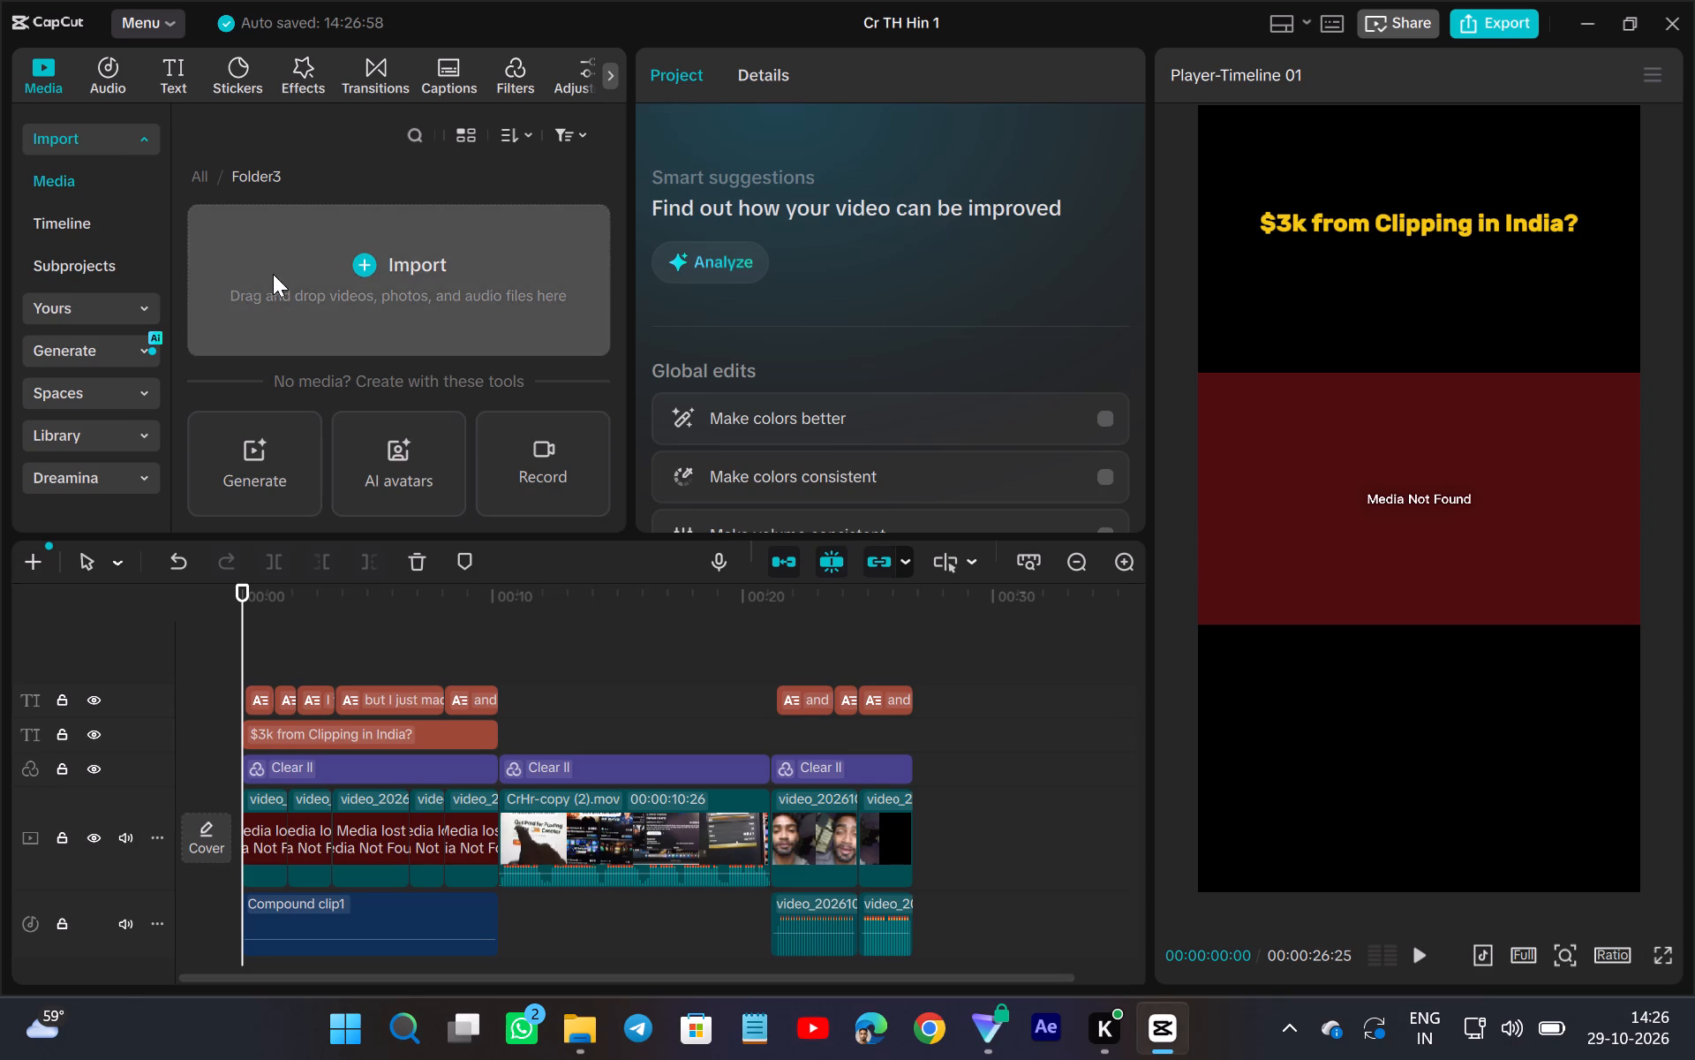
Start another media import into Folder3 and look inside the Set 1 folder in Downloads for footage.
{"action": "left_click", "coordinate": [286, 272]}
{"action": "left_click", "coordinate": [364, 317]}
{"action": "scroll", "coordinate": [1425, 475], "scroll_direction": "down", "scroll_amount": 1}
{"action": "scroll", "coordinate": [1426, 476], "scroll_direction": "up", "scroll_amount": 1}
{"action": "scroll", "coordinate": [1426, 476], "scroll_direction": "down", "scroll_amount": 1}
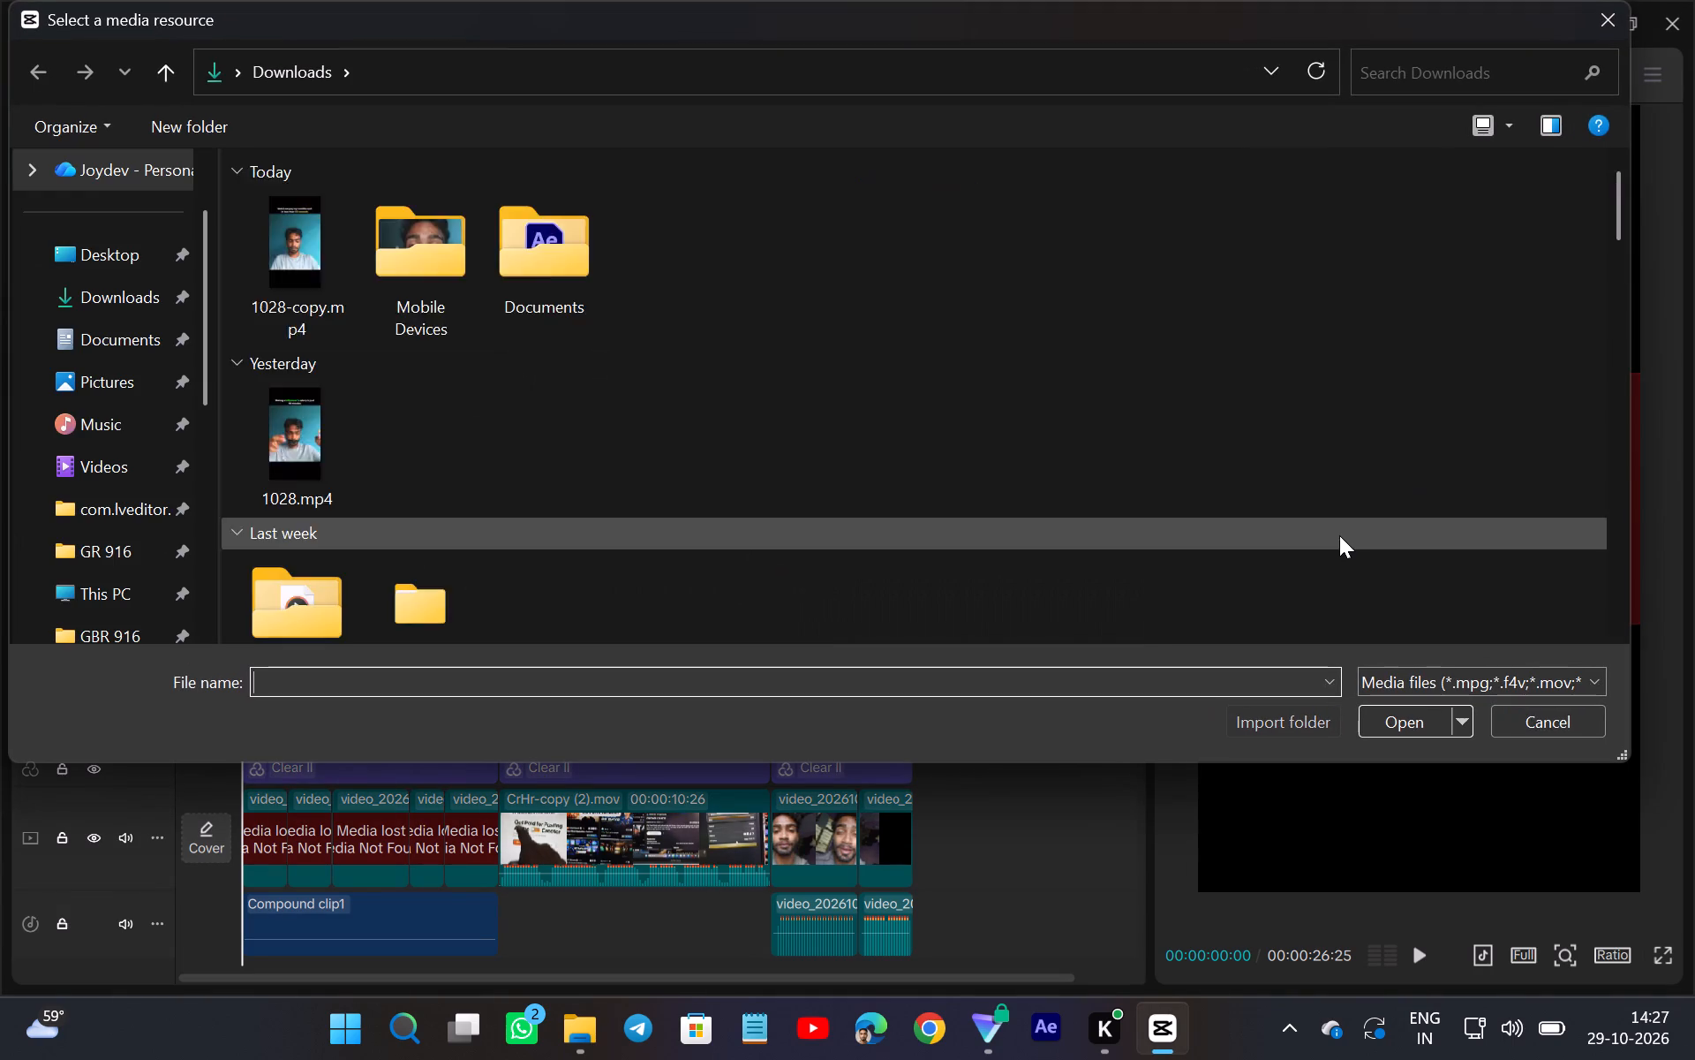
{"action": "scroll", "coordinate": [1339, 535], "scroll_direction": "down", "scroll_amount": 1}
{"action": "scroll", "coordinate": [1339, 535], "scroll_direction": "up", "scroll_amount": 1}
{"action": "scroll", "coordinate": [1339, 535], "scroll_direction": "down", "scroll_amount": 3}
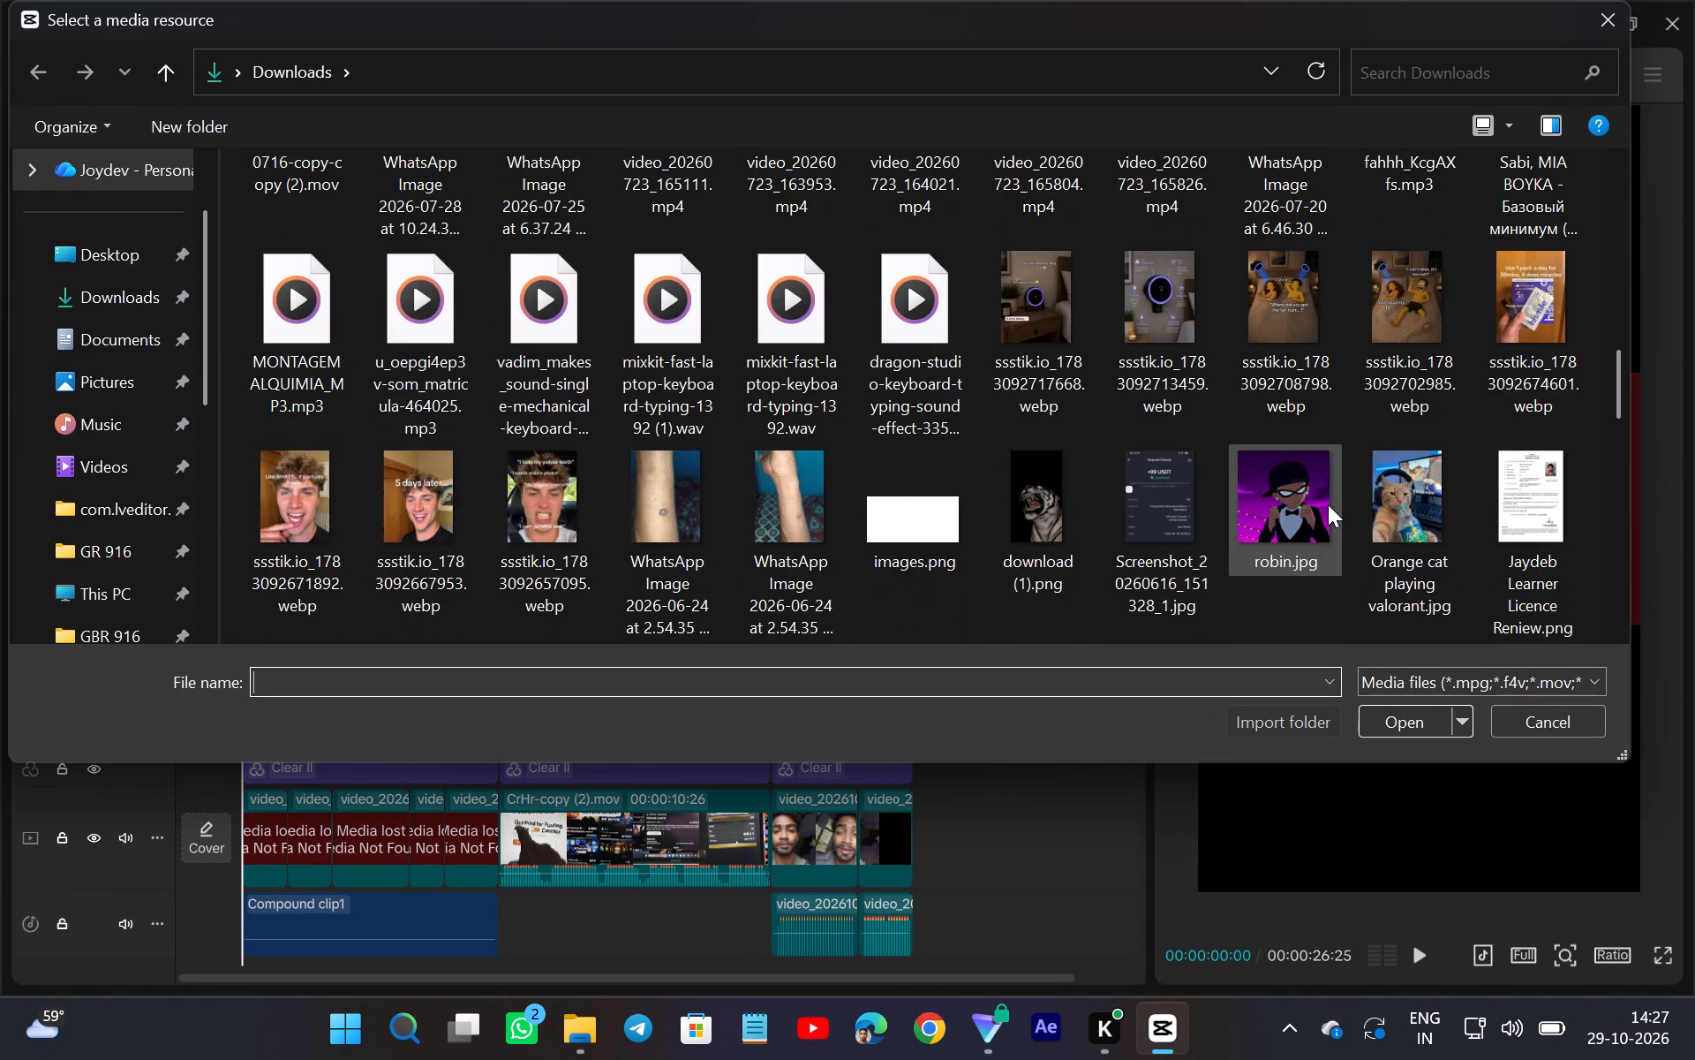
{"action": "scroll", "coordinate": [1328, 504], "scroll_direction": "down", "scroll_amount": 5}
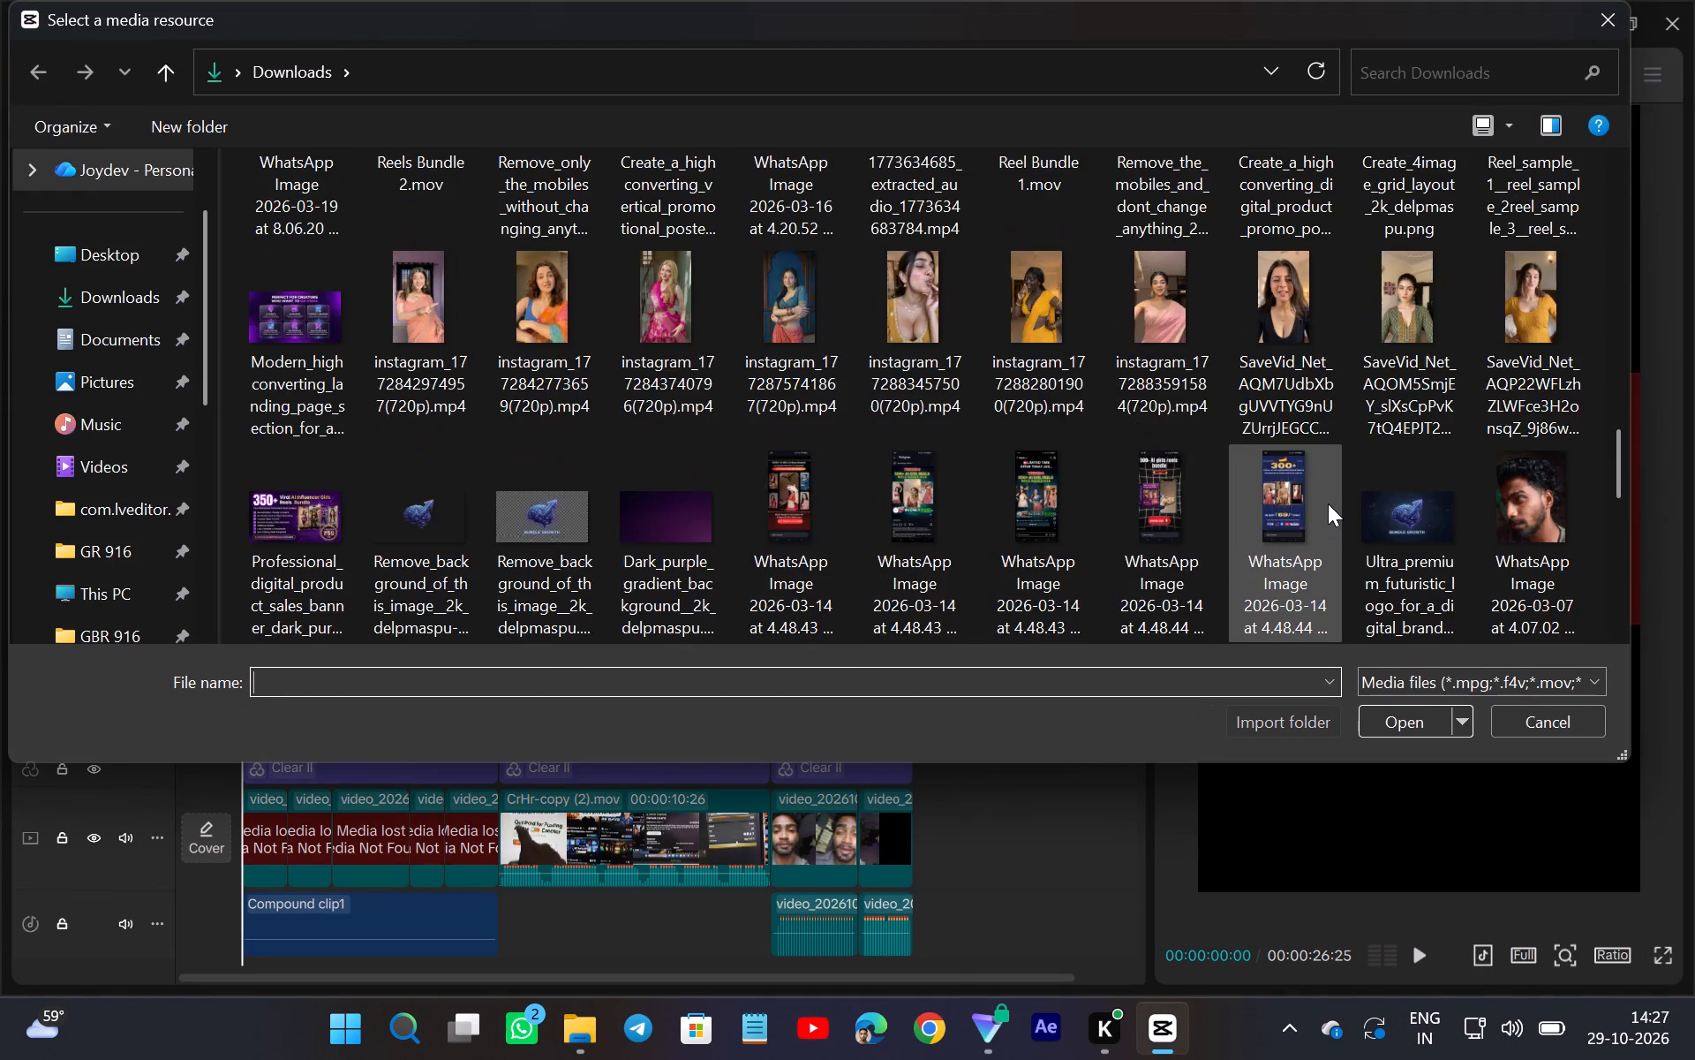
{"action": "scroll", "coordinate": [1328, 503], "scroll_direction": "down", "scroll_amount": 1}
{"action": "scroll", "coordinate": [1328, 503], "scroll_direction": "up", "scroll_amount": 1}
{"action": "scroll", "coordinate": [1328, 503], "scroll_direction": "down", "scroll_amount": 2}
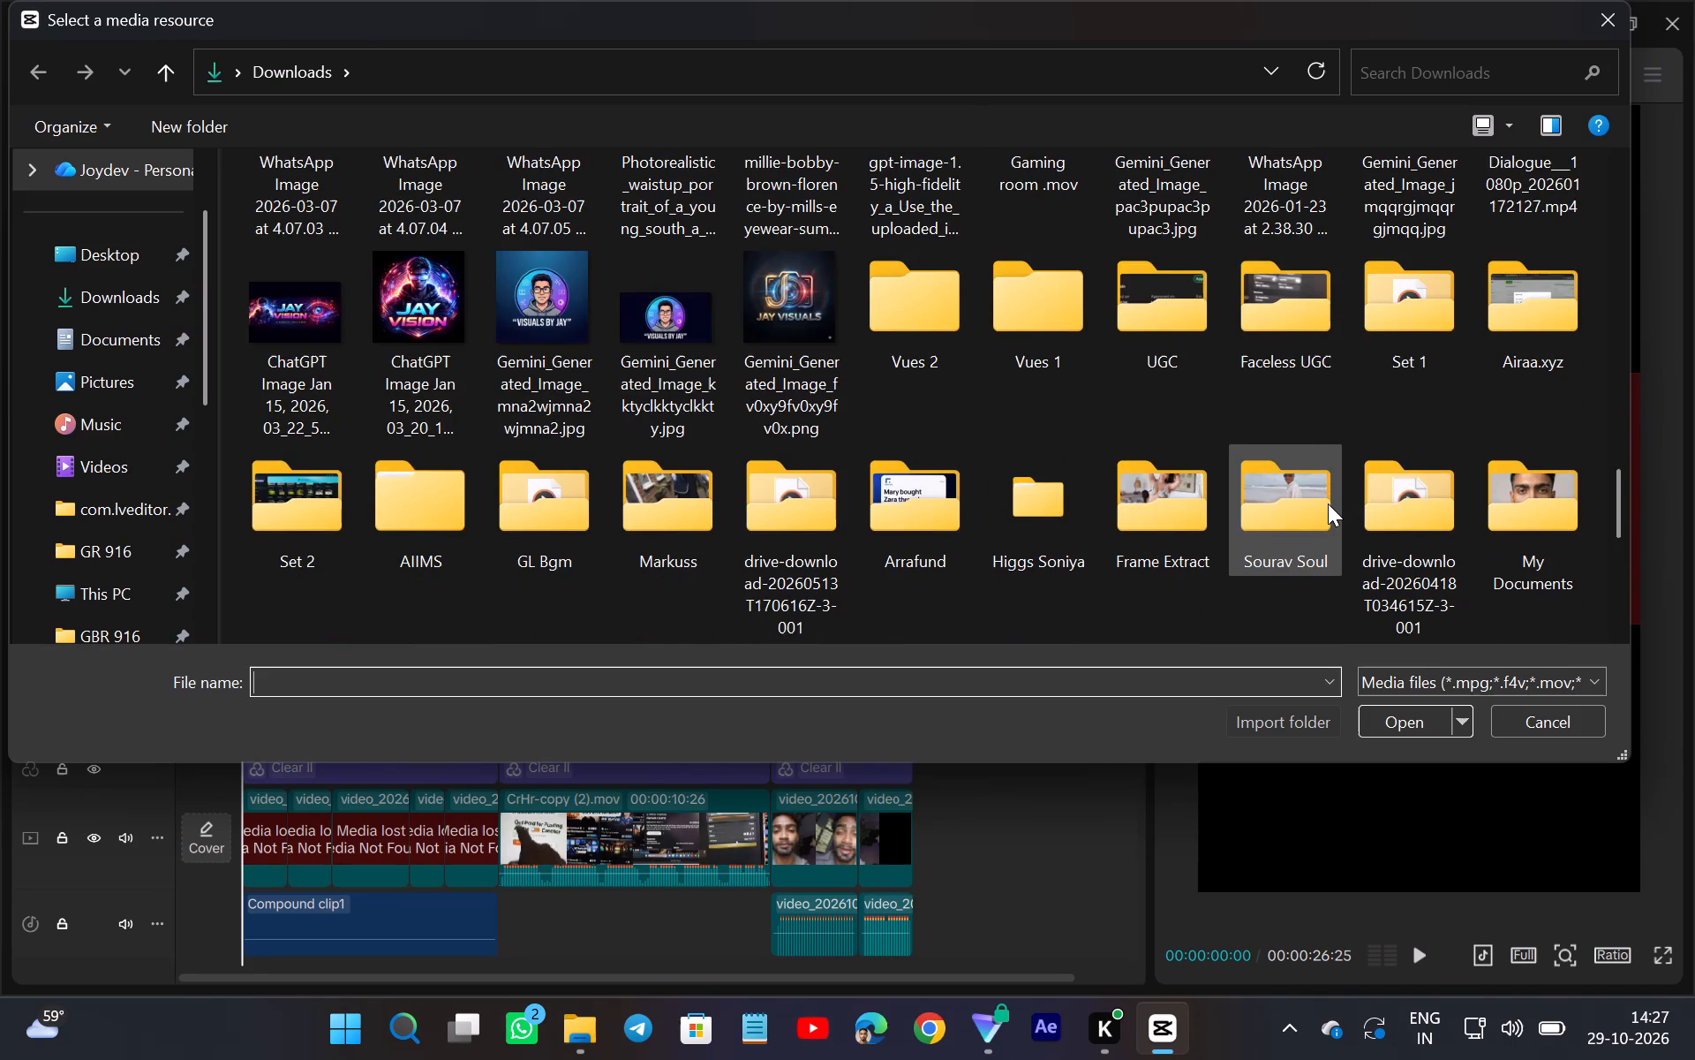
{"action": "double_click", "coordinate": [1382, 330]}
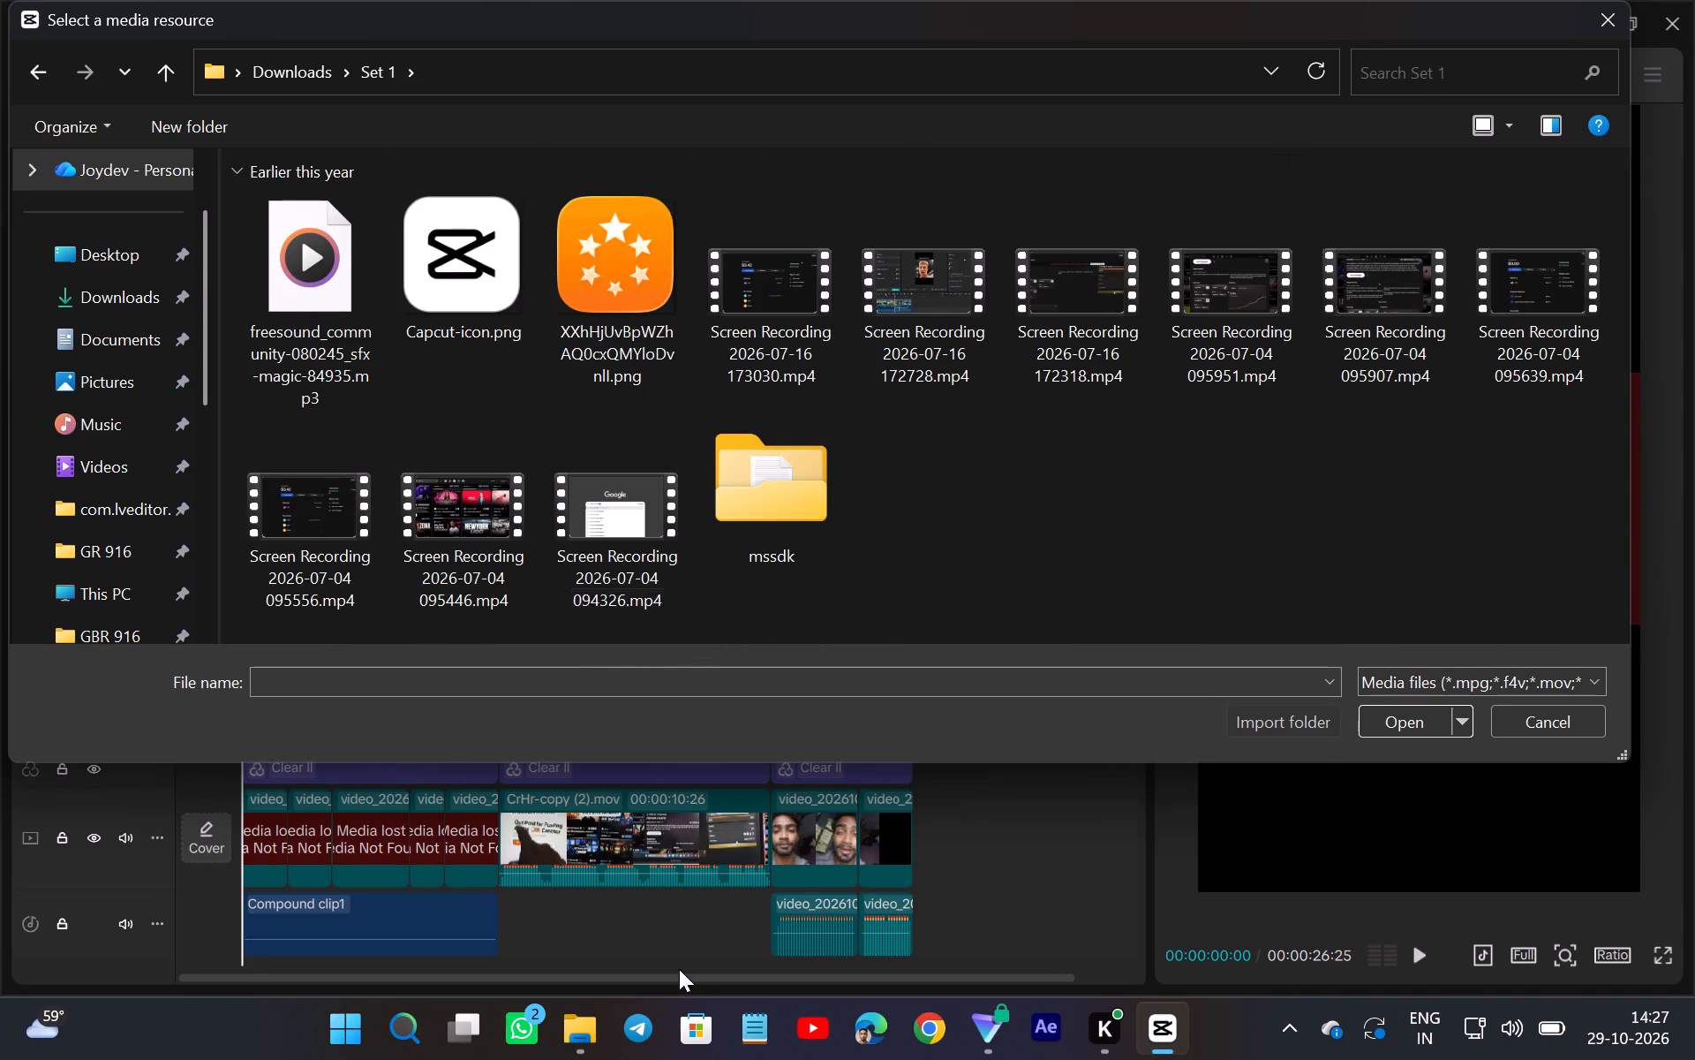
Switch to File Explorer and play video_20260819_085210.mp4 from the Faceless UGC folder in Downloads to check it, then close the player.
{"action": "left_click", "coordinate": [572, 1038]}
{"action": "scroll", "coordinate": [810, 627], "scroll_direction": "down", "scroll_amount": 8}
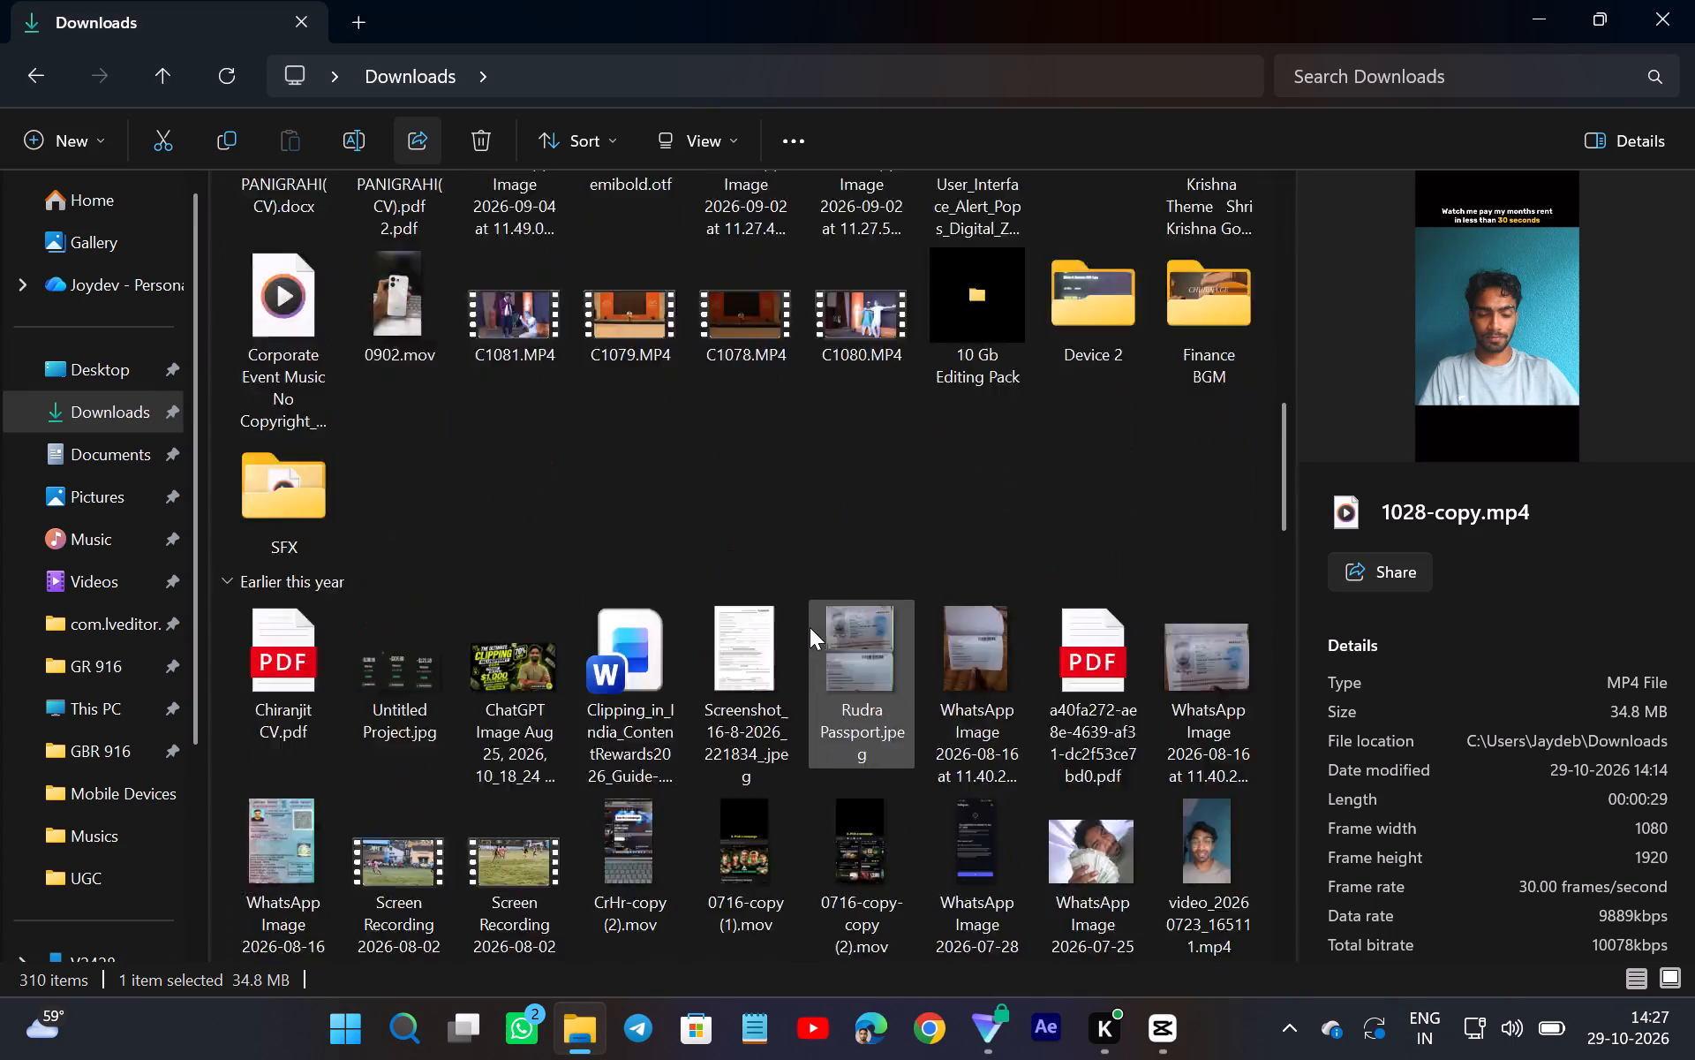
{"action": "scroll", "coordinate": [927, 647], "scroll_direction": "down", "scroll_amount": 3}
{"action": "scroll", "coordinate": [1062, 667], "scroll_direction": "down", "scroll_amount": 4}
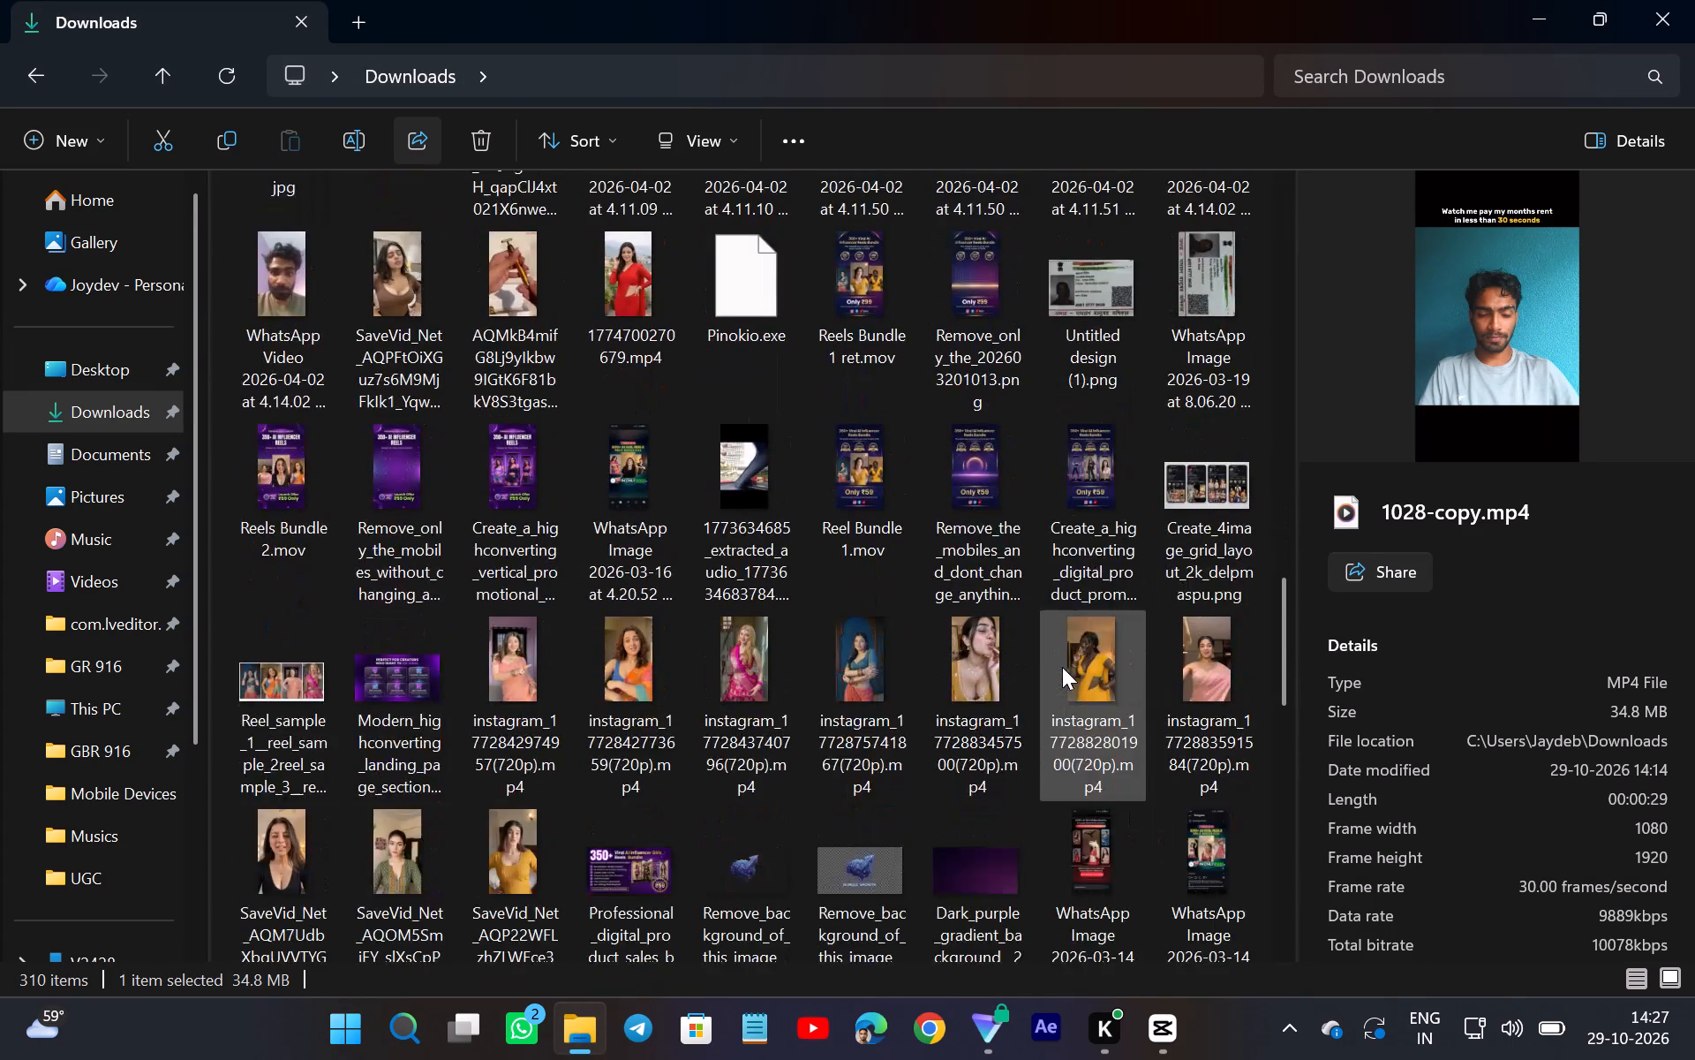
{"action": "scroll", "coordinate": [1062, 667], "scroll_direction": "down", "scroll_amount": 4}
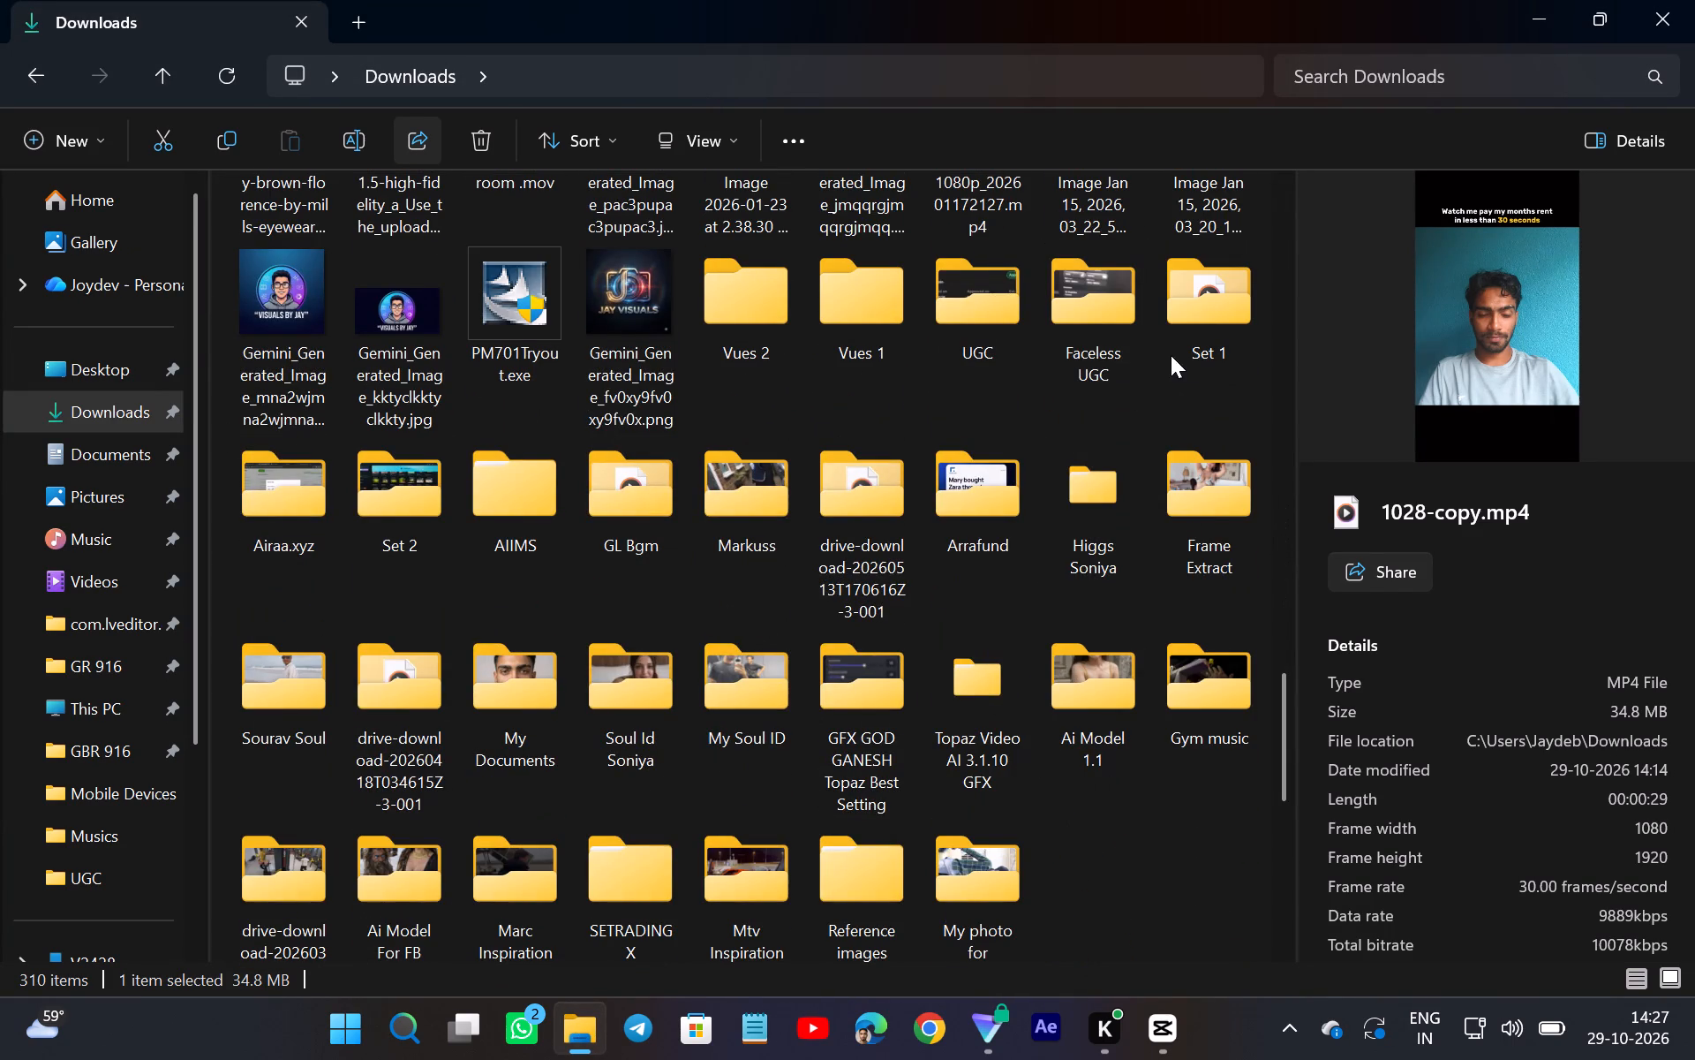
{"action": "double_click", "coordinate": [1076, 344]}
{"action": "double_click", "coordinate": [923, 307]}
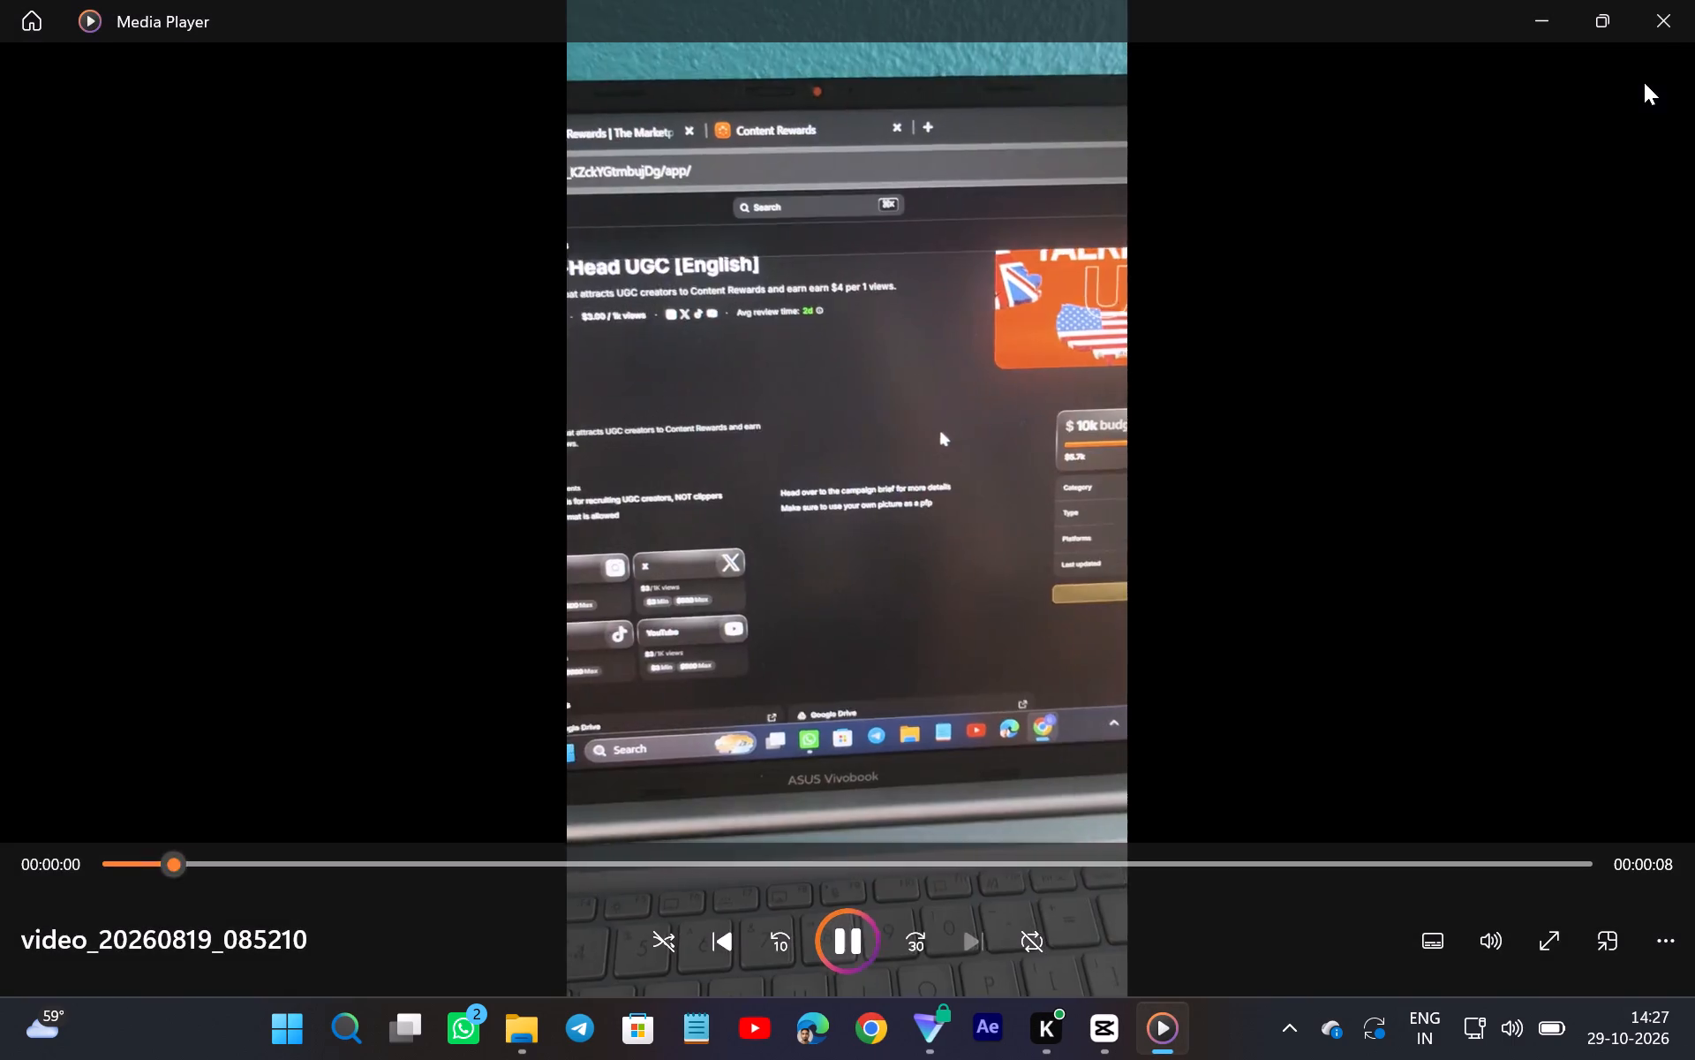
{"action": "left_click", "coordinate": [1692, 31]}
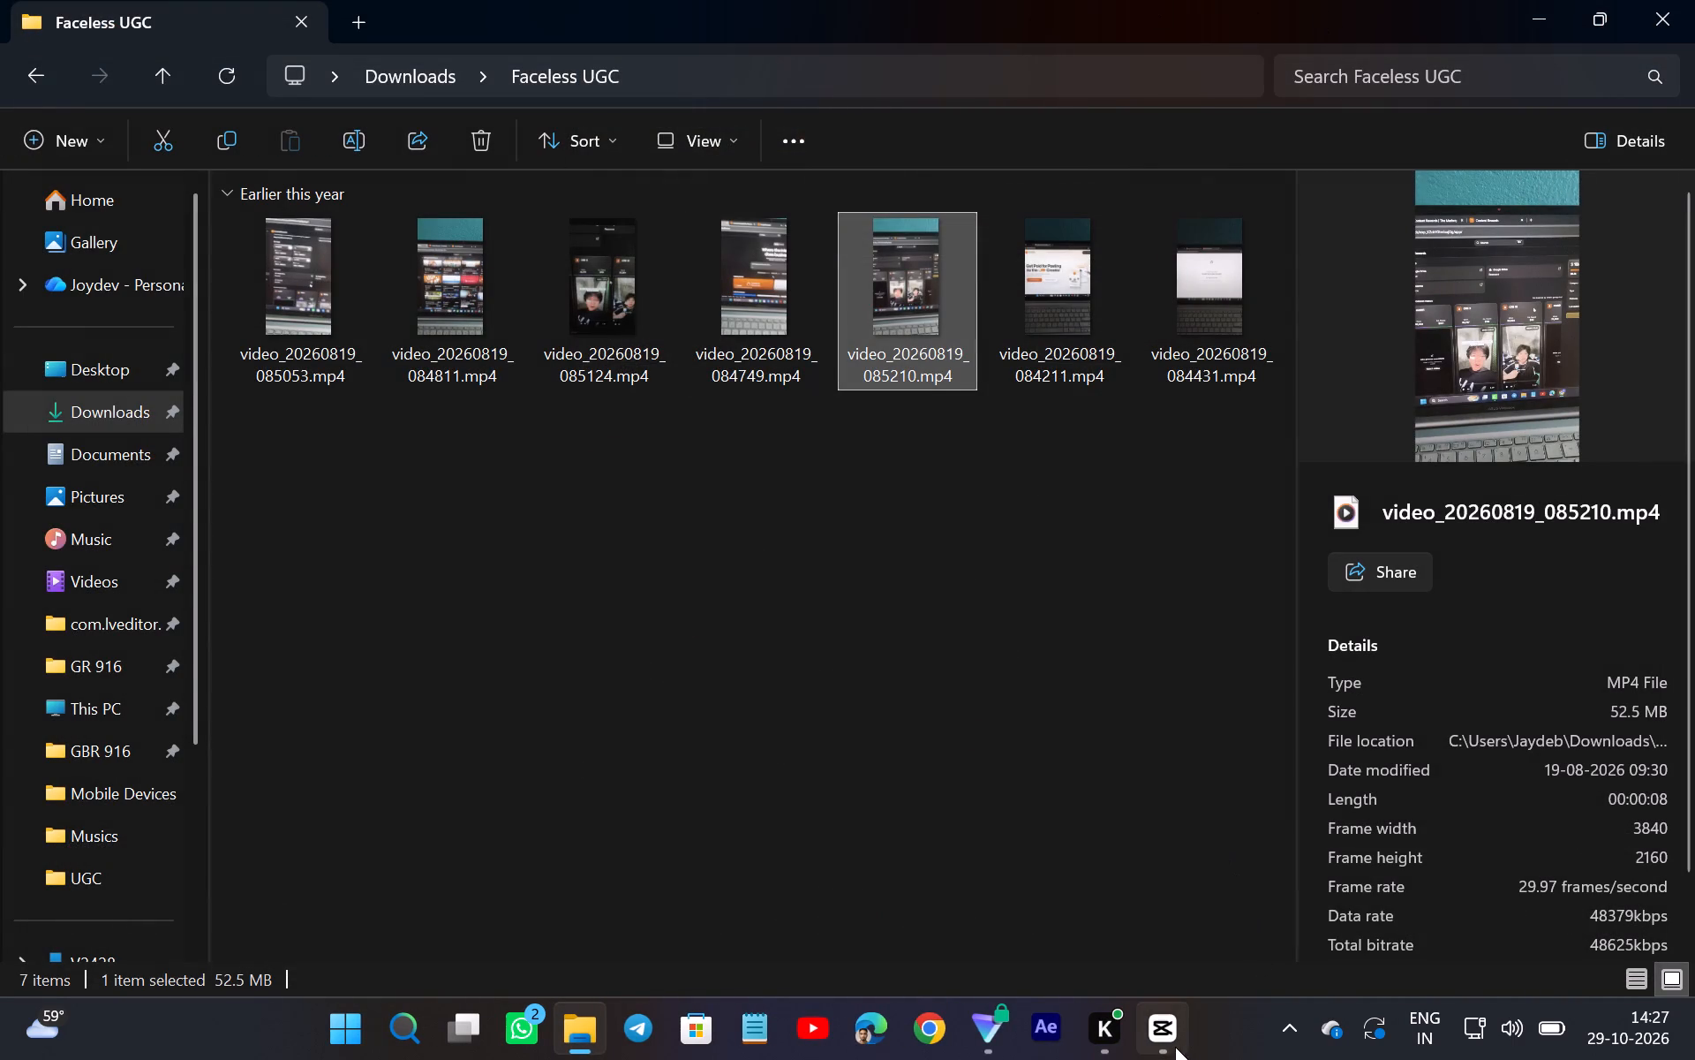
Return to the CapCut import dialog, go back to Downloads and import the whole Faceless UGC folder into Folder3.
{"action": "left_click", "coordinate": [1175, 1048]}
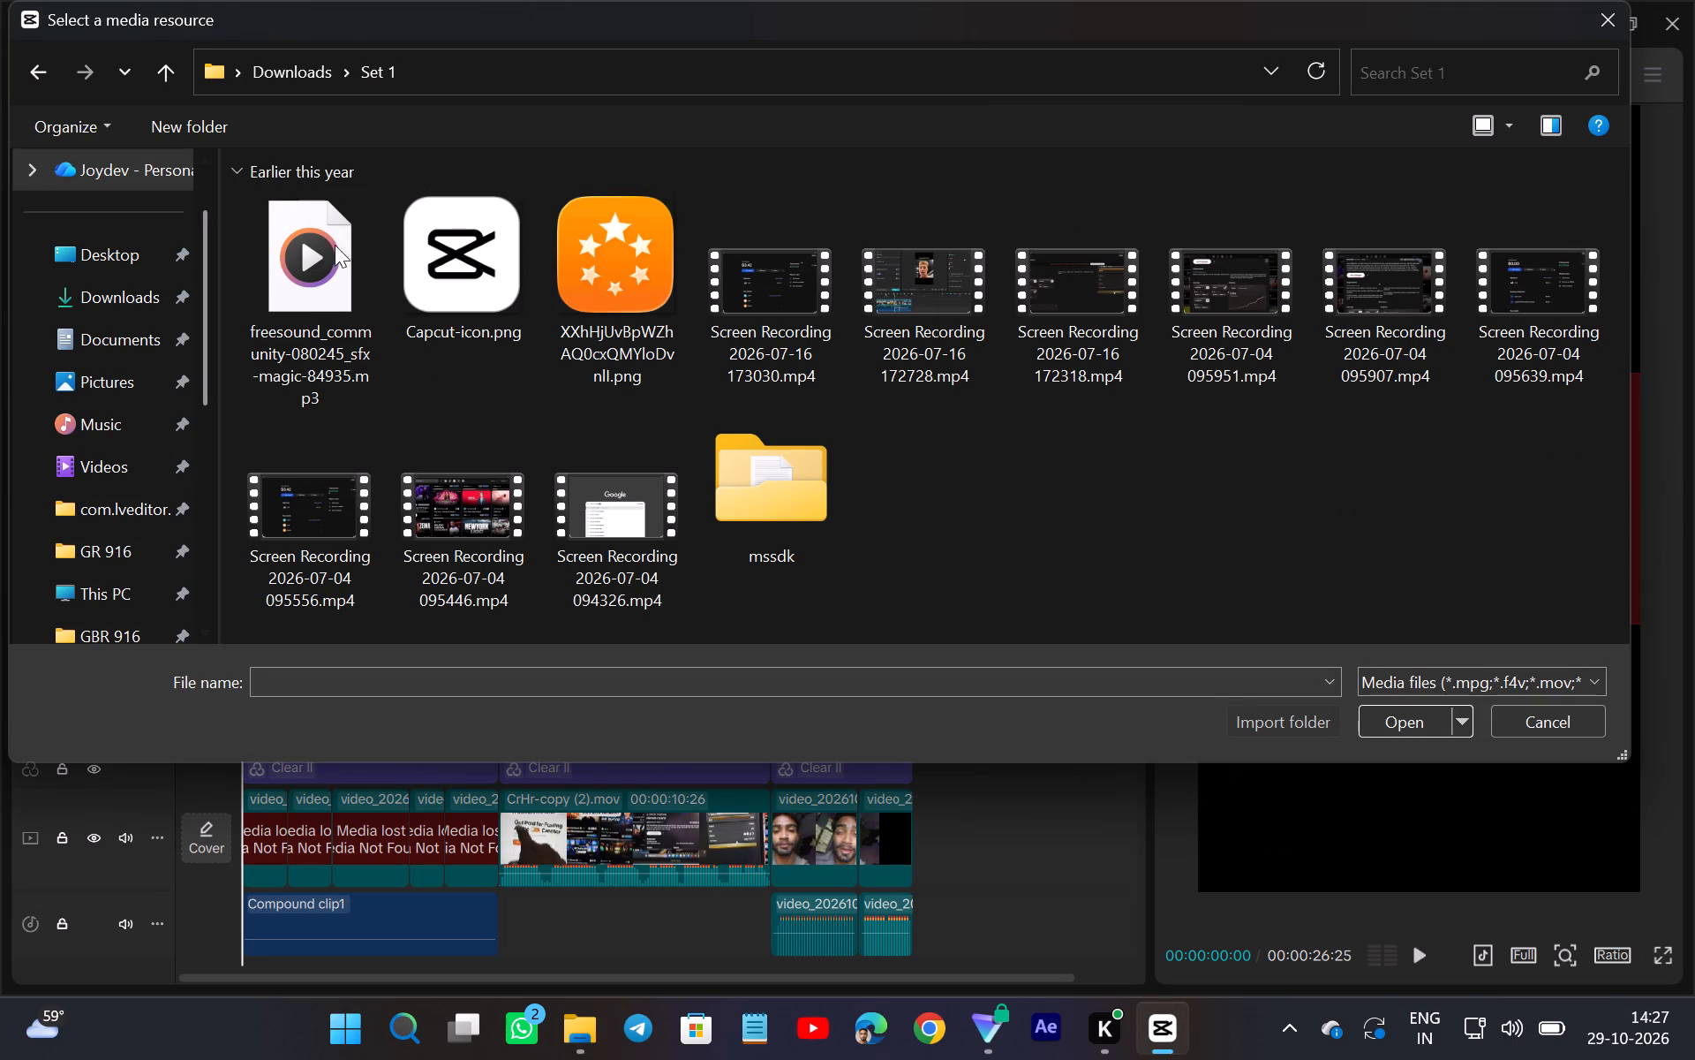
{"action": "left_click", "coordinate": [168, 74]}
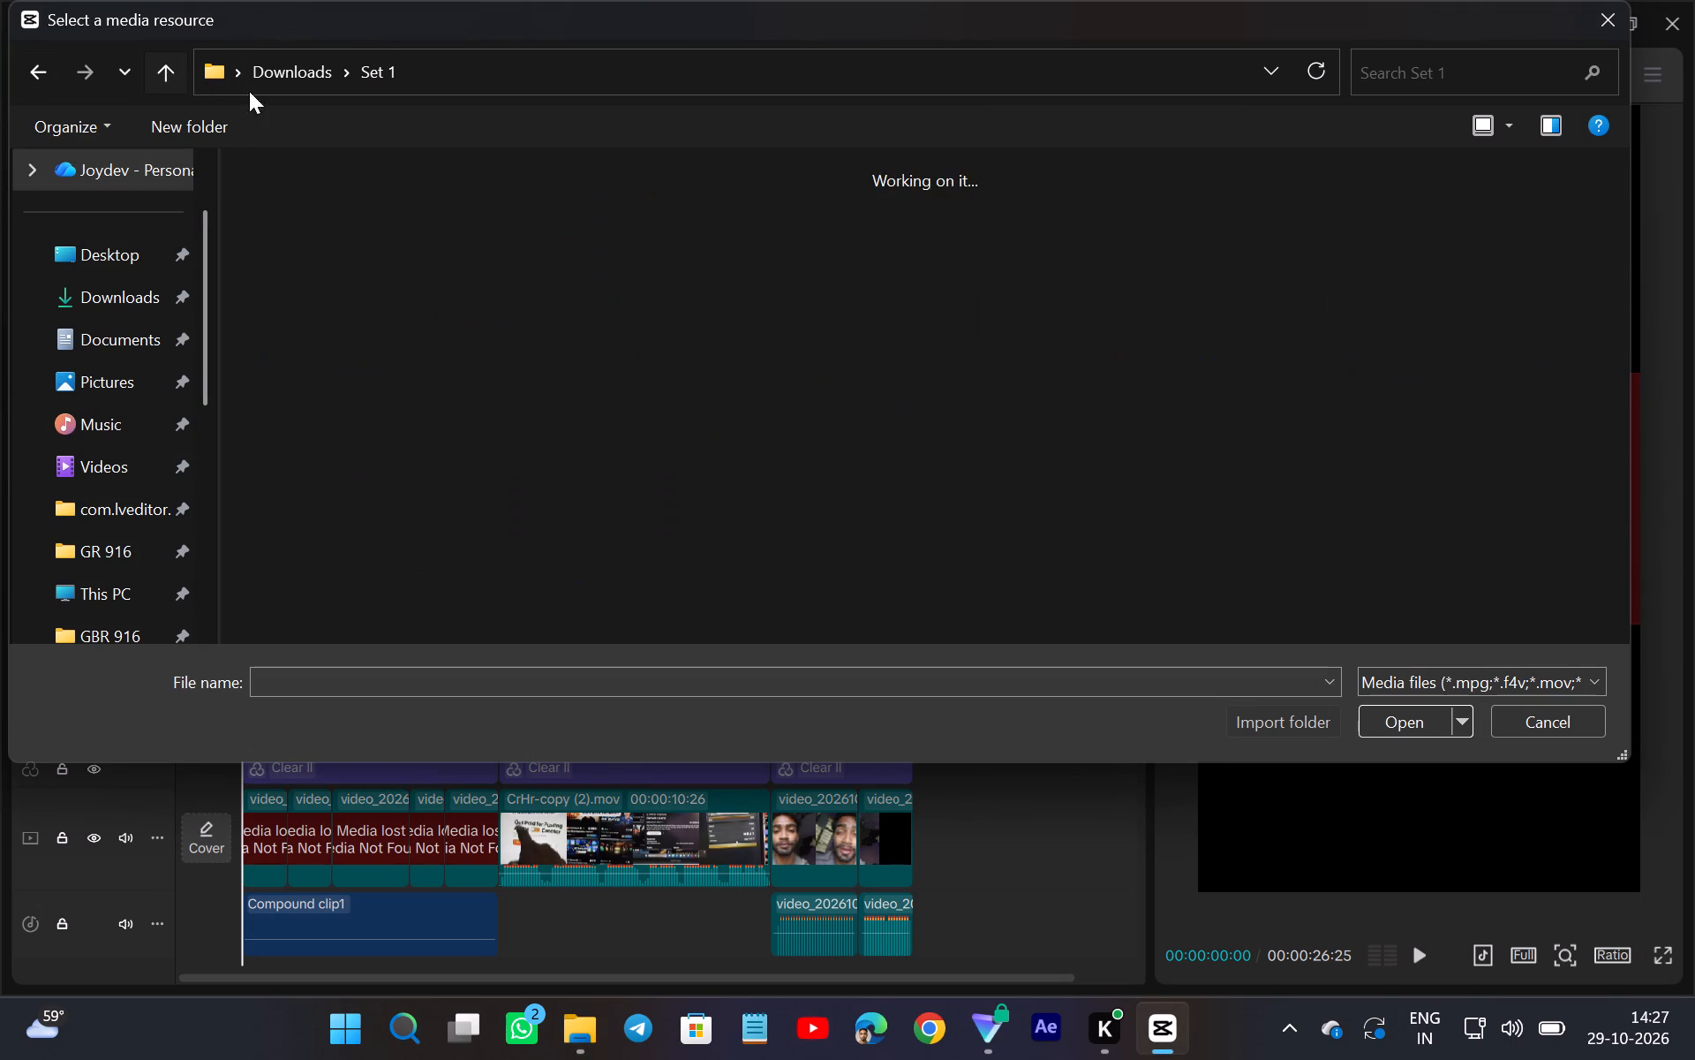
{"action": "scroll", "coordinate": [817, 380], "scroll_direction": "down", "scroll_amount": 1}
{"action": "scroll", "coordinate": [817, 380], "scroll_direction": "up", "scroll_amount": 2}
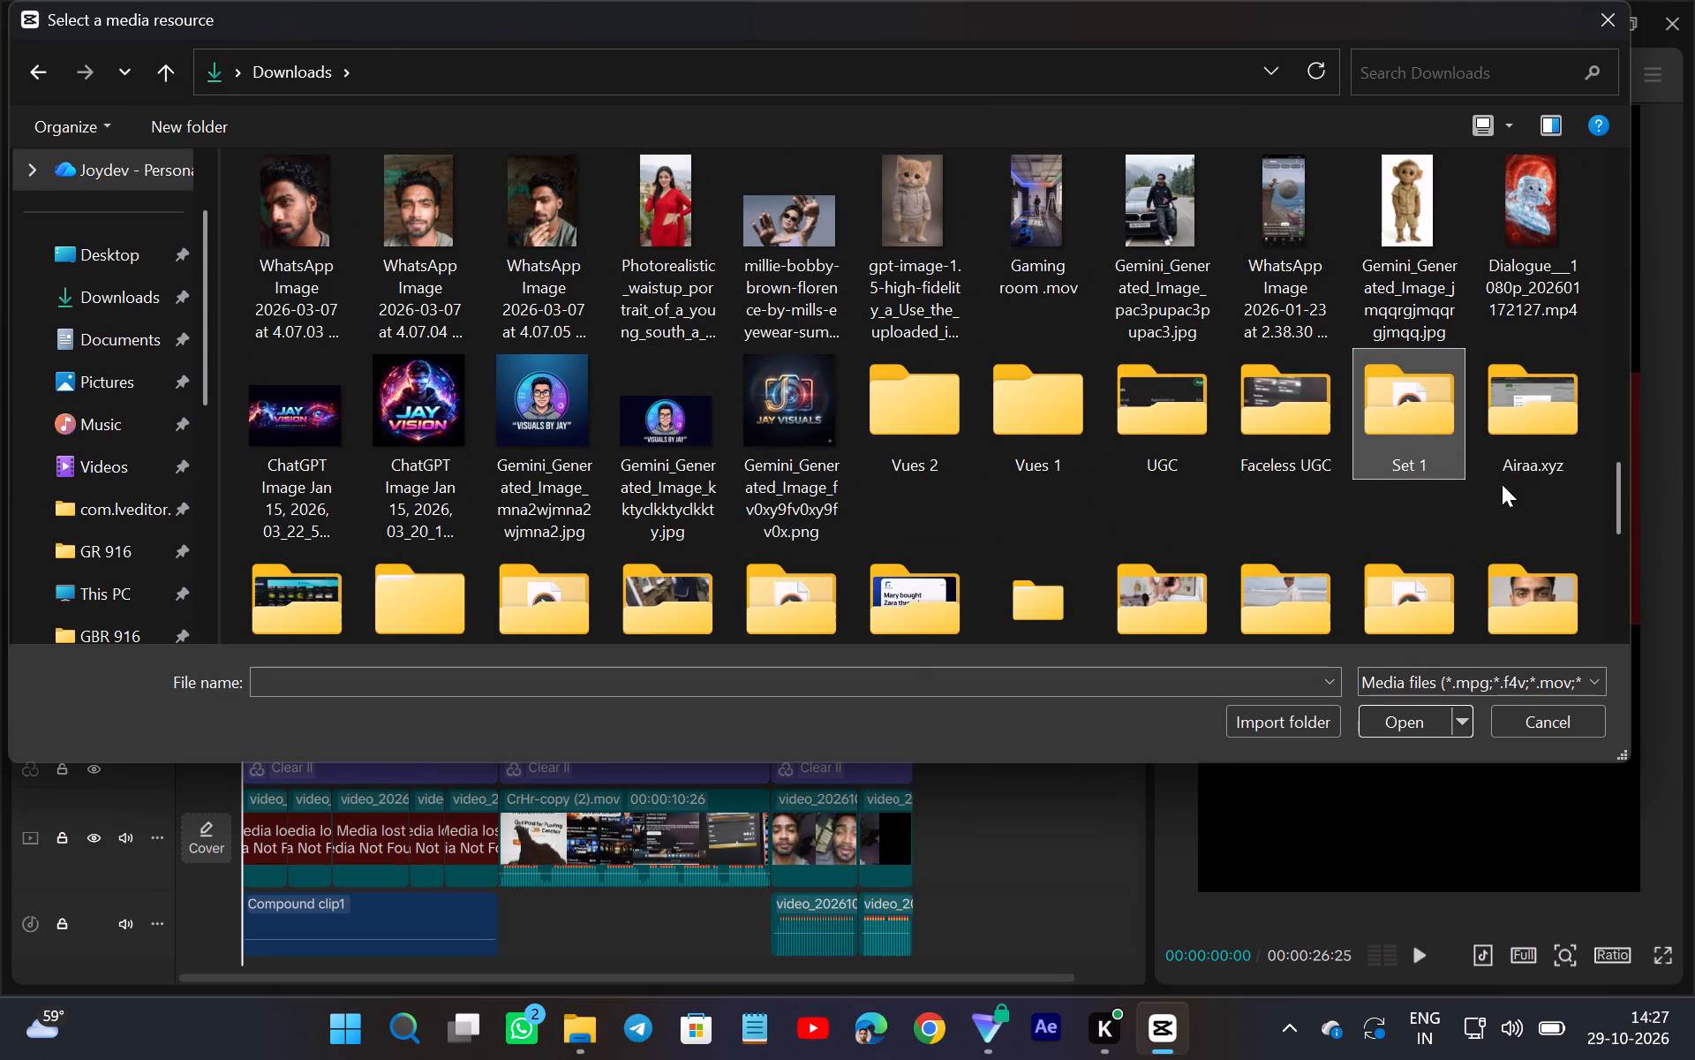
{"action": "left_click", "coordinate": [1267, 445]}
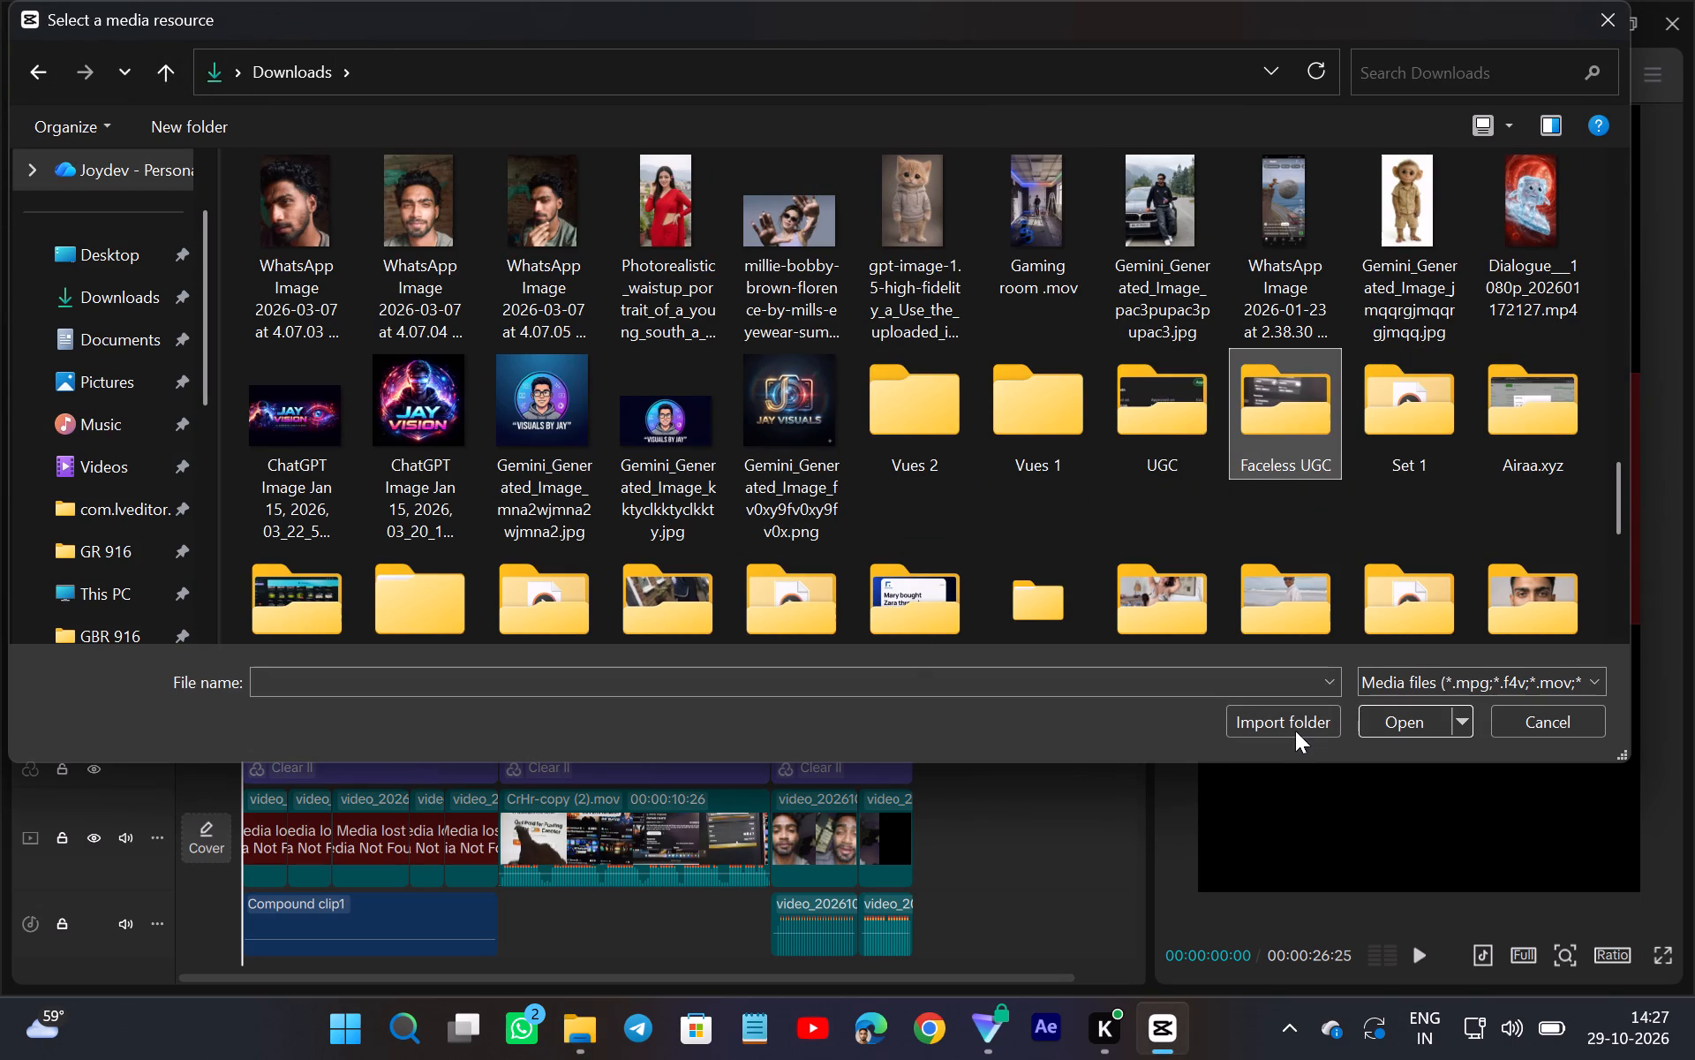
{"action": "left_click", "coordinate": [1295, 731]}
{"action": "scroll", "coordinate": [817, 731], "scroll_direction": "up", "scroll_amount": 1}
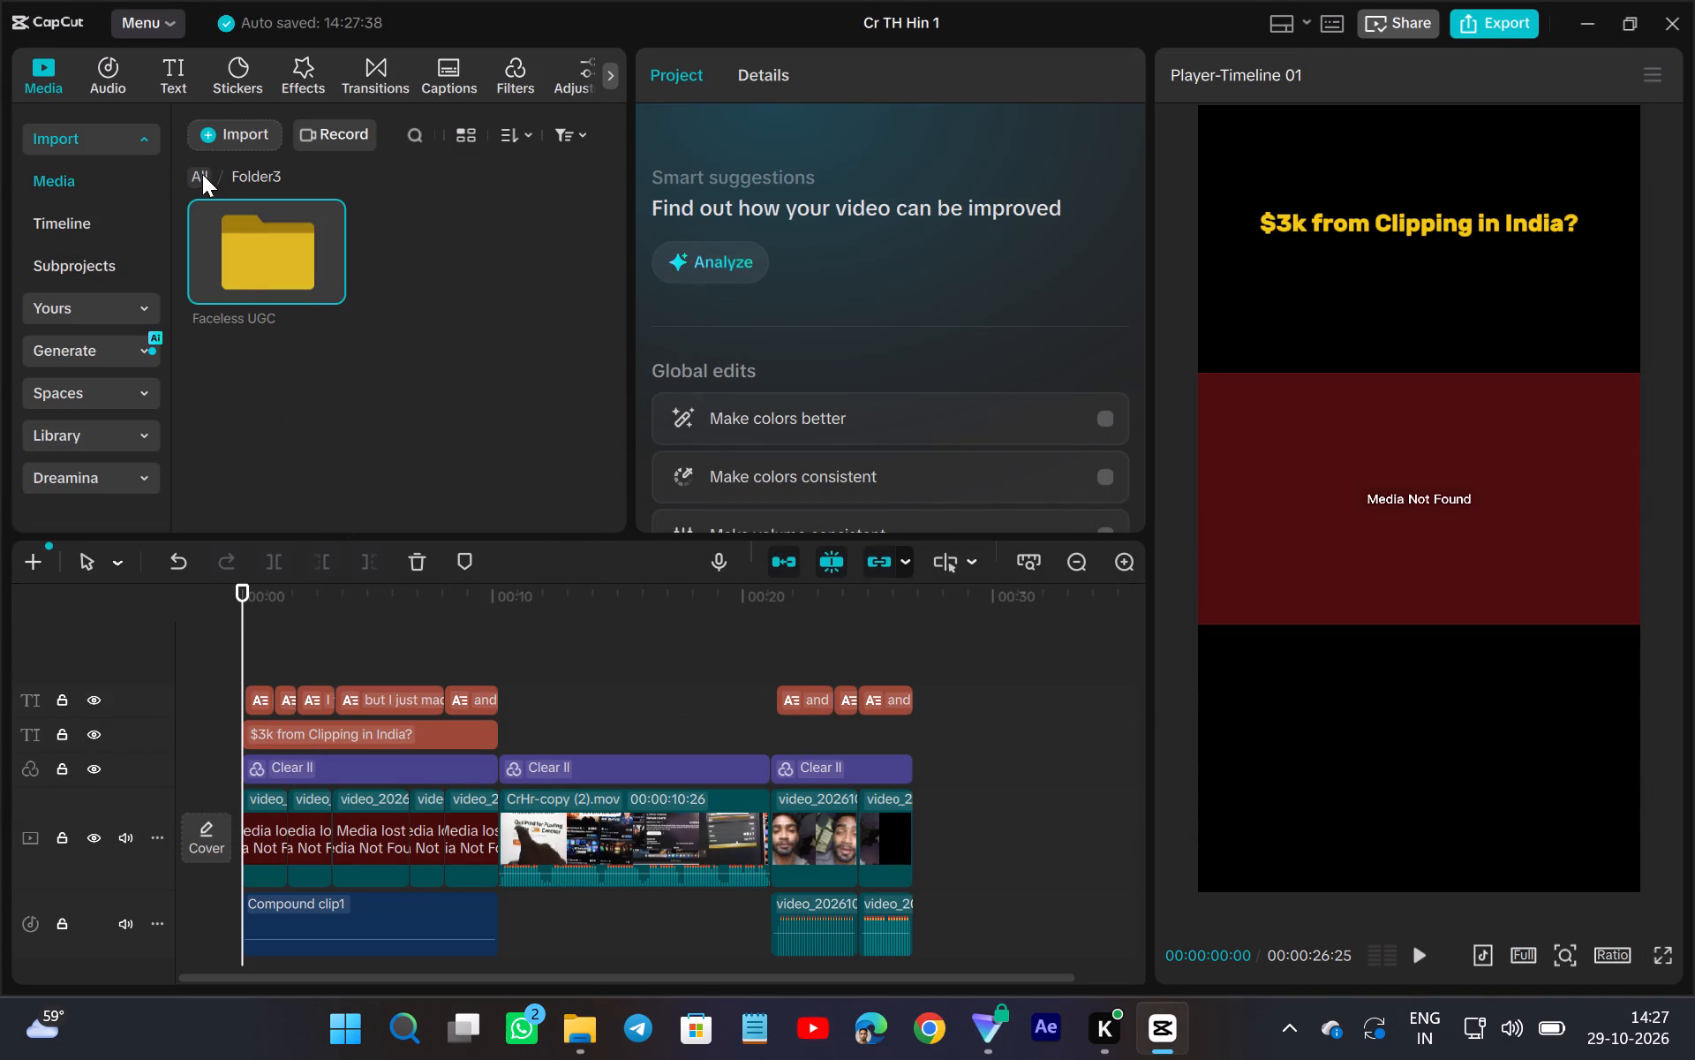
Open the imported Faceless UGC folder and examine its clips, previewing video_20260819_084211.mp4.
{"action": "right_click", "coordinate": [243, 240]}
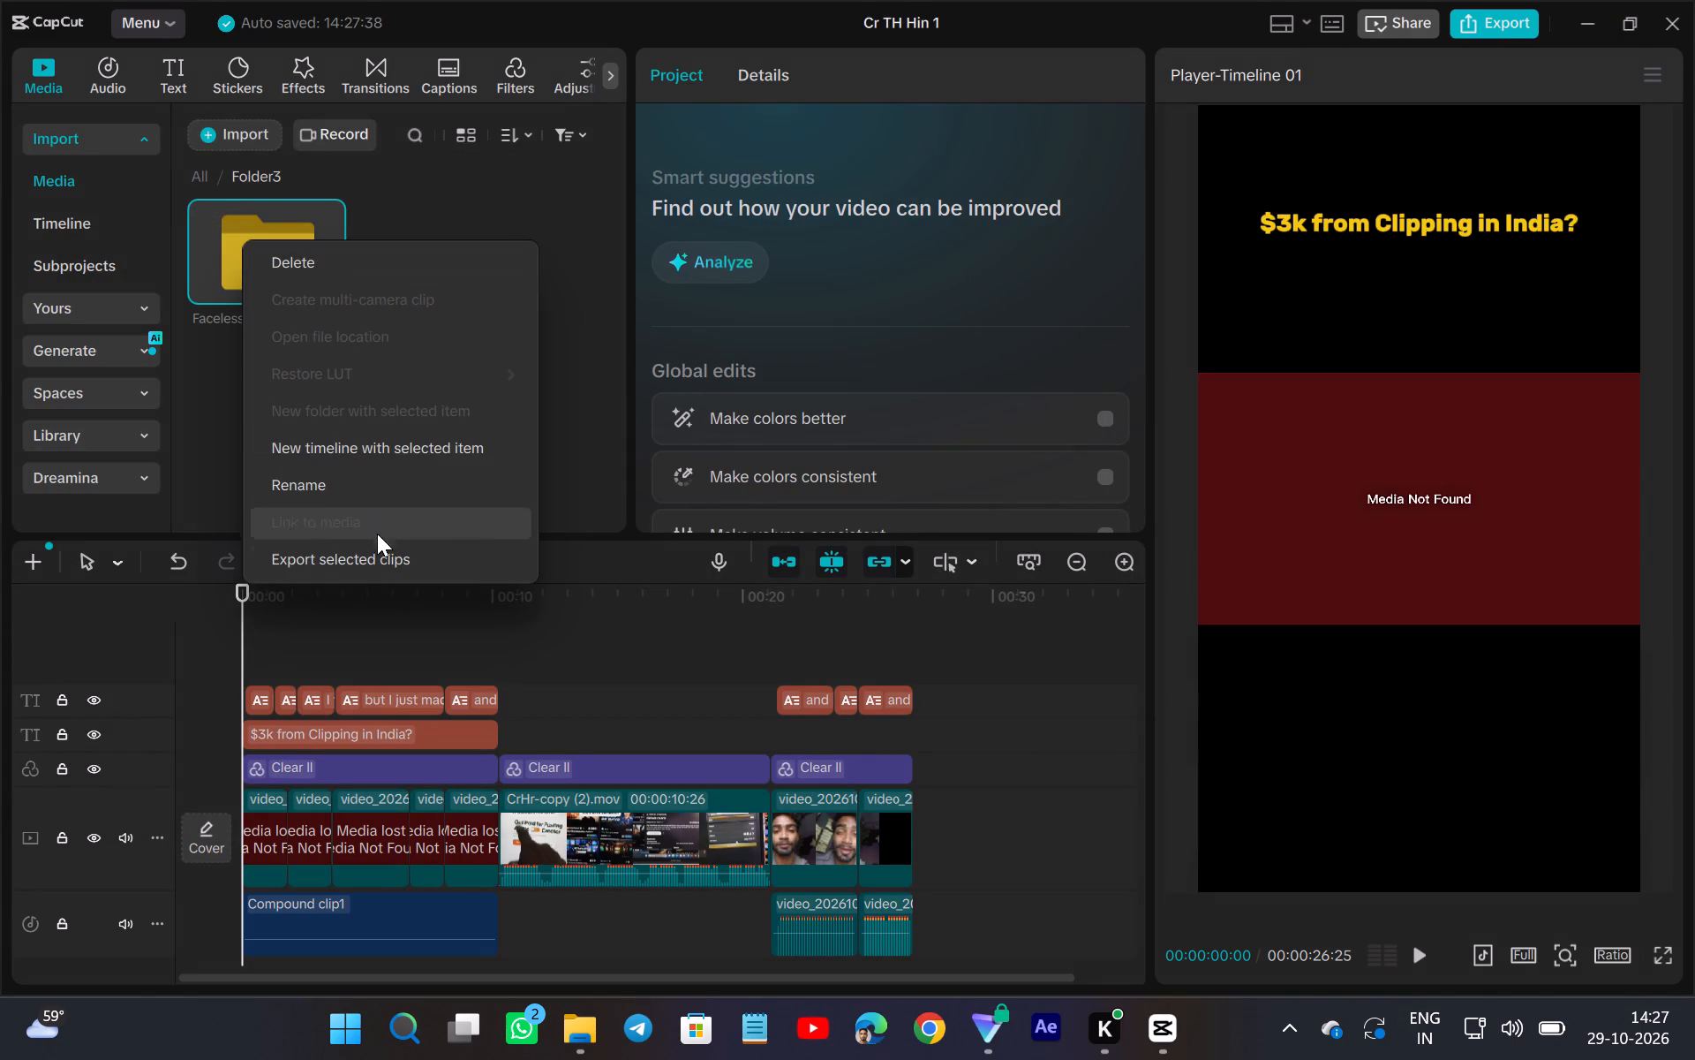
{"action": "left_click", "coordinate": [398, 158]}
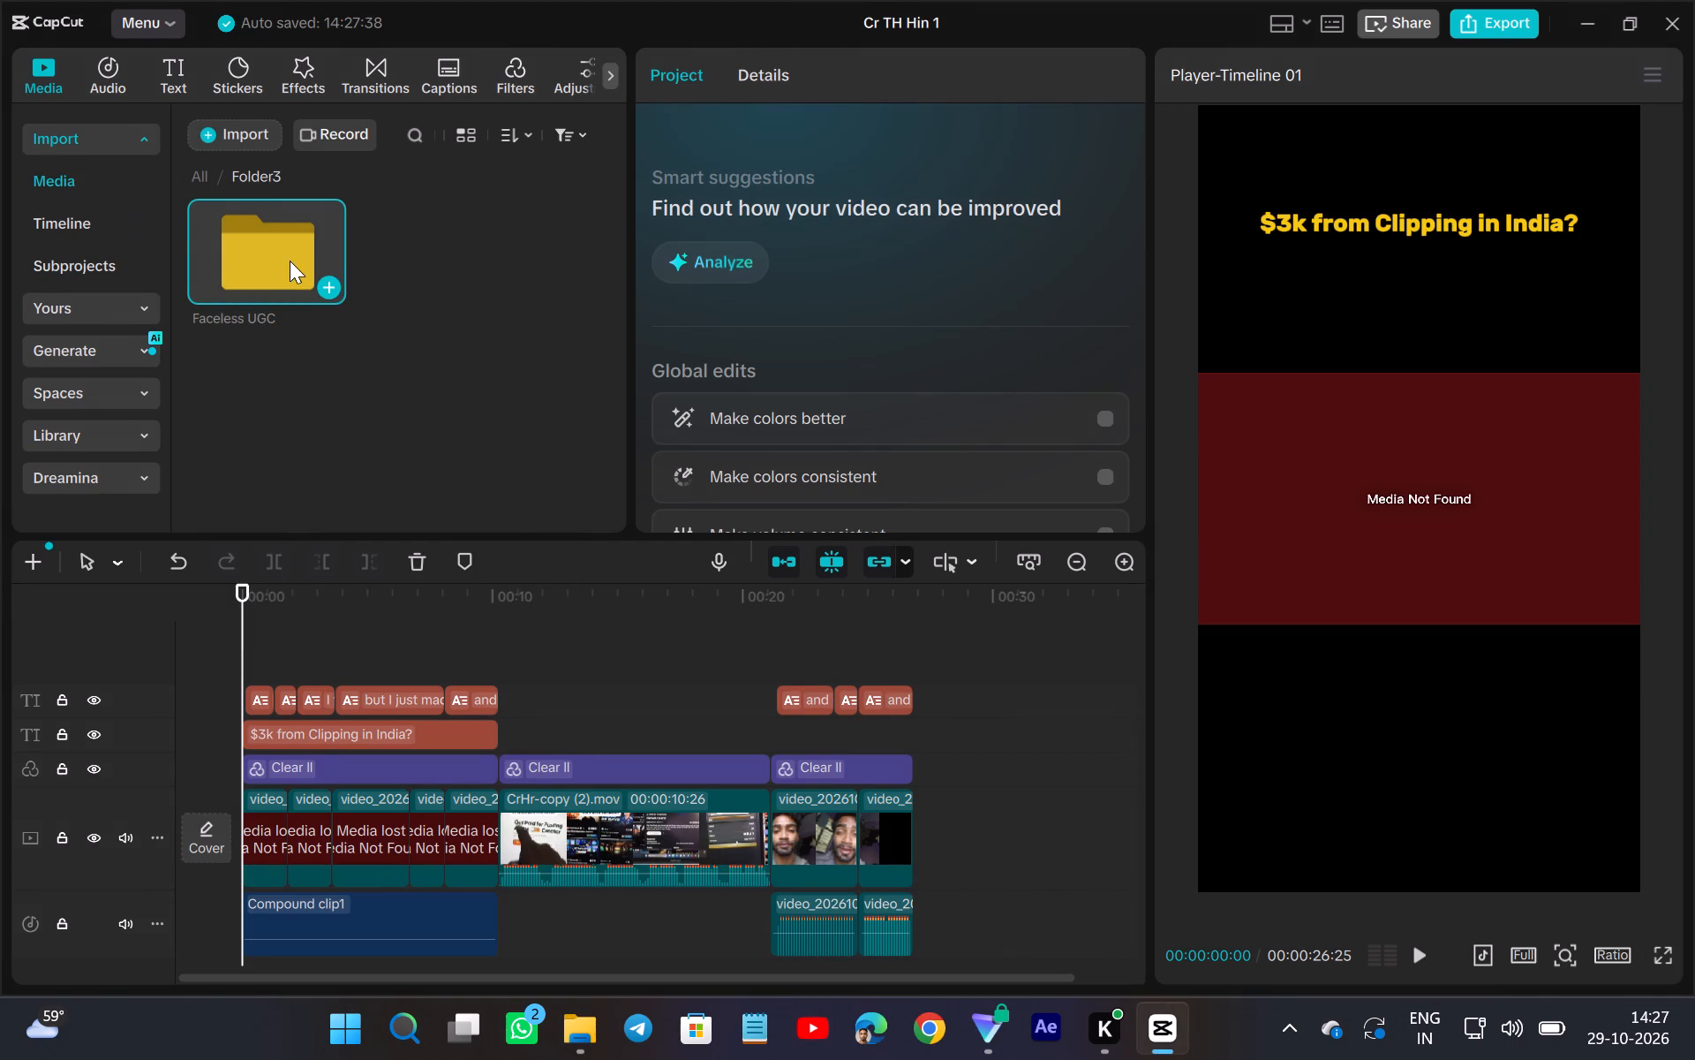
{"action": "double_click", "coordinate": [289, 258]}
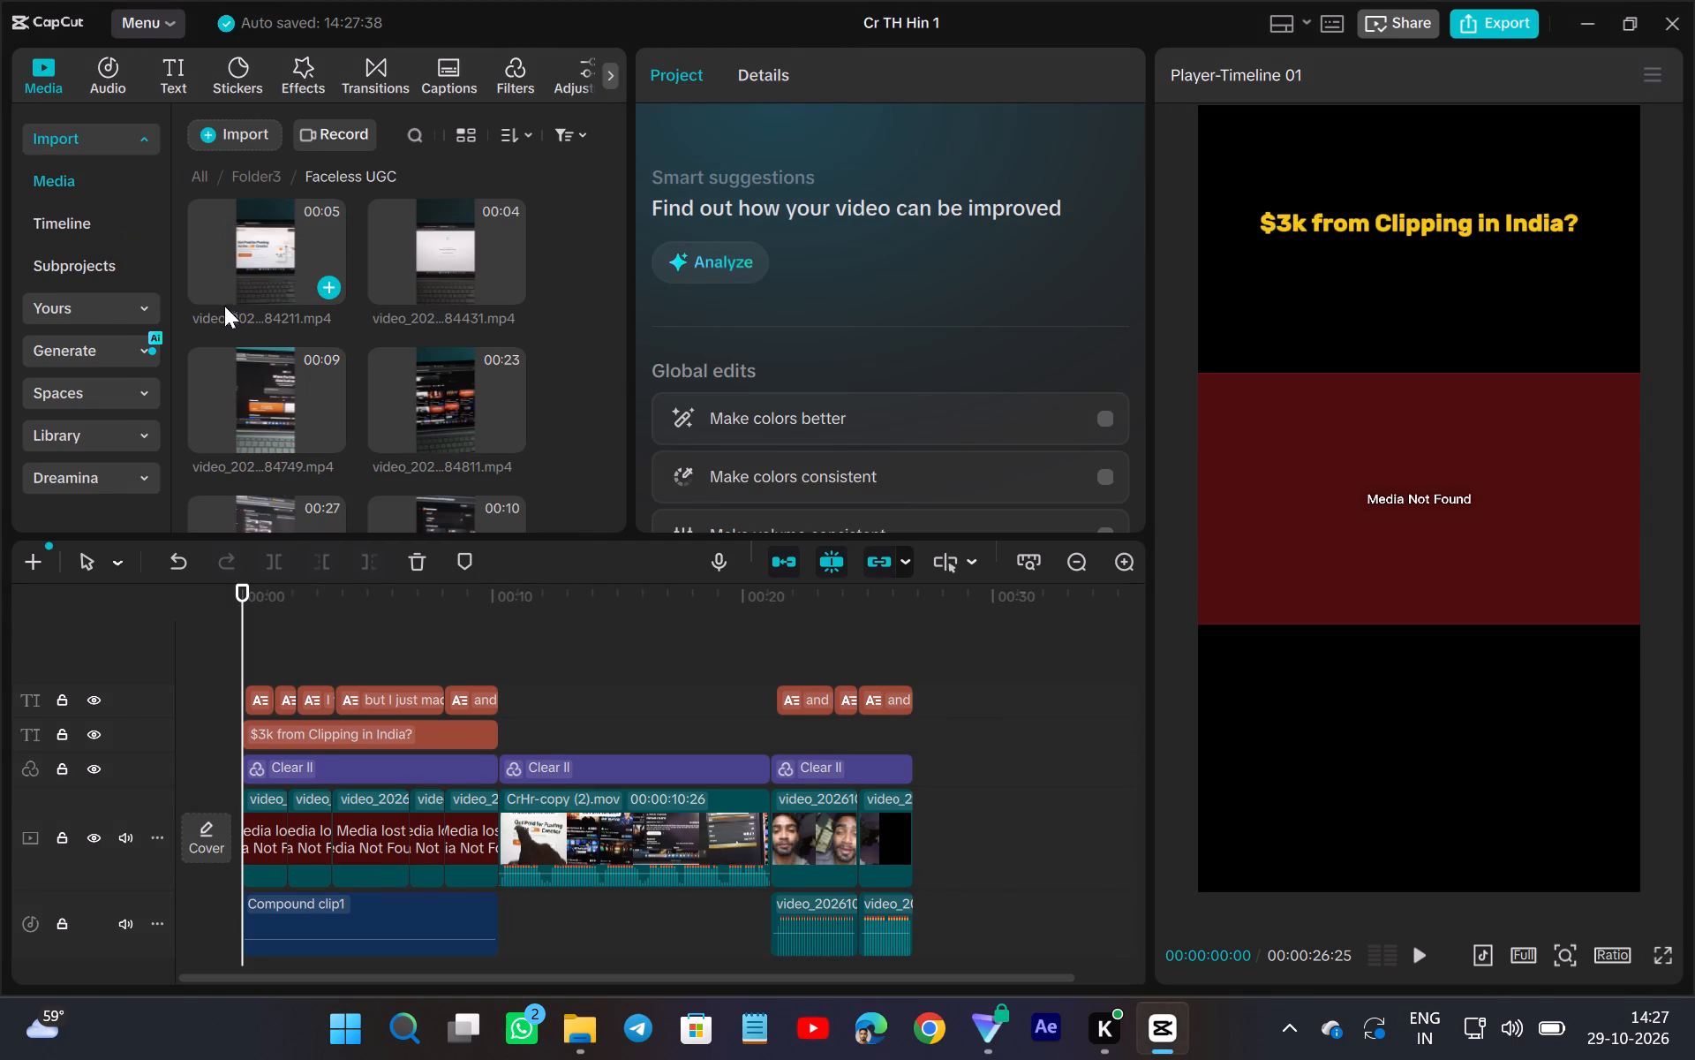
{"action": "scroll", "coordinate": [267, 262], "scroll_direction": "down", "scroll_amount": 2}
{"action": "scroll", "coordinate": [267, 261], "scroll_direction": "up", "scroll_amount": 4}
{"action": "scroll", "coordinate": [644, 556], "scroll_direction": "down", "scroll_amount": 1}
{"action": "scroll", "coordinate": [652, 561], "scroll_direction": "up", "scroll_amount": 2}
{"action": "scroll", "coordinate": [756, 723], "scroll_direction": "down", "scroll_amount": 1}
{"action": "scroll", "coordinate": [747, 803], "scroll_direction": "up", "scroll_amount": 1}
{"action": "scroll", "coordinate": [743, 811], "scroll_direction": "down", "scroll_amount": 1}
{"action": "scroll", "coordinate": [722, 842], "scroll_direction": "up", "scroll_amount": 1}
{"action": "double_click", "coordinate": [1128, 568]}
{"action": "scroll", "coordinate": [759, 693], "scroll_direction": "left", "scroll_amount": 1}
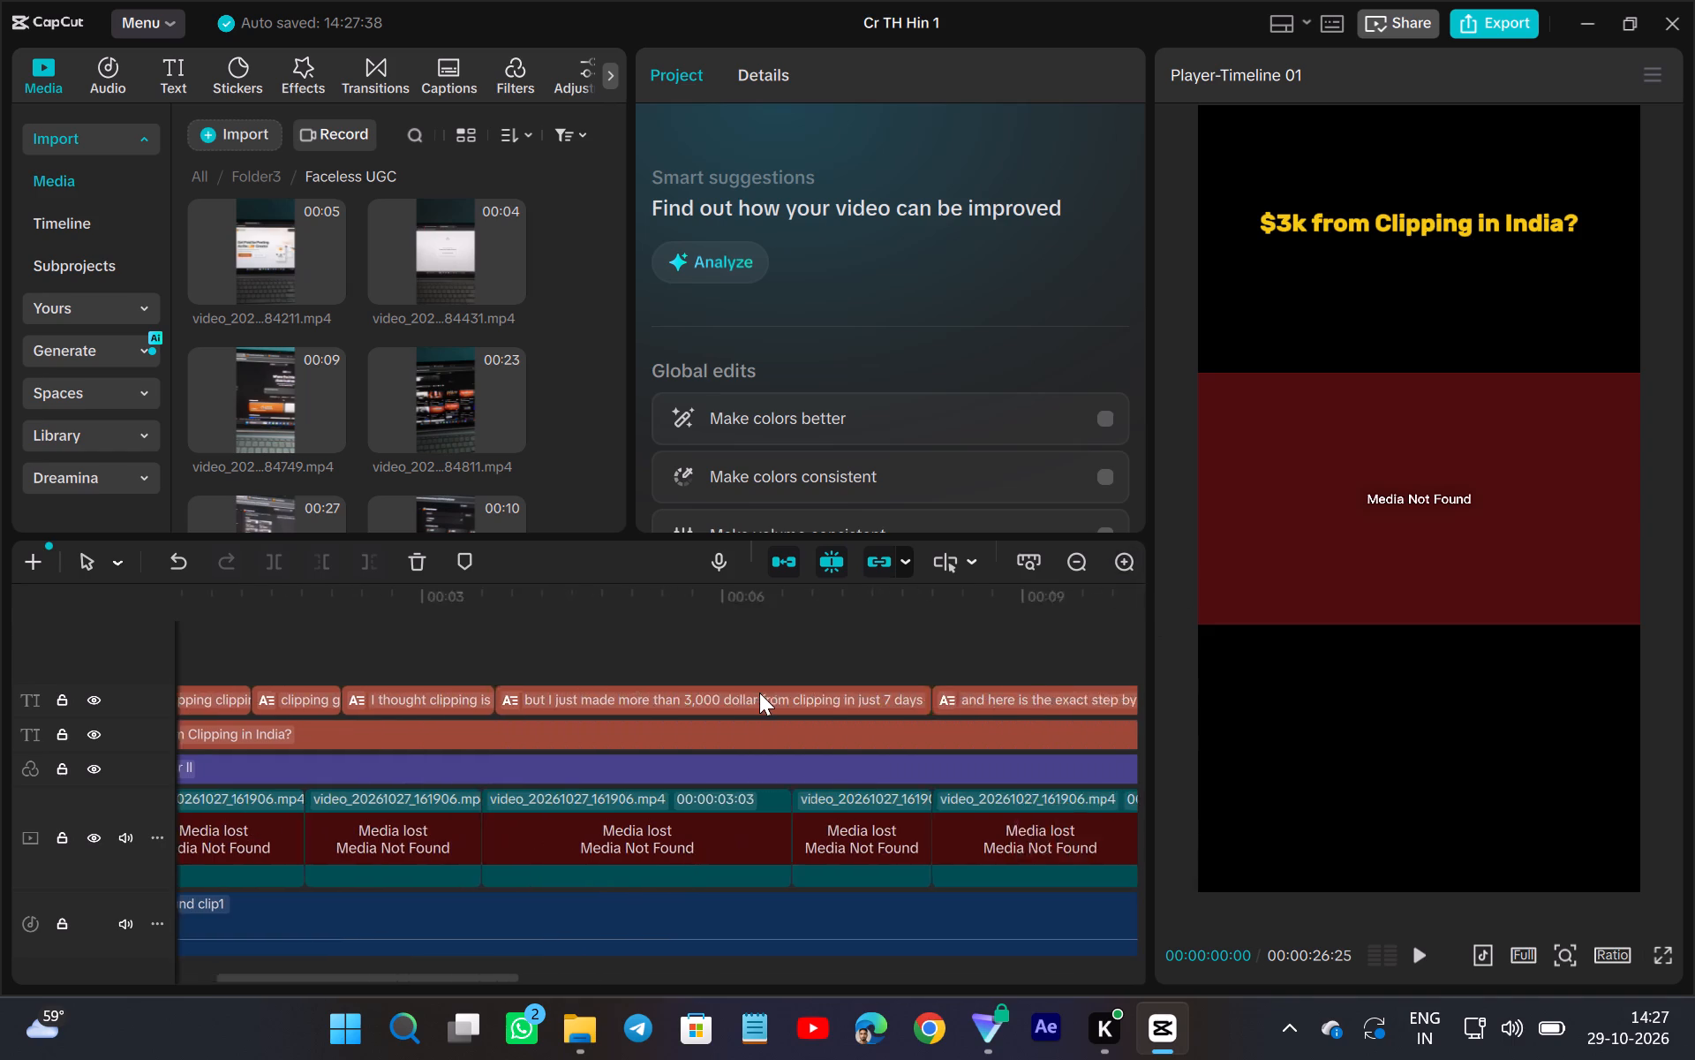
{"action": "scroll", "coordinate": [759, 693], "scroll_direction": "left", "scroll_amount": 1}
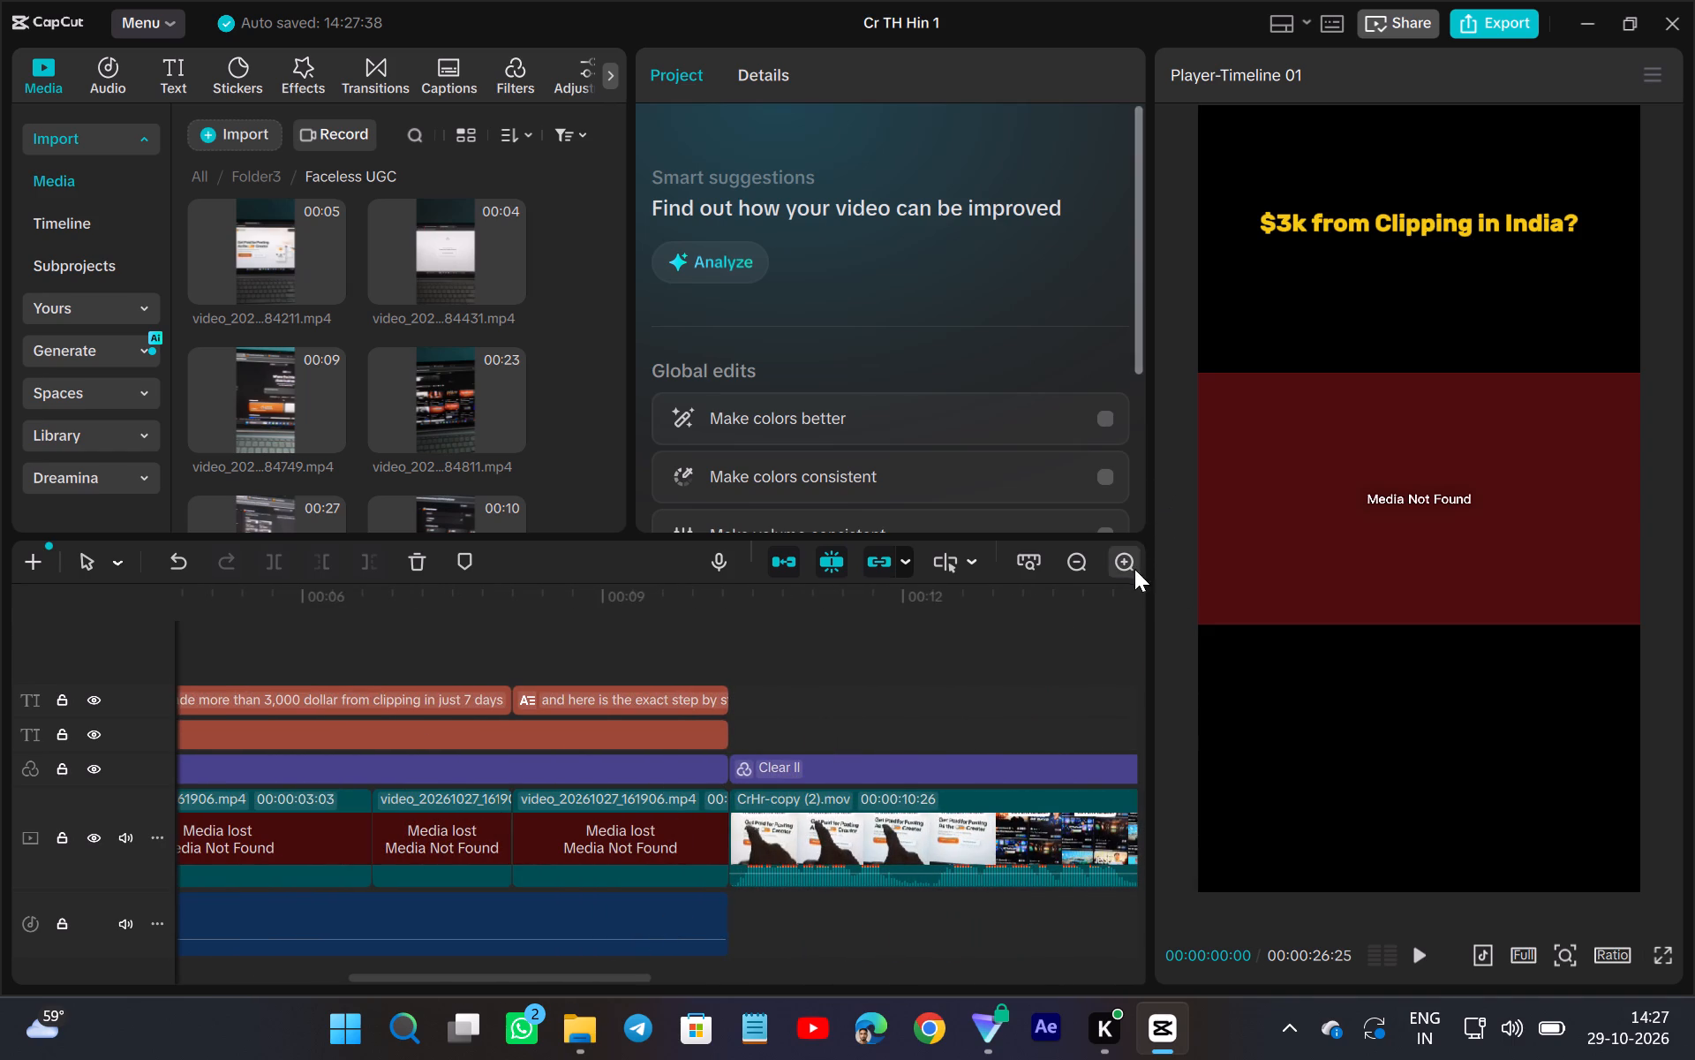
{"action": "left_click", "coordinate": [256, 230]}
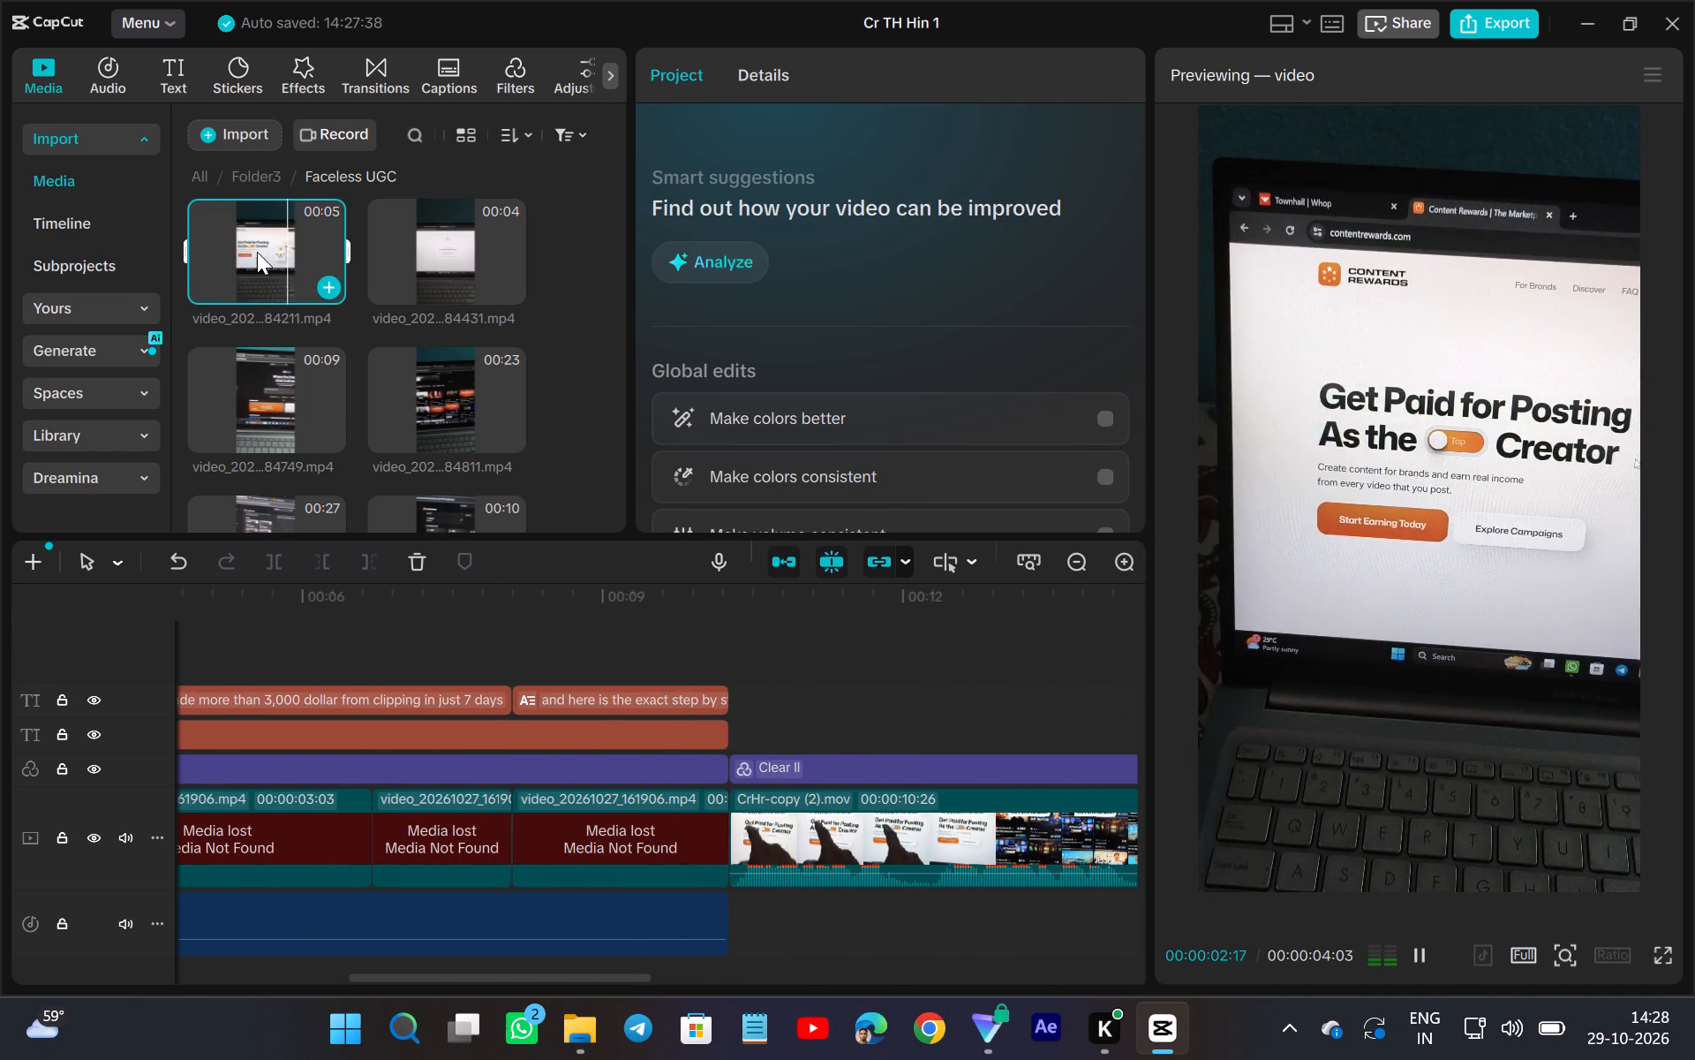
Delete the CrHr-copy (2).mov clip together with the Clear II segment above it from the middle of the timeline.
{"action": "scroll", "coordinate": [945, 736], "scroll_direction": "left", "scroll_amount": 4}
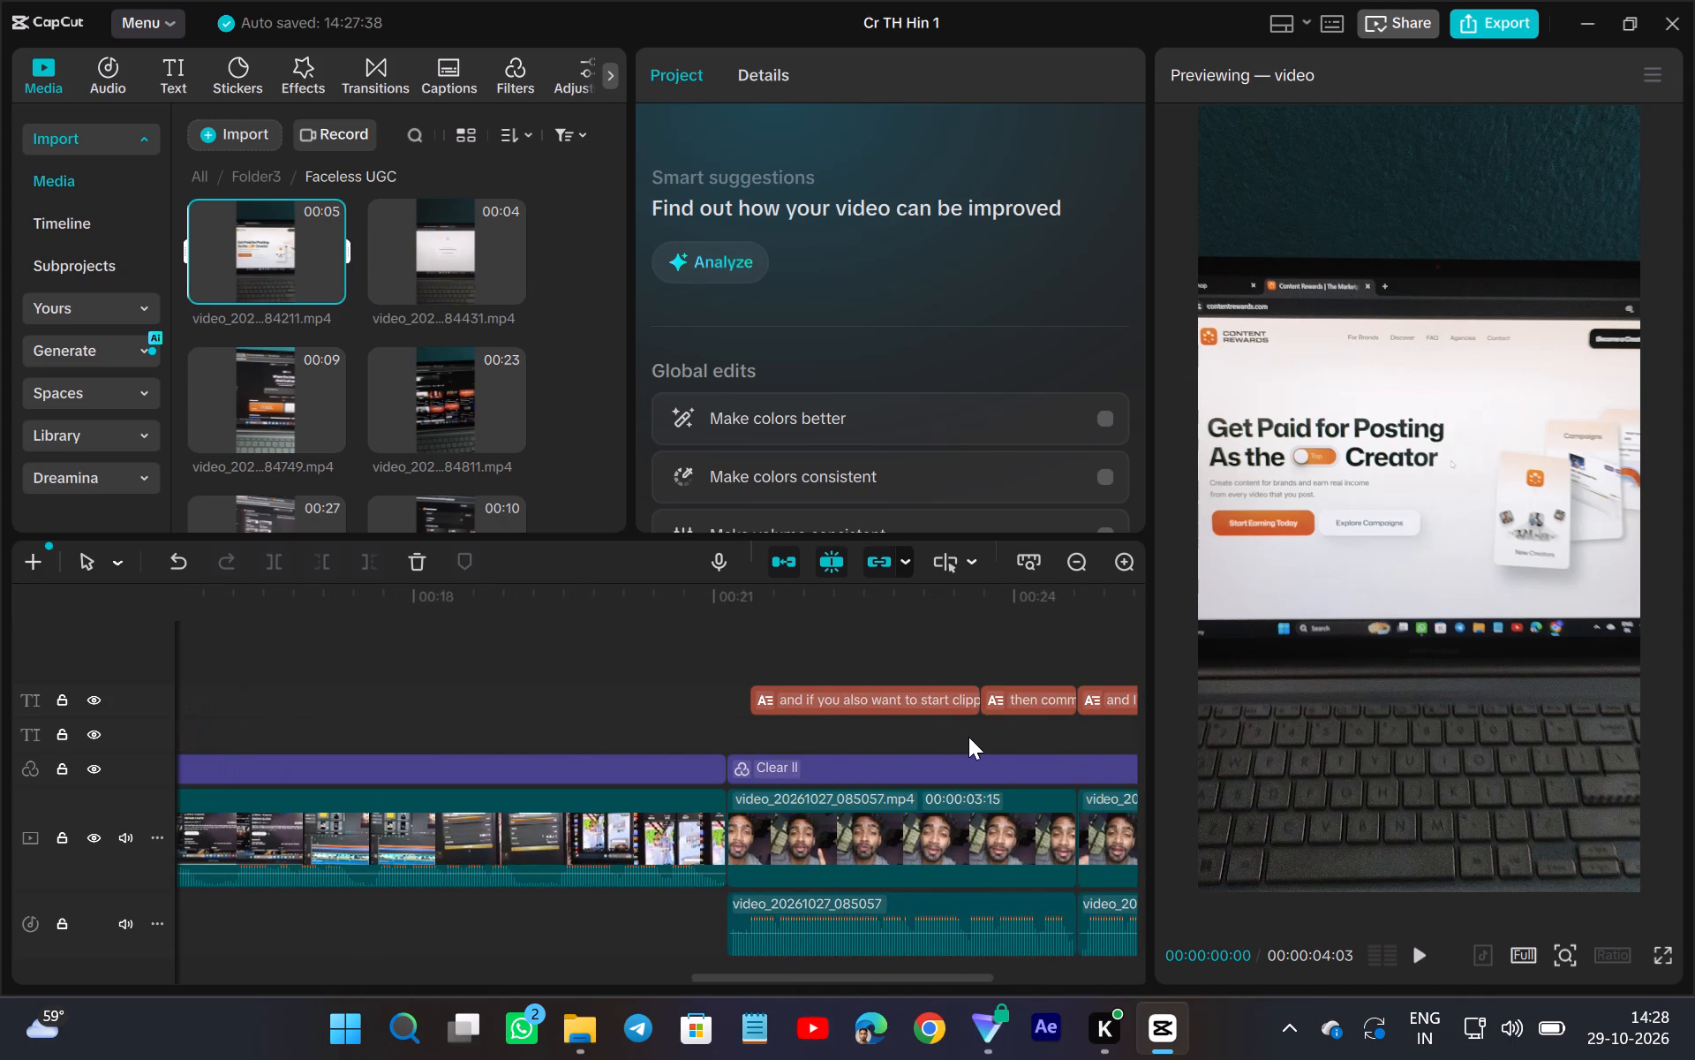
{"action": "scroll", "coordinate": [651, 710], "scroll_direction": "down", "scroll_amount": 6, "text": "ctrl"}
{"action": "scroll", "coordinate": [301, 508], "scroll_direction": "up", "scroll_amount": 2}
{"action": "scroll", "coordinate": [530, 509], "scroll_direction": "right", "scroll_amount": 1}
{"action": "scroll", "coordinate": [530, 509], "scroll_direction": "up", "scroll_amount": 1, "text": "ctrl"}
{"action": "scroll", "coordinate": [530, 509], "scroll_direction": "right", "scroll_amount": 1, "text": "ctrl"}
{"action": "scroll", "coordinate": [530, 509], "scroll_direction": "up", "scroll_amount": 1, "text": "ctrl"}
{"action": "scroll", "coordinate": [530, 509], "scroll_direction": "right", "scroll_amount": 1, "text": "ctrl"}
{"action": "scroll", "coordinate": [530, 509], "scroll_direction": "up", "scroll_amount": 1, "text": "ctrl"}
{"action": "scroll", "coordinate": [530, 509], "scroll_direction": "right", "scroll_amount": 1, "text": "ctrl"}
{"action": "scroll", "coordinate": [530, 509], "scroll_direction": "up", "scroll_amount": 1, "text": "ctrl"}
{"action": "scroll", "coordinate": [530, 509], "scroll_direction": "down", "scroll_amount": 1, "text": "ctrl"}
{"action": "scroll", "coordinate": [530, 509], "scroll_direction": "up", "scroll_amount": 1, "text": "ctrl"}
{"action": "scroll", "coordinate": [530, 509], "scroll_direction": "right", "scroll_amount": 1, "text": "ctrl"}
{"action": "scroll", "coordinate": [530, 509], "scroll_direction": "up", "scroll_amount": 1, "text": "ctrl"}
{"action": "scroll", "coordinate": [530, 509], "scroll_direction": "right", "scroll_amount": 1, "text": "ctrl"}
{"action": "scroll", "coordinate": [530, 509], "scroll_direction": "up", "scroll_amount": 1, "text": "ctrl"}
{"action": "scroll", "coordinate": [530, 509], "scroll_direction": "down", "scroll_amount": 1, "text": "ctrl"}
{"action": "scroll", "coordinate": [664, 618], "scroll_direction": "up", "scroll_amount": 1}
{"action": "scroll", "coordinate": [686, 634], "scroll_direction": "down", "scroll_amount": 1}
{"action": "scroll", "coordinate": [704, 658], "scroll_direction": "up", "scroll_amount": 1}
{"action": "scroll", "coordinate": [698, 699], "scroll_direction": "down", "scroll_amount": 1}
{"action": "scroll", "coordinate": [495, 697], "scroll_direction": "right", "scroll_amount": 1}
{"action": "scroll", "coordinate": [496, 697], "scroll_direction": "up", "scroll_amount": 1}
{"action": "scroll", "coordinate": [496, 697], "scroll_direction": "right", "scroll_amount": 1}
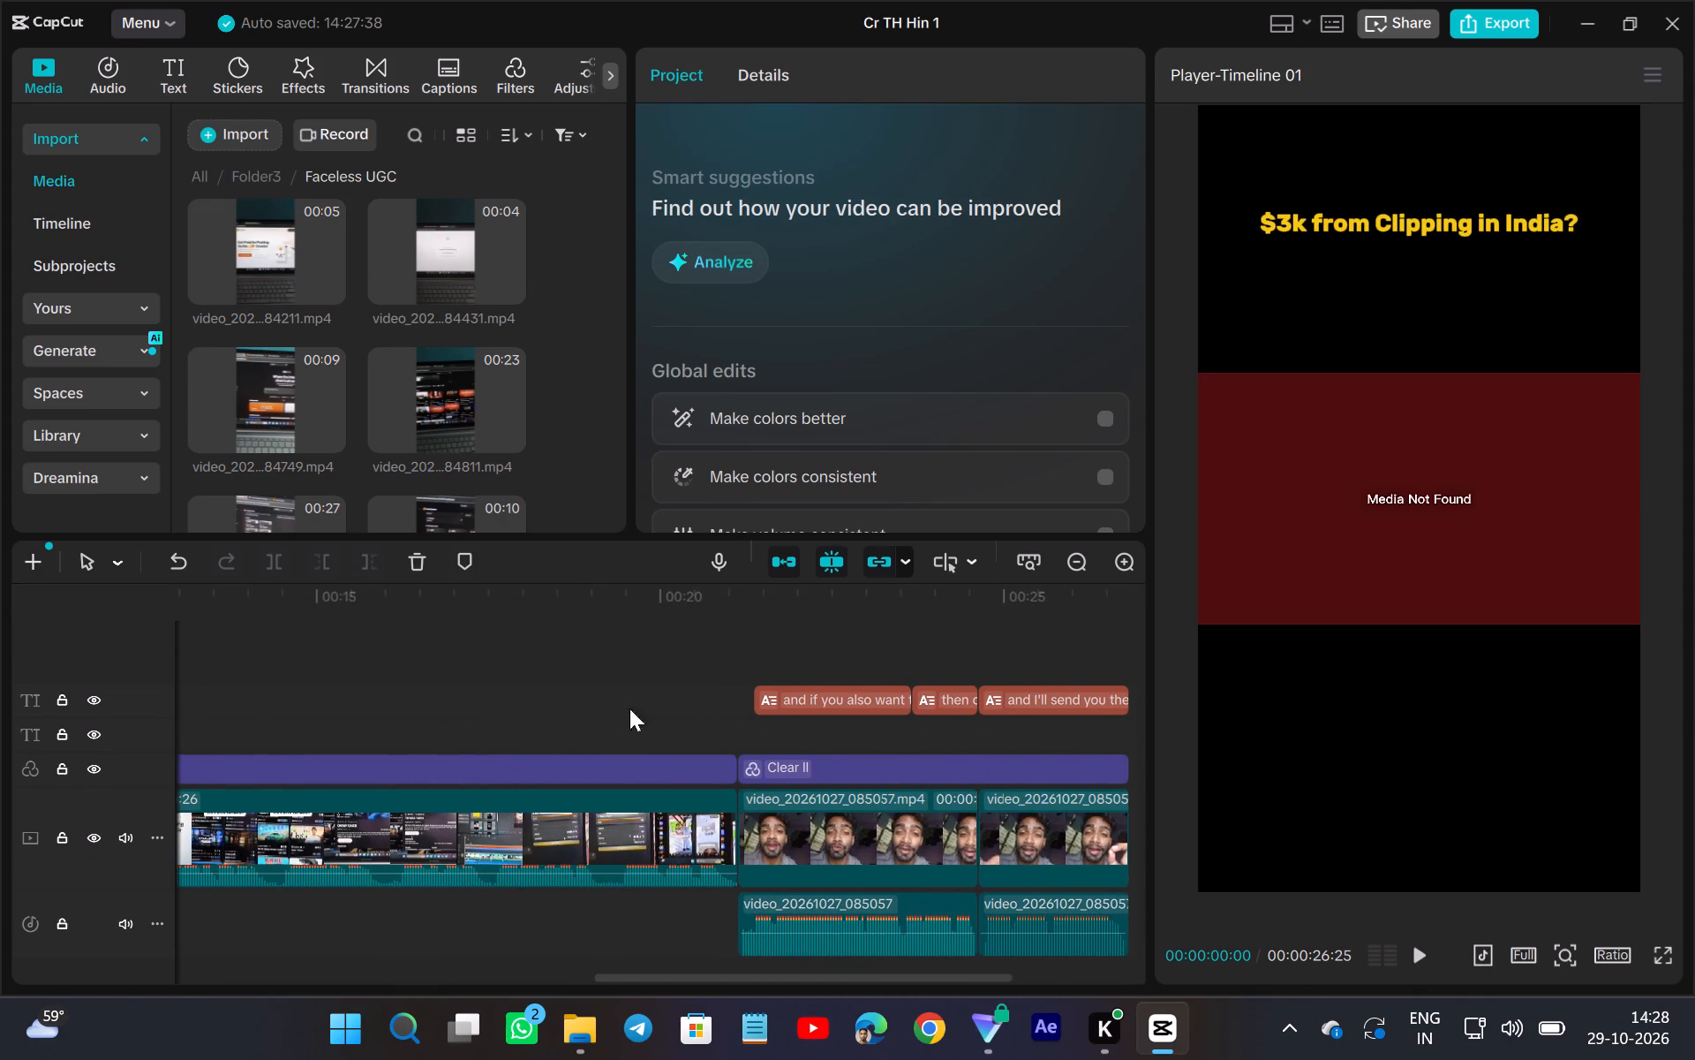
{"action": "scroll", "coordinate": [608, 709], "scroll_direction": "down", "scroll_amount": 6, "text": "ctrl"}
{"action": "scroll", "coordinate": [574, 678], "scroll_direction": "up", "scroll_amount": 1}
{"action": "scroll", "coordinate": [574, 678], "scroll_direction": "right", "scroll_amount": 1}
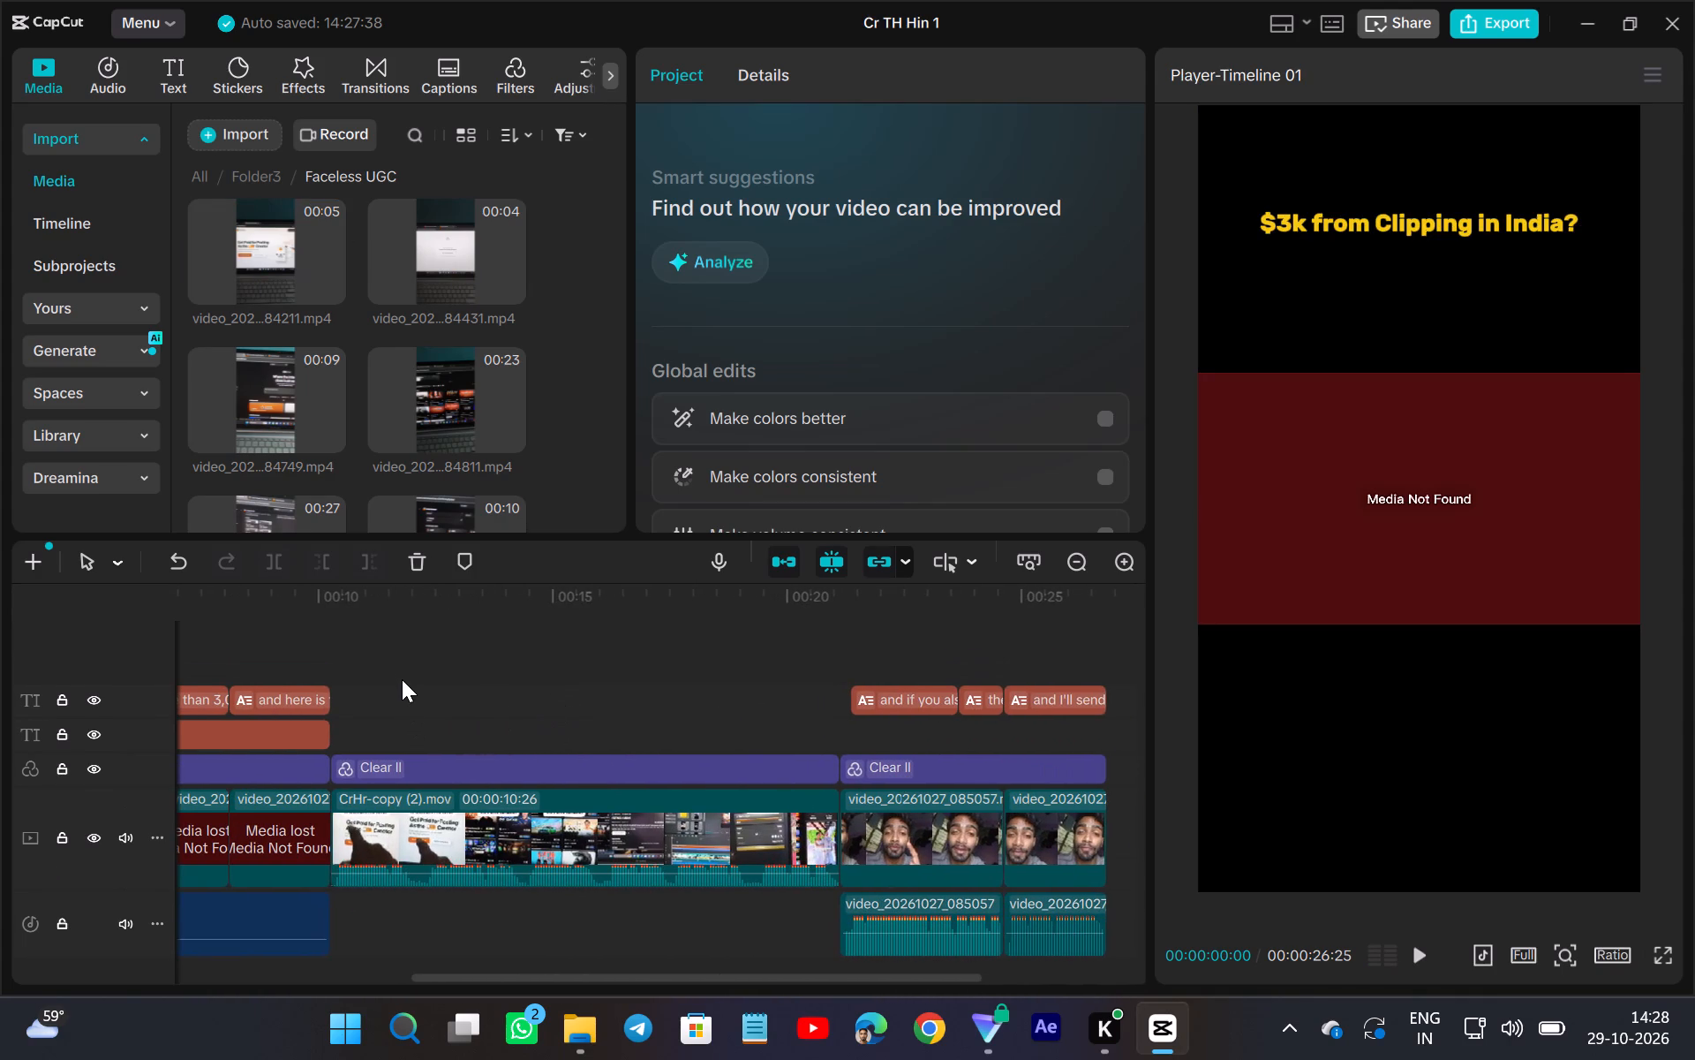
{"action": "left_click_drag", "start_coordinate": [501, 710], "coordinate": [509, 868]}
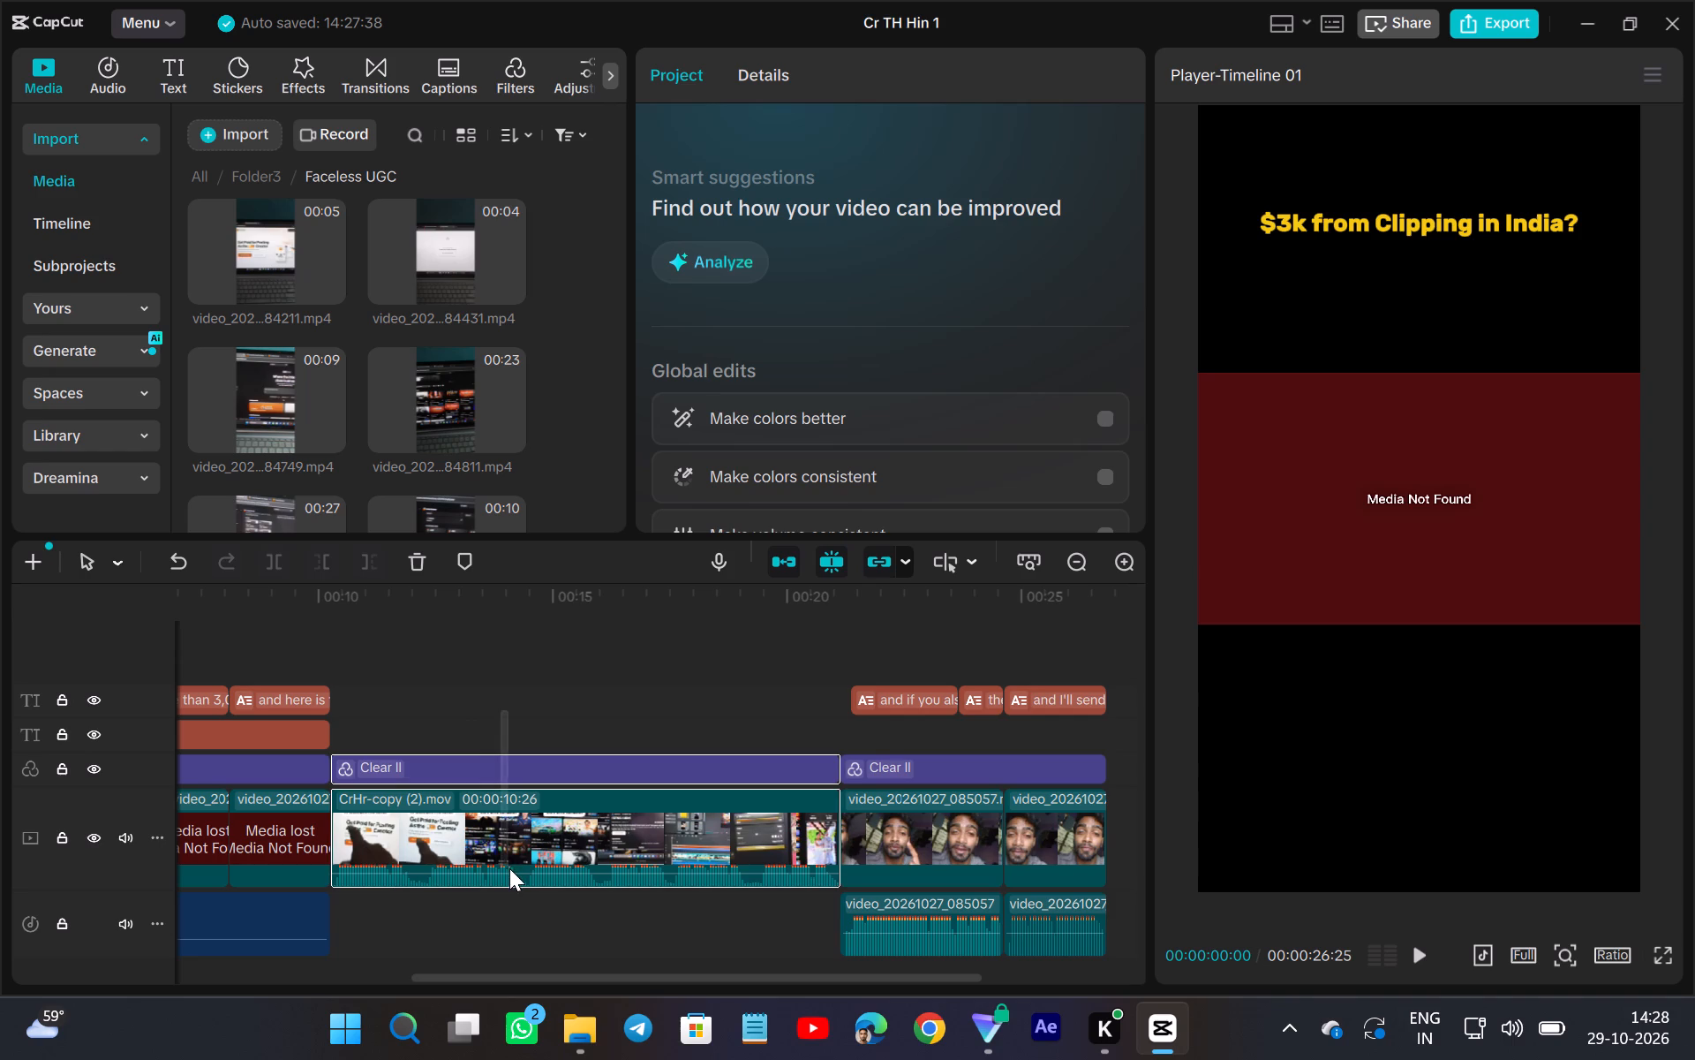
{"action": "left_click_drag", "start_coordinate": [509, 868], "coordinate": [515, 893]}
{"action": "scroll", "coordinate": [512, 887], "scroll_direction": "down", "scroll_amount": 1}
{"action": "left_click", "coordinate": [432, 561]}
{"action": "scroll", "coordinate": [432, 562], "scroll_direction": "up", "scroll_amount": 1}
{"action": "scroll", "coordinate": [672, 639], "scroll_direction": "down", "scroll_amount": 2}
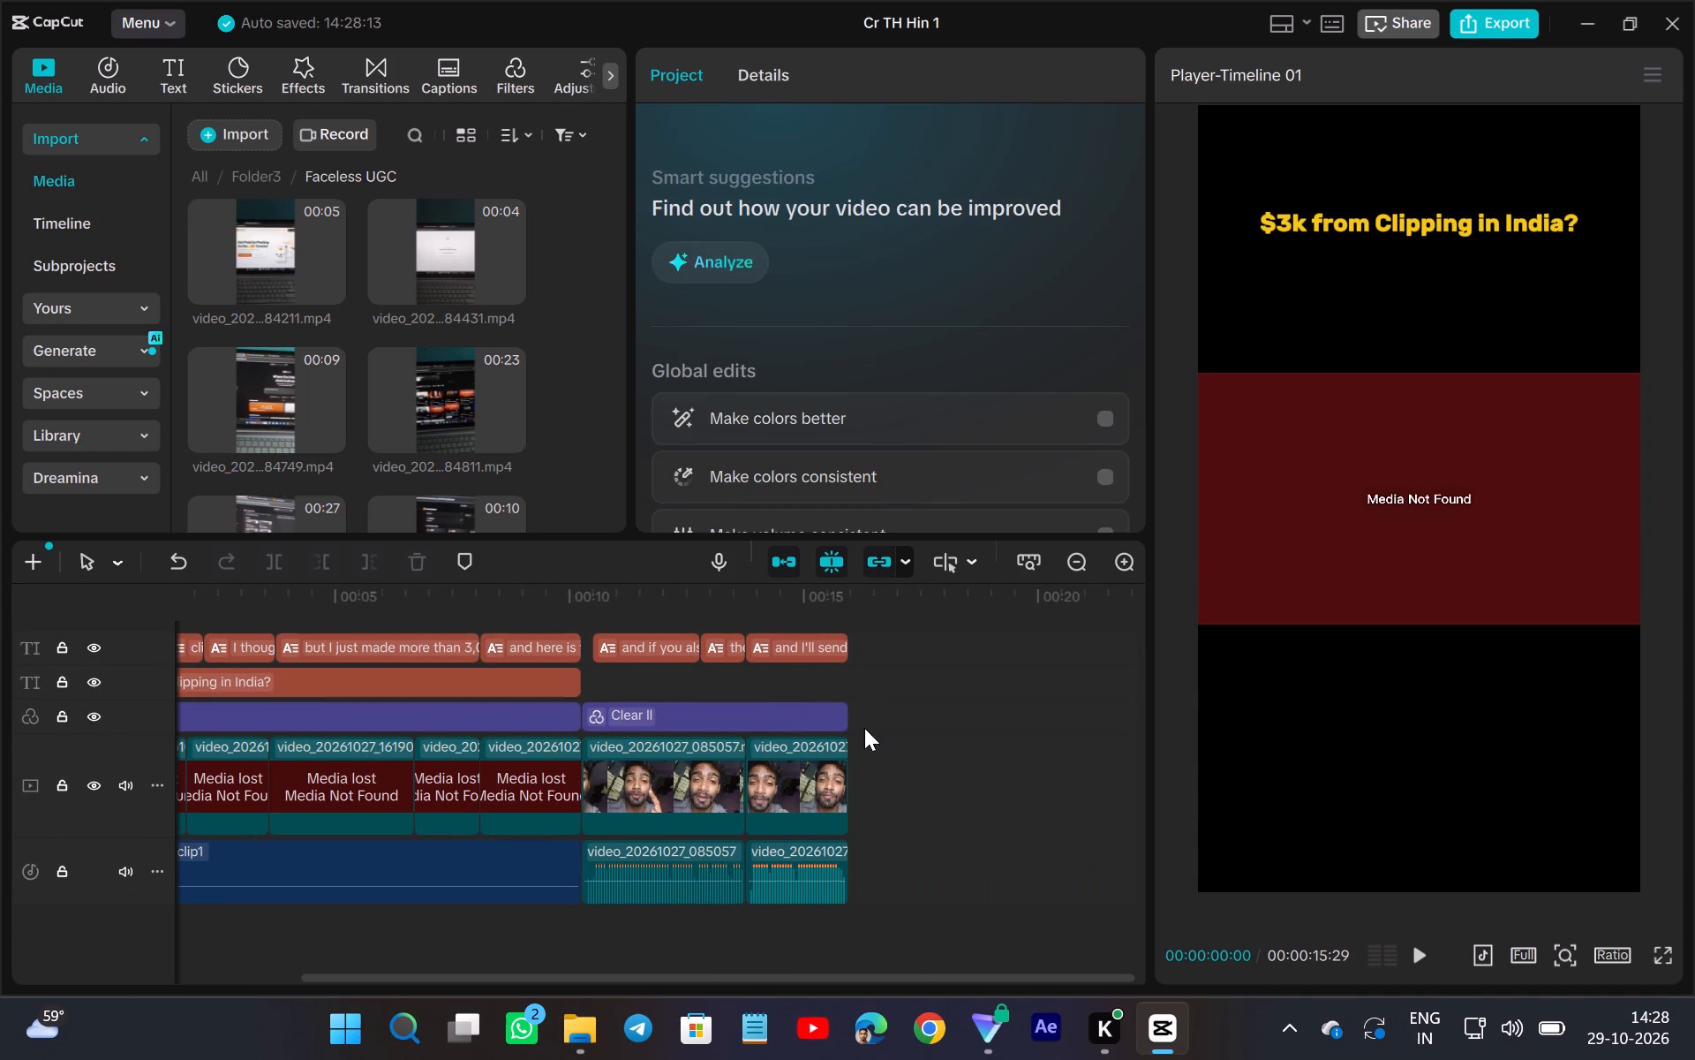
Add video_20260819_084211.mp4 from the Faceless UGC folder to the end of the main video track.
{"action": "scroll", "coordinate": [864, 728], "scroll_direction": "left", "scroll_amount": 1}
{"action": "scroll", "coordinate": [313, 398], "scroll_direction": "up", "scroll_amount": 1}
{"action": "left_click_drag", "start_coordinate": [259, 264], "coordinate": [878, 797]}
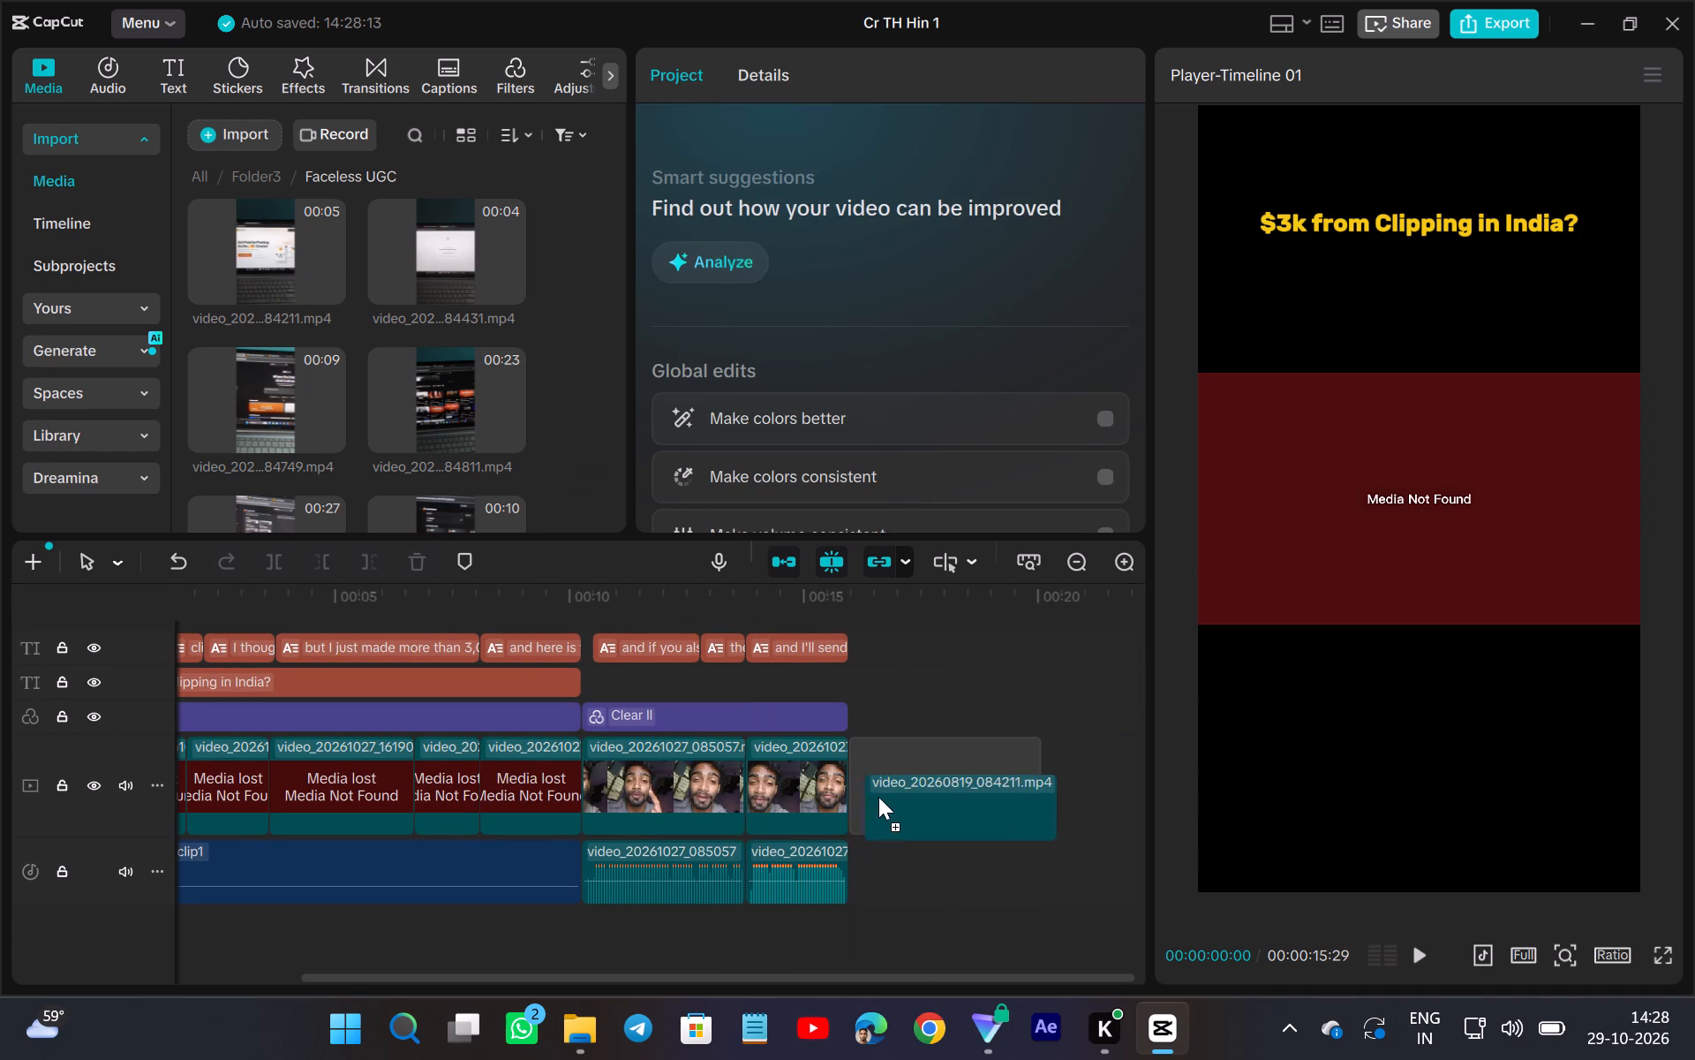
{"action": "left_click_drag", "start_coordinate": [878, 797], "coordinate": [879, 796]}
{"action": "scroll", "coordinate": [908, 761], "scroll_direction": "left", "scroll_amount": 1}
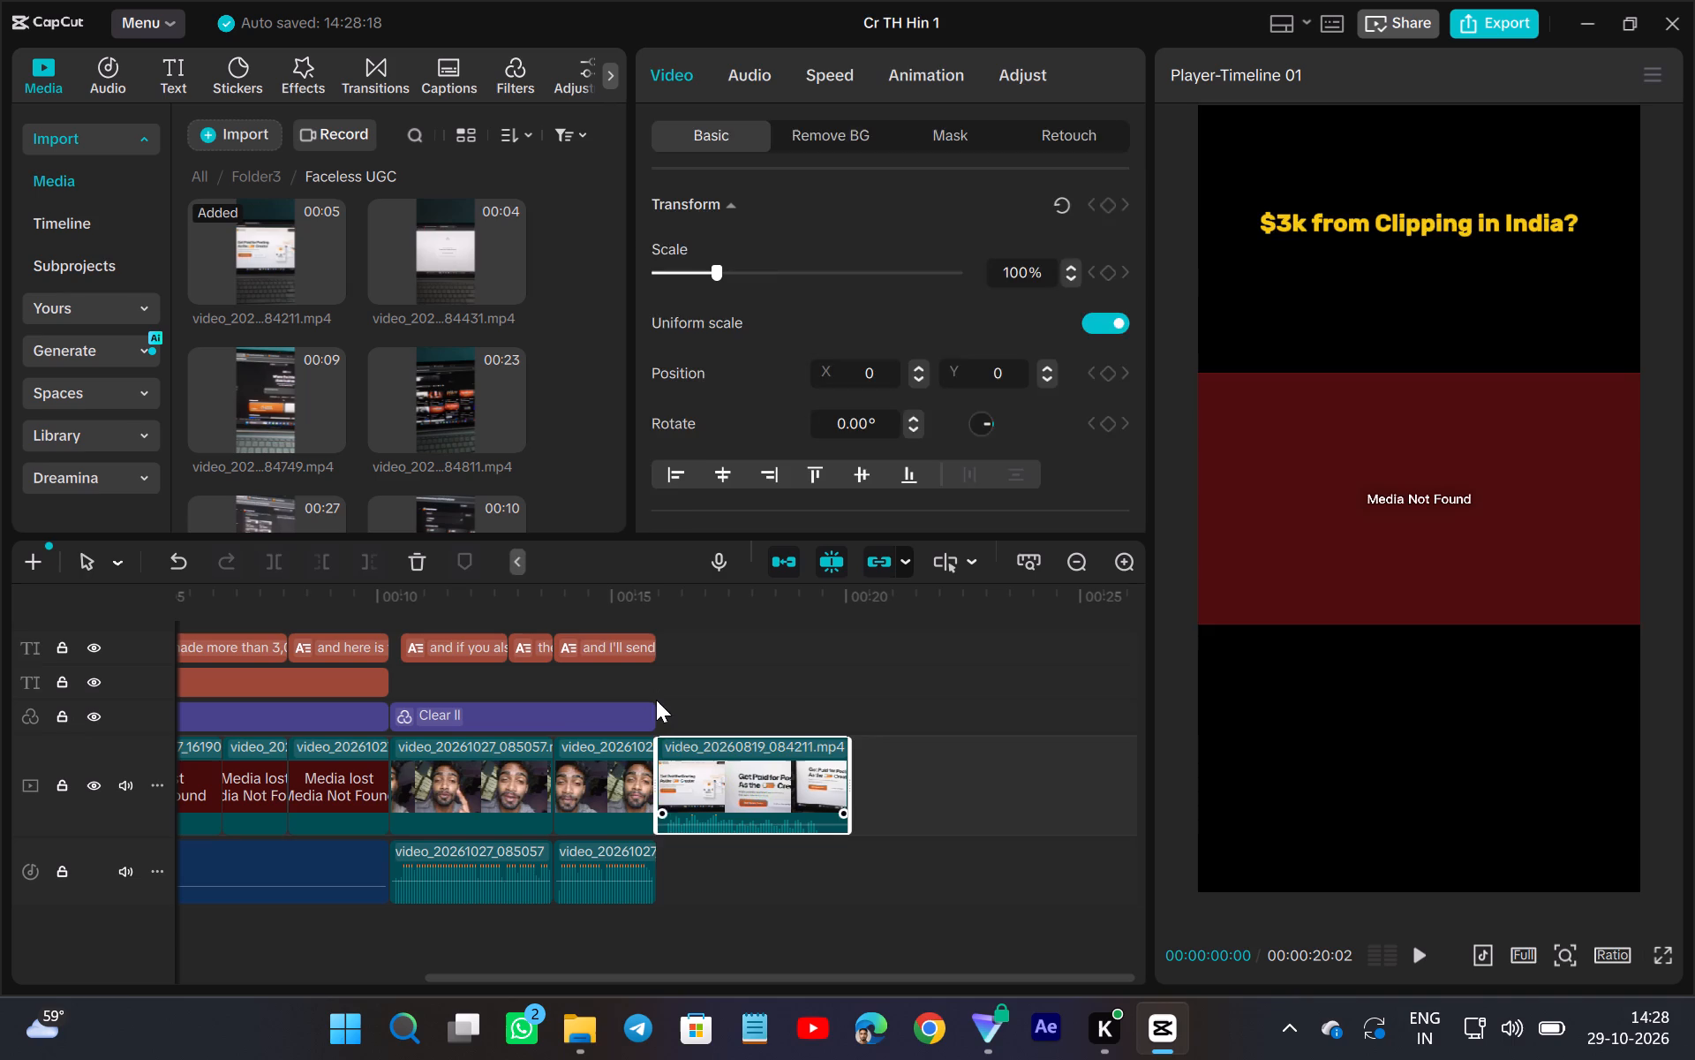
Trim about 4 frames off the start and 14 off the end of video_20260819_084211.mp4, checking it in playback.
{"action": "left_click", "coordinate": [656, 700]}
{"action": "left_click", "coordinate": [1427, 956]}
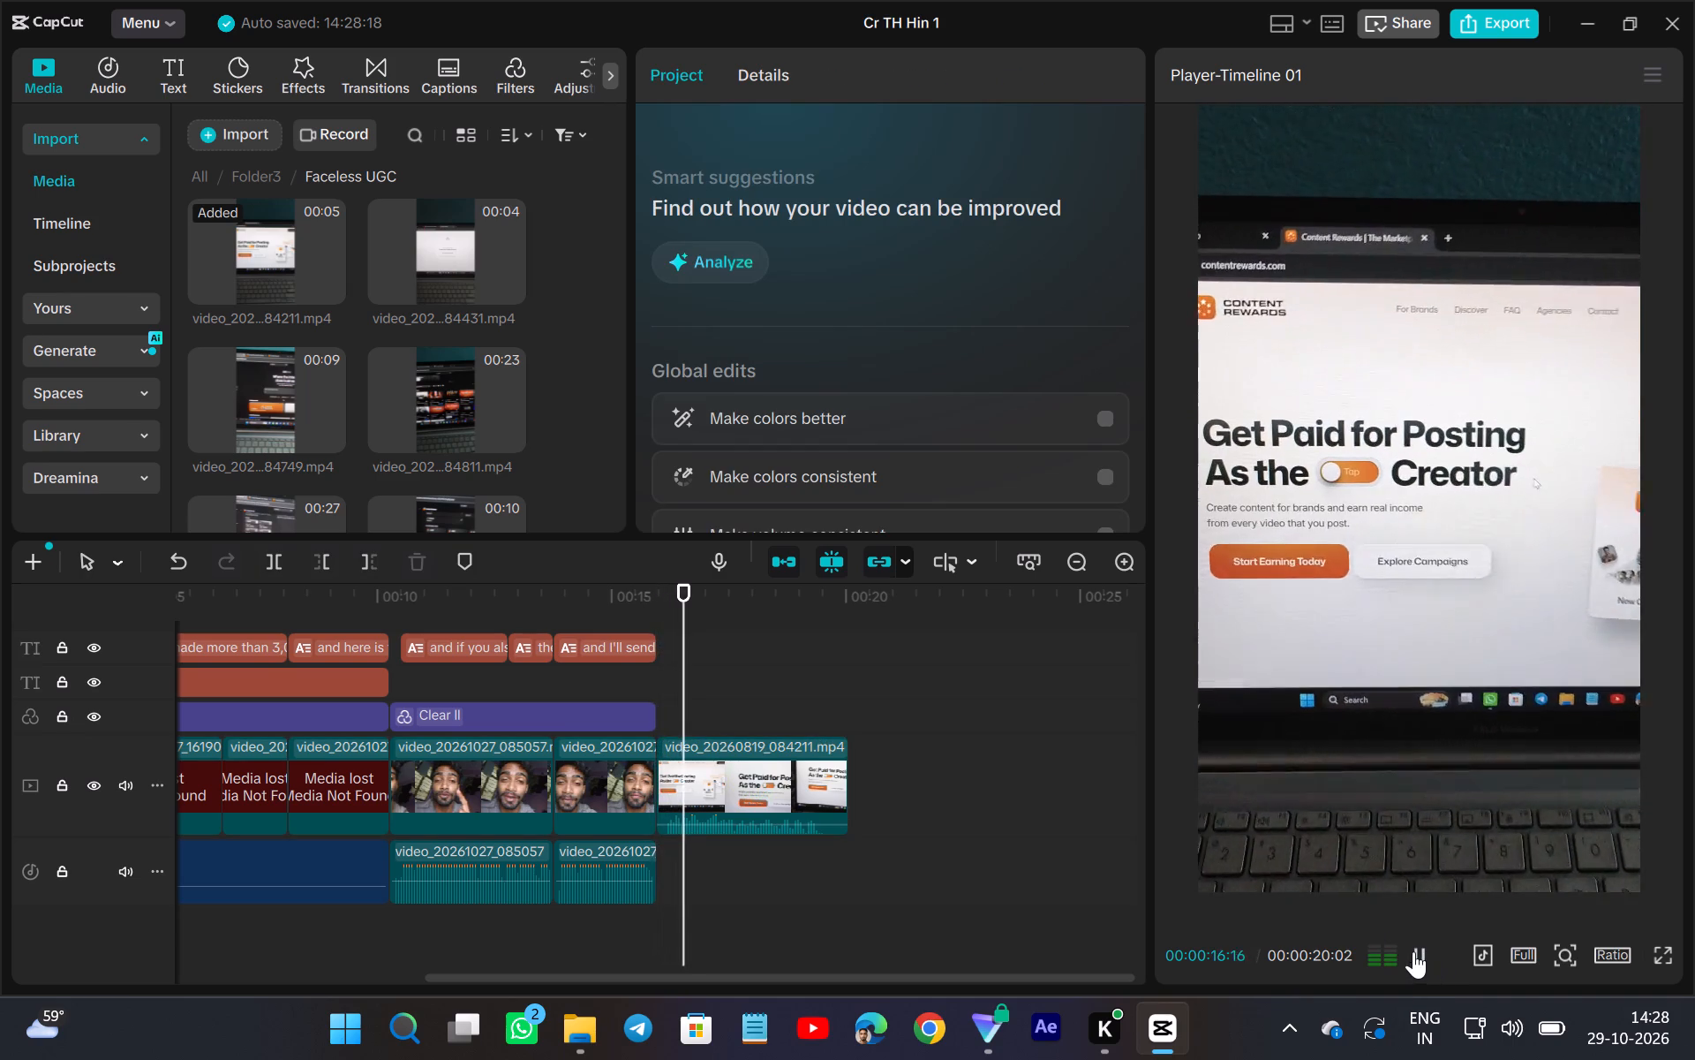
{"action": "left_click", "coordinate": [663, 715]}
{"action": "left_click", "coordinate": [688, 798]}
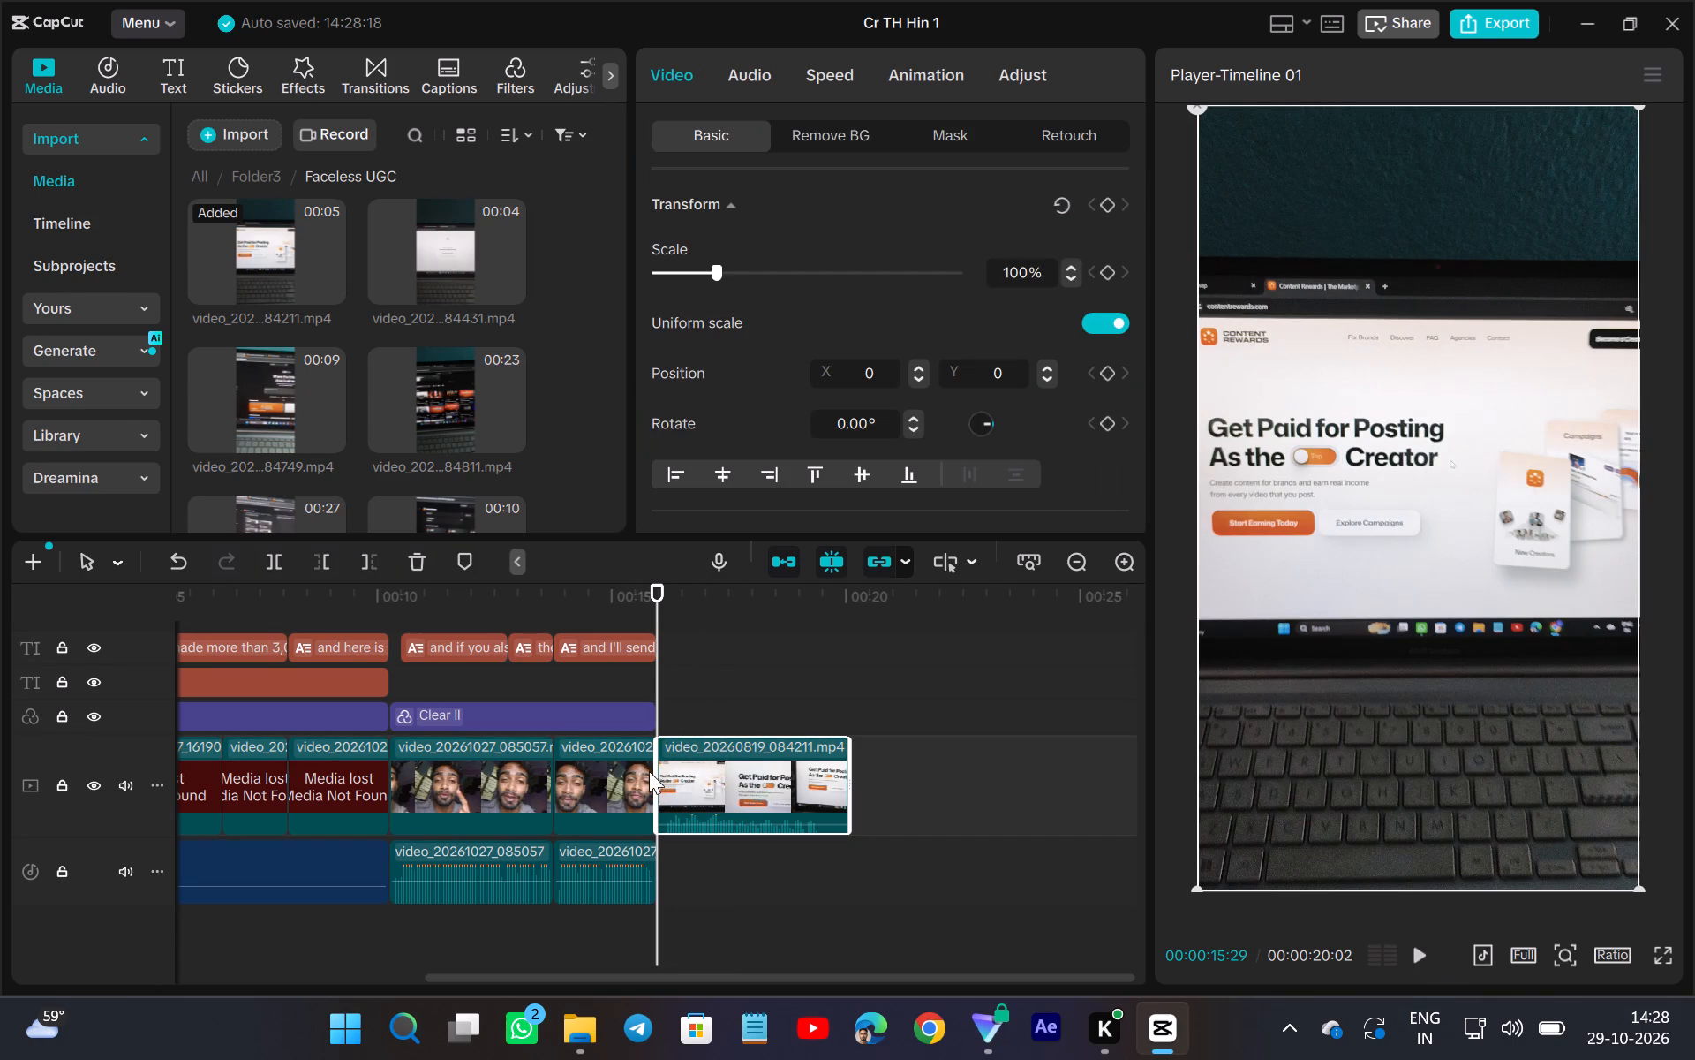
{"action": "left_click_drag", "start_coordinate": [653, 767], "coordinate": [663, 781]}
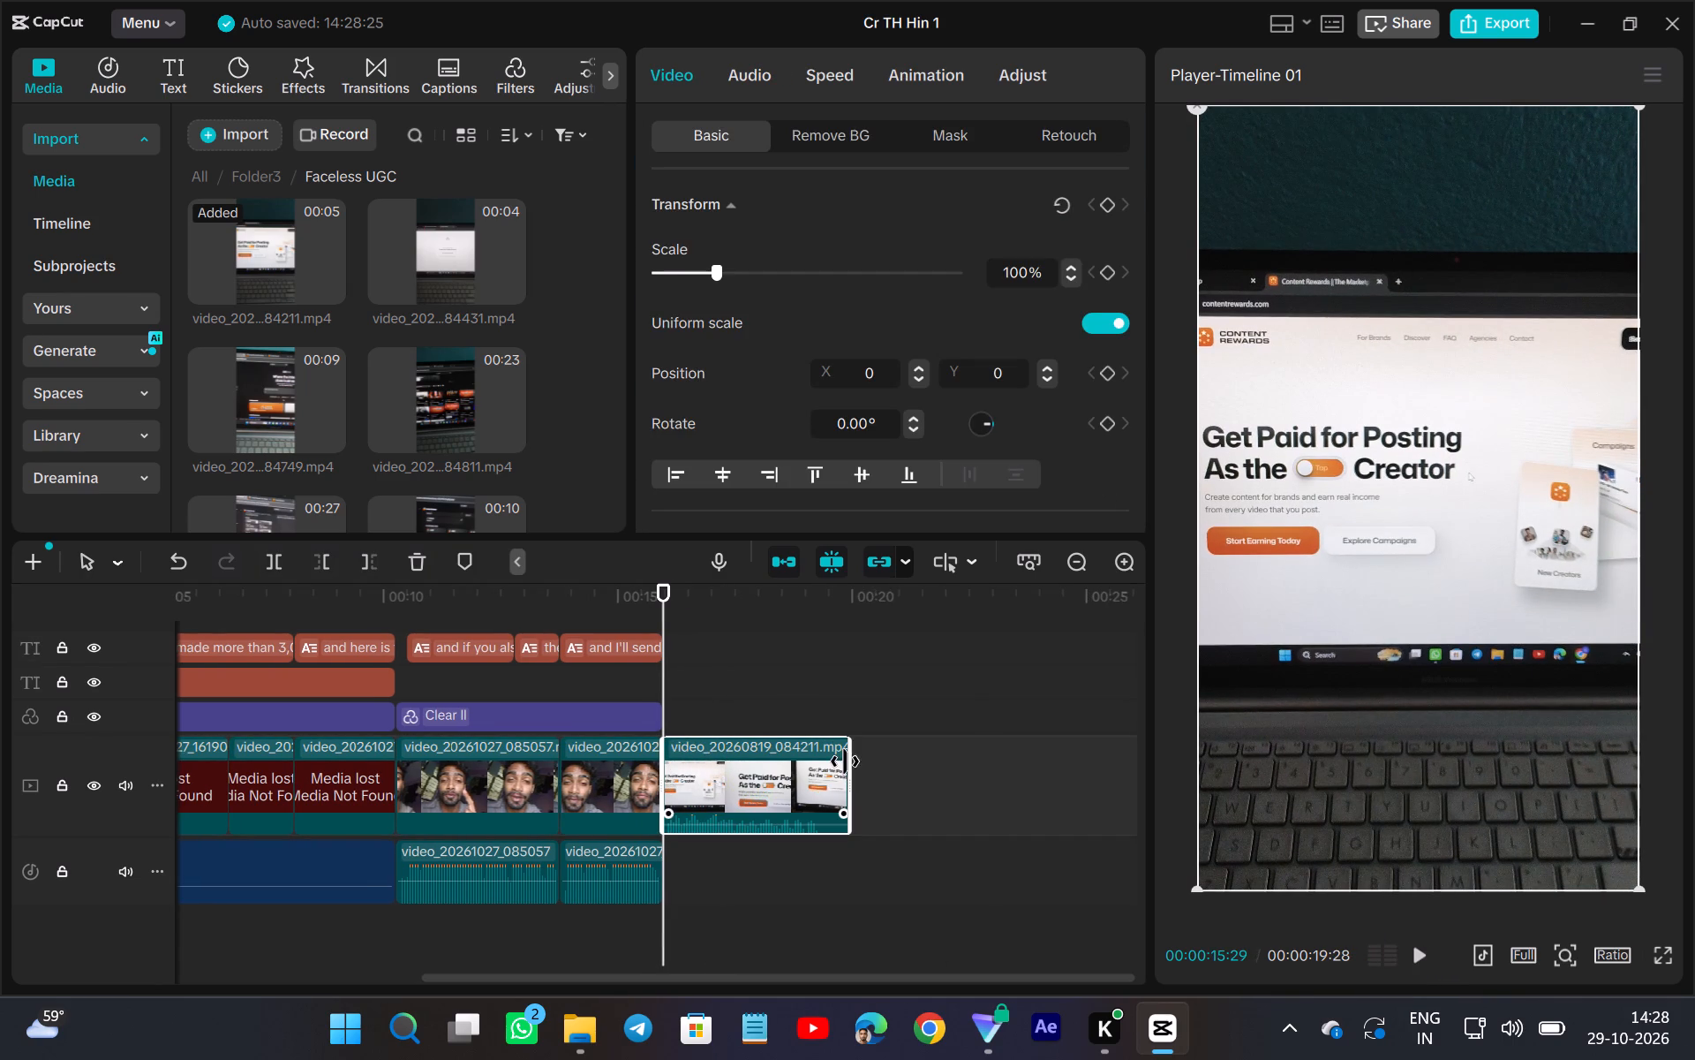
{"action": "left_click_drag", "start_coordinate": [847, 768], "coordinate": [825, 788]}
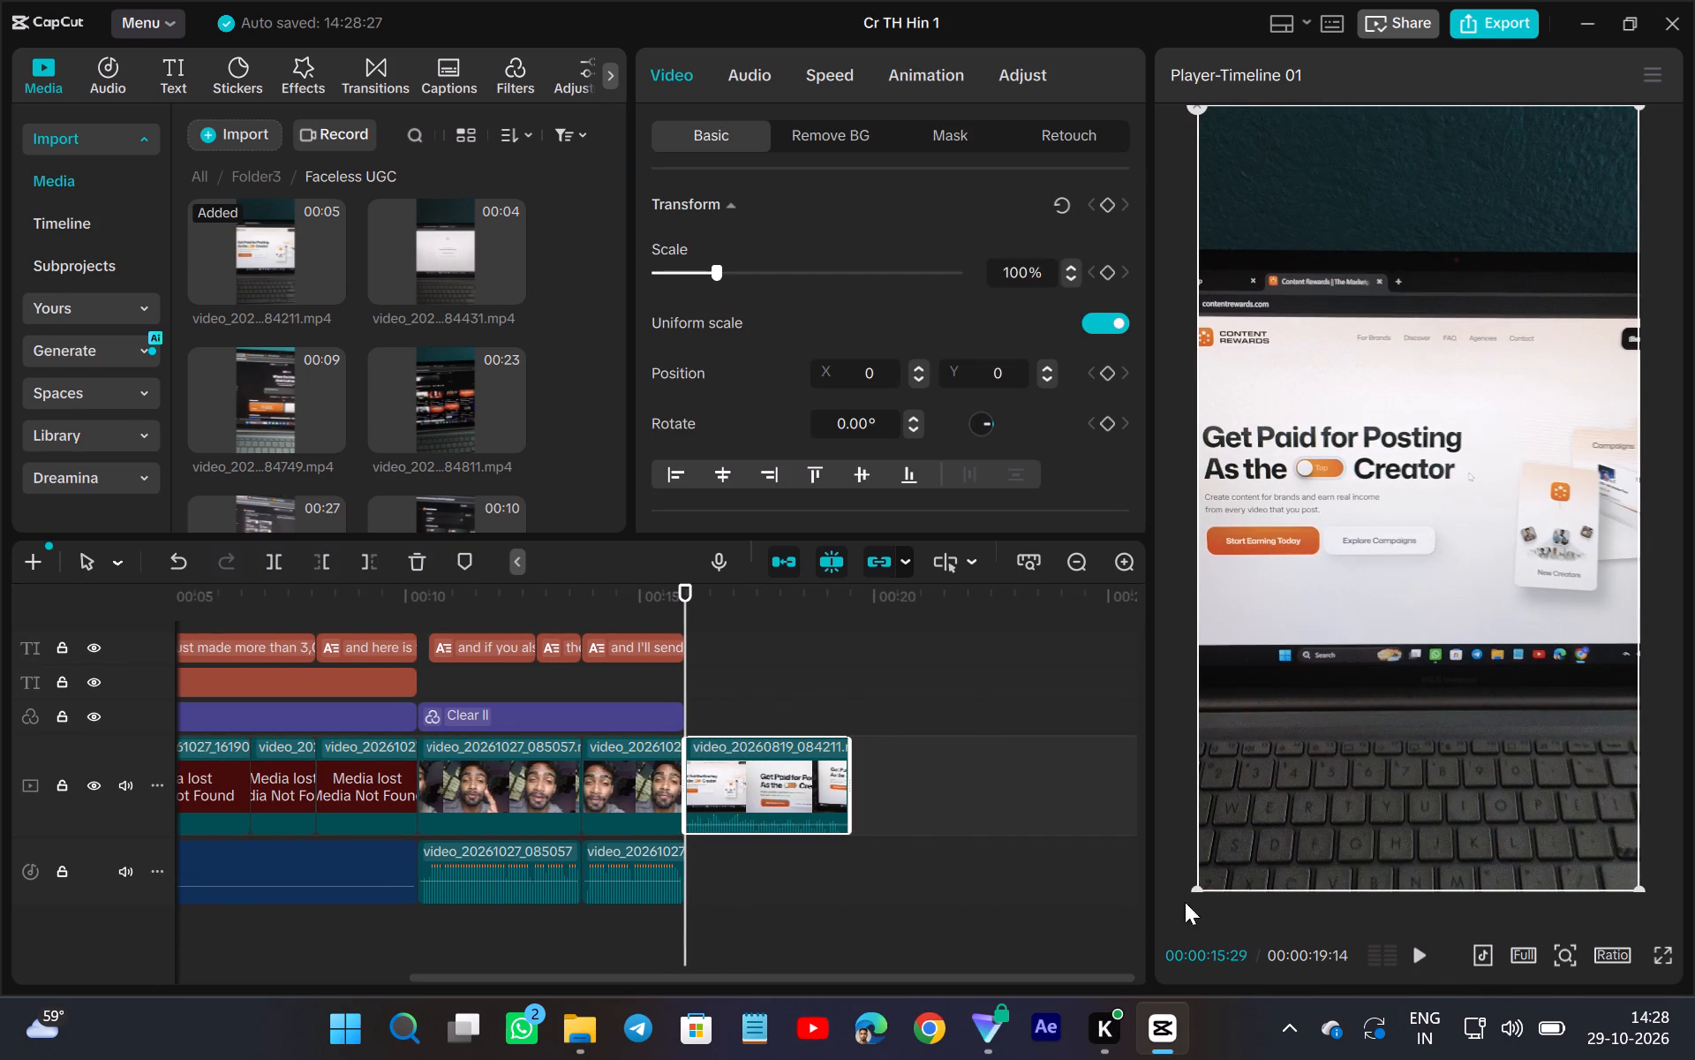
{"action": "left_click", "coordinate": [1412, 958]}
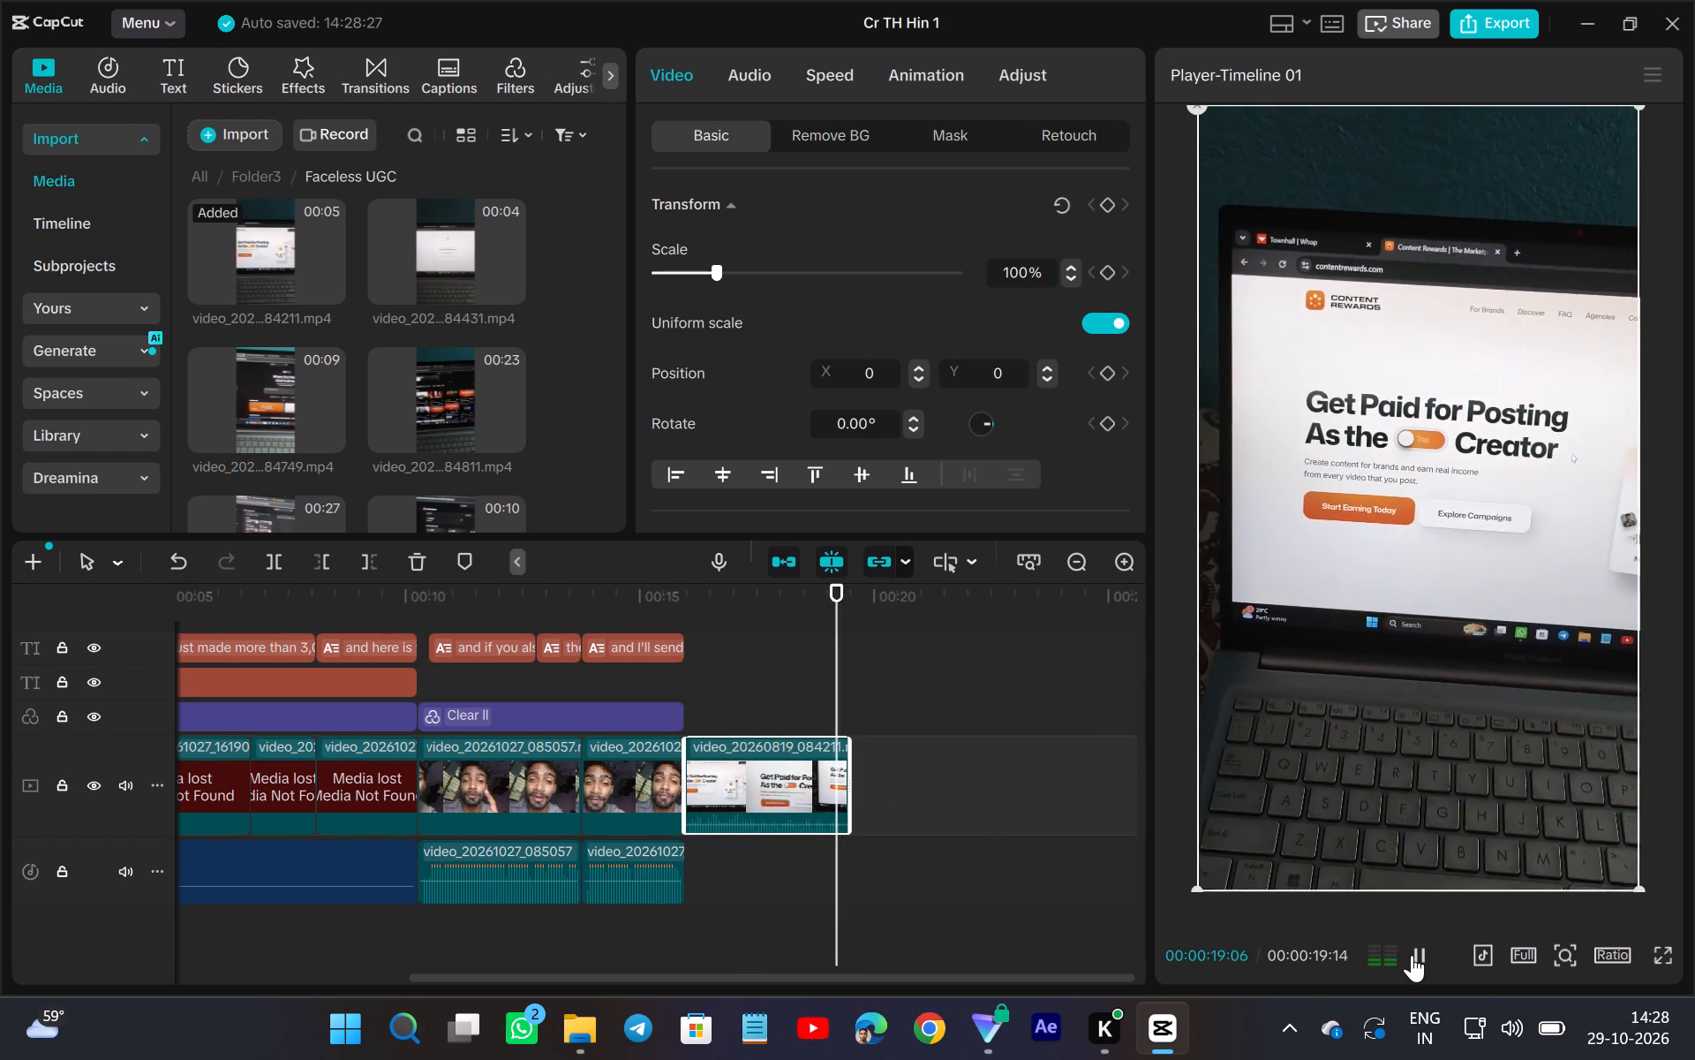
{"action": "left_click", "coordinate": [1412, 955]}
{"action": "scroll", "coordinate": [905, 952], "scroll_direction": "left", "scroll_amount": 1}
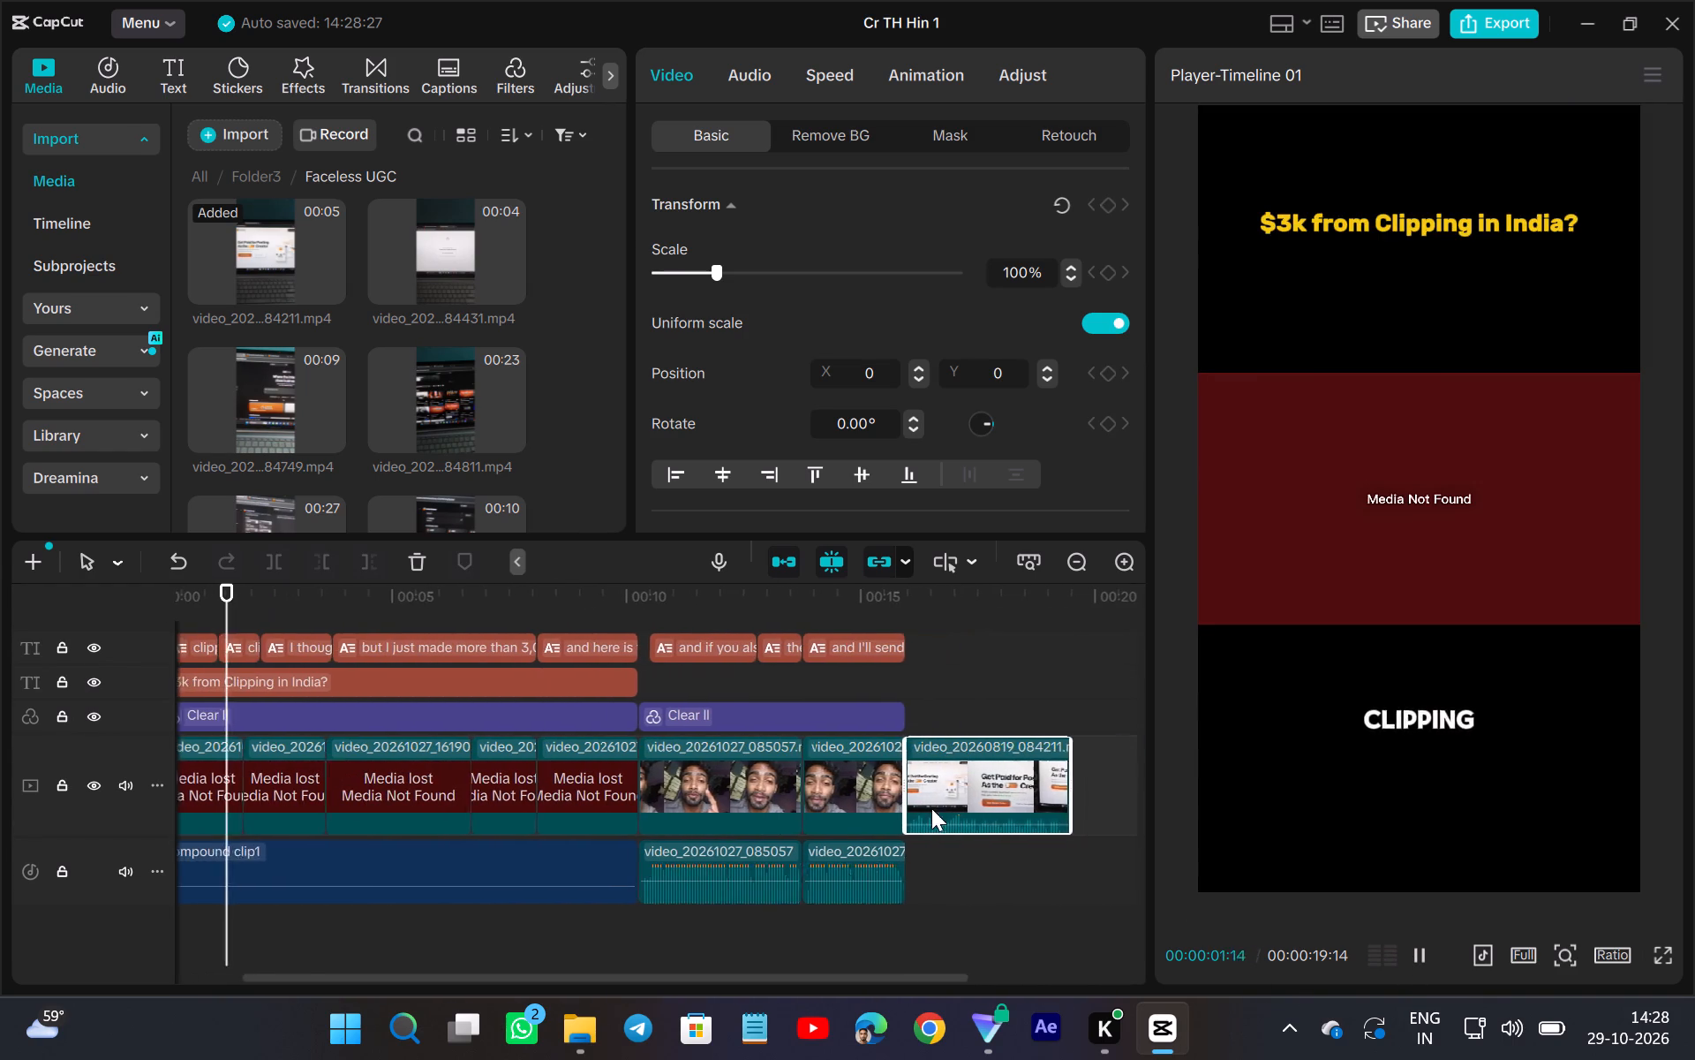
{"action": "scroll", "coordinate": [931, 808], "scroll_direction": "left", "scroll_amount": 1}
{"action": "left_click", "coordinate": [1056, 700]}
{"action": "scroll", "coordinate": [911, 870], "scroll_direction": "left", "scroll_amount": 1}
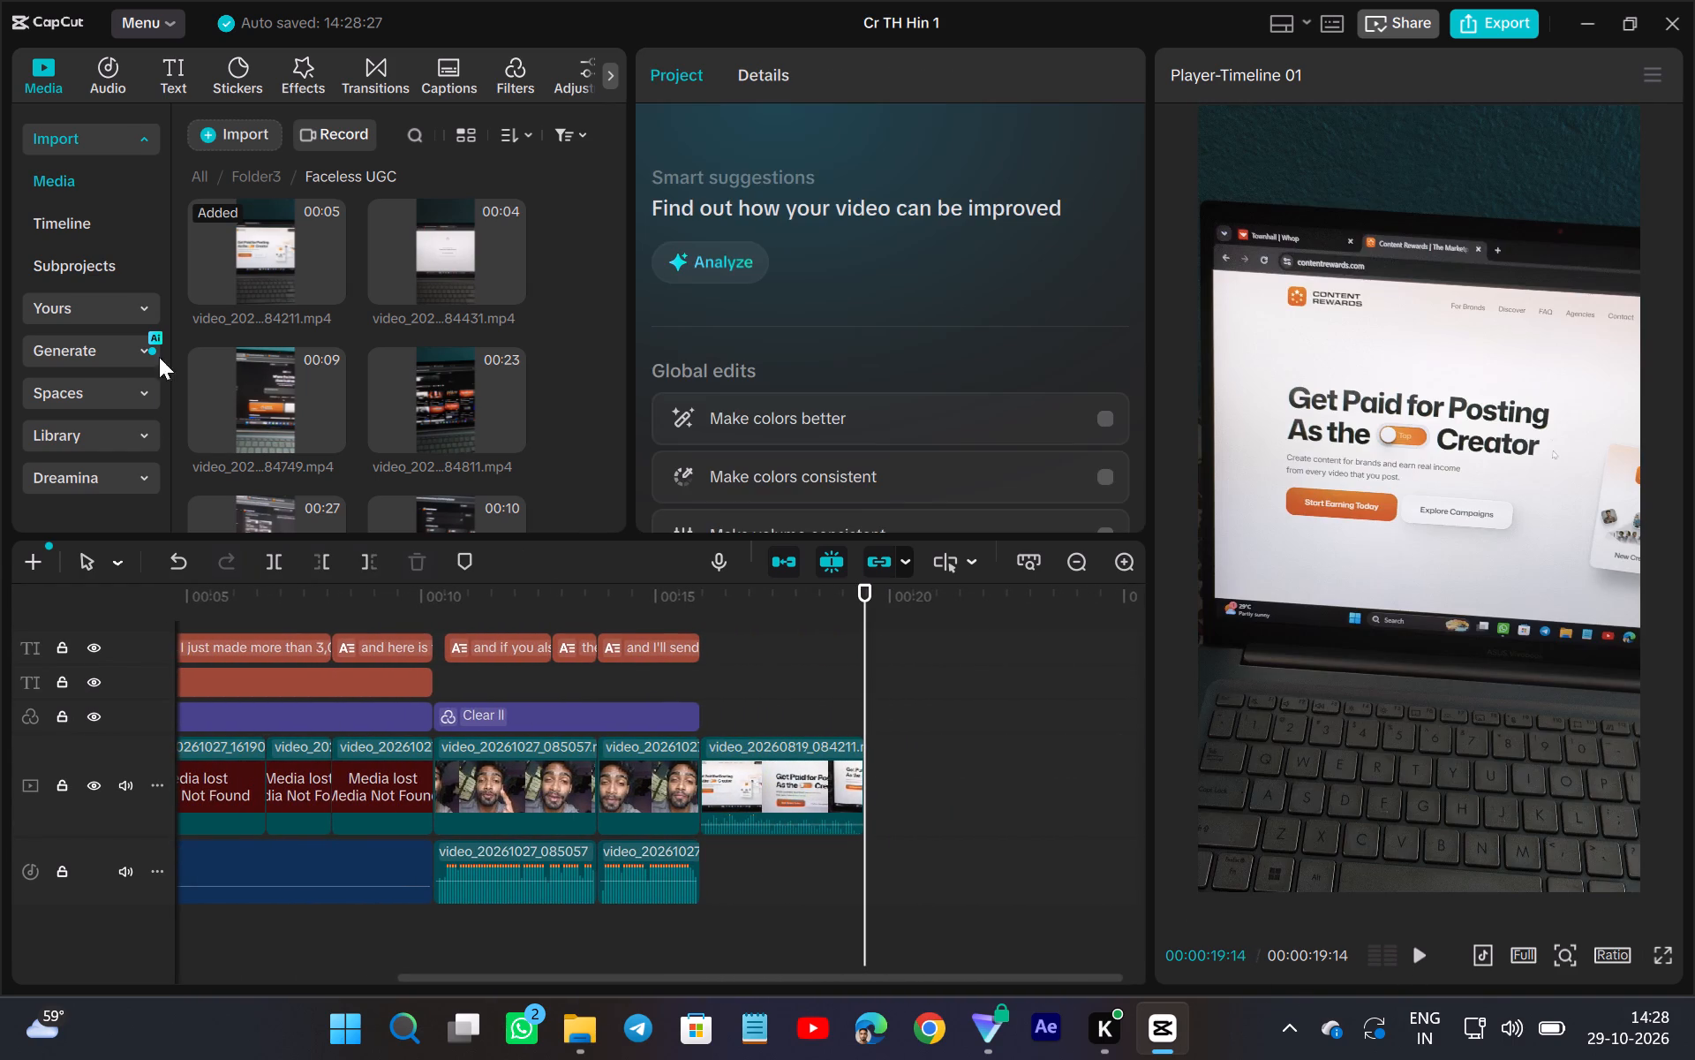
Preview video_20260819_084431.mp4, append it to the main video track, trim its end to about 00:22:04 and play it back.
{"action": "left_click", "coordinate": [443, 287]}
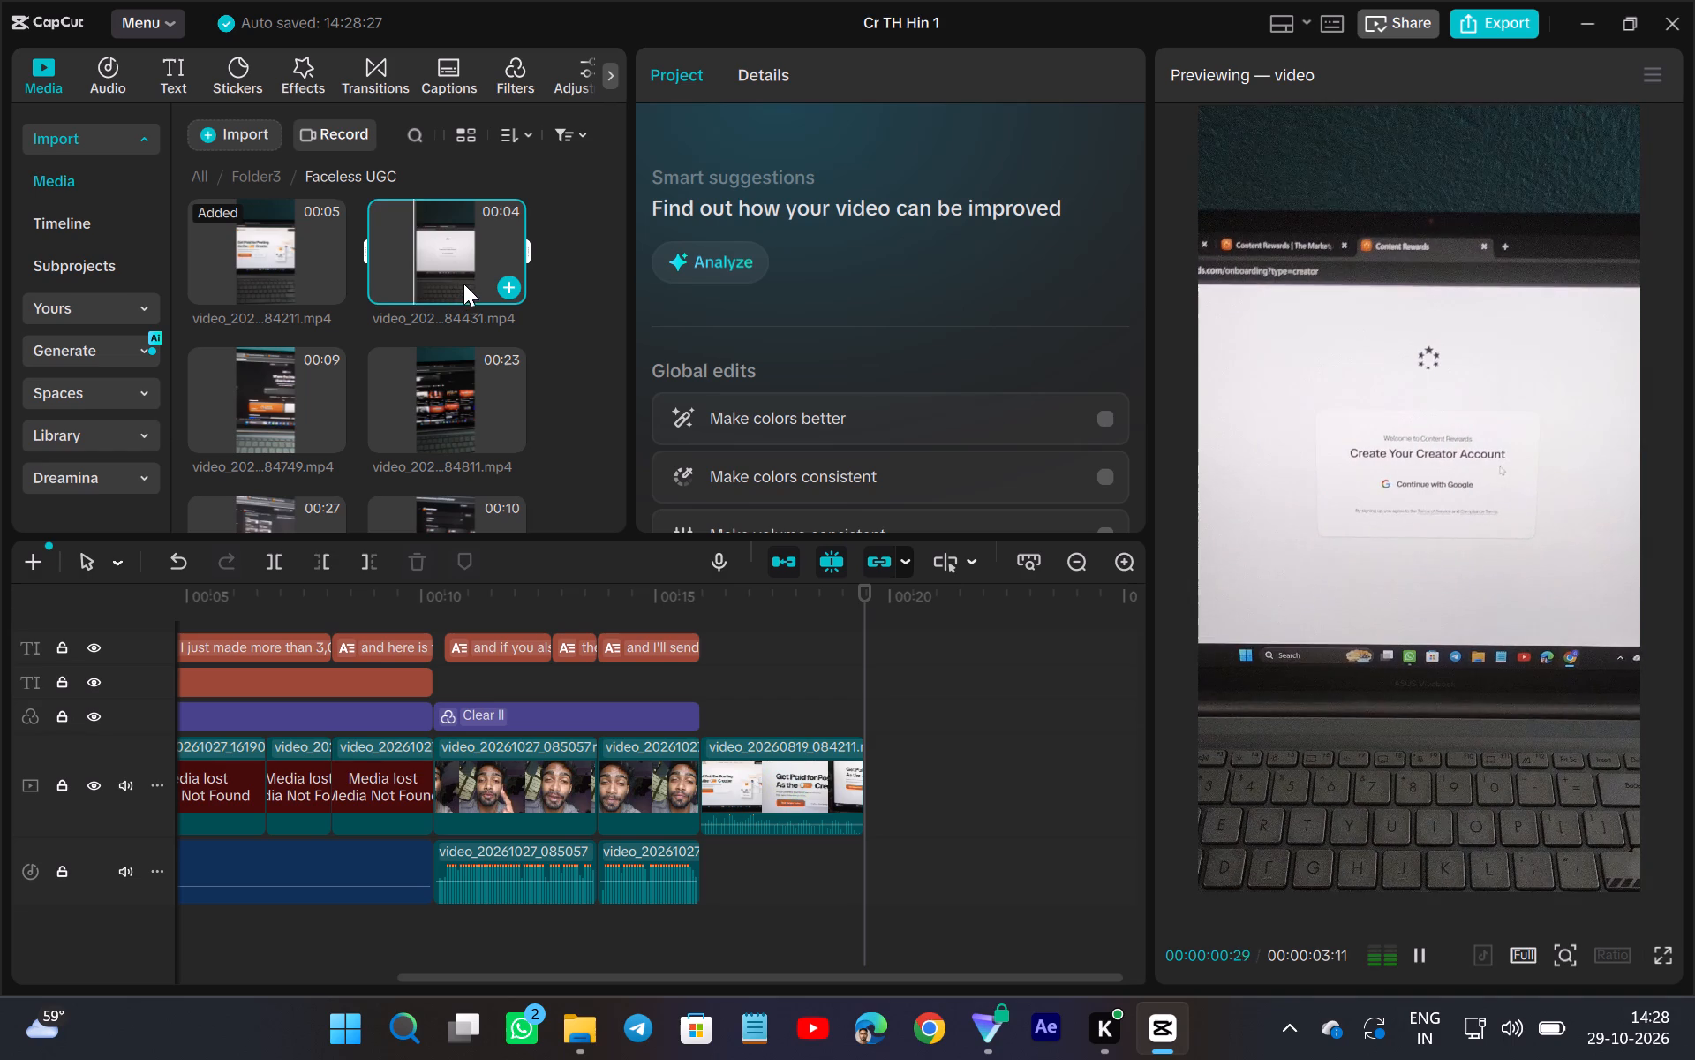
{"action": "left_click_drag", "start_coordinate": [414, 234], "coordinate": [923, 765]}
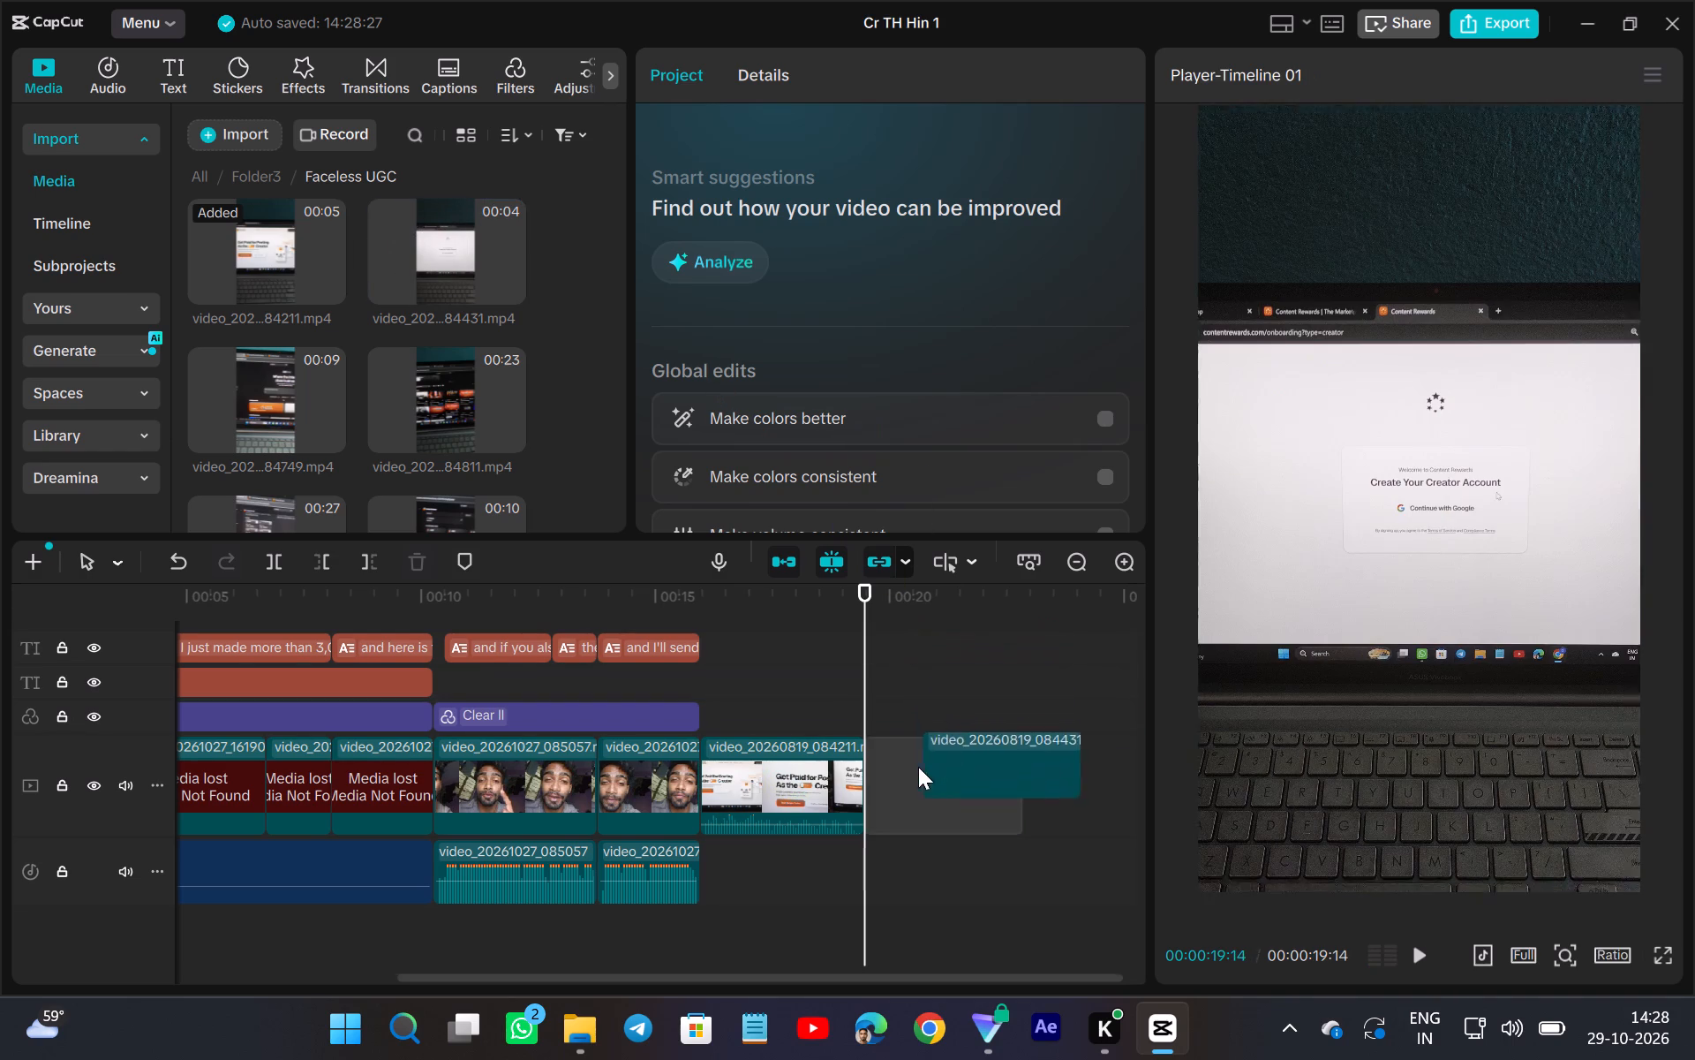
{"action": "left_click", "coordinate": [865, 766]}
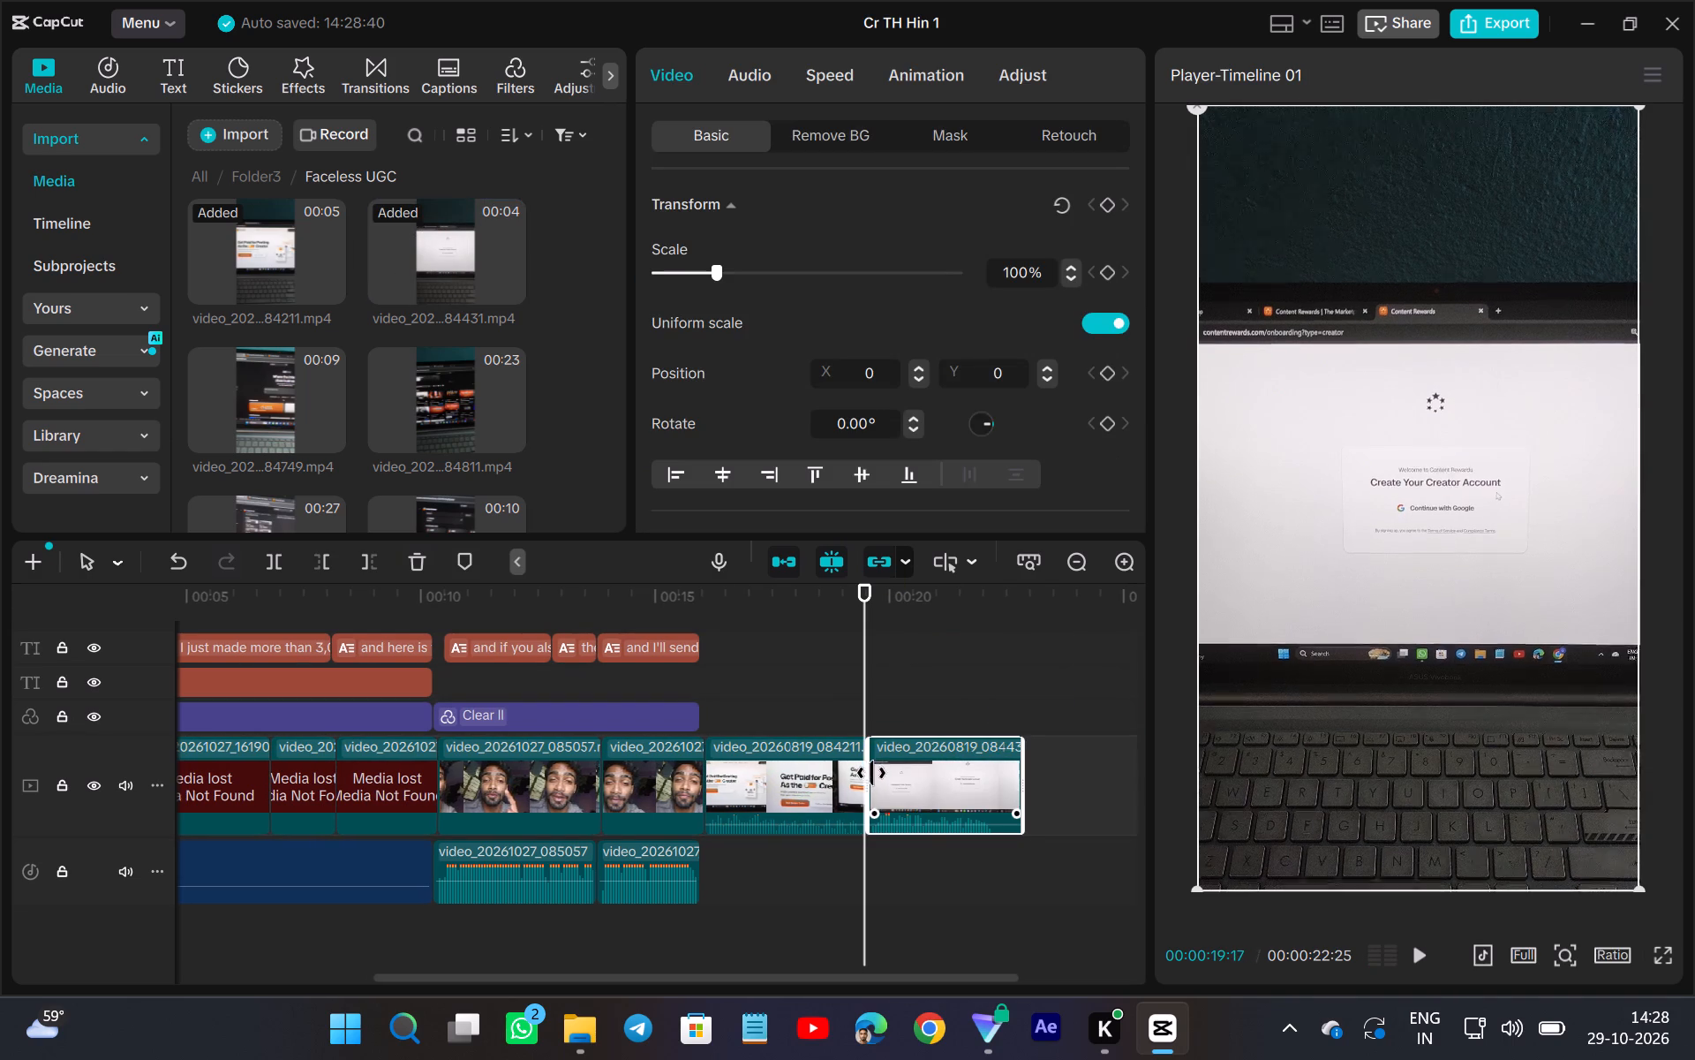
{"action": "left_click_drag", "start_coordinate": [1022, 770], "coordinate": [987, 801]}
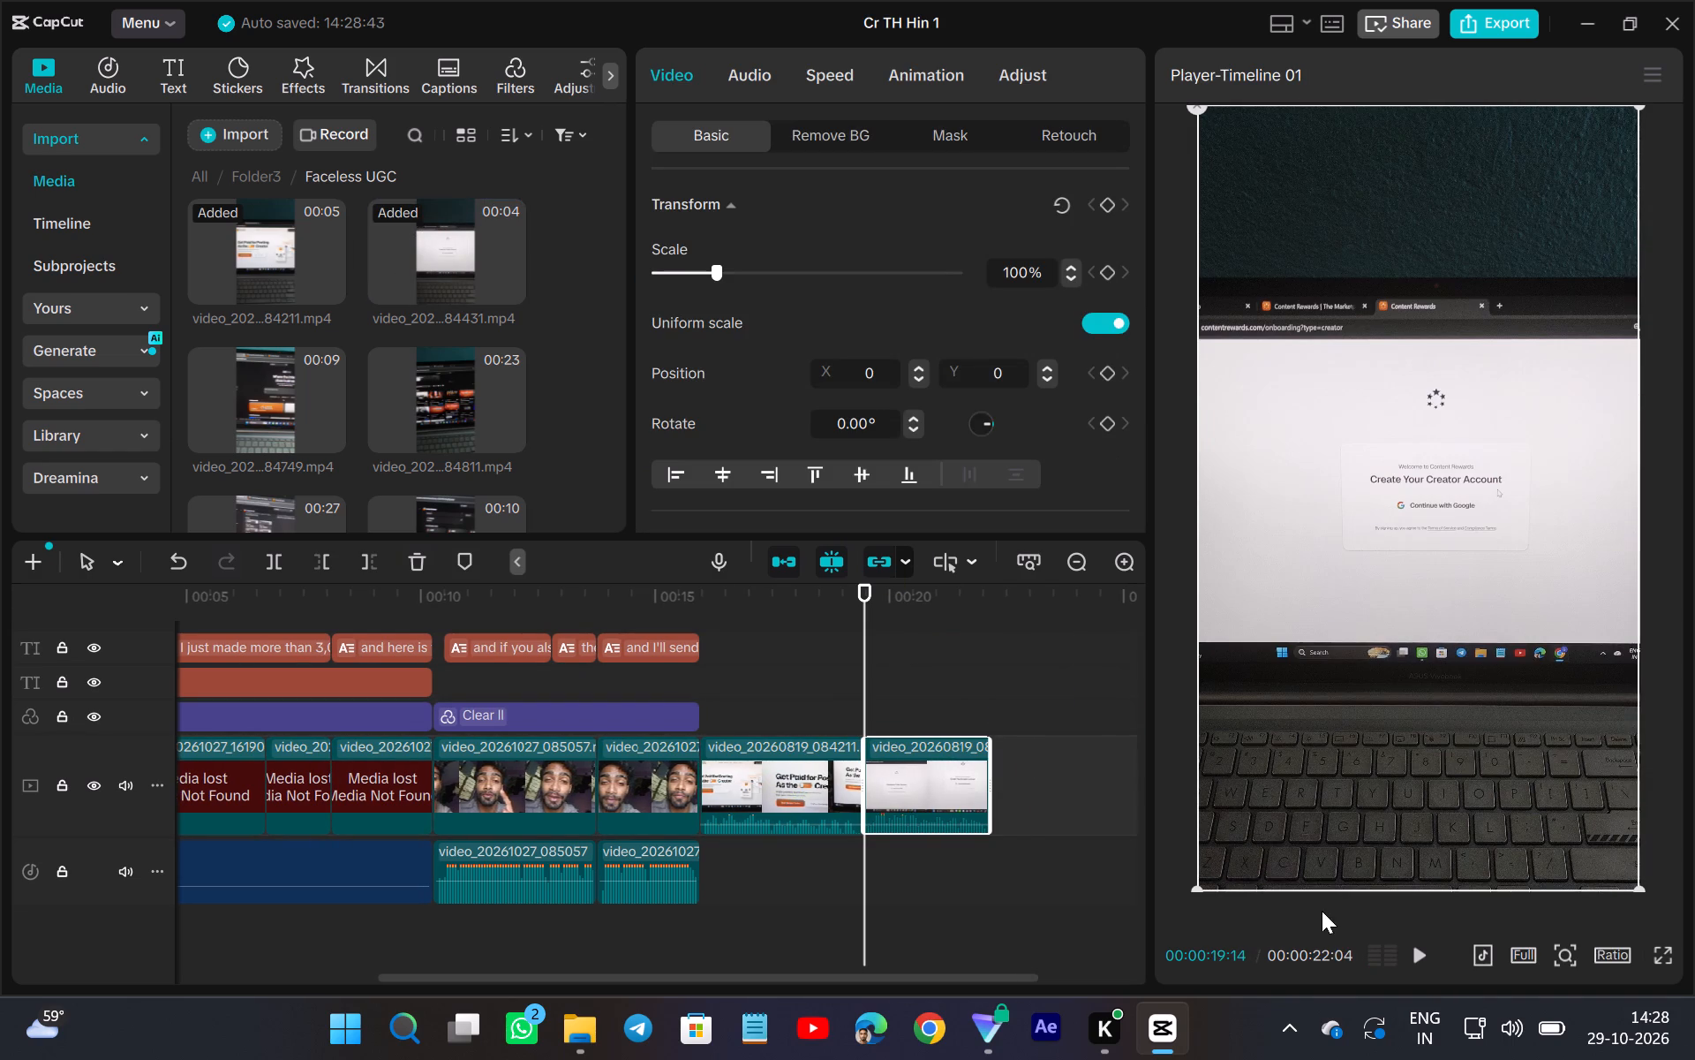
{"action": "left_click", "coordinate": [1425, 957]}
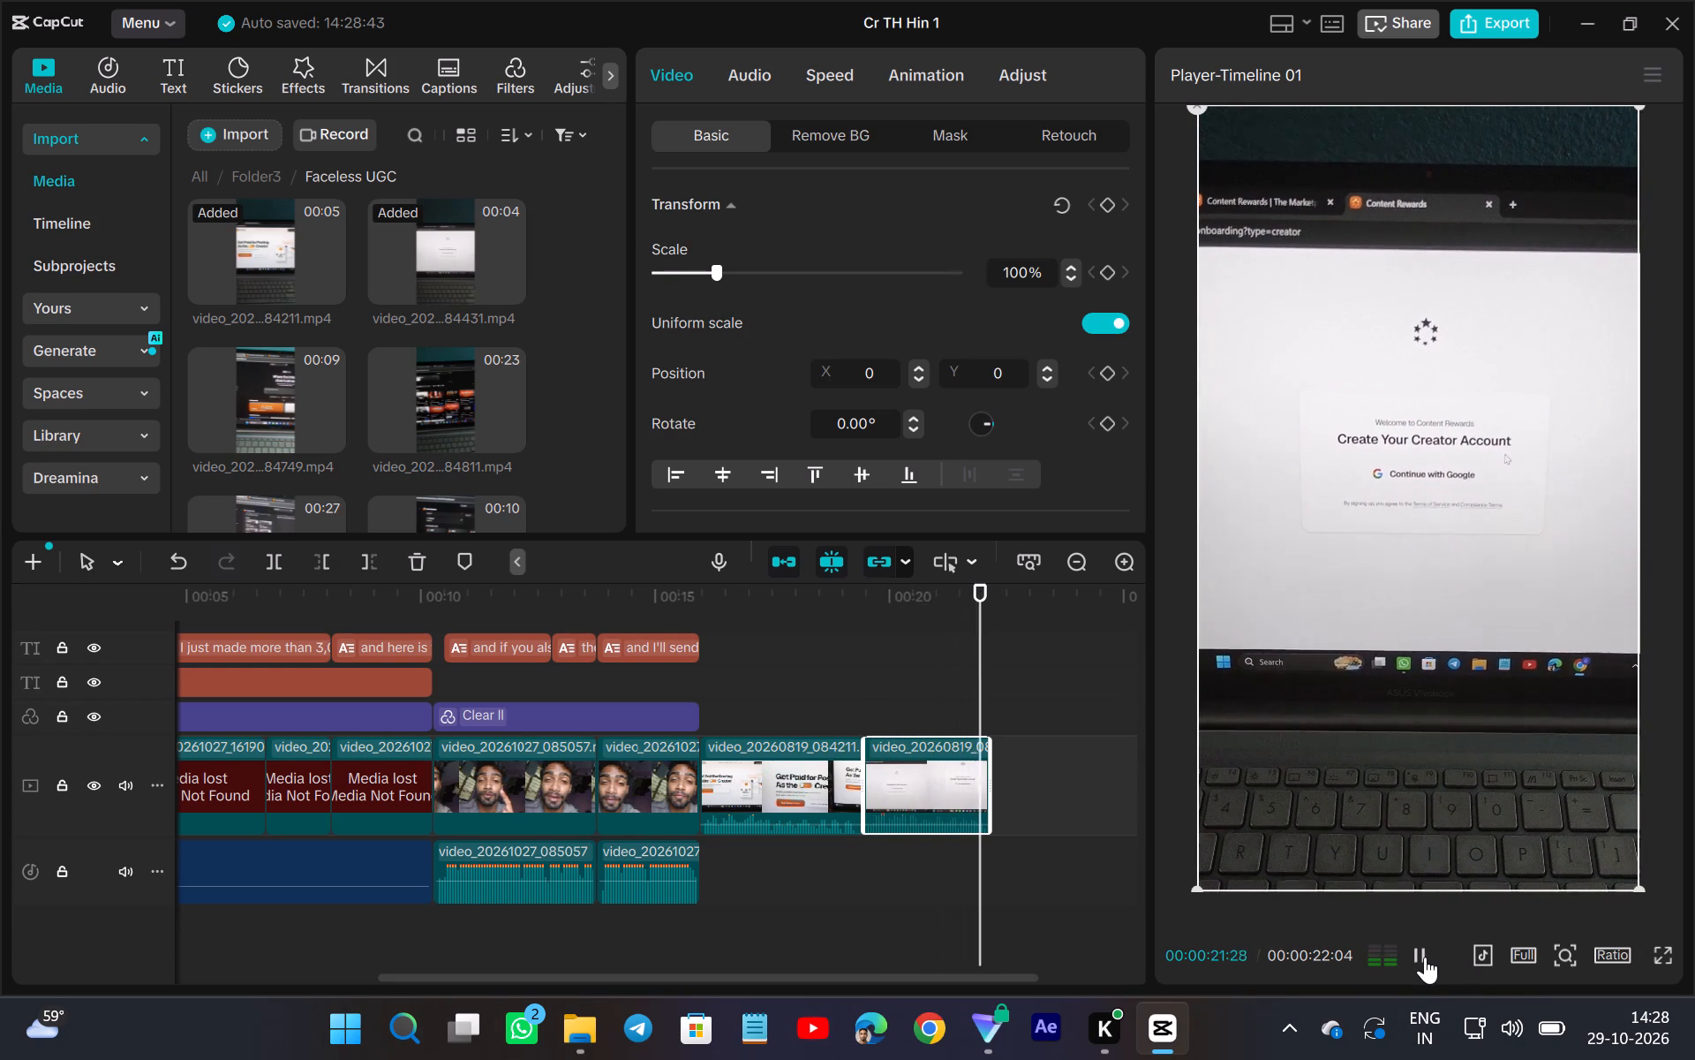
Preview video_20260819_084749.mp4, append it to the main video track and trim both its ends to about 5 seconds overall.
{"action": "left_click", "coordinate": [254, 424]}
{"action": "scroll", "coordinate": [274, 431], "scroll_direction": "left", "scroll_amount": 1}
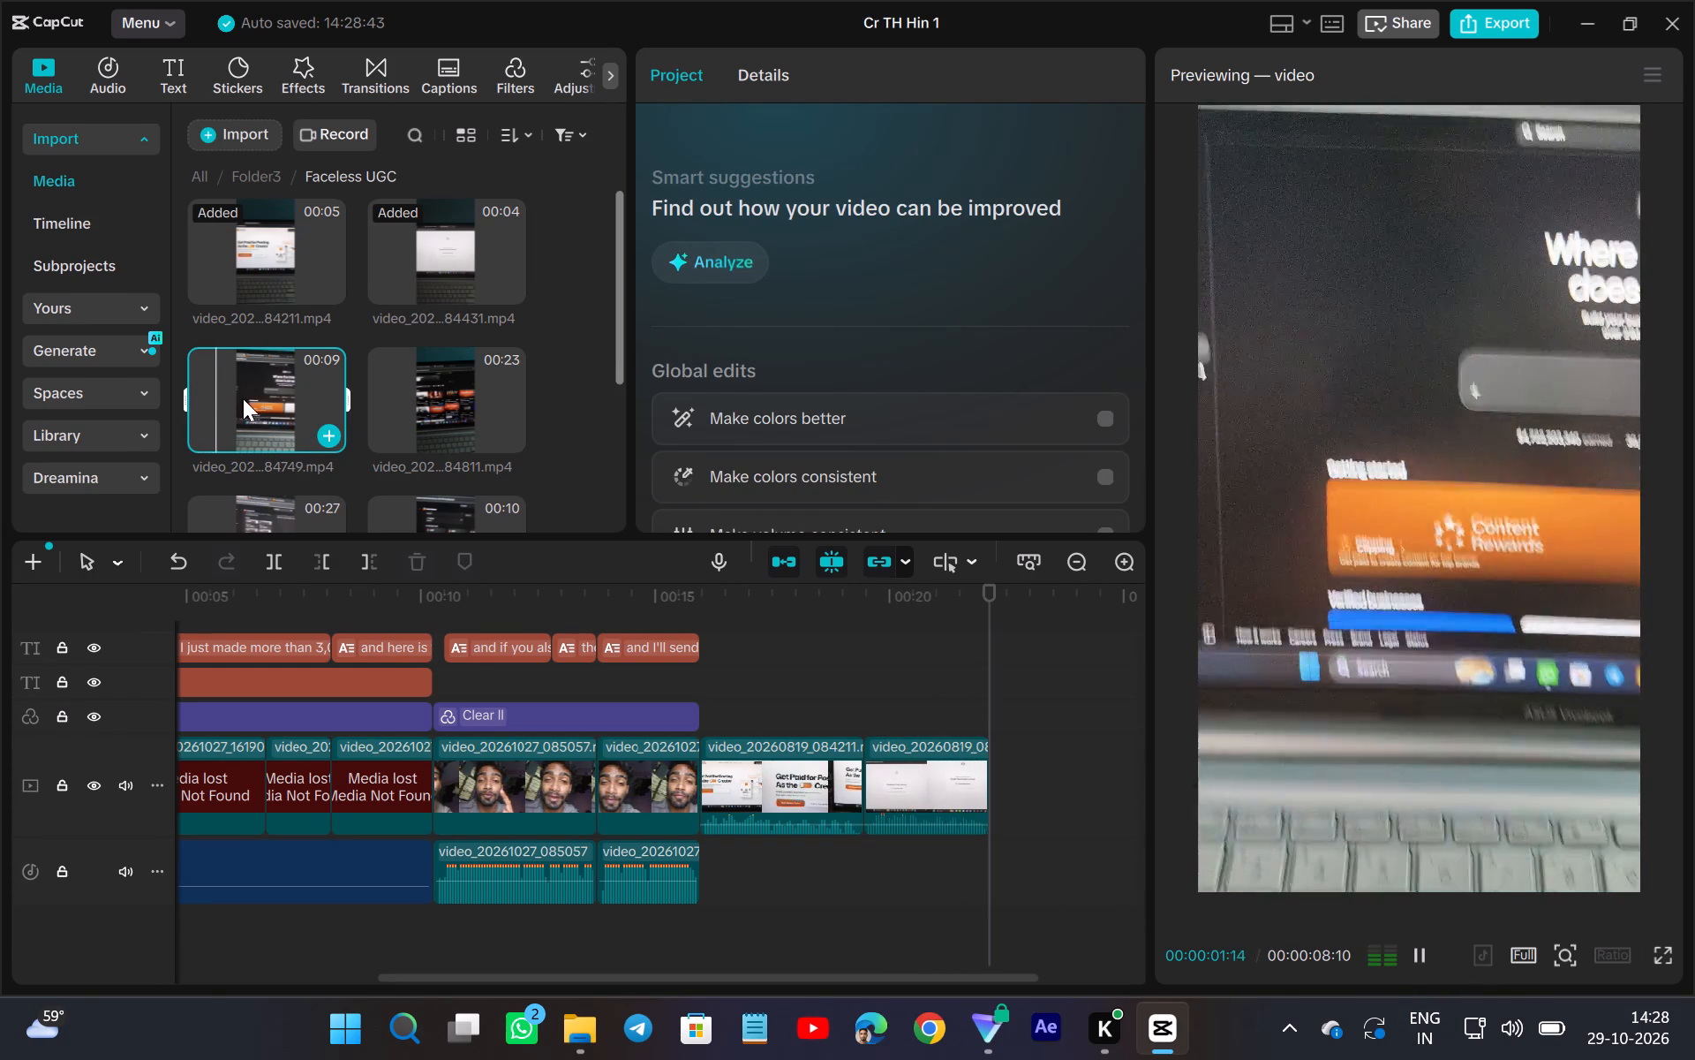
{"action": "scroll", "coordinate": [468, 543], "scroll_direction": "left", "scroll_amount": 1}
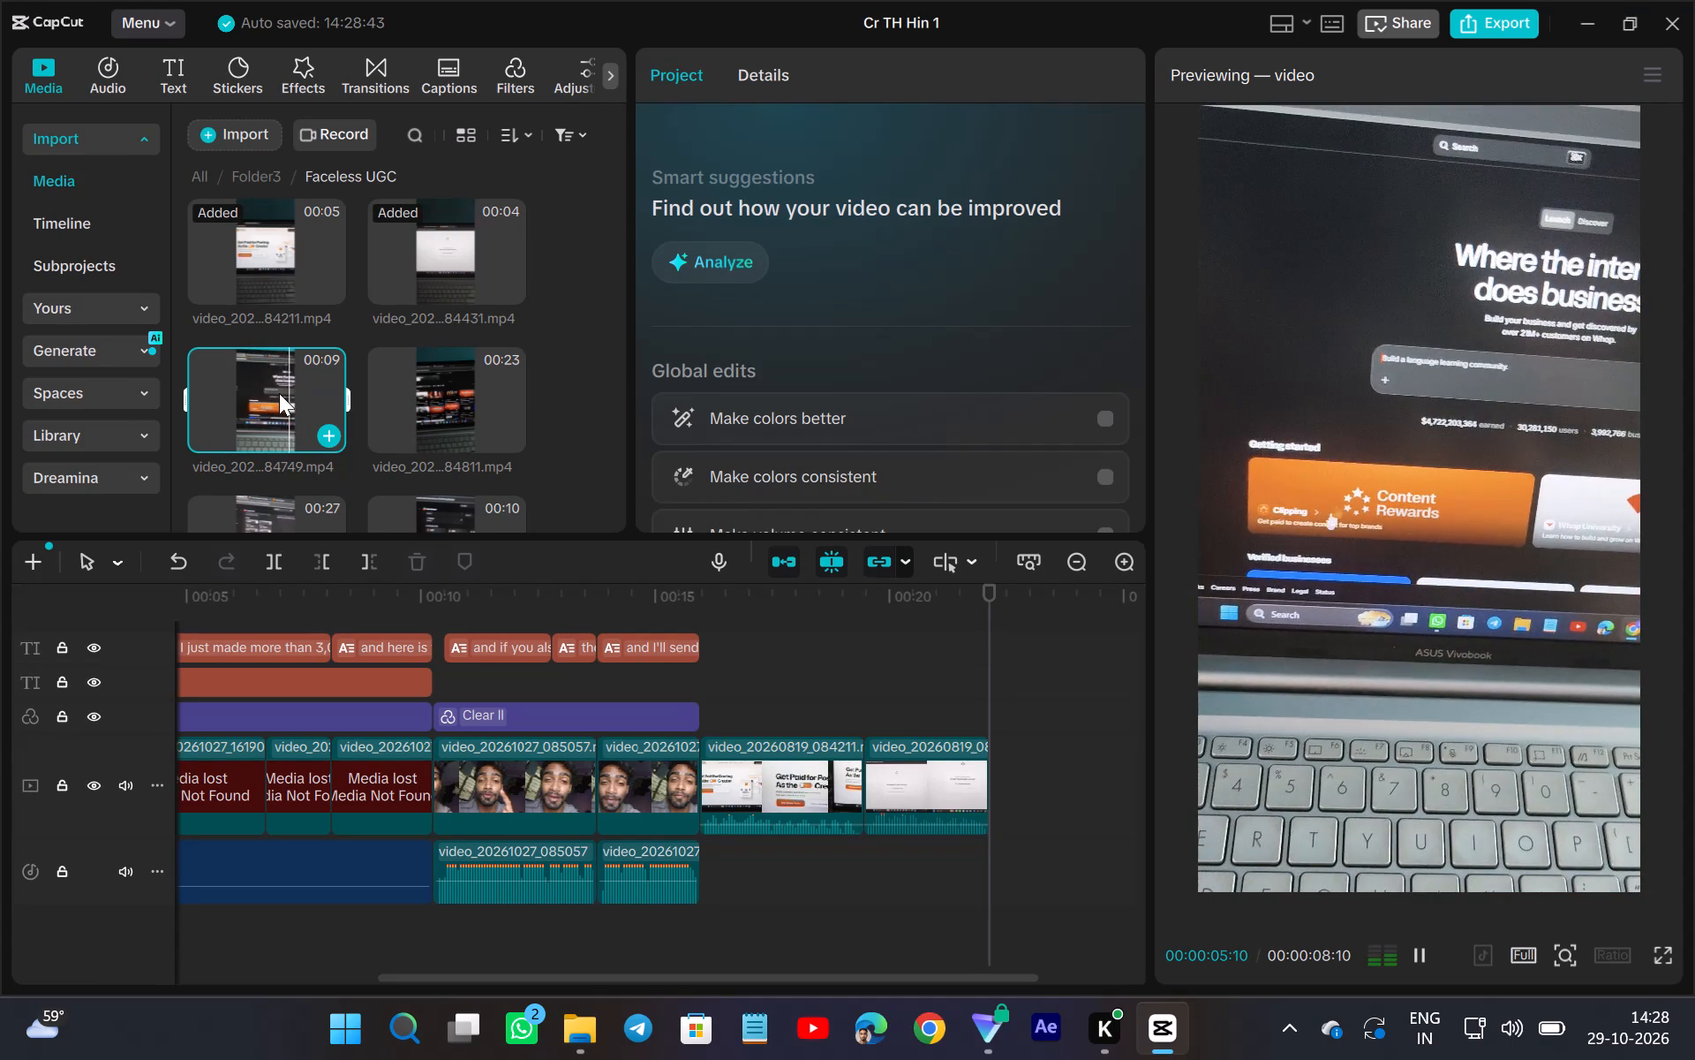
{"action": "left_click_drag", "start_coordinate": [275, 396], "coordinate": [968, 805]}
{"action": "scroll", "coordinate": [985, 755], "scroll_direction": "left", "scroll_amount": 1}
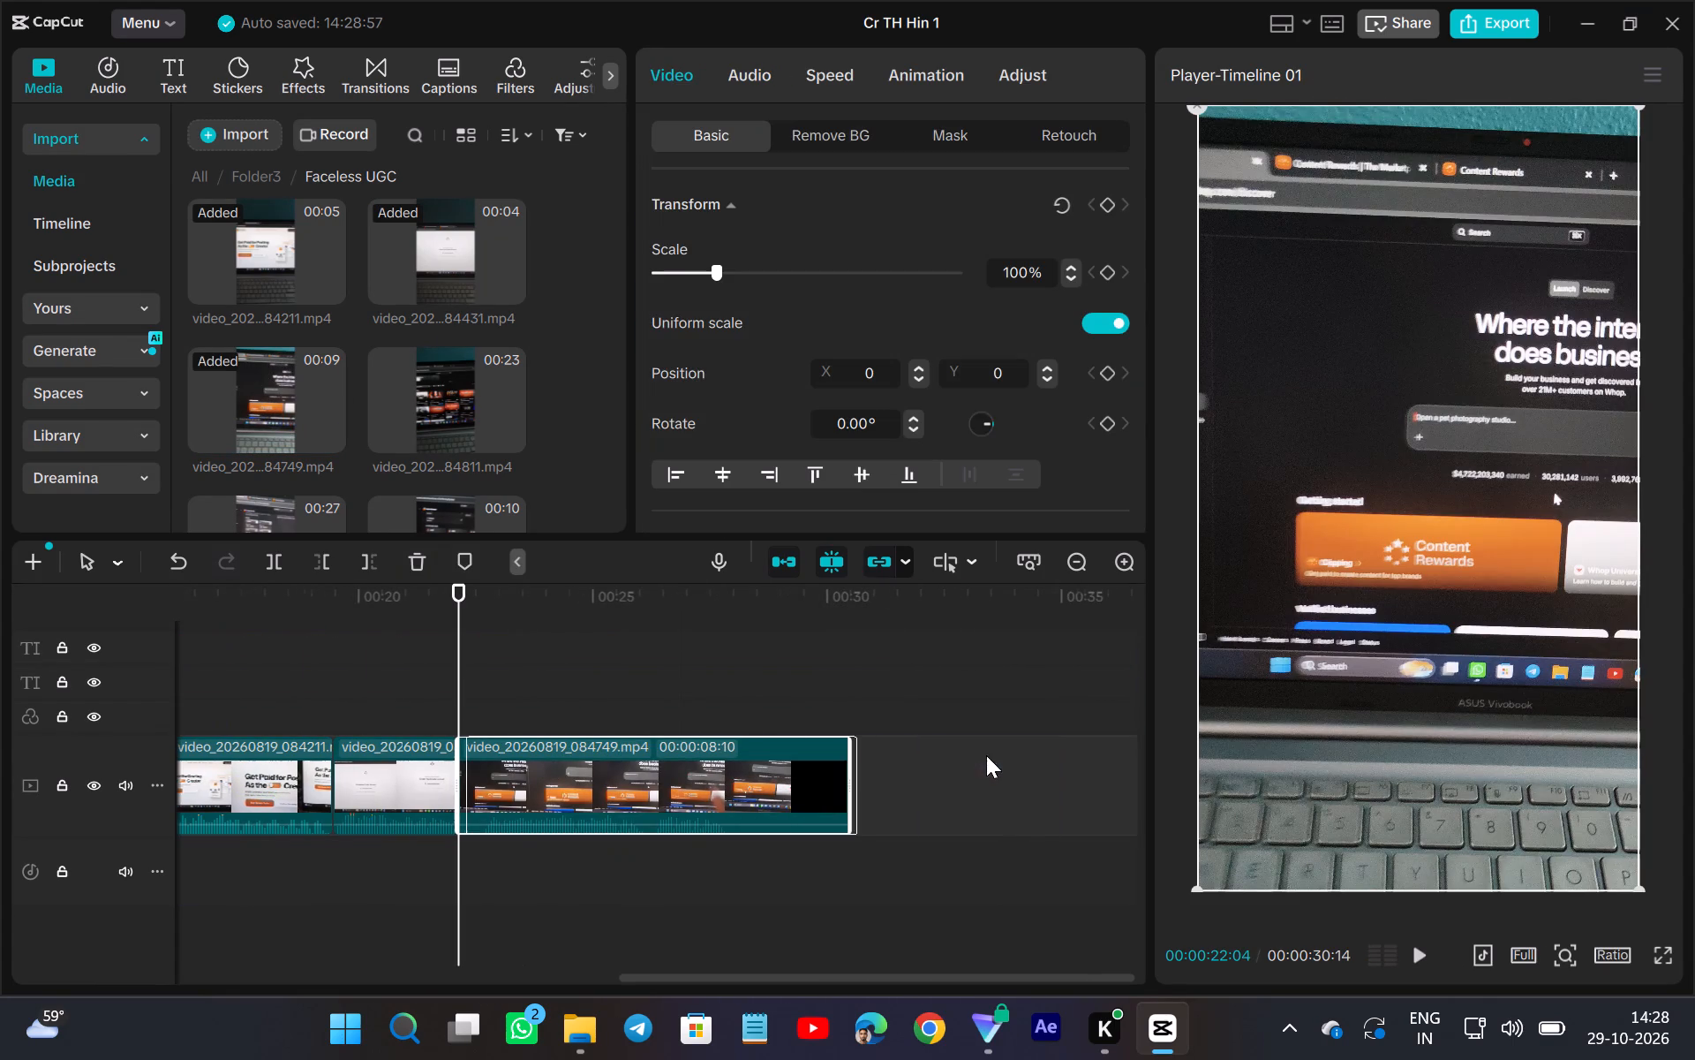
{"action": "scroll", "coordinate": [986, 755], "scroll_direction": "left", "scroll_amount": 1}
{"action": "left_click_drag", "start_coordinate": [459, 784], "coordinate": [482, 808]}
{"action": "scroll", "coordinate": [459, 784], "scroll_direction": "down", "scroll_amount": 1}
{"action": "scroll", "coordinate": [461, 785], "scroll_direction": "up", "scroll_amount": 1}
{"action": "left_click_drag", "start_coordinate": [854, 796], "coordinate": [728, 922]}
Append video_20260819_084811.mp4 to the main video track and trim its start to leave a duration of 00:00:22:09.
{"action": "left_click_drag", "start_coordinate": [417, 394], "coordinate": [900, 825]}
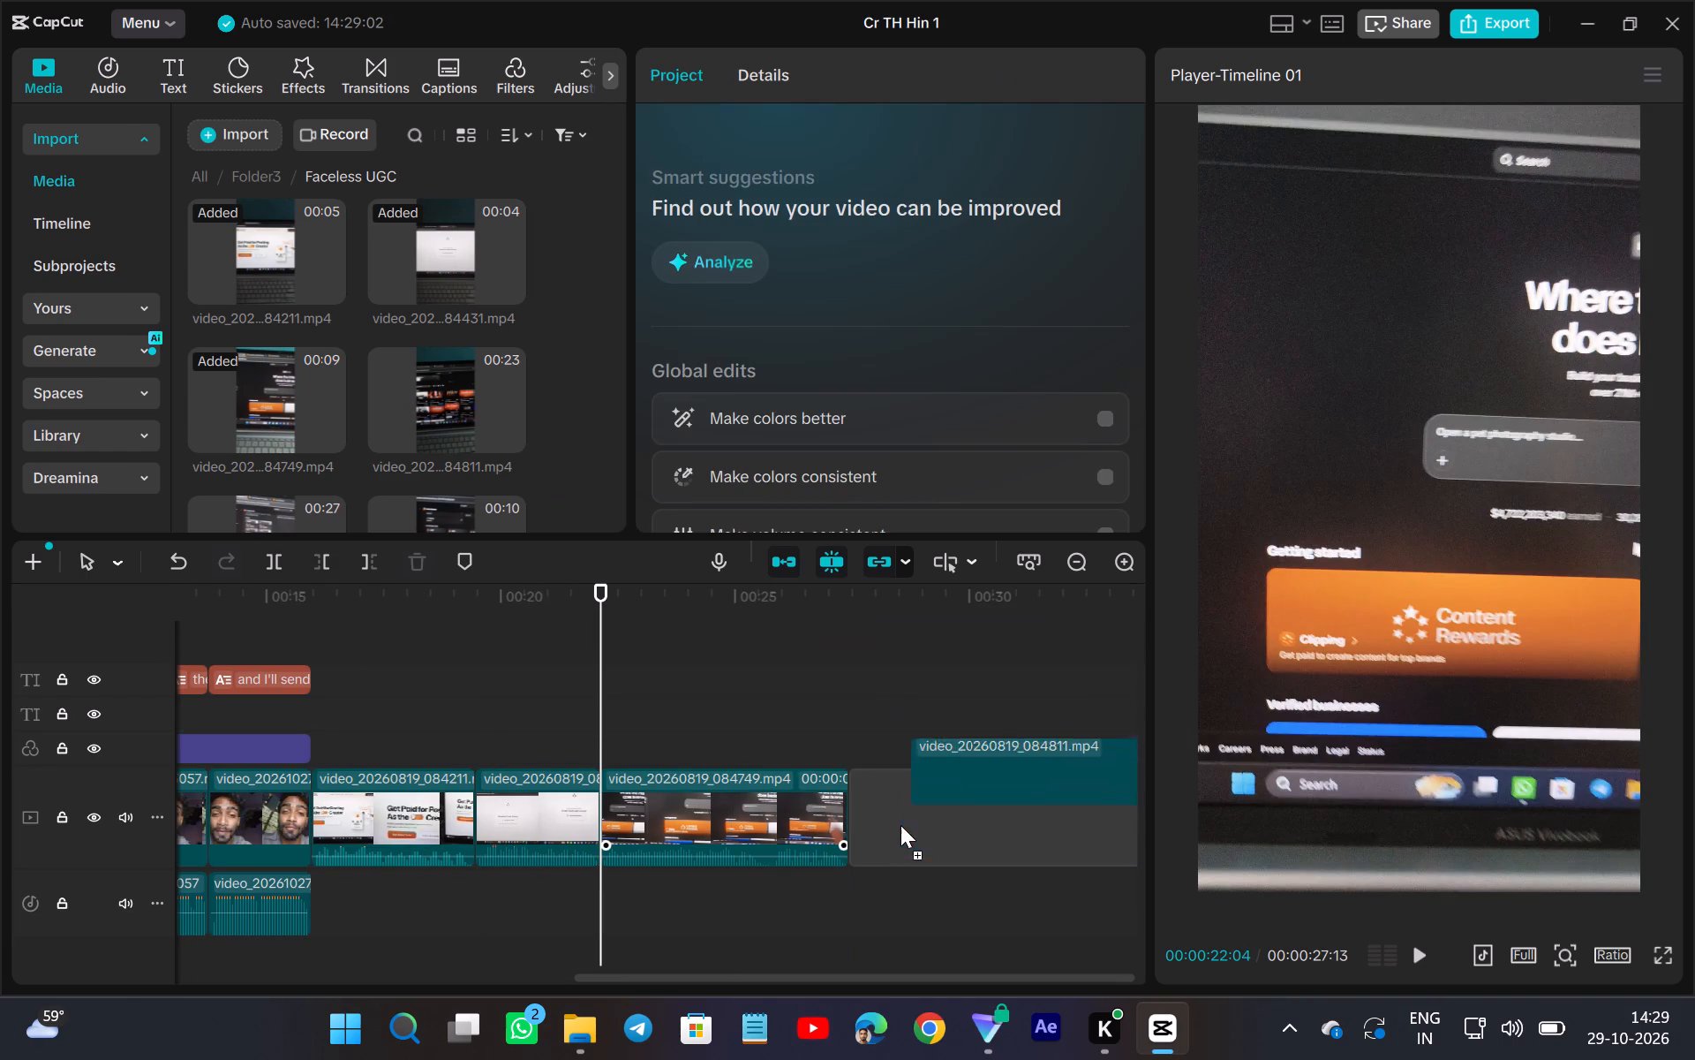
{"action": "left_click_drag", "start_coordinate": [900, 825], "coordinate": [900, 833]}
{"action": "scroll", "coordinate": [846, 749], "scroll_direction": "left", "scroll_amount": 1}
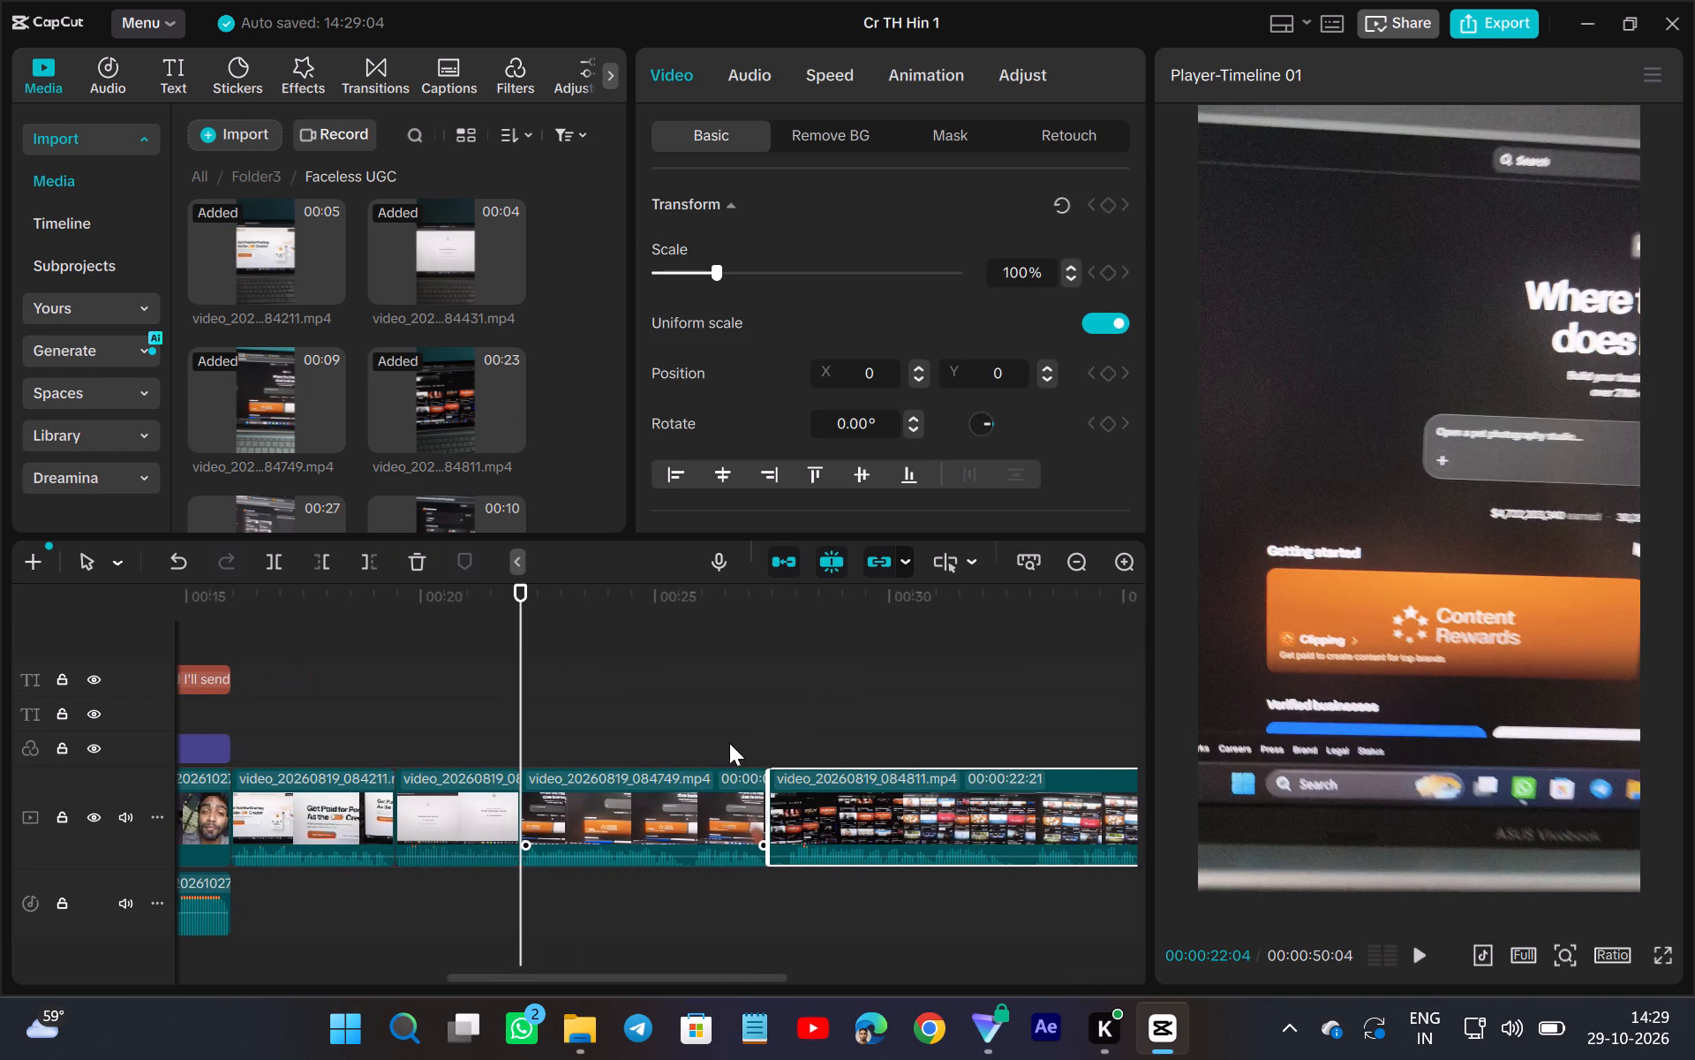
{"action": "left_click", "coordinate": [760, 723]}
{"action": "left_click", "coordinate": [1412, 950]}
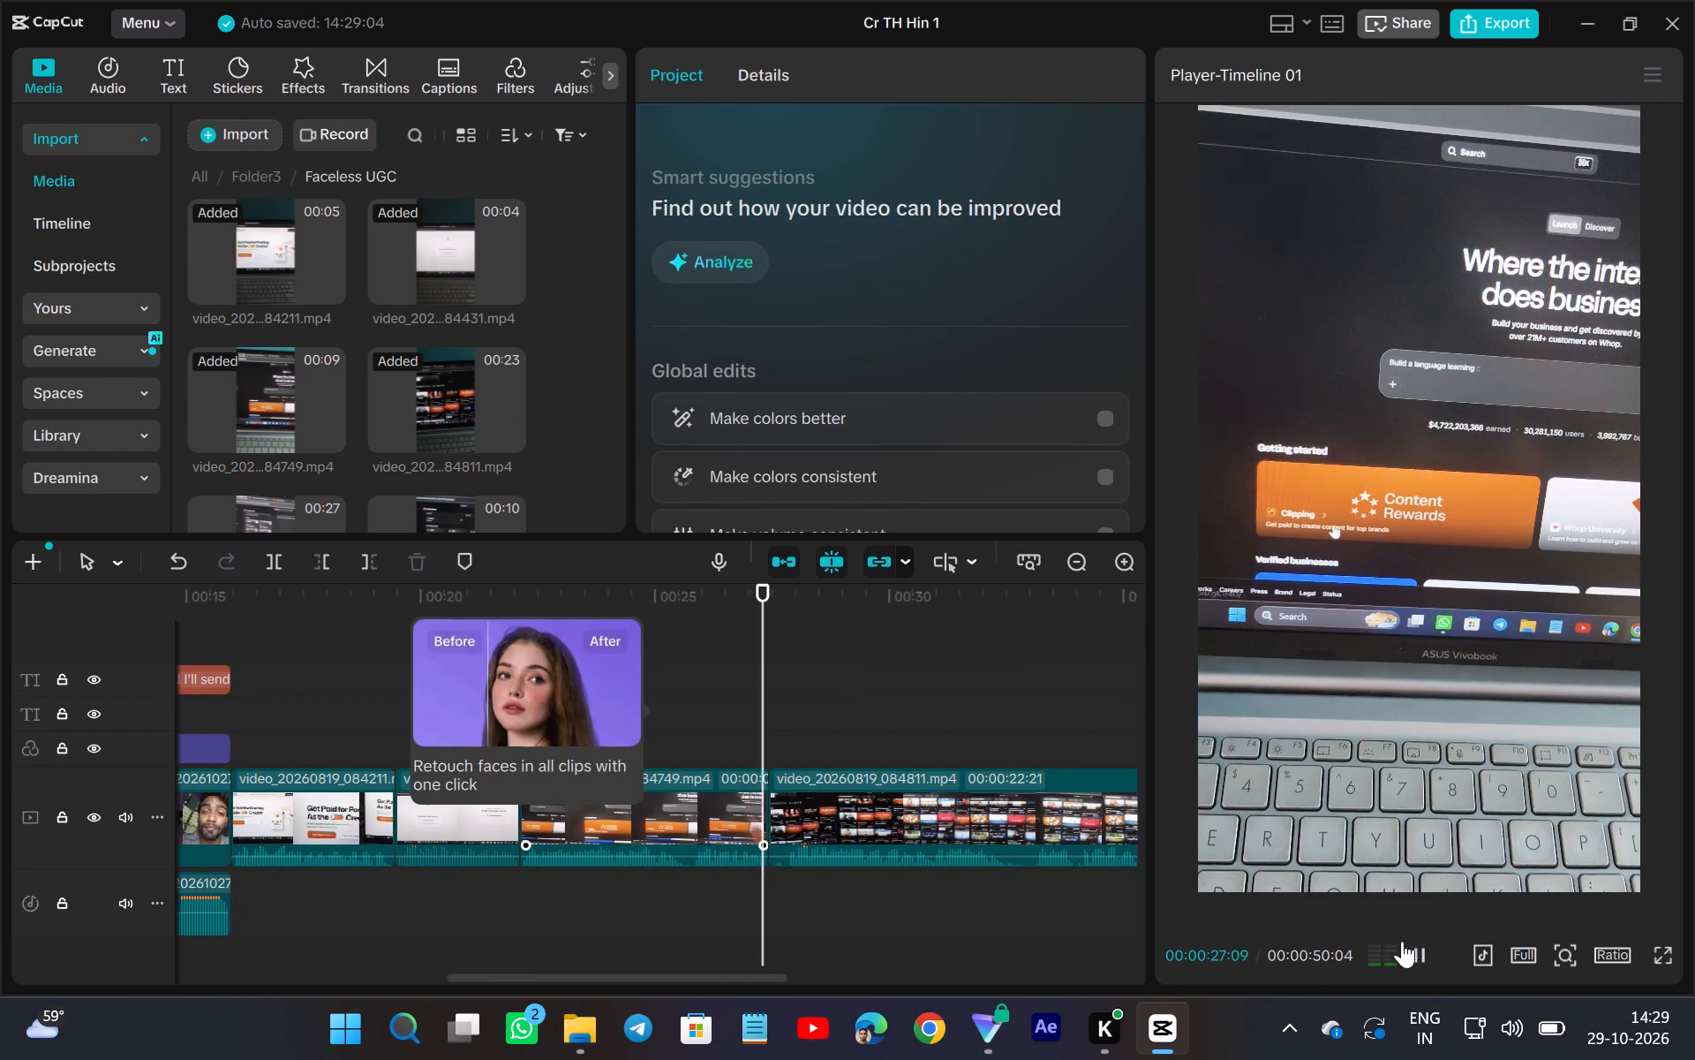
{"action": "left_click", "coordinate": [791, 799]}
{"action": "left_click_drag", "start_coordinate": [766, 790], "coordinate": [772, 798]}
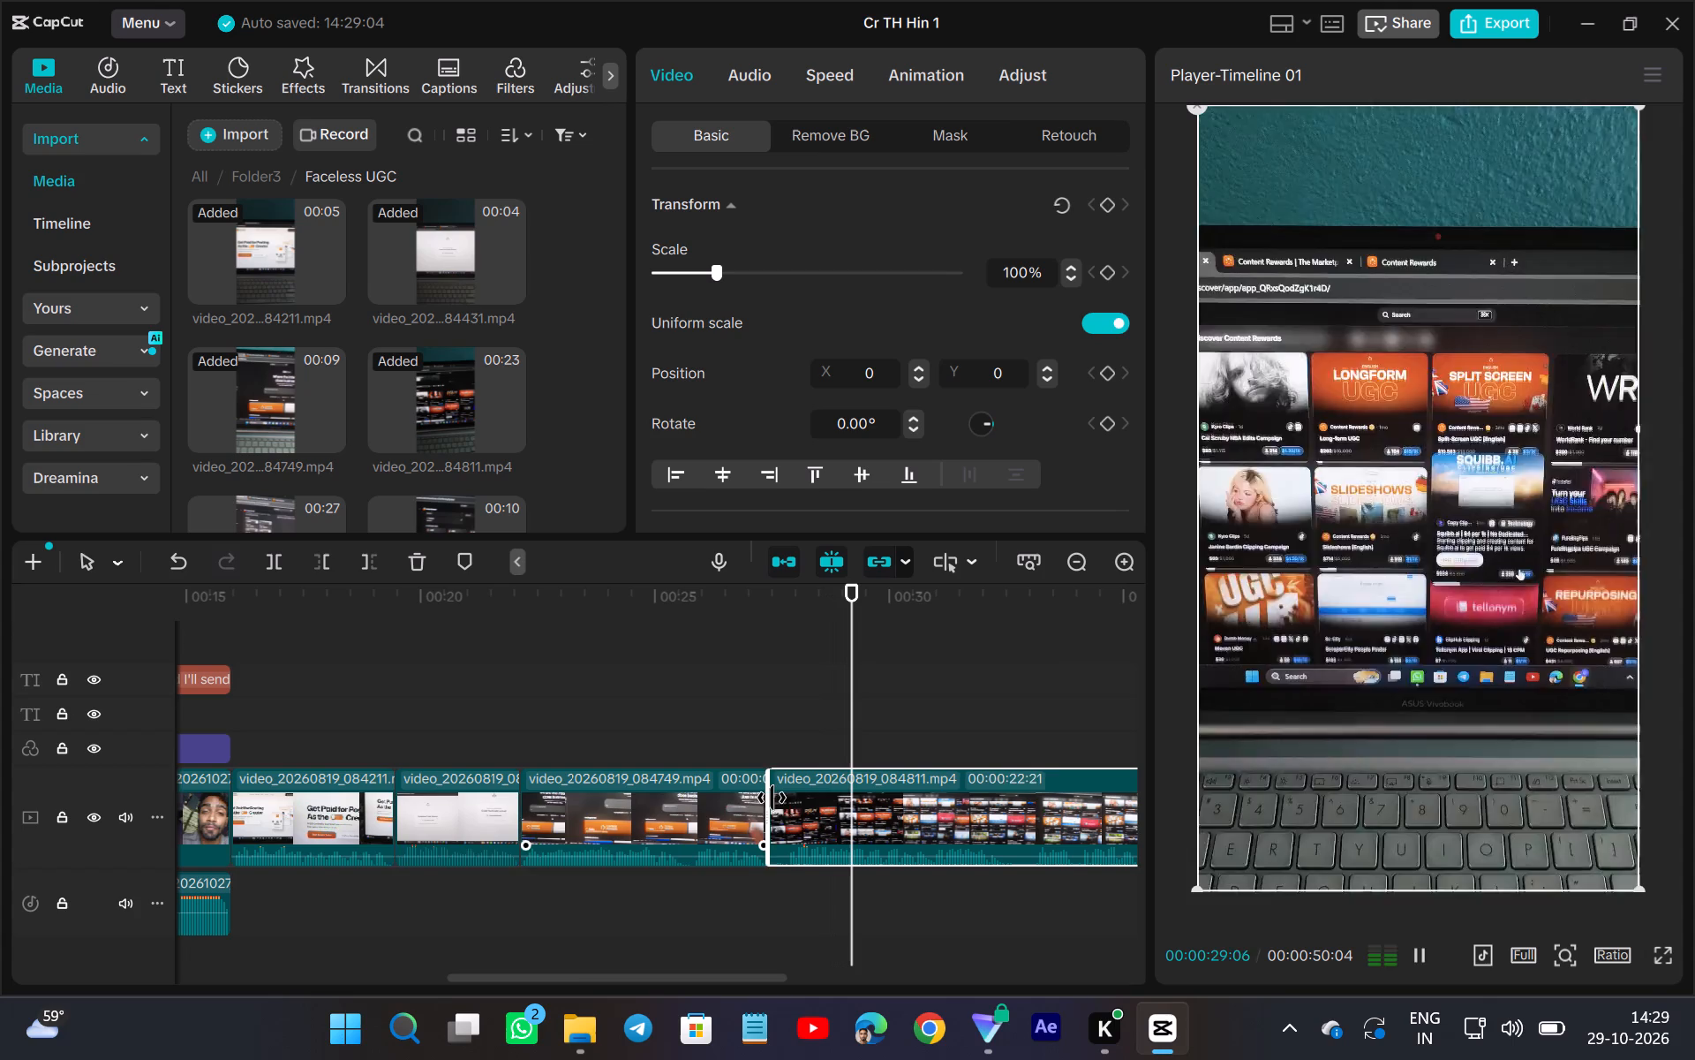
{"action": "left_click_drag", "start_coordinate": [772, 798], "coordinate": [788, 821]}
Split video_20260819_084811.mp4 at 00:00:32:03 and trim the start of the second part to a duration of 00:00:17:03.
{"action": "left_click", "coordinate": [757, 728]}
{"action": "scroll", "coordinate": [766, 734], "scroll_direction": "up", "scroll_amount": 1}
{"action": "scroll", "coordinate": [787, 743], "scroll_direction": "down", "scroll_amount": 1}
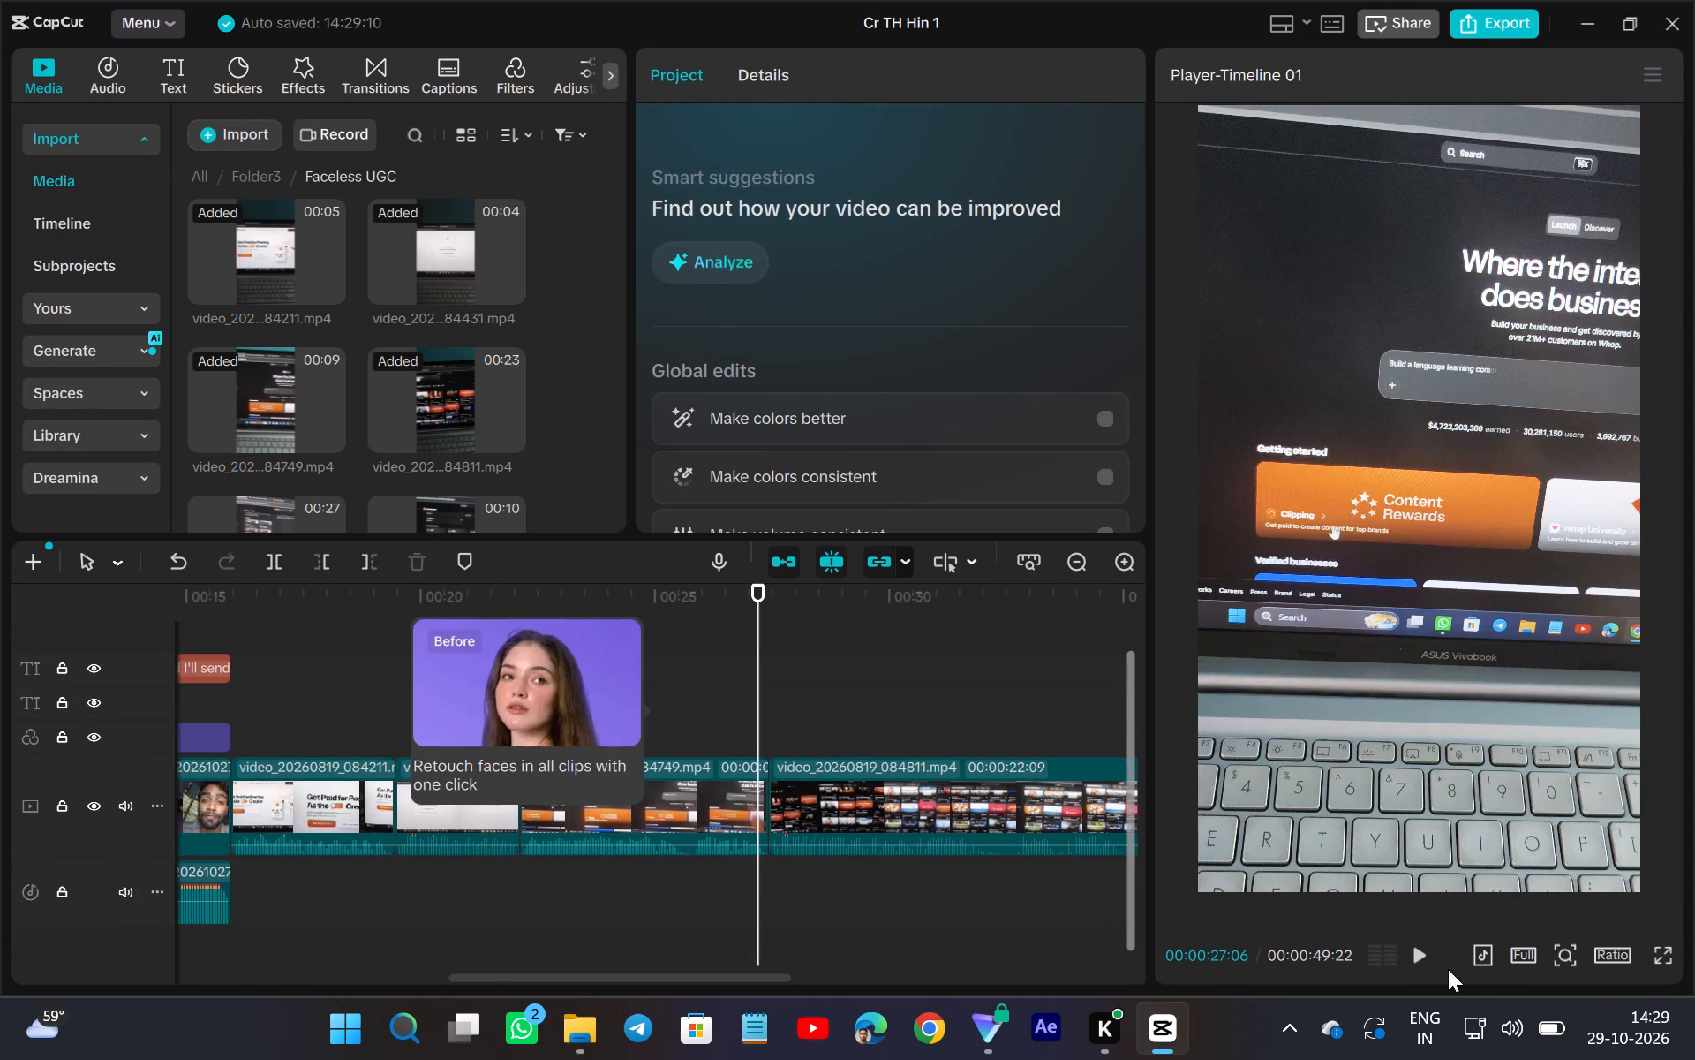
{"action": "scroll", "coordinate": [1421, 959], "scroll_direction": "up", "scroll_amount": 1}
{"action": "scroll", "coordinate": [1421, 959], "scroll_direction": "down", "scroll_amount": 1}
{"action": "left_click", "coordinate": [1421, 959]}
{"action": "scroll", "coordinate": [1421, 959], "scroll_direction": "up", "scroll_amount": 1}
{"action": "scroll", "coordinate": [886, 846], "scroll_direction": "left", "scroll_amount": 1}
{"action": "scroll", "coordinate": [886, 846], "scroll_direction": "down", "scroll_amount": 1}
{"action": "scroll", "coordinate": [886, 846], "scroll_direction": "up", "scroll_amount": 1}
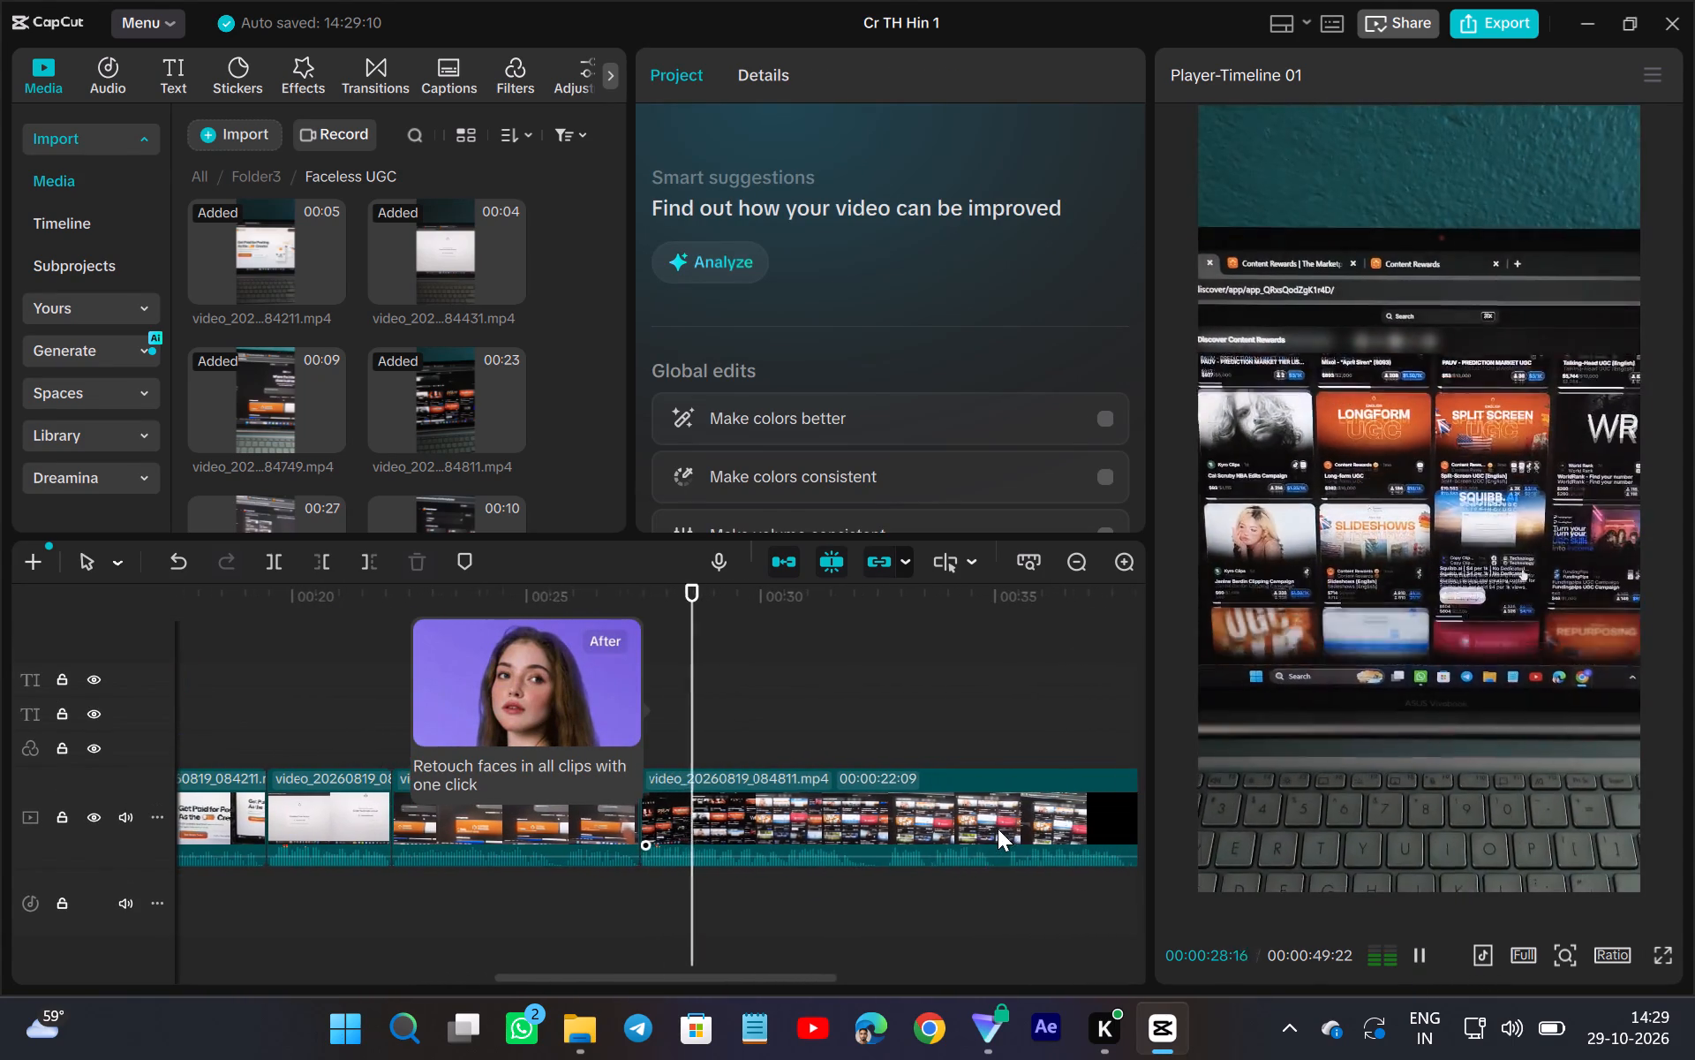
{"action": "scroll", "coordinate": [998, 829], "scroll_direction": "up", "scroll_amount": 1}
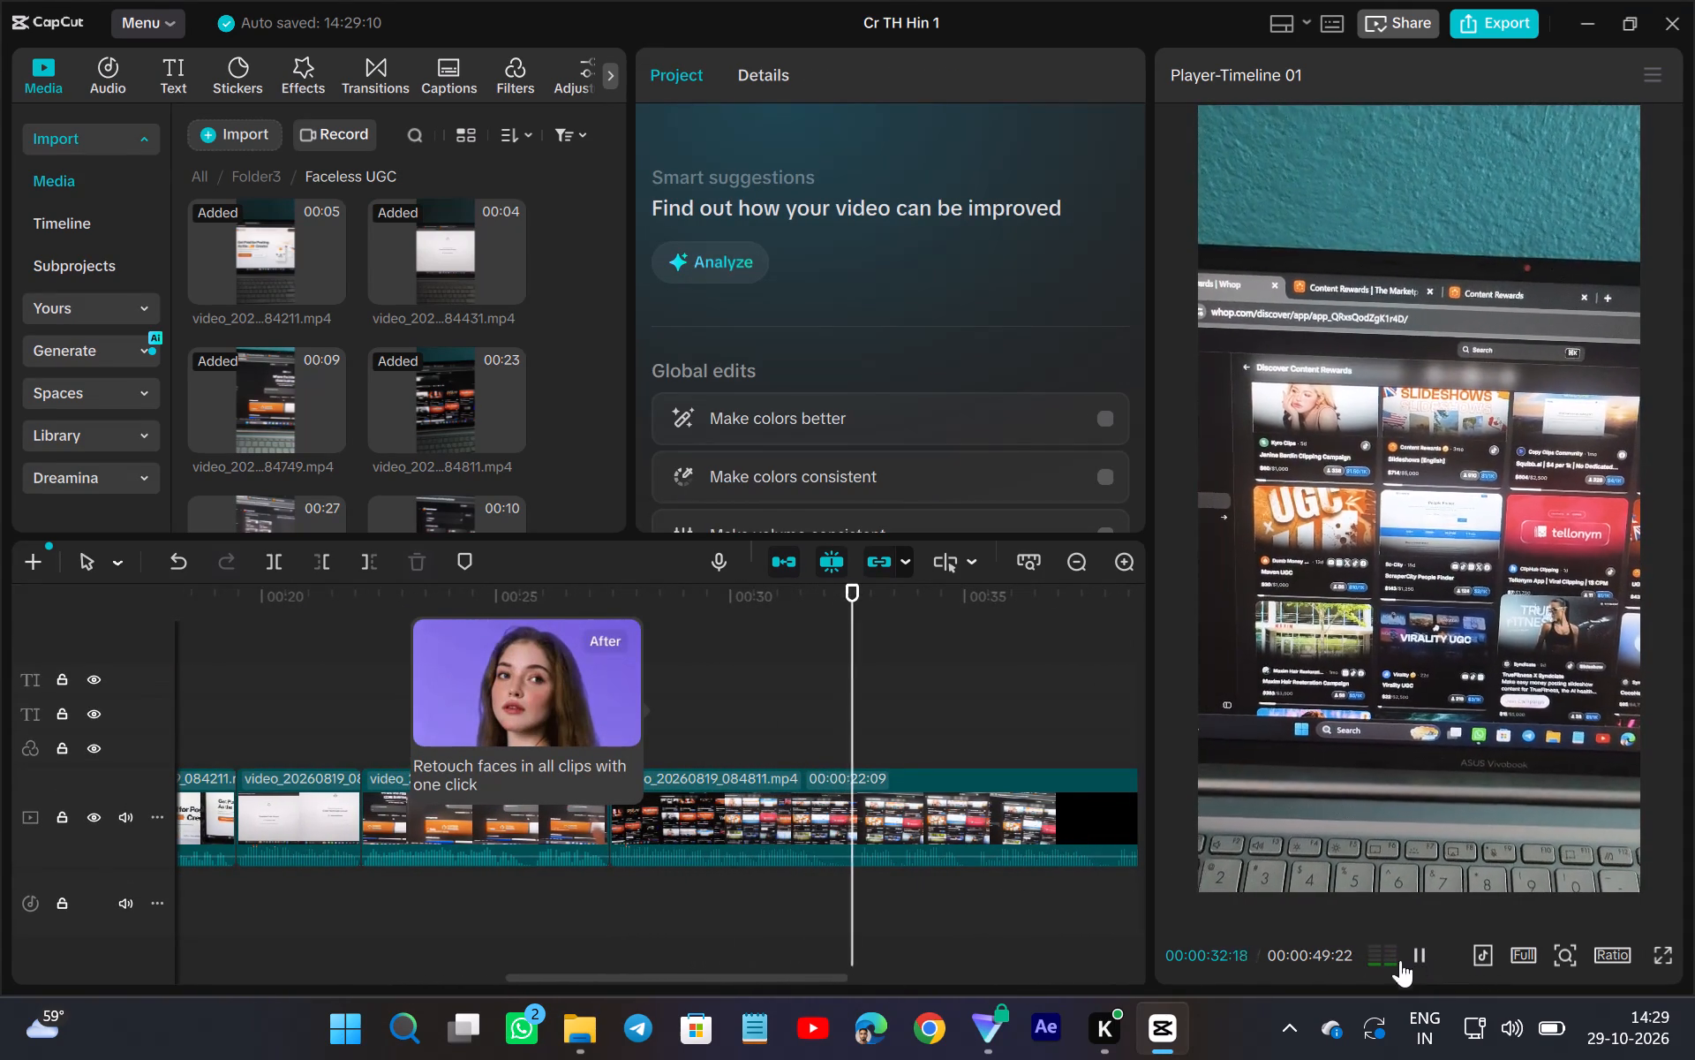
{"action": "left_click", "coordinate": [832, 873]}
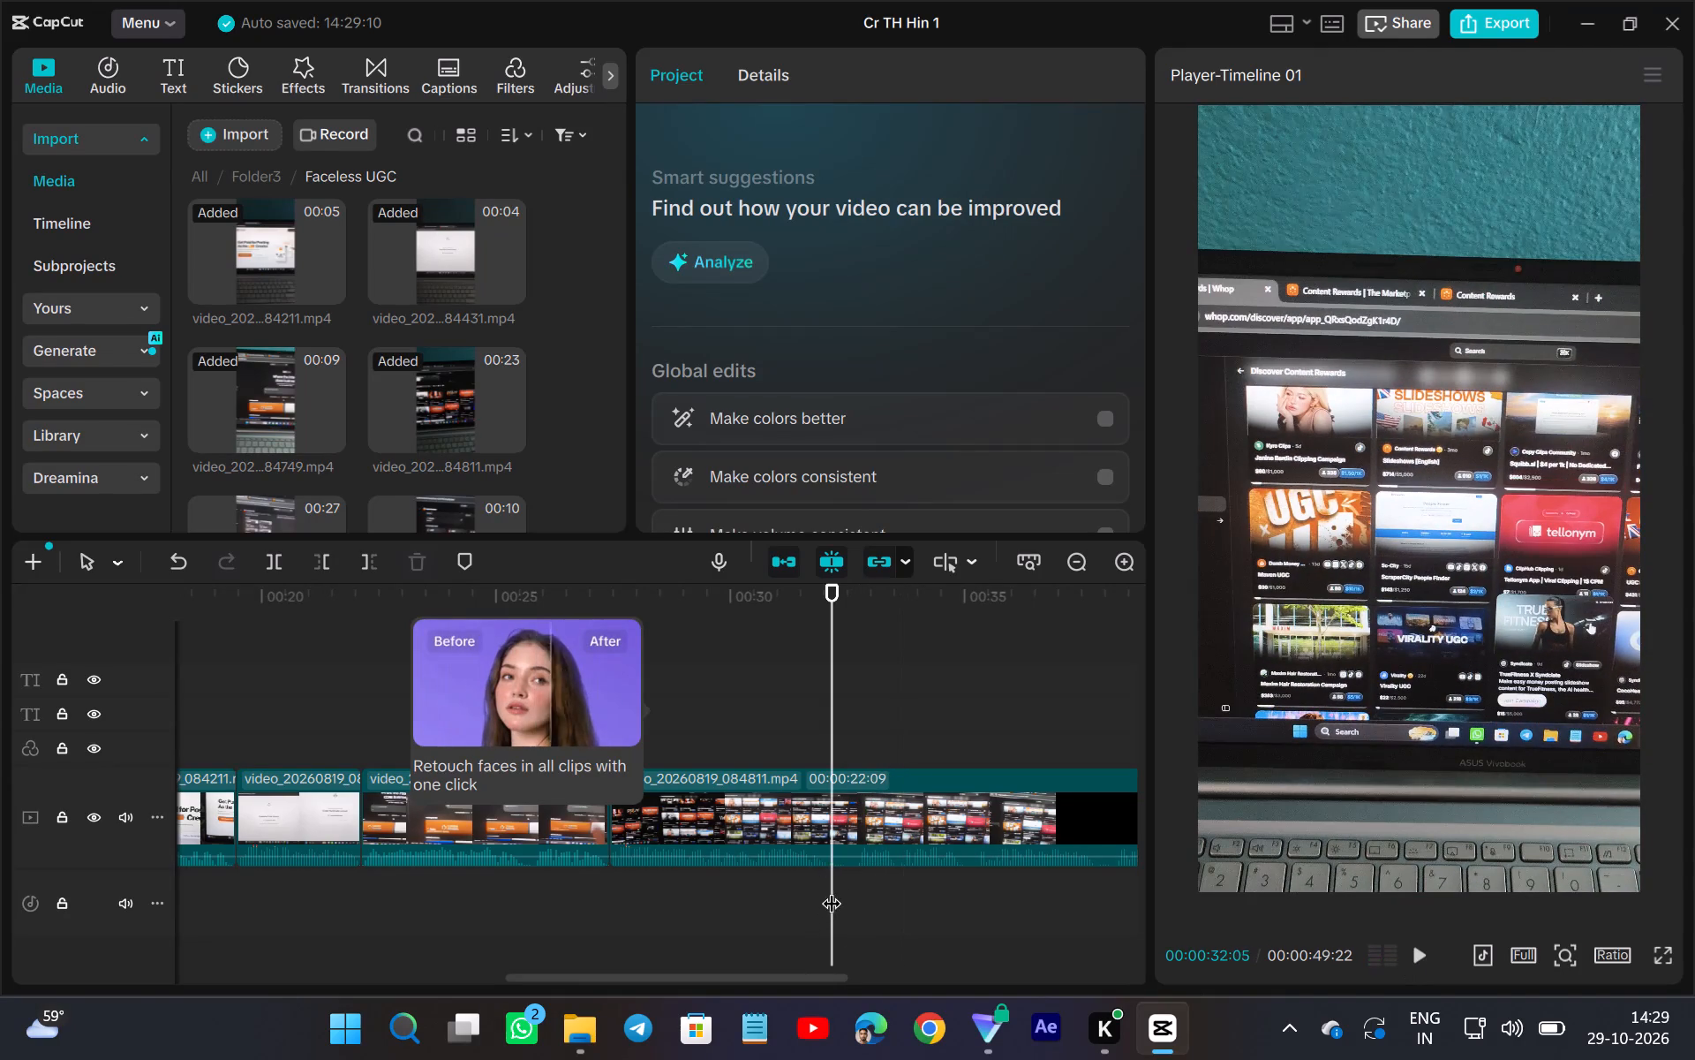
{"action": "left_click_drag", "start_coordinate": [831, 890], "coordinate": [828, 920]}
{"action": "left_click", "coordinate": [810, 793]}
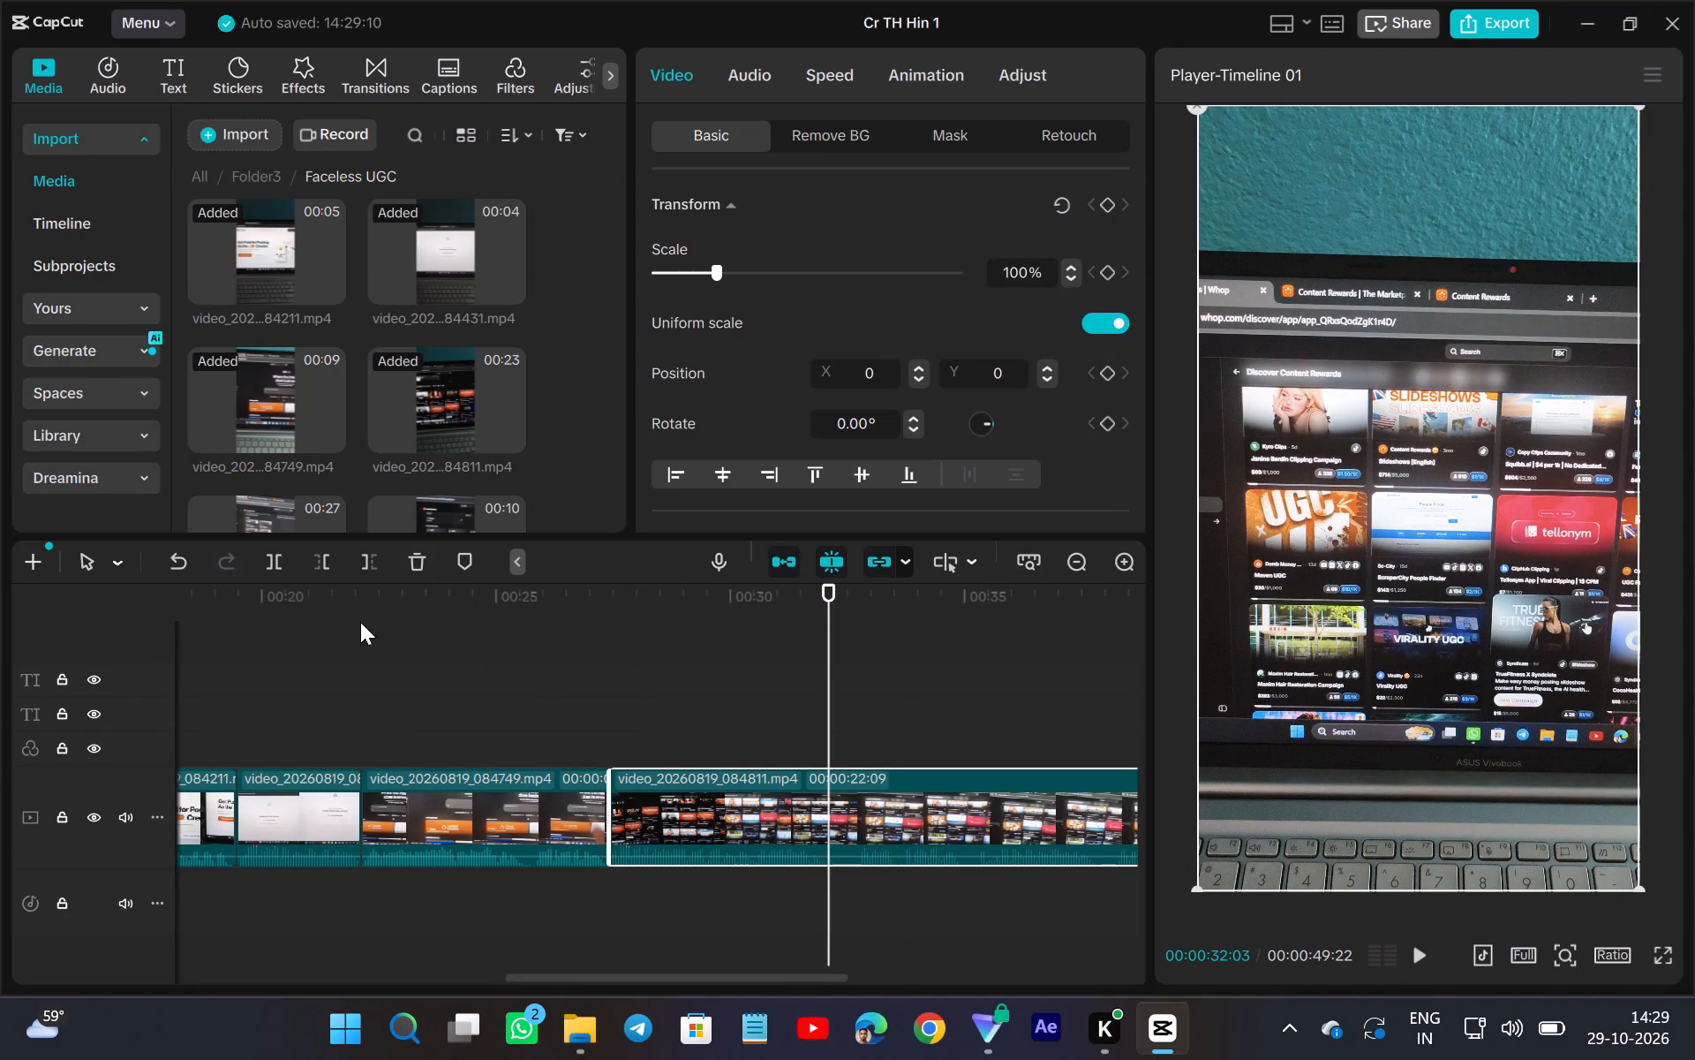
{"action": "left_click", "coordinate": [276, 567]}
{"action": "left_click_drag", "start_coordinate": [832, 859], "coordinate": [847, 878]}
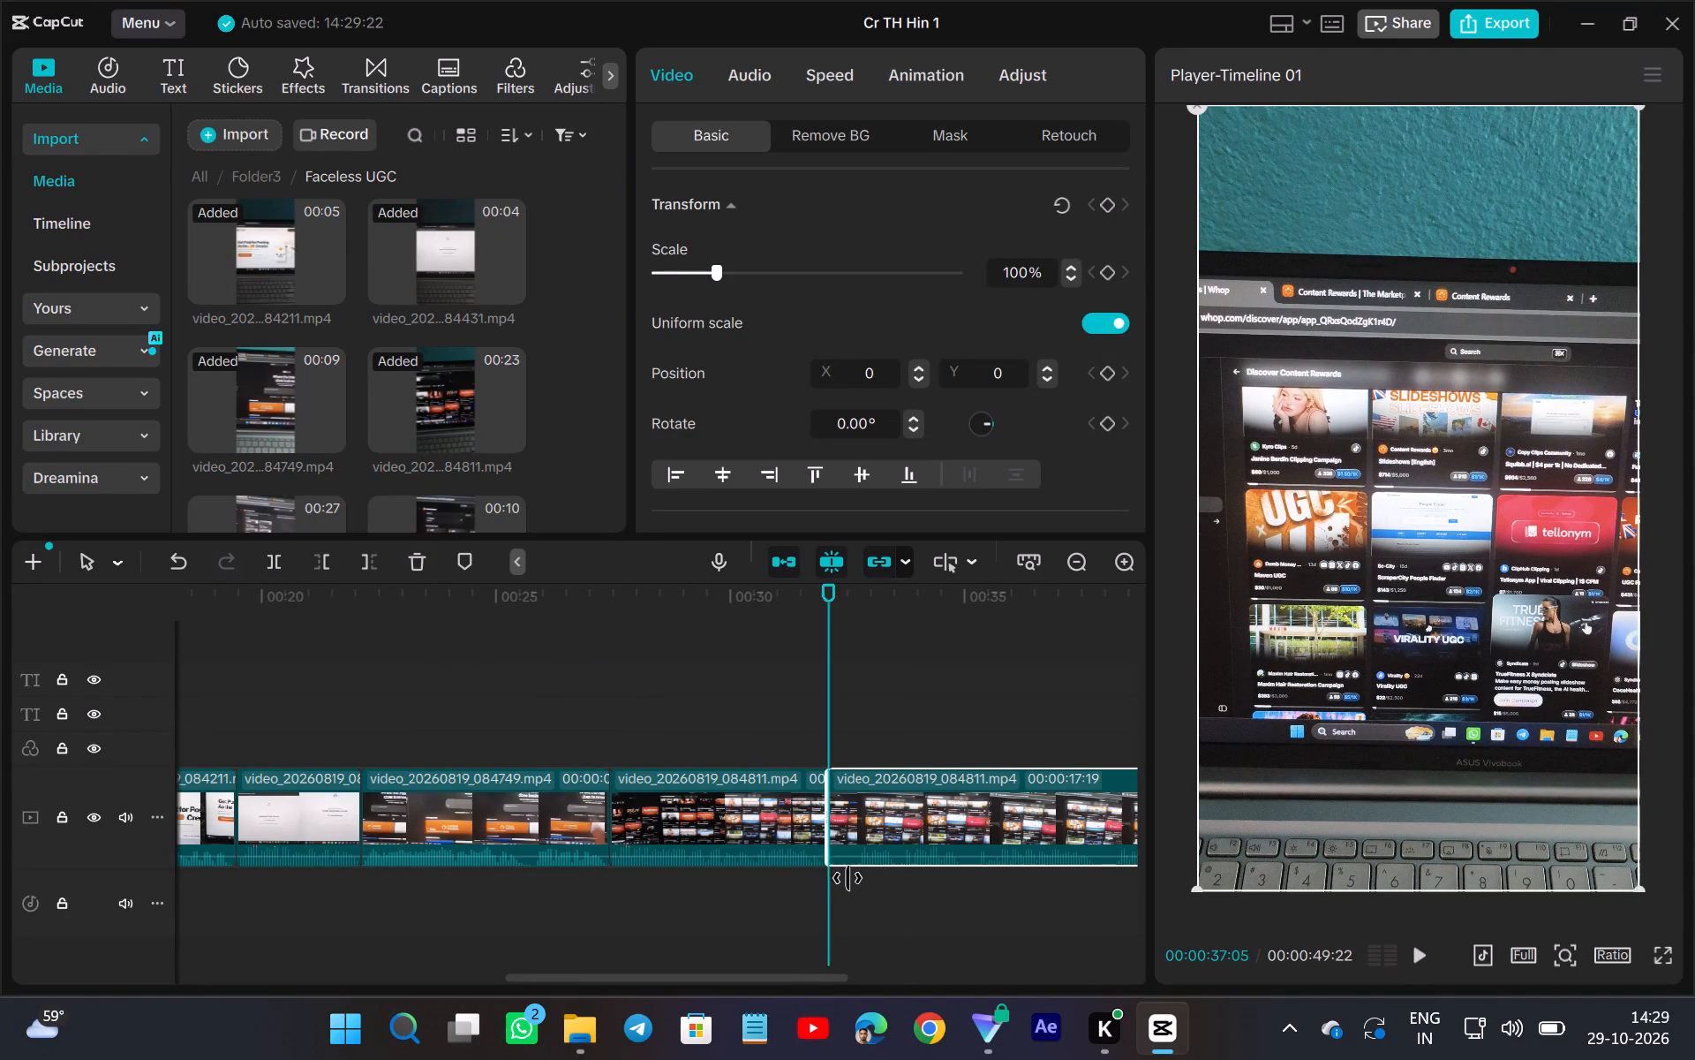
{"action": "left_click_drag", "start_coordinate": [847, 878], "coordinate": [858, 895]}
Split the second video_20260819_084811.mp4 part at 00:00:34:16 and trim the start of the remainder to a duration of 00:00:14:12.
{"action": "left_click", "coordinate": [812, 880]}
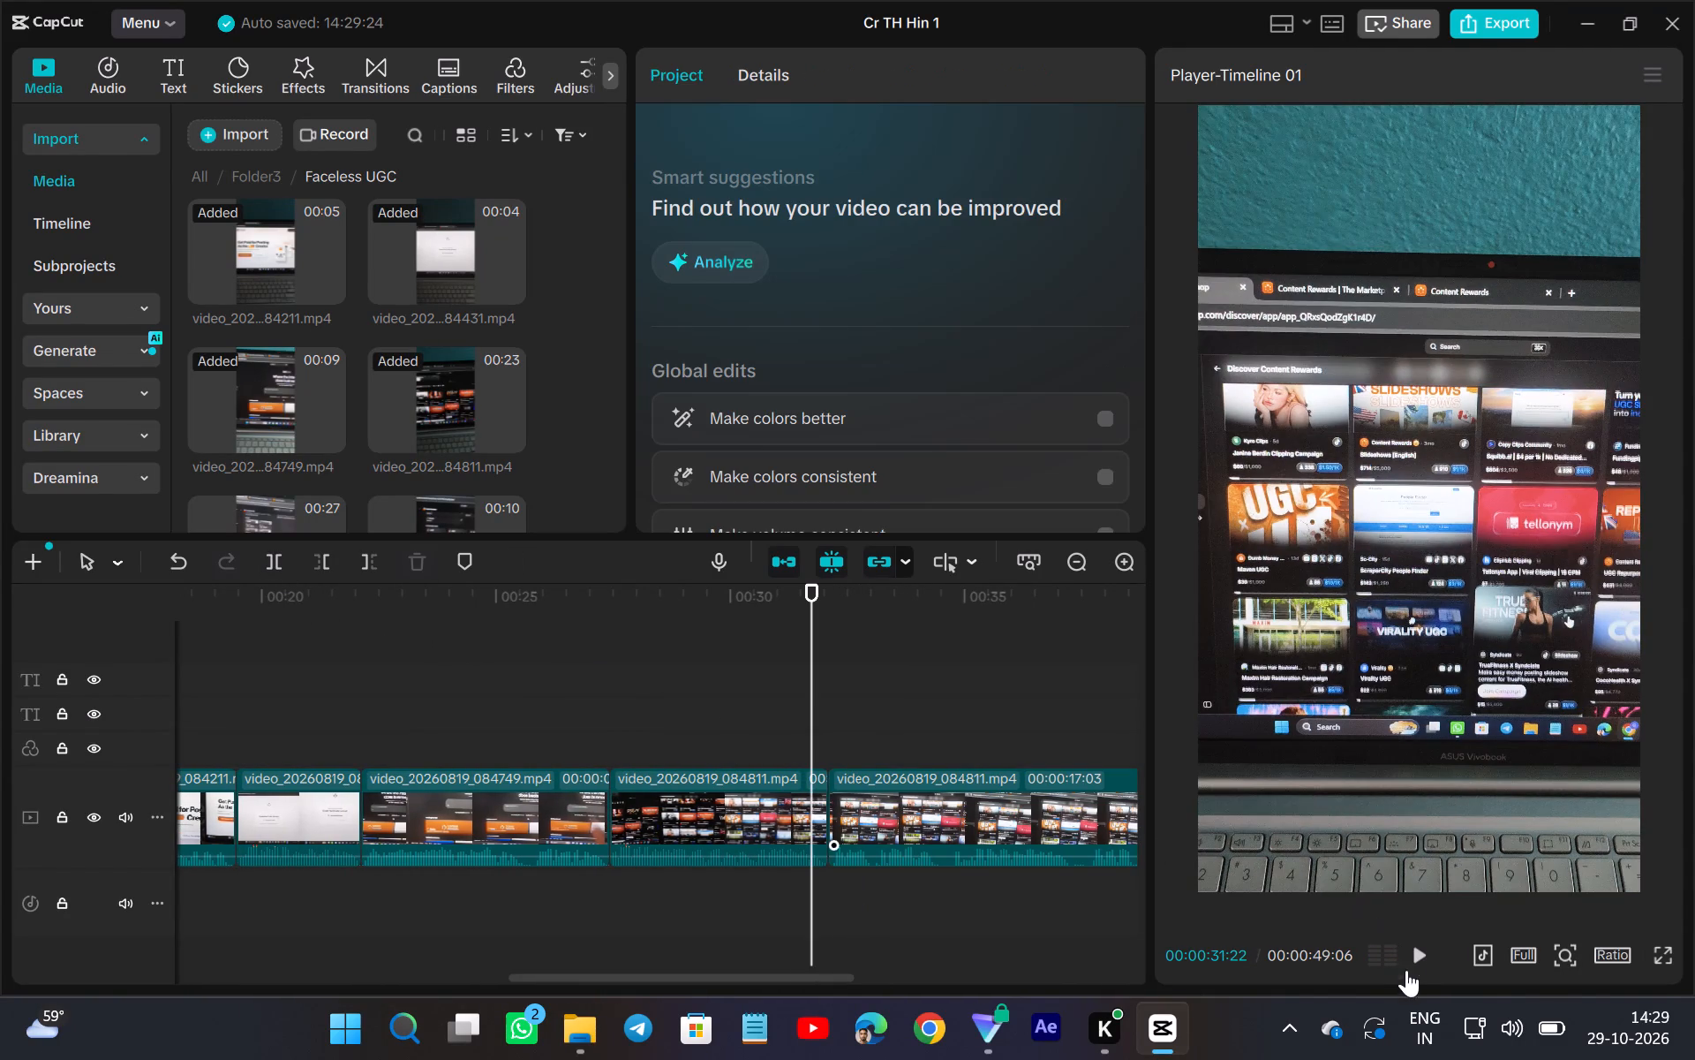
{"action": "left_click", "coordinate": [1414, 960]}
{"action": "scroll", "coordinate": [862, 913], "scroll_direction": "left", "scroll_amount": 1}
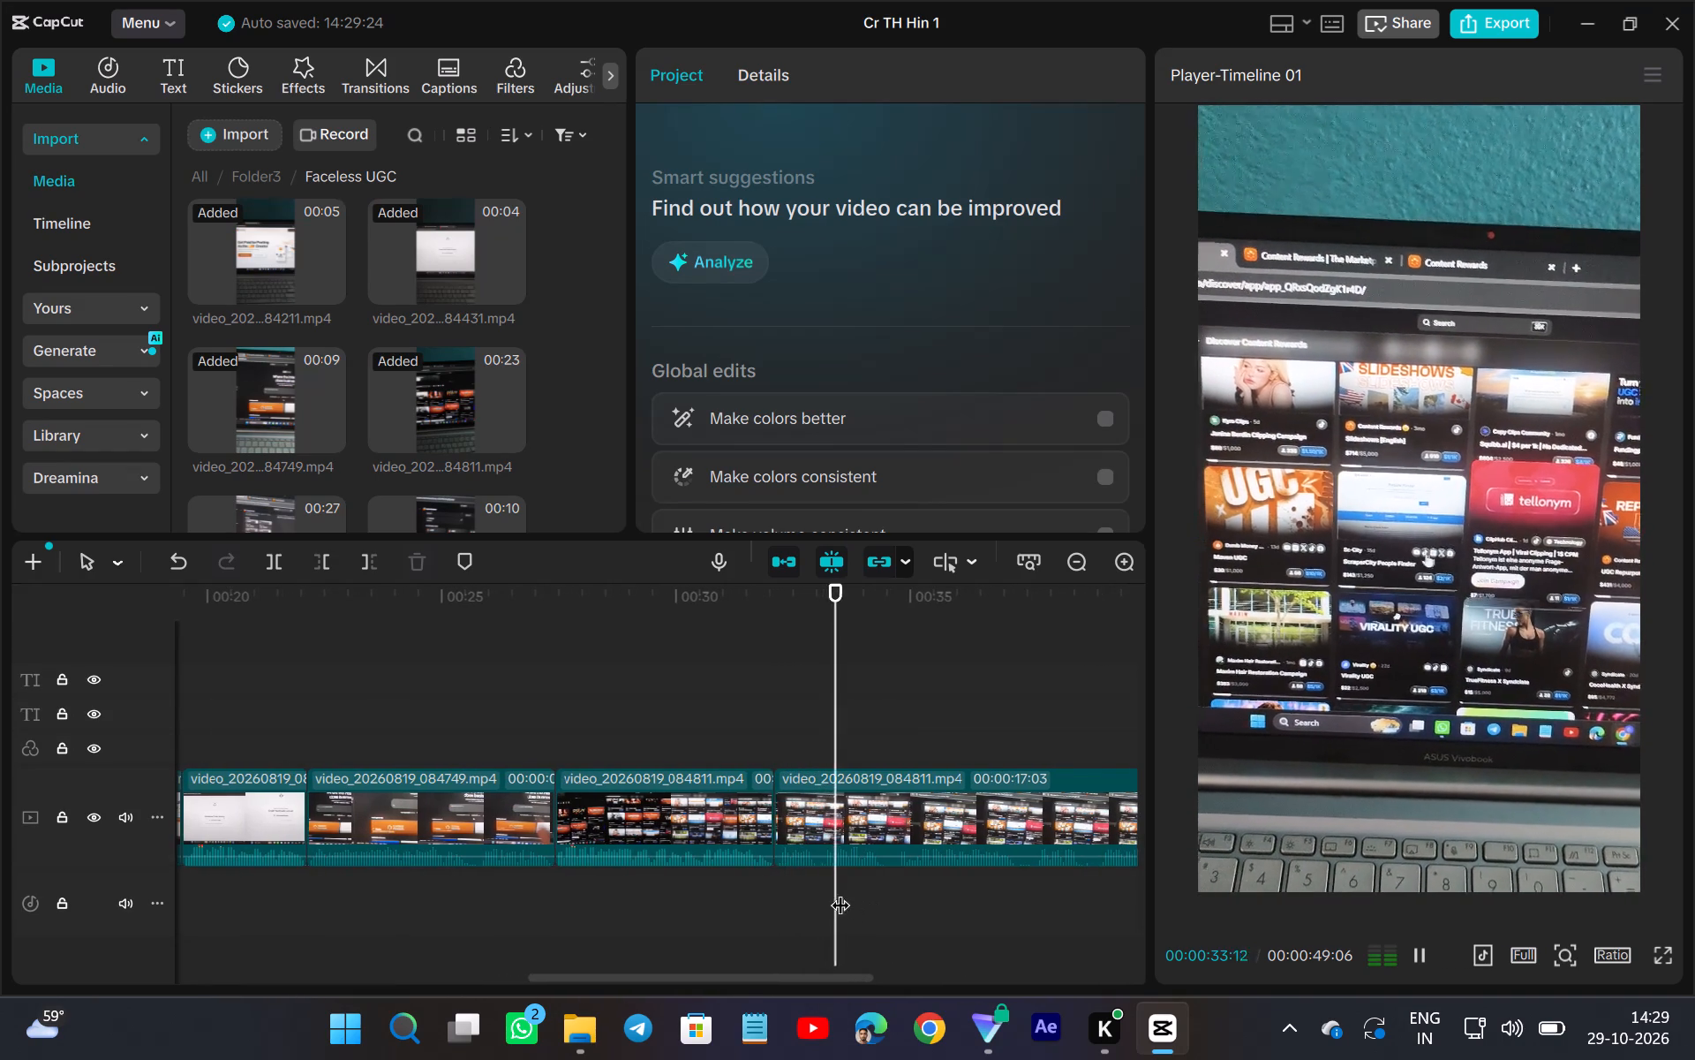
{"action": "left_click", "coordinate": [890, 877]}
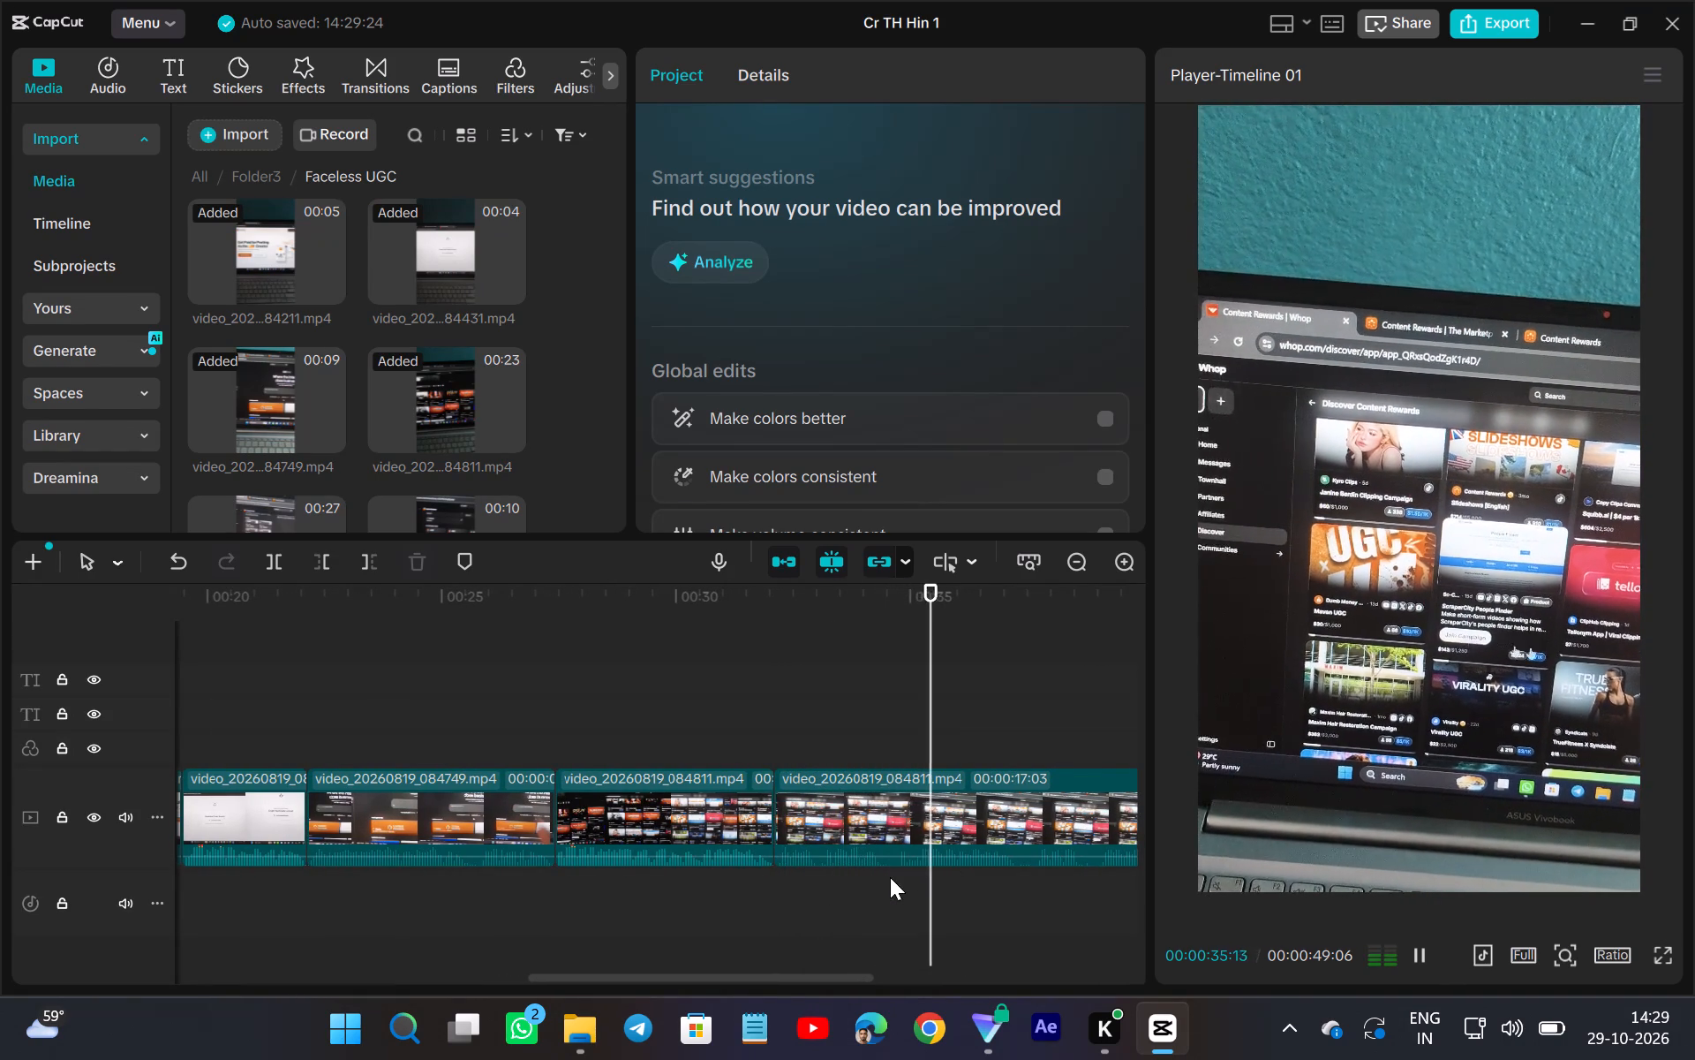
{"action": "left_click_drag", "start_coordinate": [884, 876], "coordinate": [889, 905]}
{"action": "scroll", "coordinate": [889, 905], "scroll_direction": "down", "scroll_amount": 1}
{"action": "scroll", "coordinate": [889, 905], "scroll_direction": "up", "scroll_amount": 1}
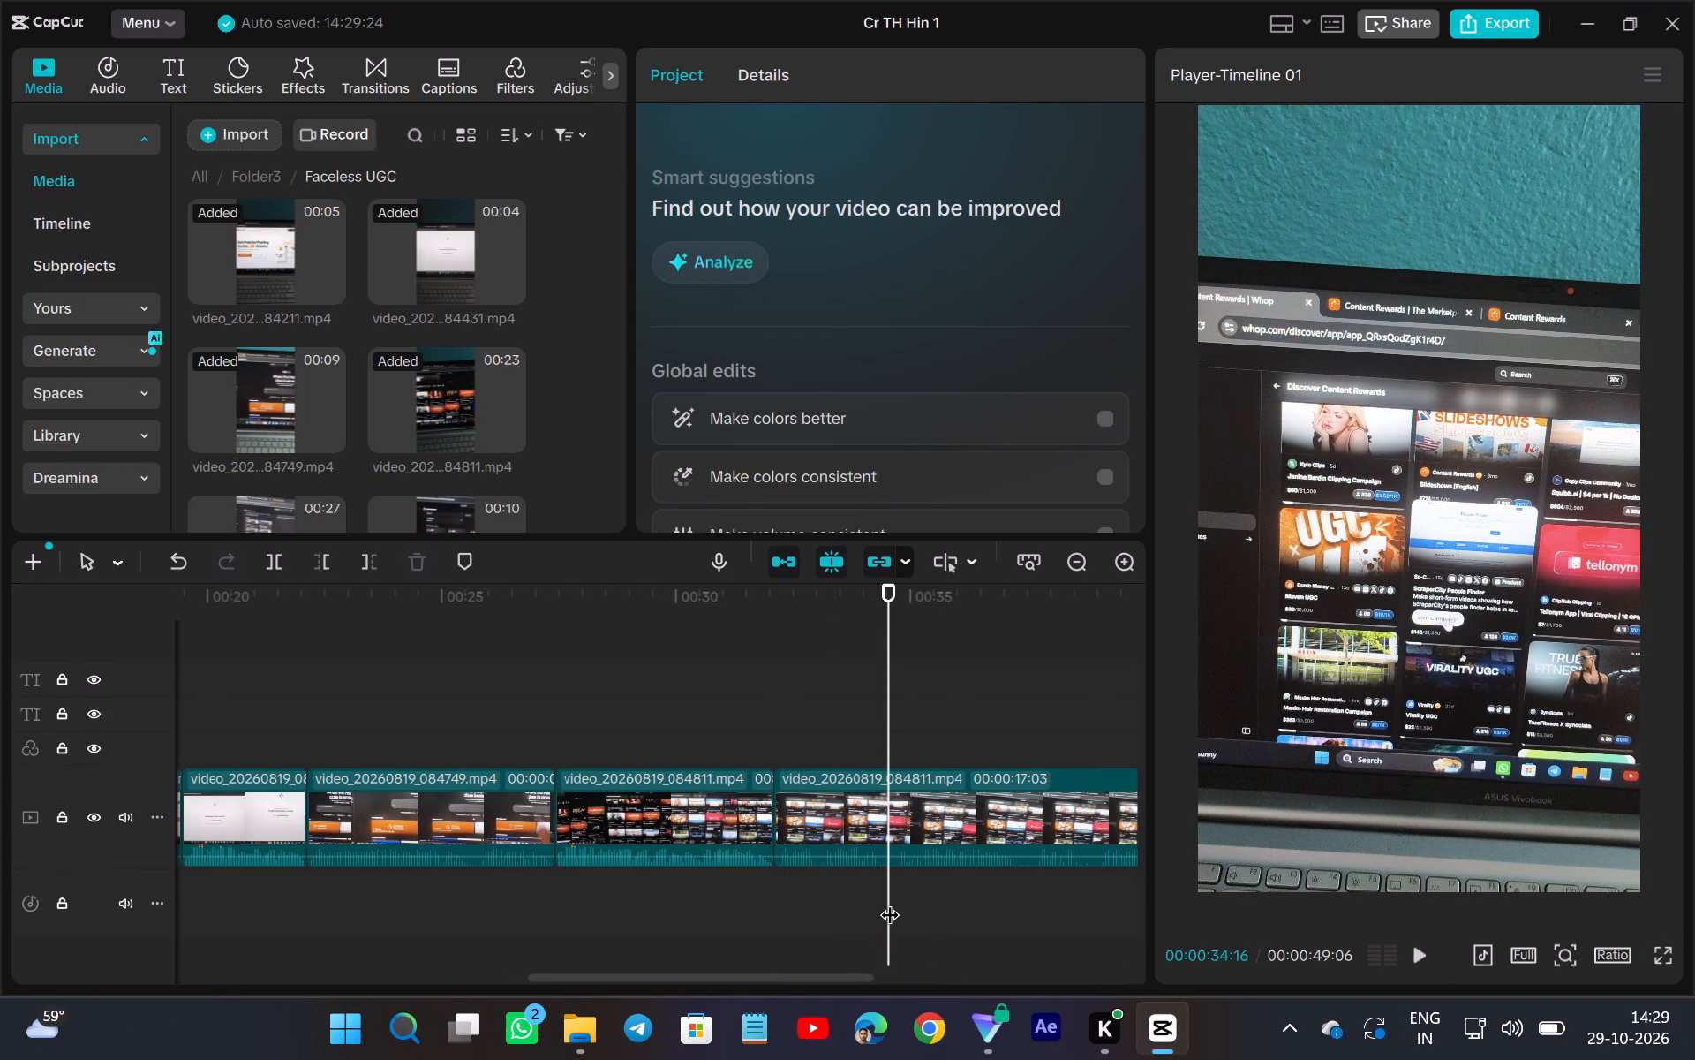
{"action": "left_click", "coordinate": [887, 827]}
{"action": "scroll", "coordinate": [887, 827], "scroll_direction": "down", "scroll_amount": 1}
{"action": "scroll", "coordinate": [279, 566], "scroll_direction": "up", "scroll_amount": 1}
{"action": "left_click", "coordinate": [279, 564]}
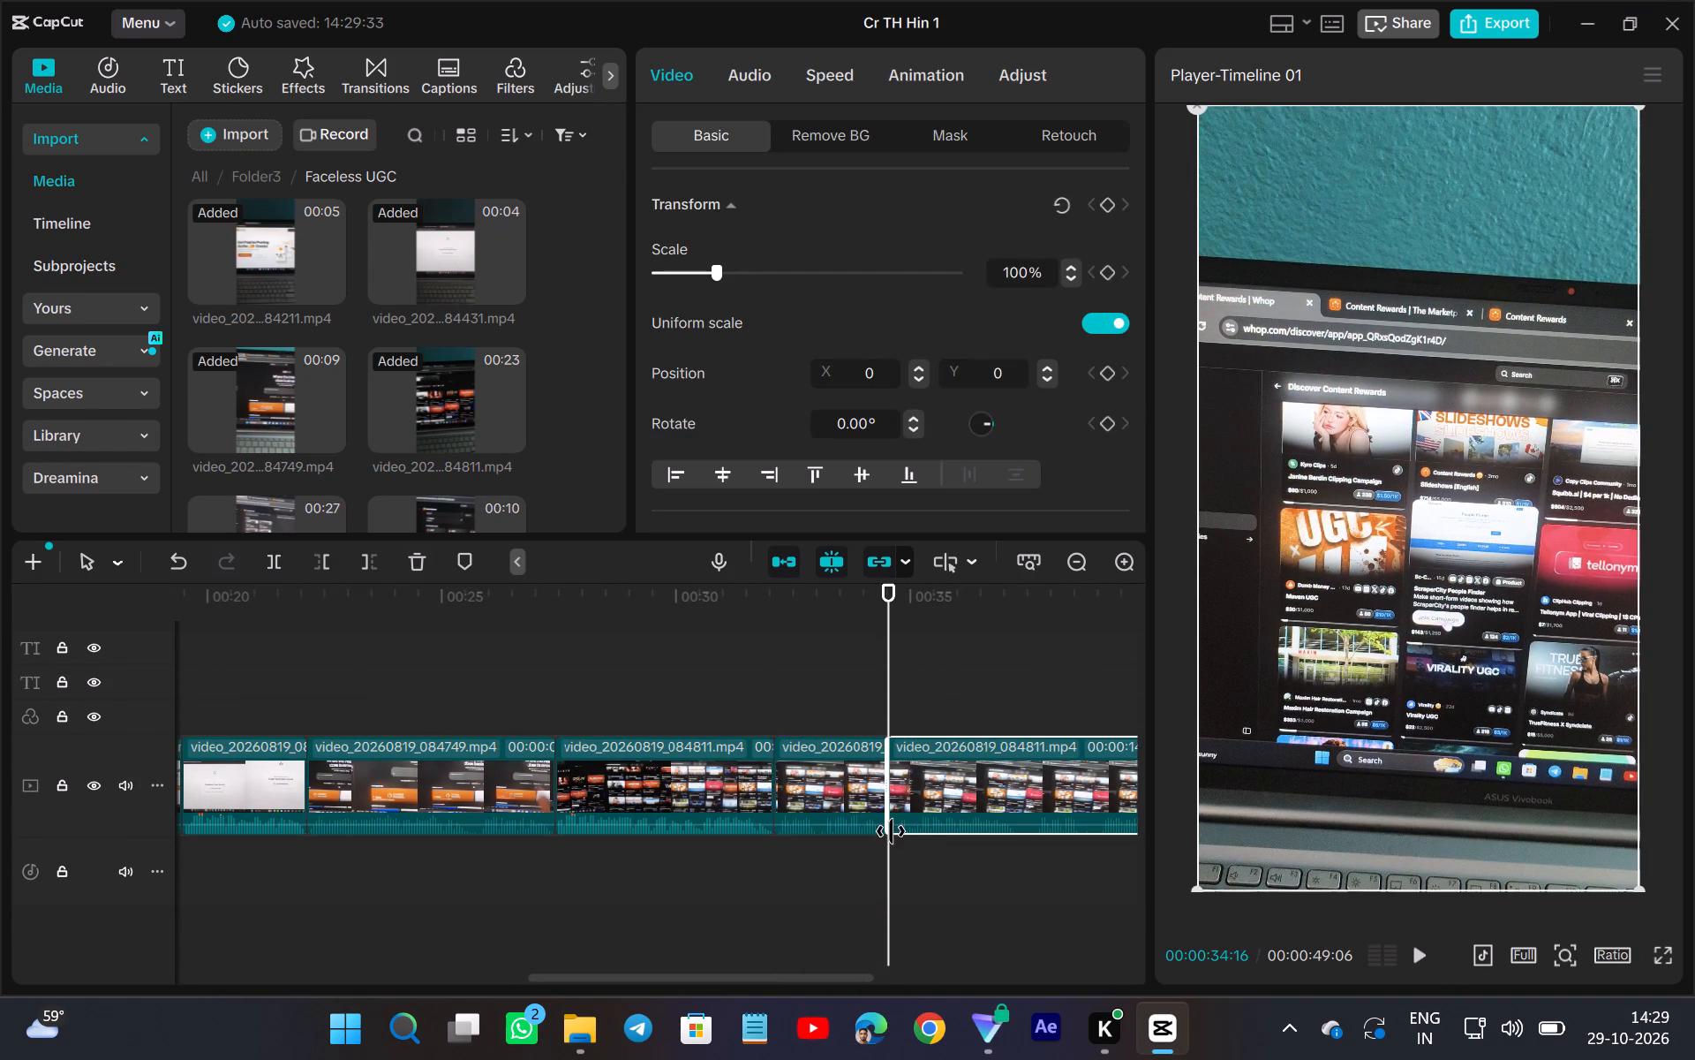
{"action": "left_click_drag", "start_coordinate": [890, 829], "coordinate": [902, 850]}
Play back the last two video_20260819_084811.mp4 parts and the footage following them to check the jump cut and find an end point.
{"action": "left_click", "coordinate": [869, 862]}
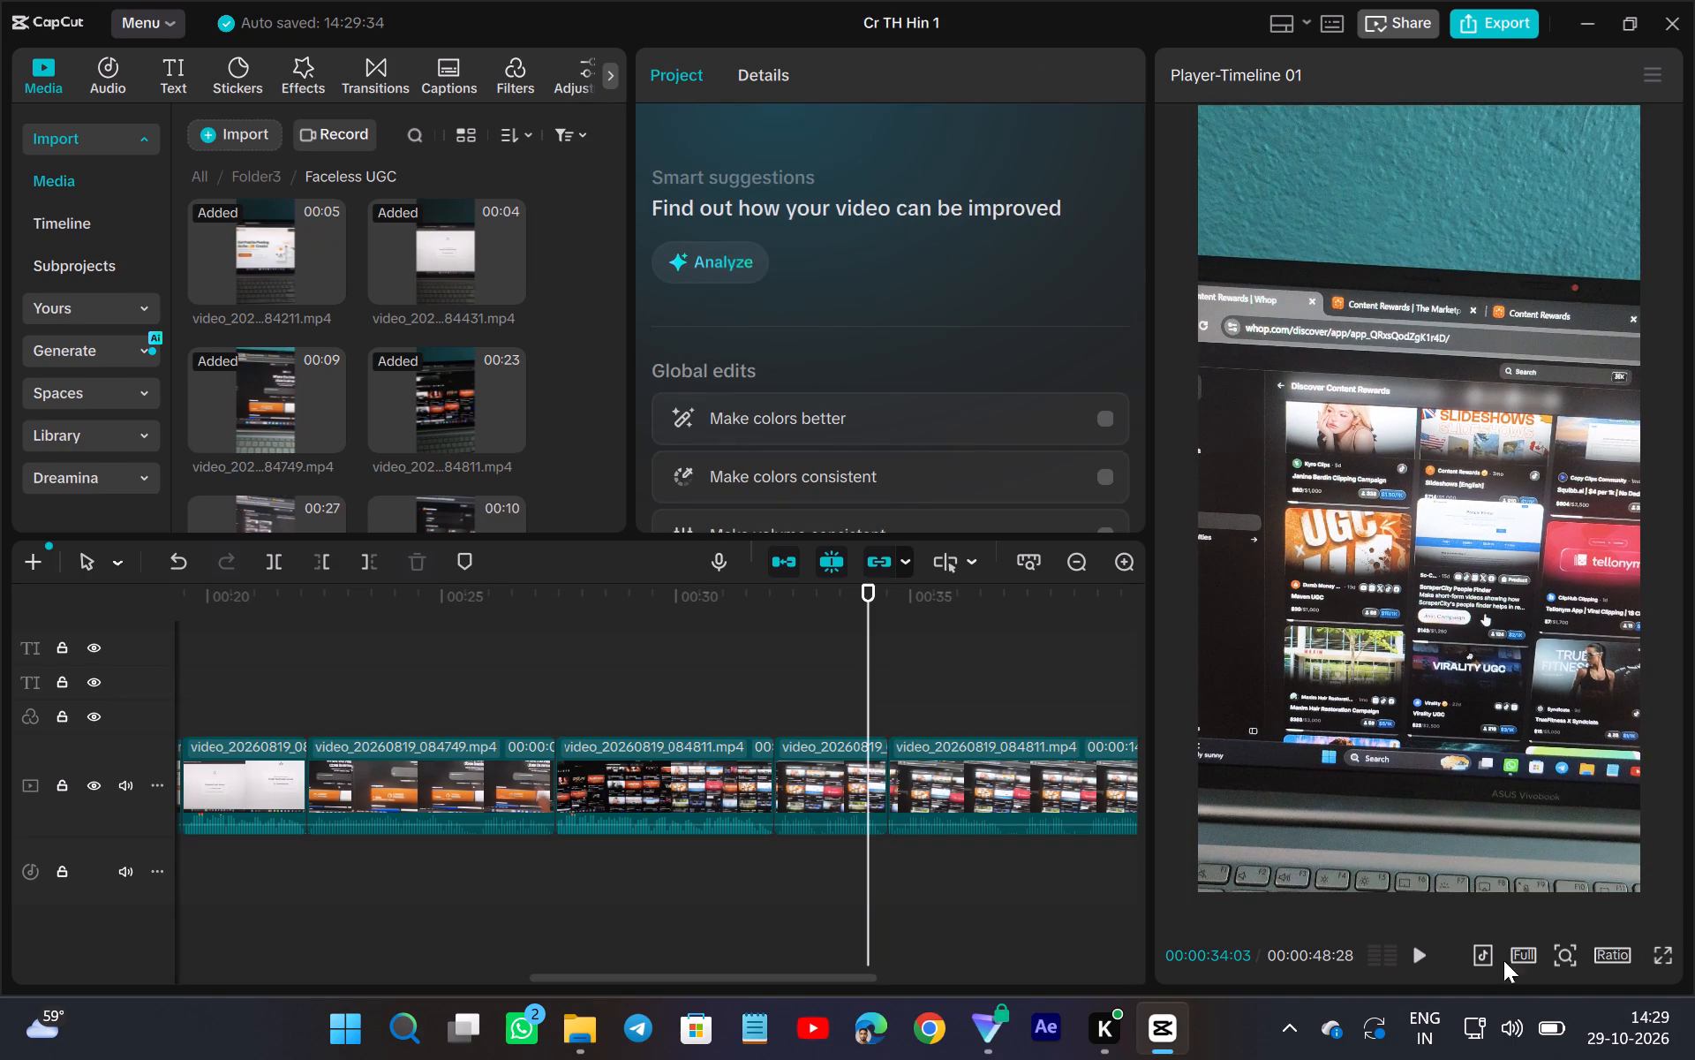
{"action": "left_click", "coordinate": [1431, 970]}
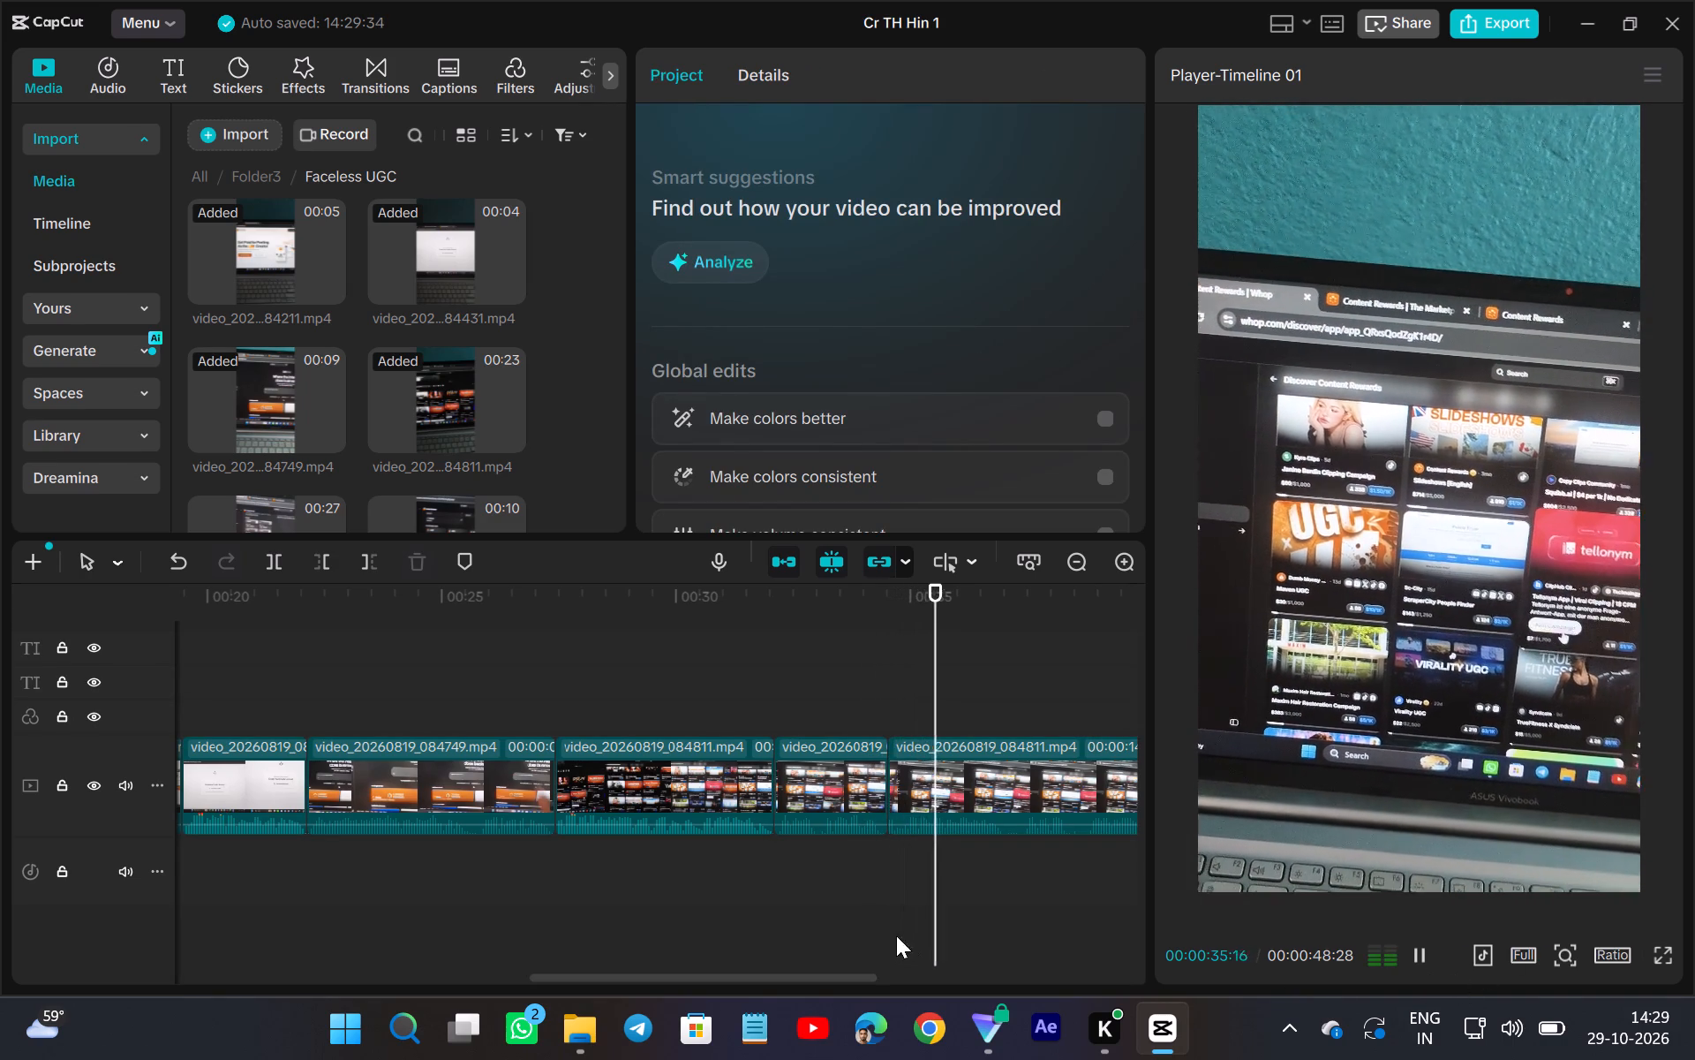
{"action": "left_click", "coordinate": [800, 874]}
{"action": "left_click", "coordinate": [1424, 954]}
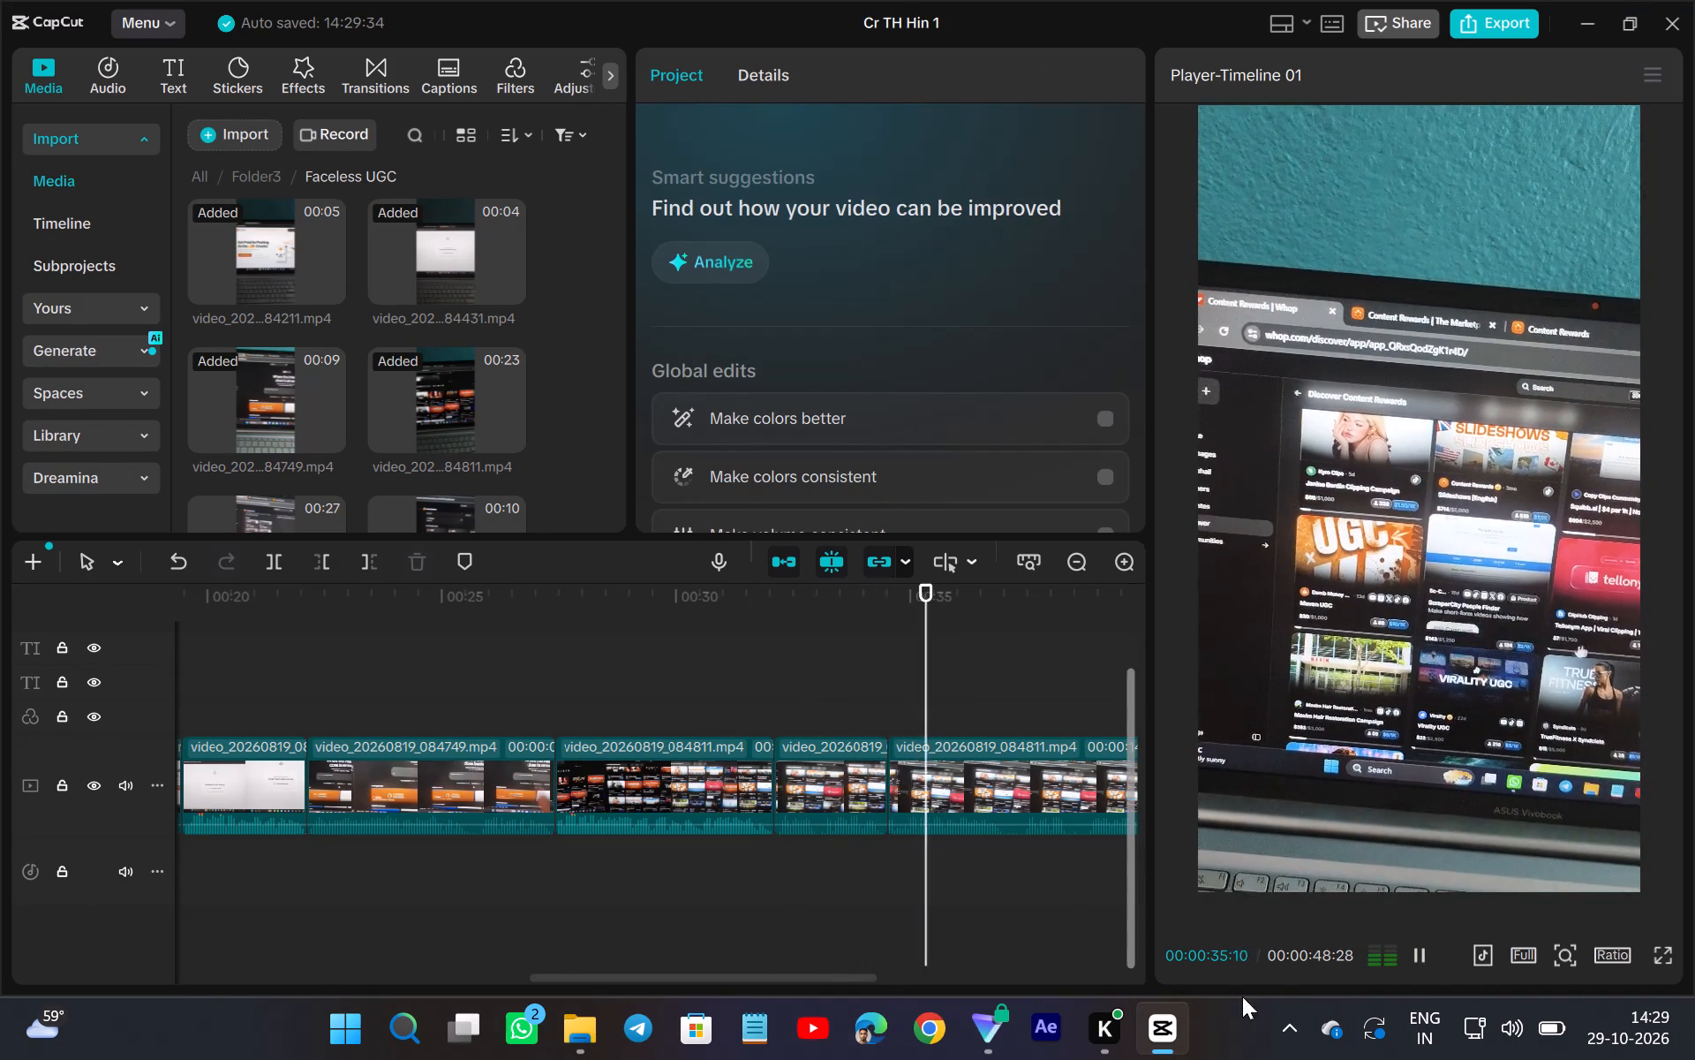
{"action": "scroll", "coordinate": [1145, 964], "scroll_direction": "left", "scroll_amount": 1}
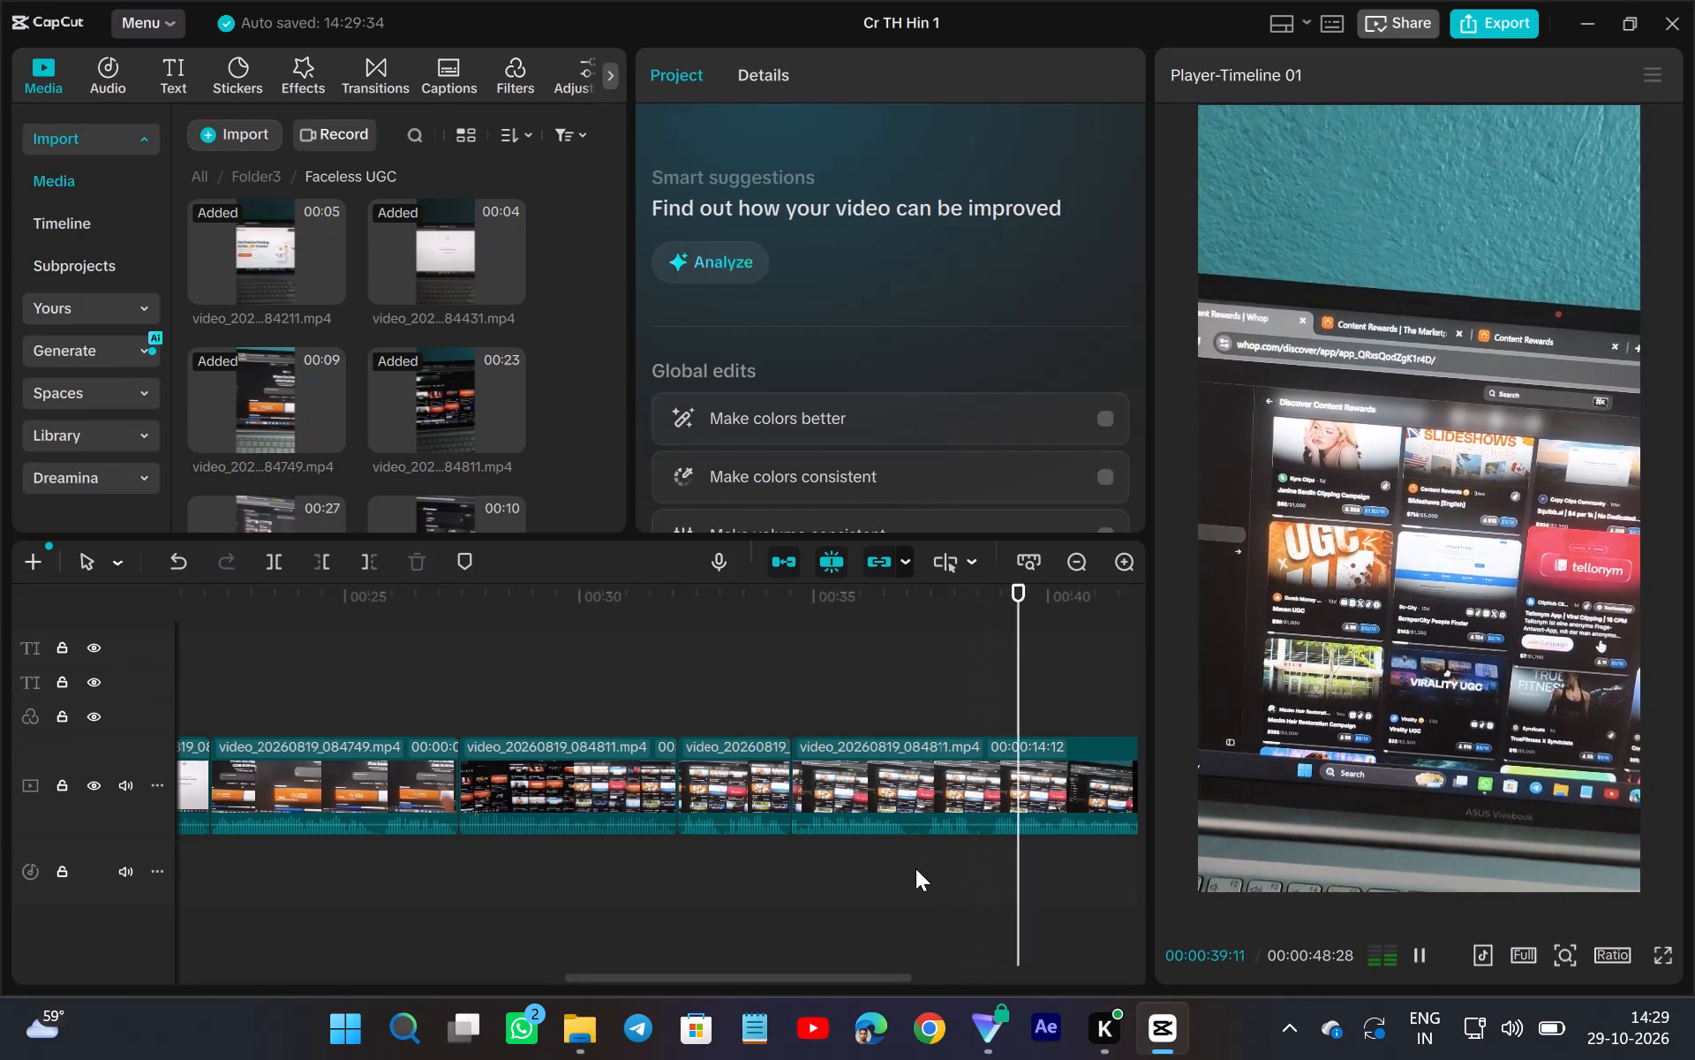
{"action": "scroll", "coordinate": [929, 878], "scroll_direction": "left", "scroll_amount": 2}
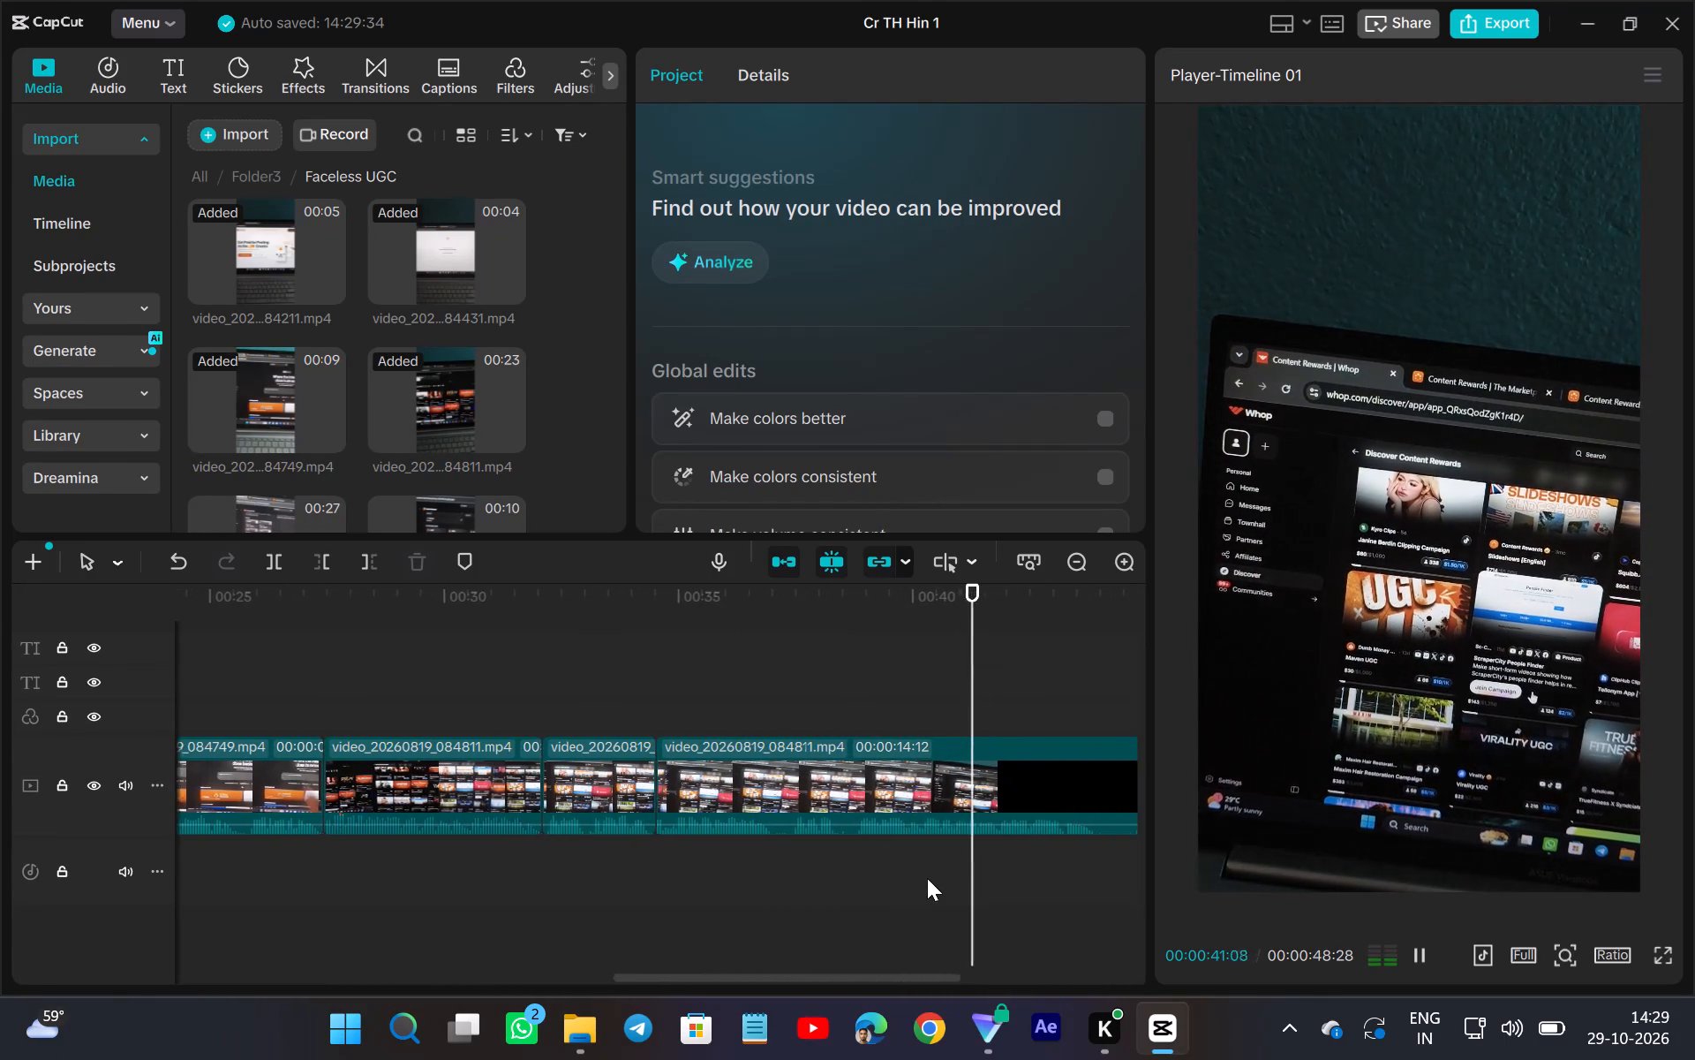
{"action": "scroll", "coordinate": [837, 889], "scroll_direction": "left", "scroll_amount": 1}
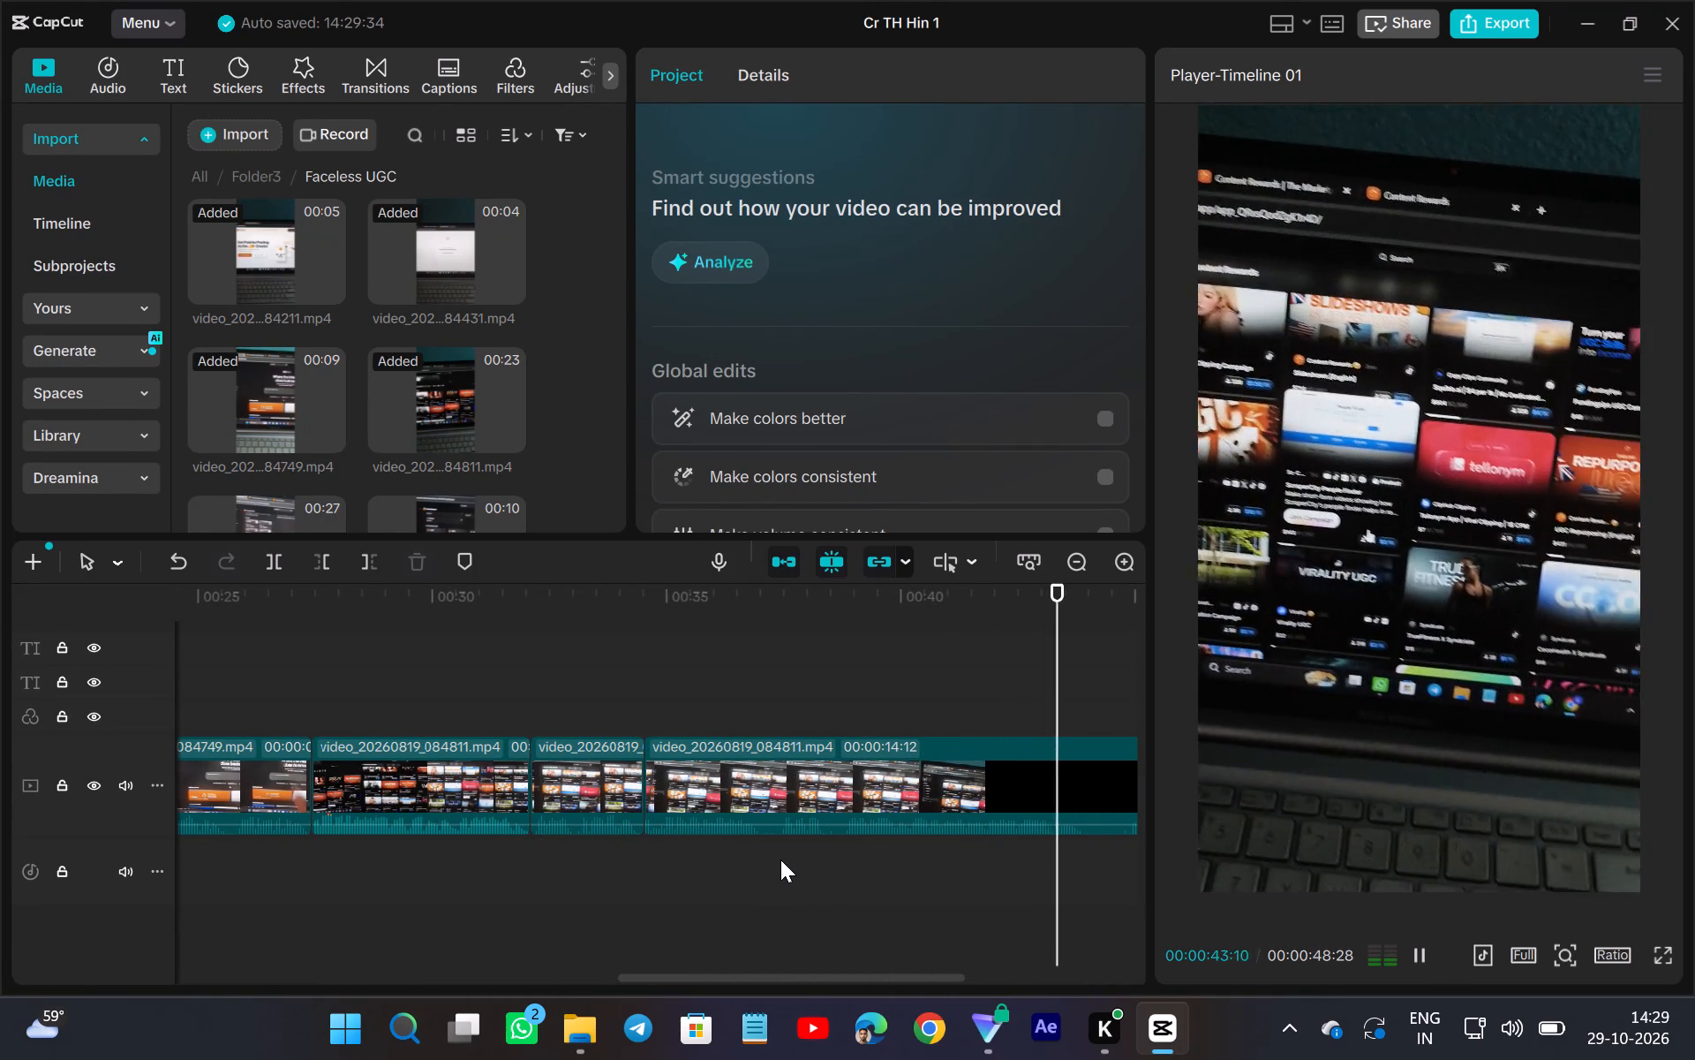
{"action": "scroll", "coordinate": [966, 886], "scroll_direction": "left", "scroll_amount": 1}
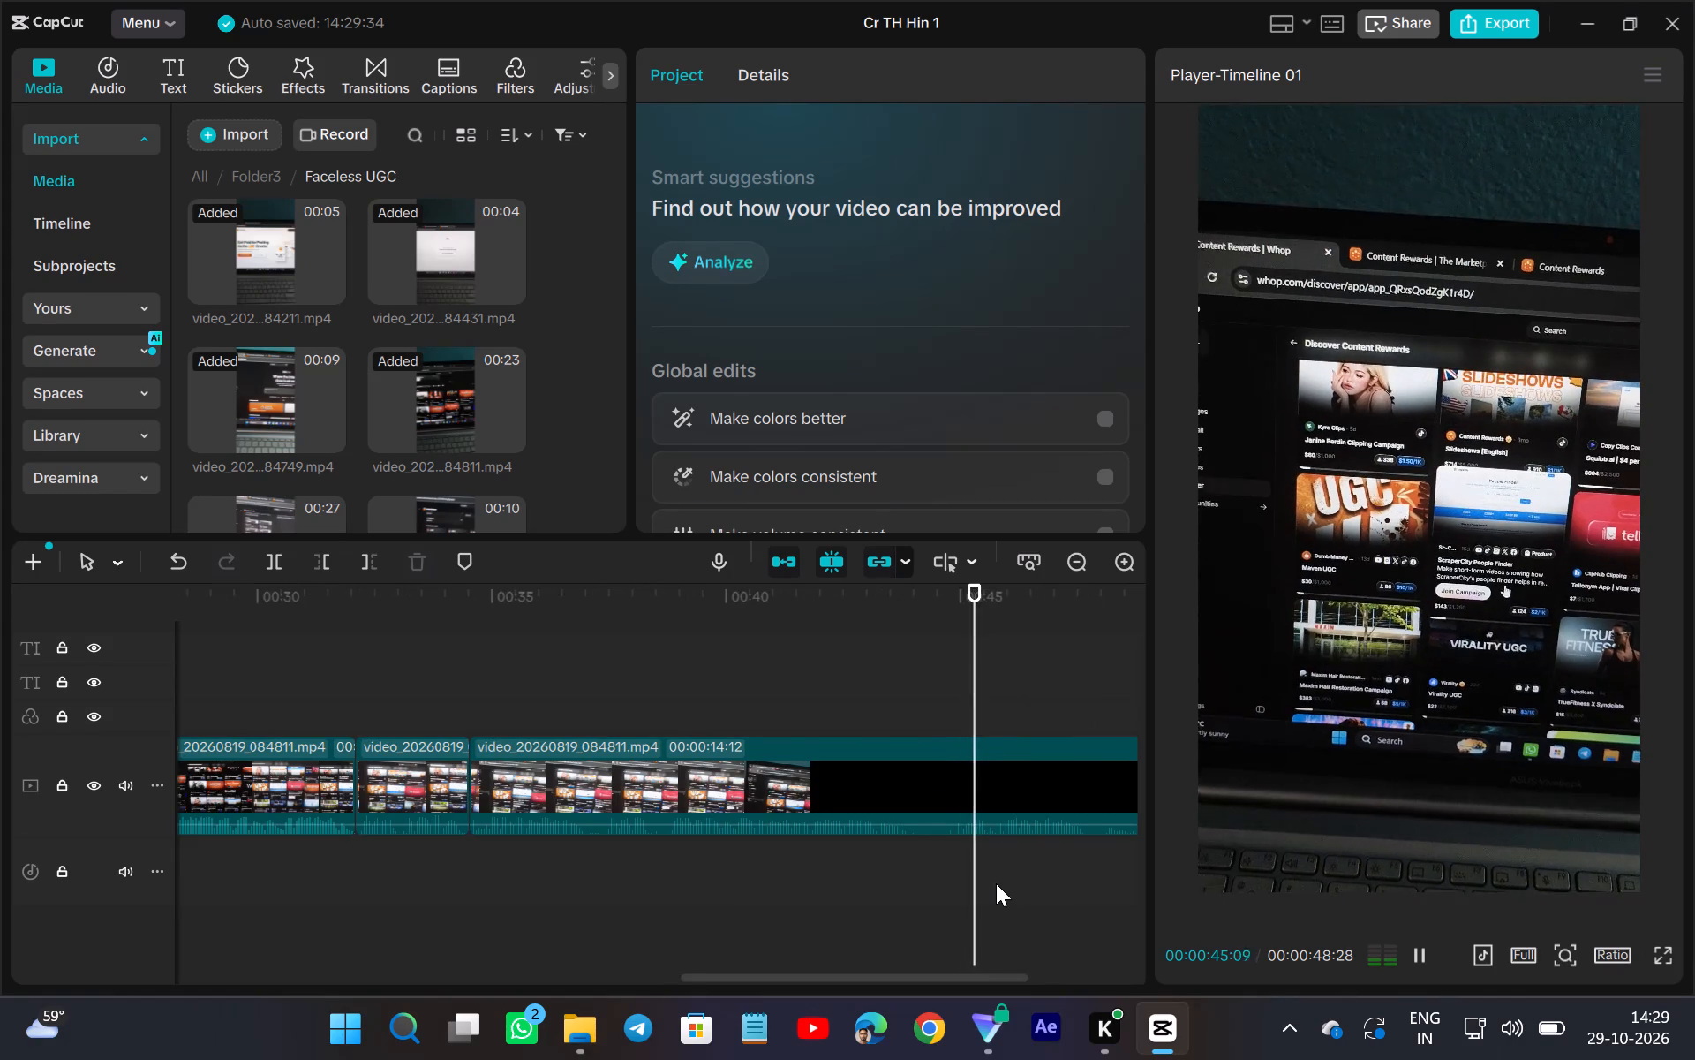
{"action": "scroll", "coordinate": [996, 883], "scroll_direction": "left", "scroll_amount": 1}
{"action": "left_click", "coordinate": [492, 862]}
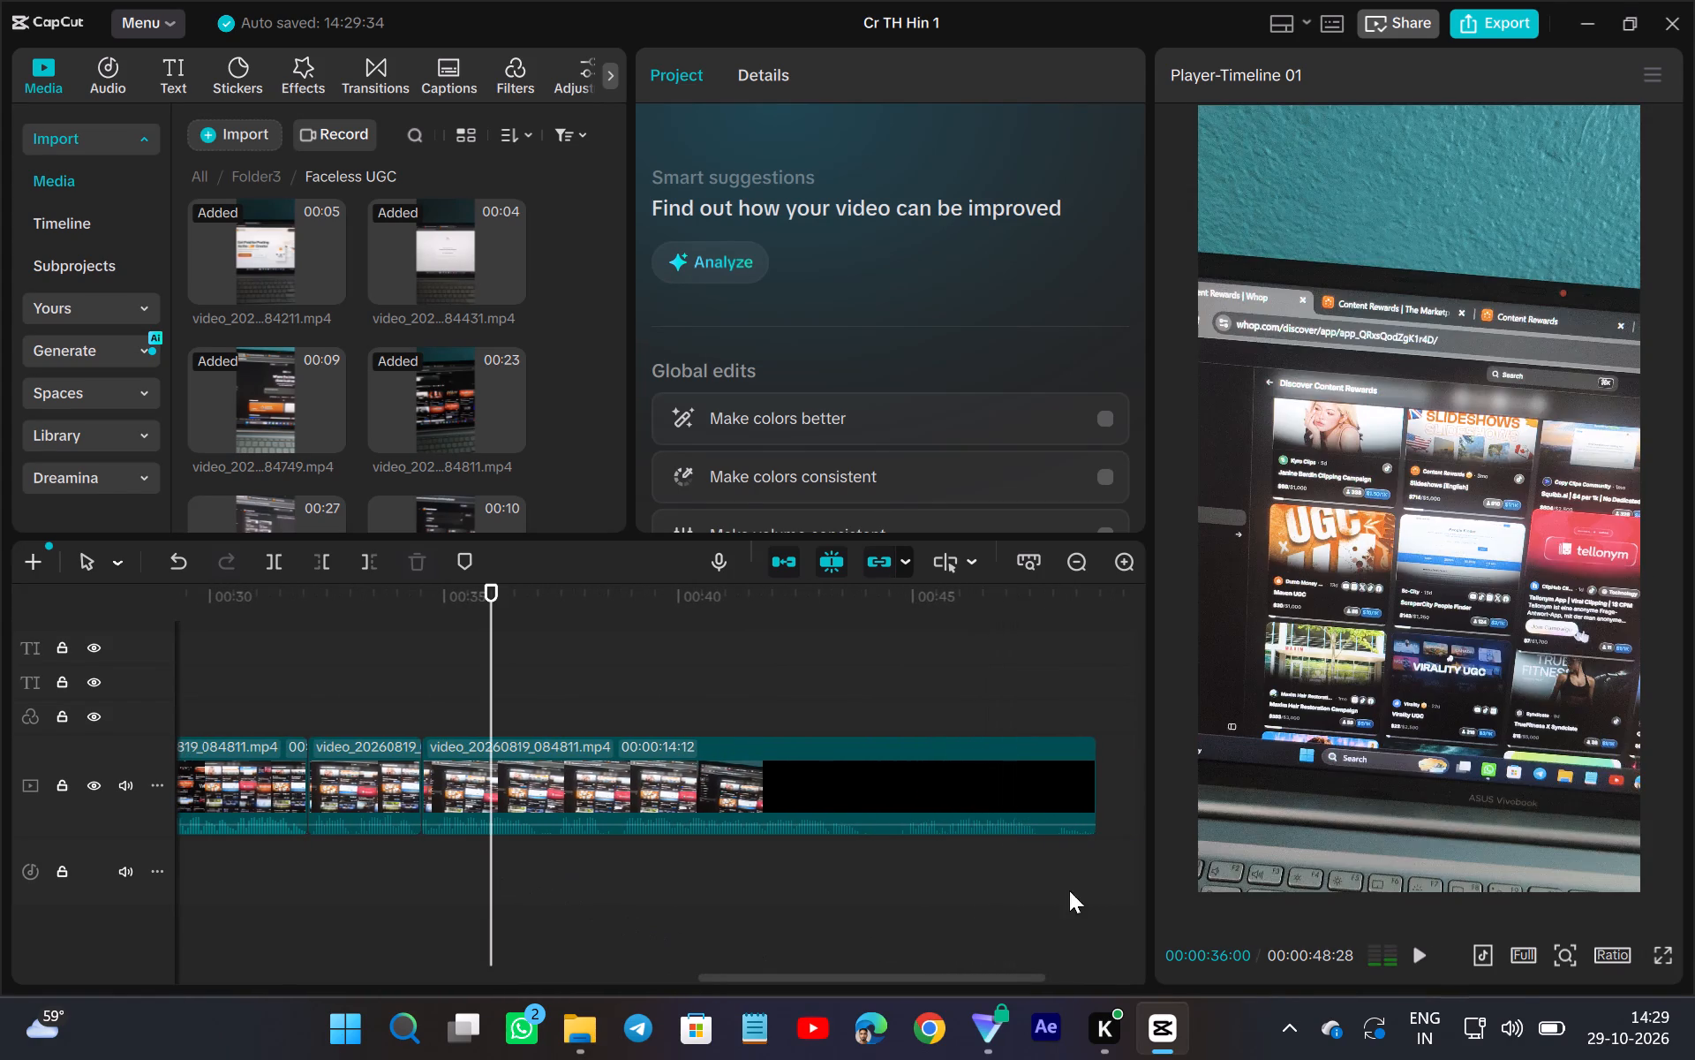
{"action": "double_click", "coordinate": [1417, 946]}
{"action": "left_click", "coordinate": [1414, 956]}
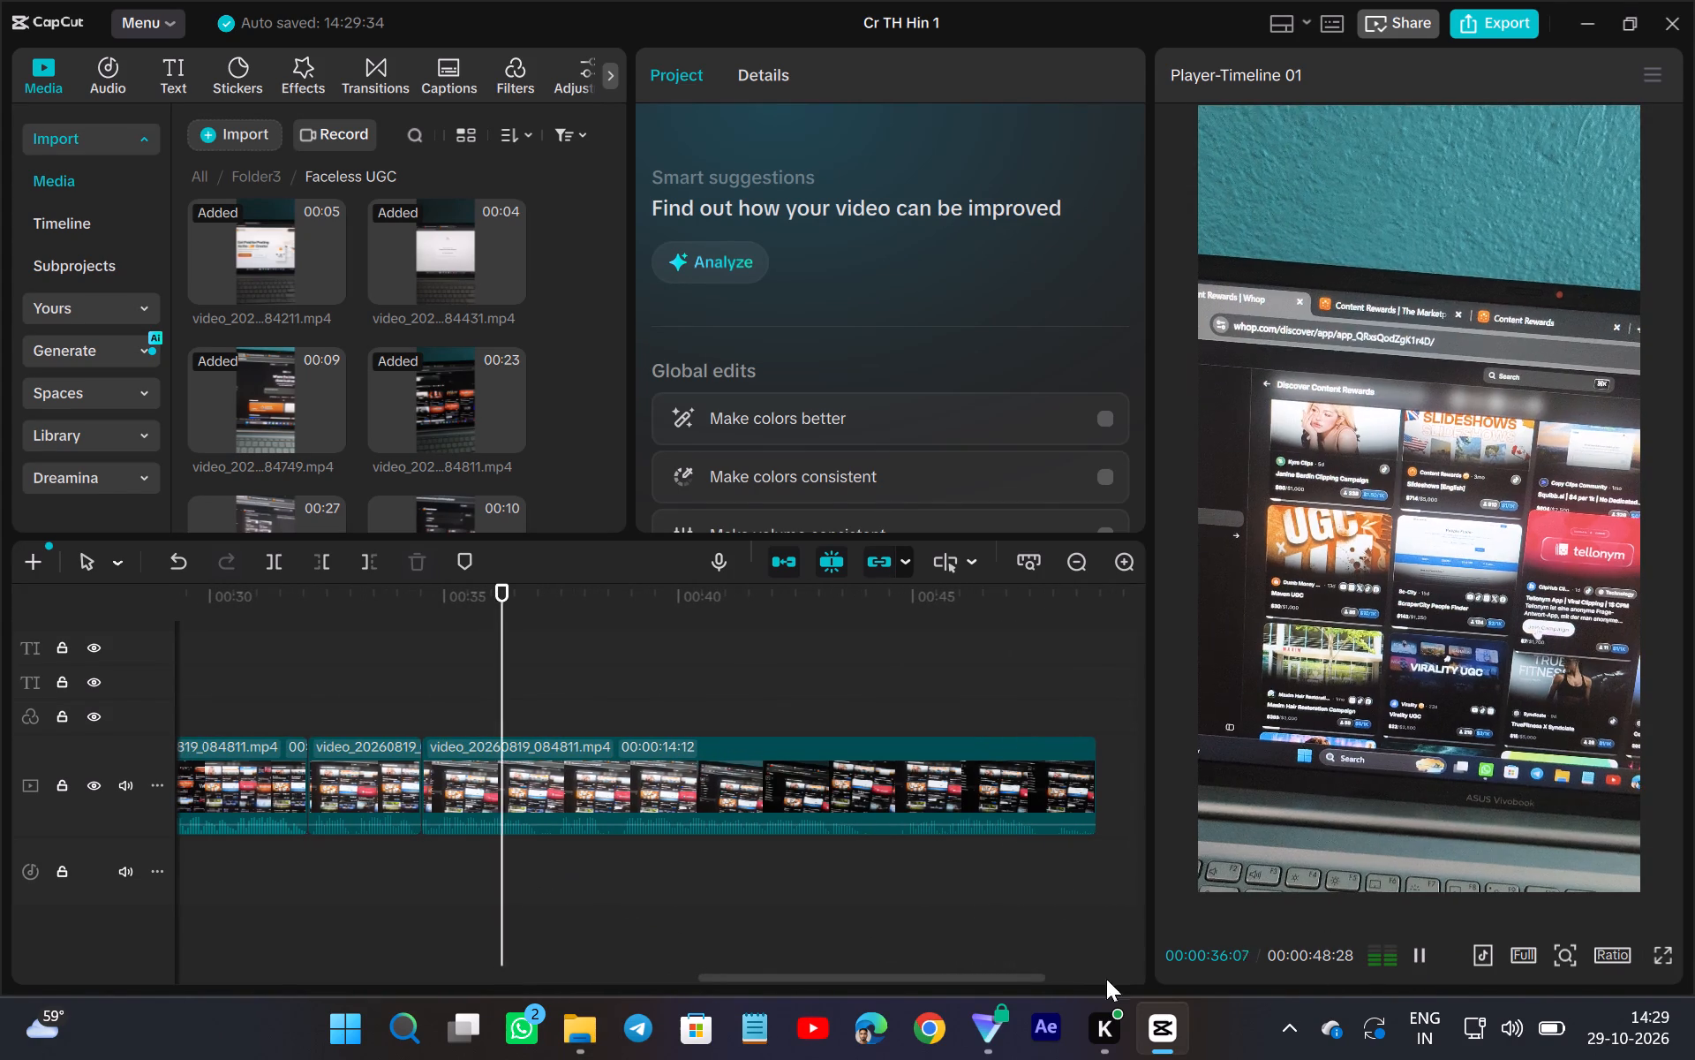
Review the cut again, split the last video_20260819_084811.mp4 part at 00:00:37:04 and delete the remainder.
{"action": "left_click", "coordinate": [339, 875]}
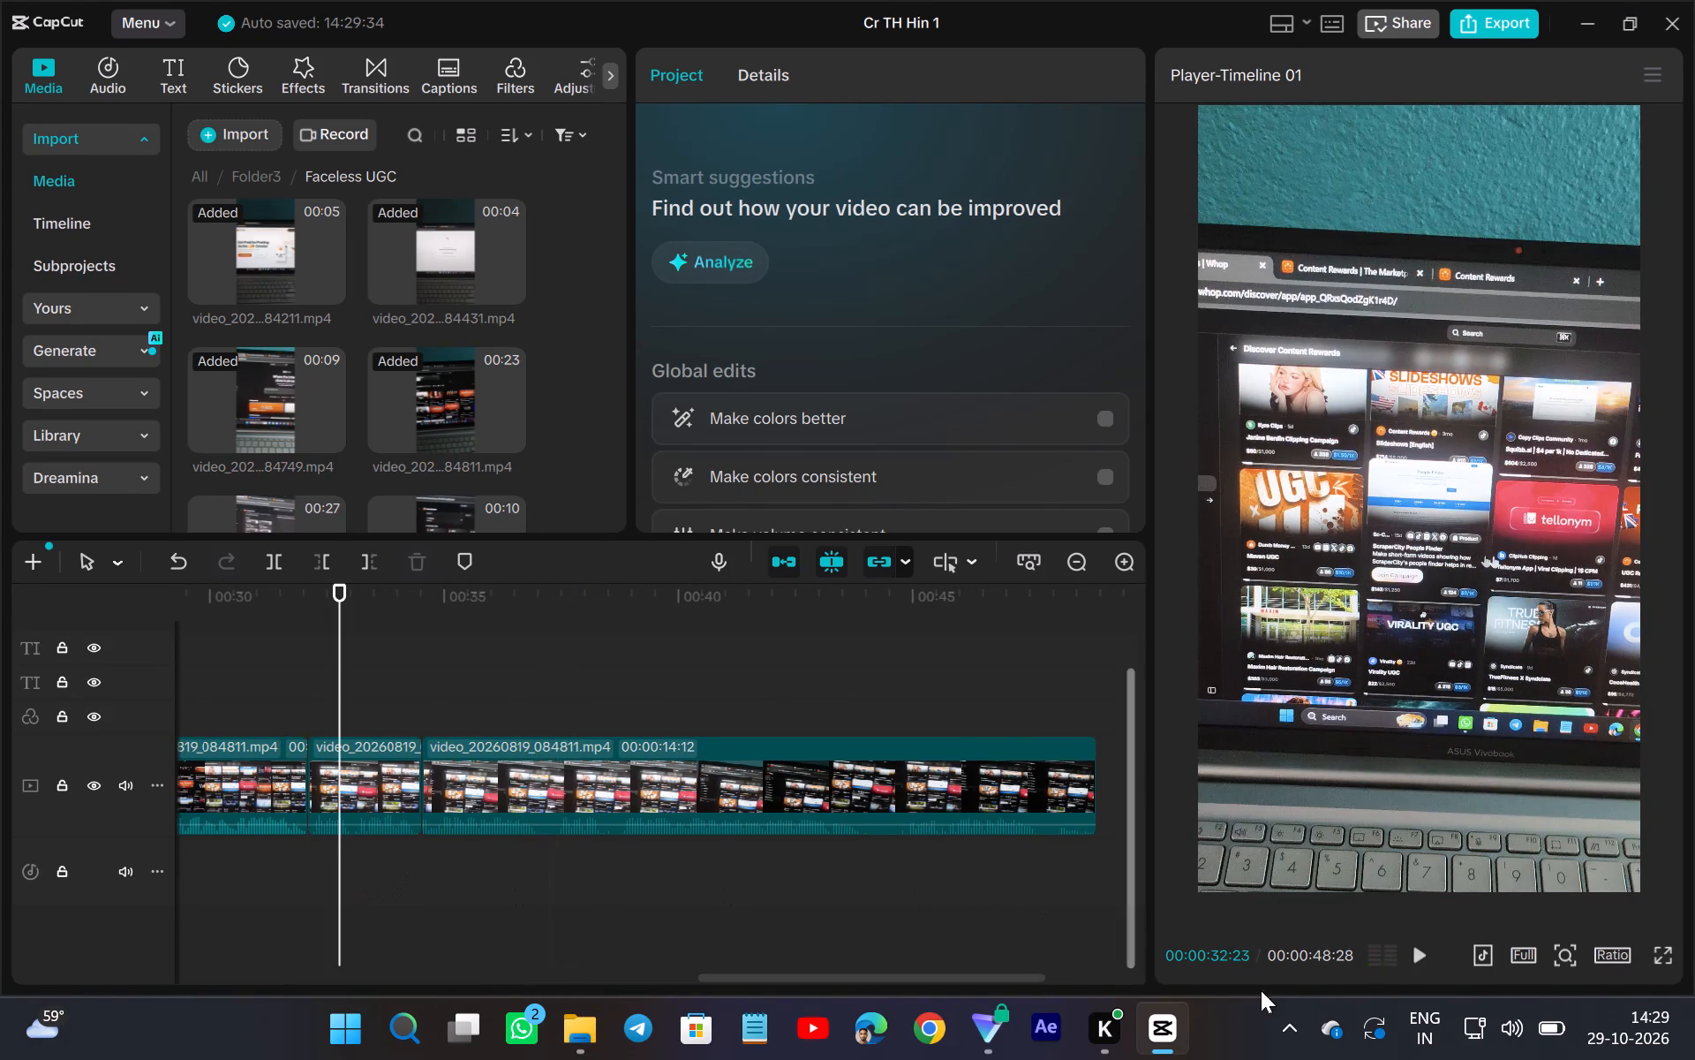
{"action": "left_click", "coordinate": [1407, 945]}
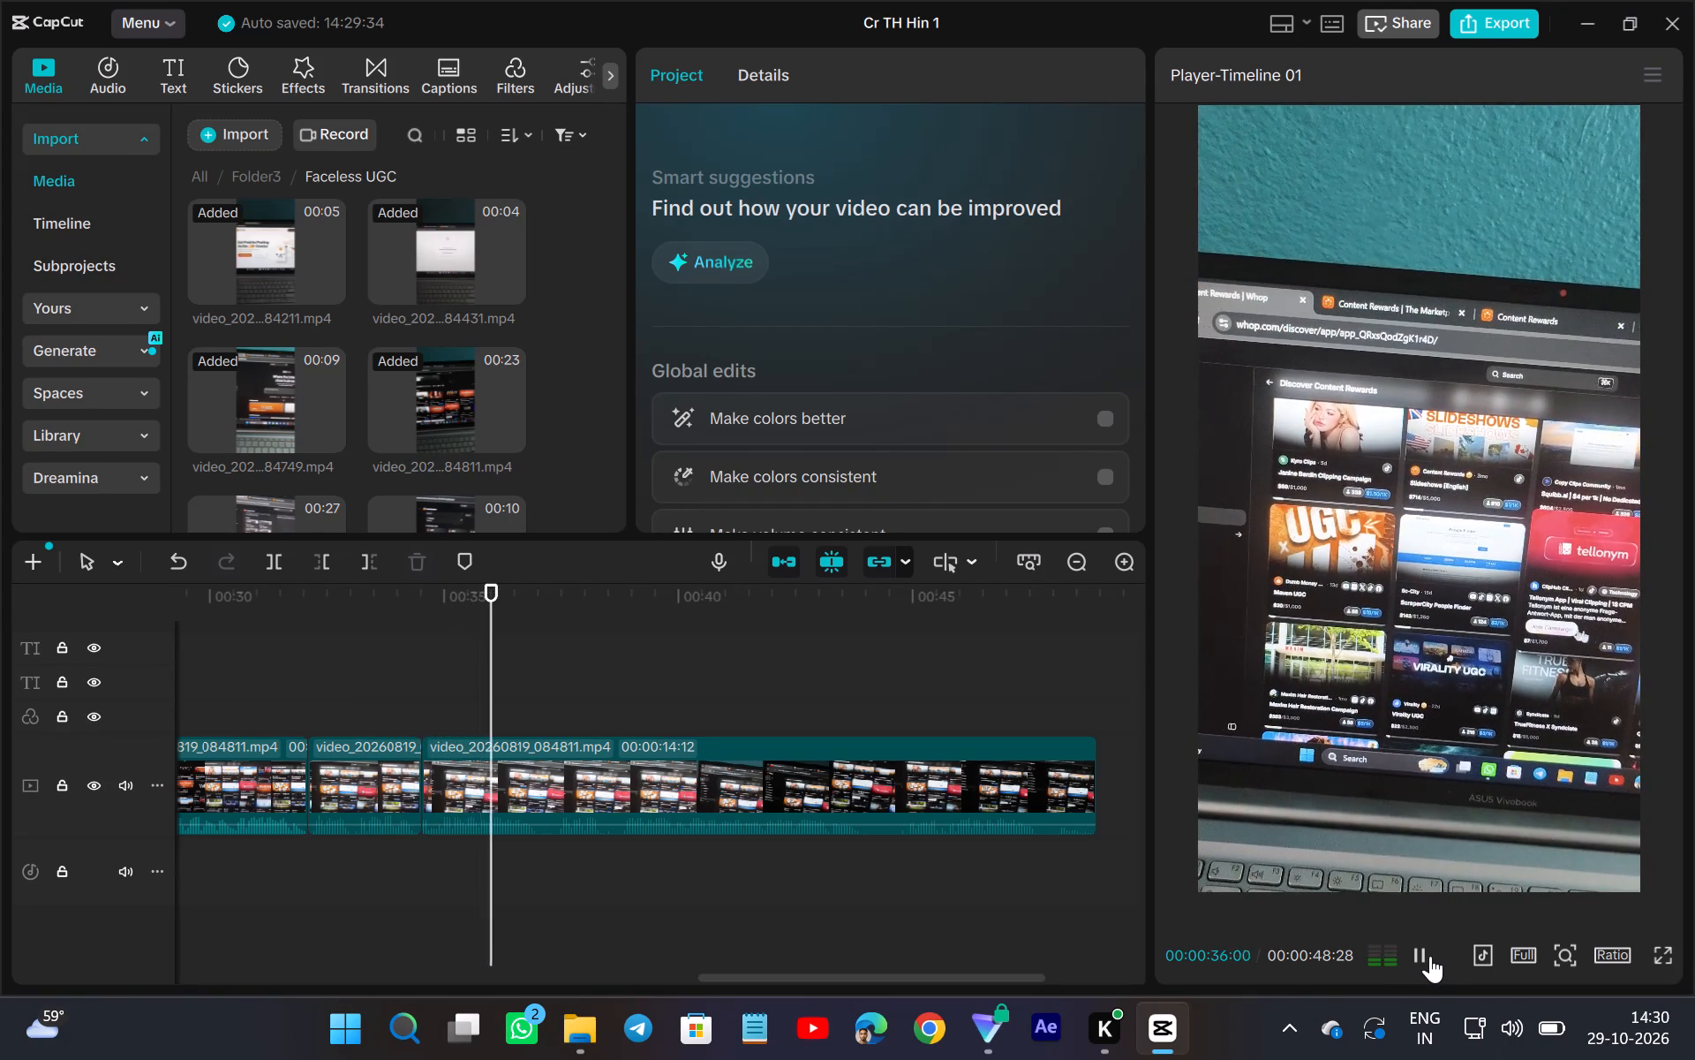
{"action": "left_click", "coordinate": [1430, 956]}
{"action": "left_click", "coordinate": [516, 781]}
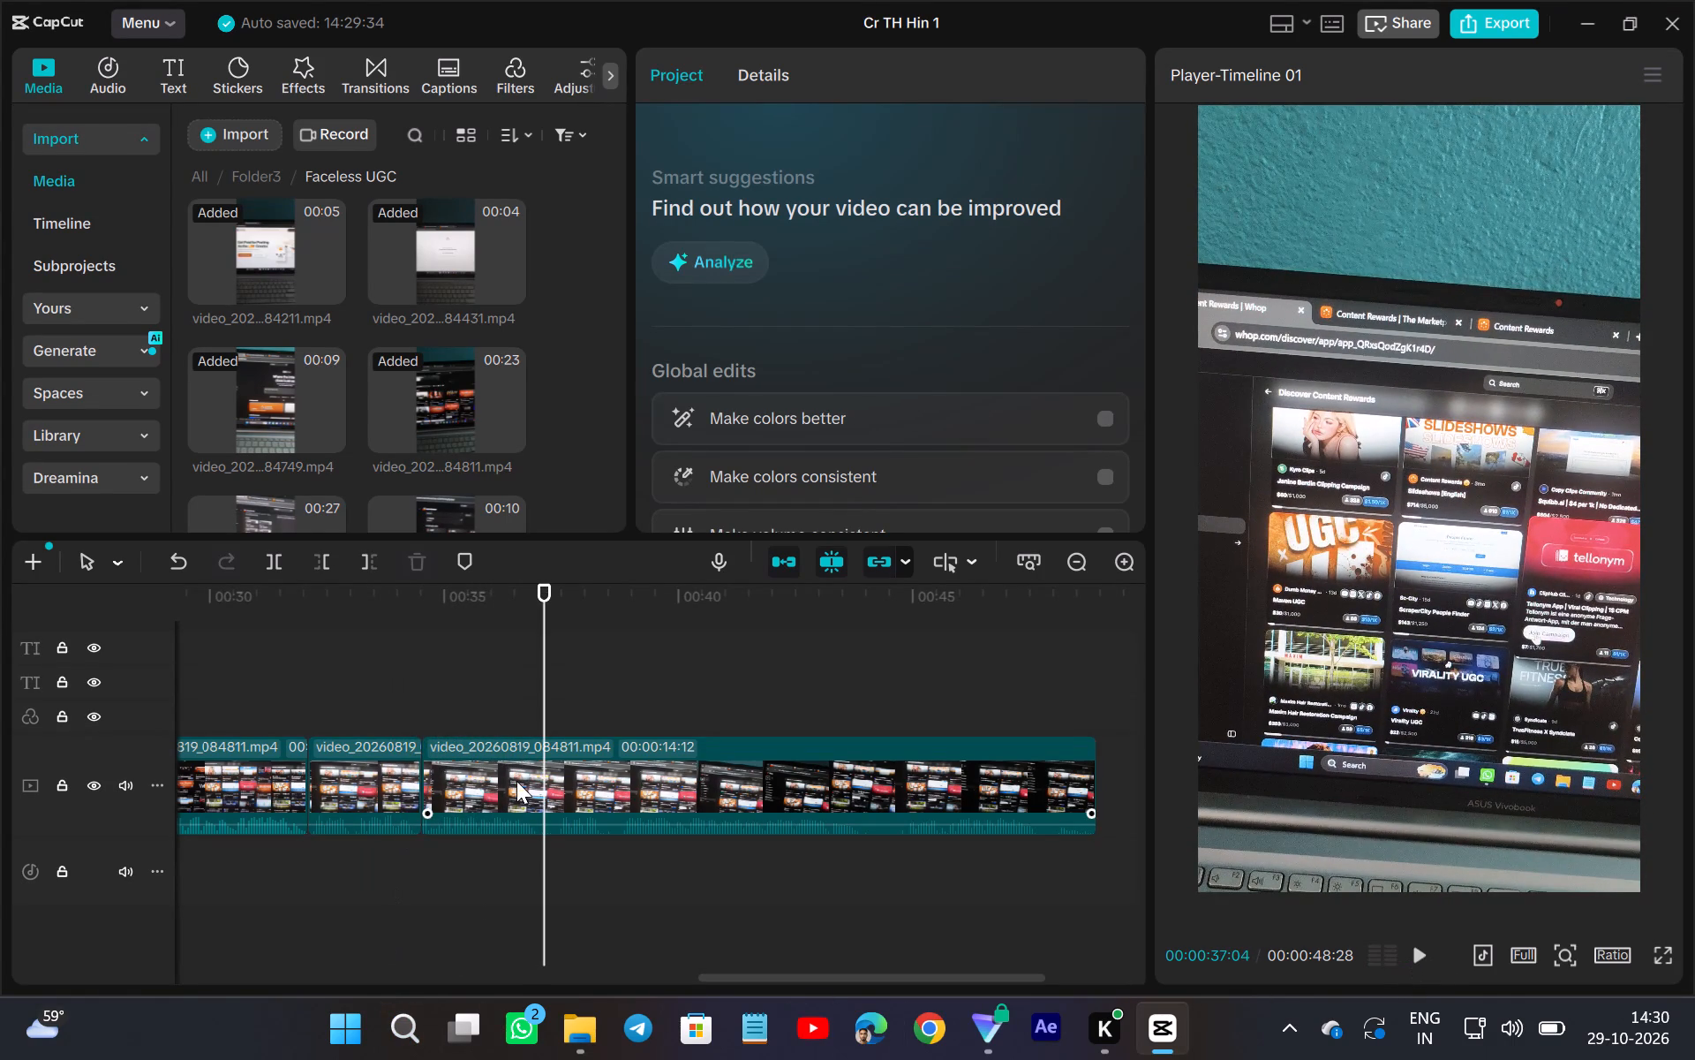
{"action": "left_click", "coordinate": [283, 555]}
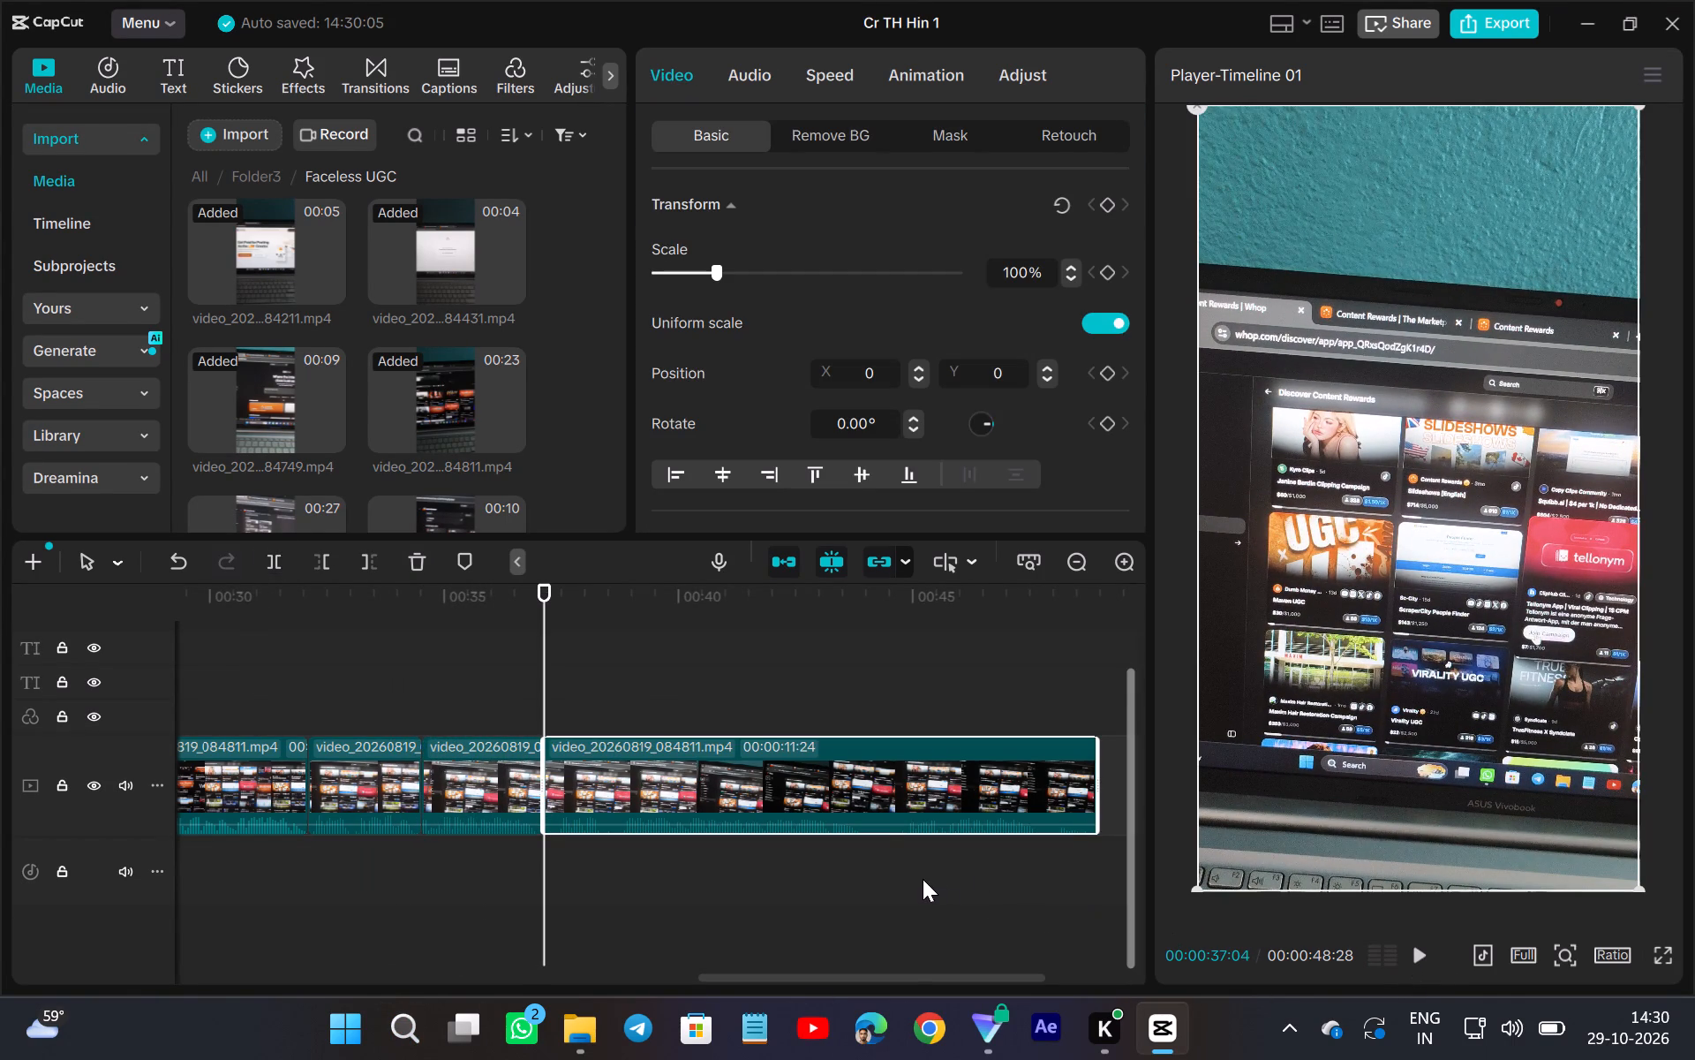
{"action": "left_click", "coordinate": [902, 859]}
{"action": "left_click", "coordinate": [1421, 956]}
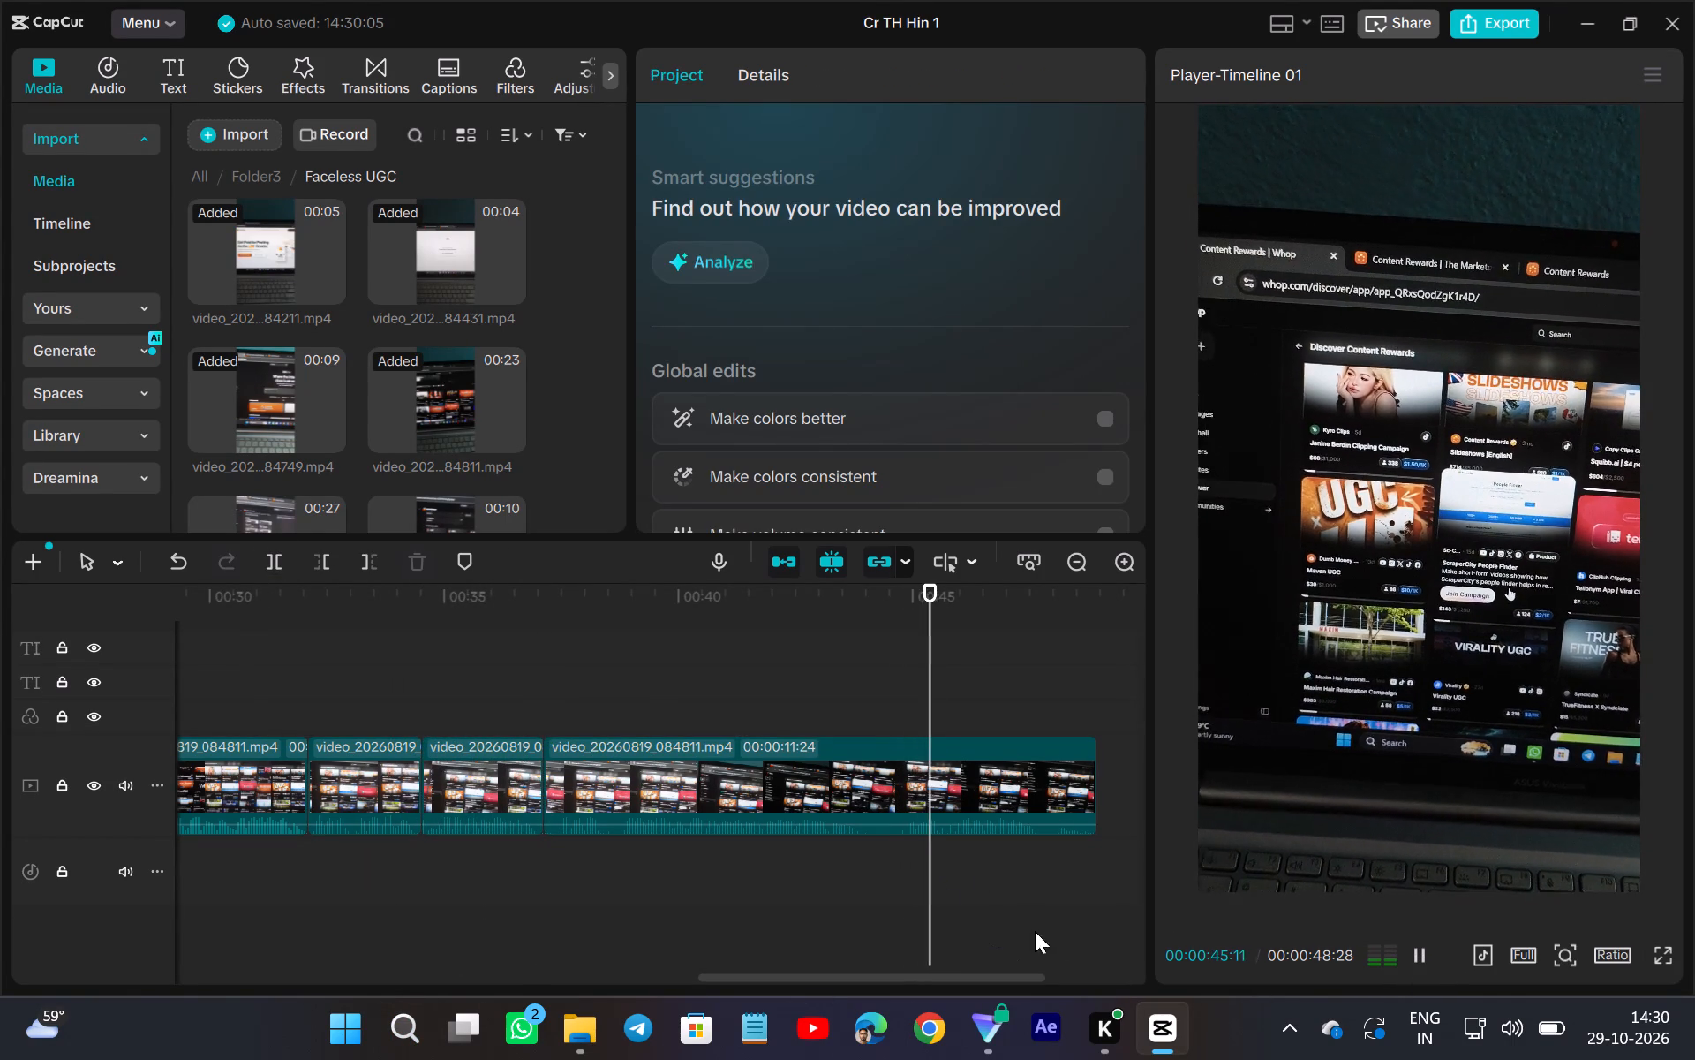
{"action": "left_click", "coordinate": [874, 796]}
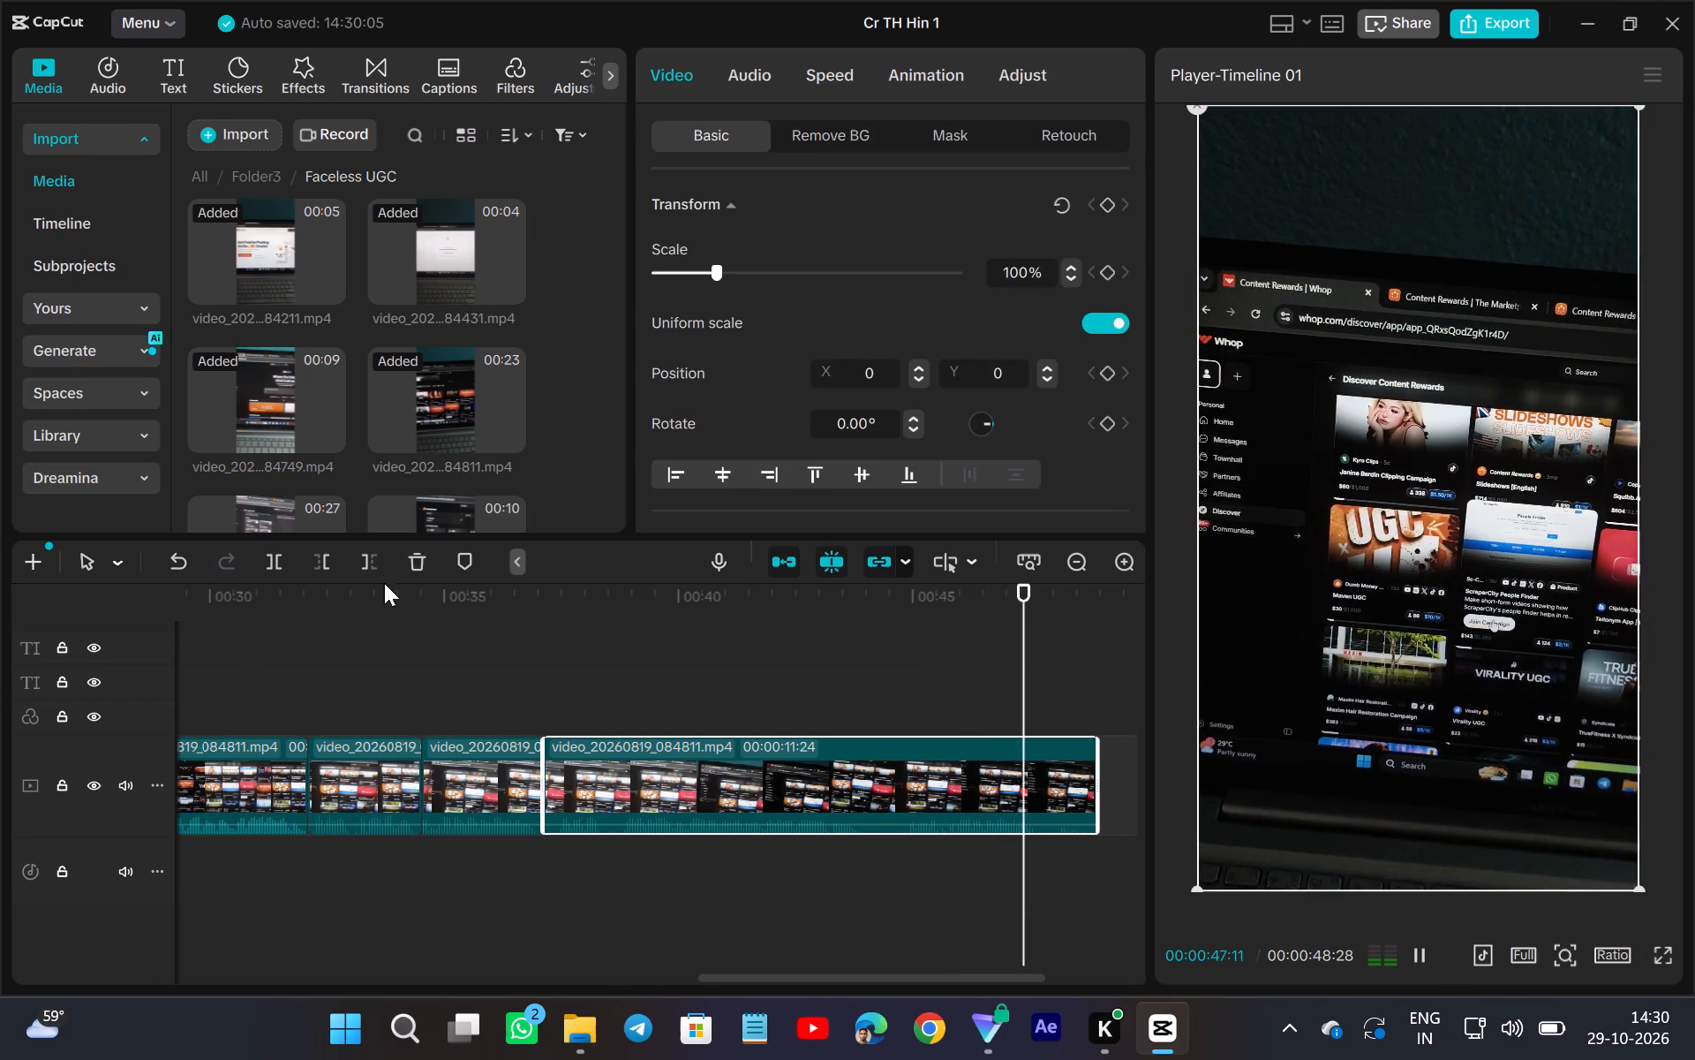
{"action": "left_click", "coordinate": [418, 557]}
Preview video_20260819_085053.mp4, append it to the main video track and trim its start to a duration of 00:00:26:06.
{"action": "scroll", "coordinate": [437, 563], "scroll_direction": "down", "scroll_amount": 1}
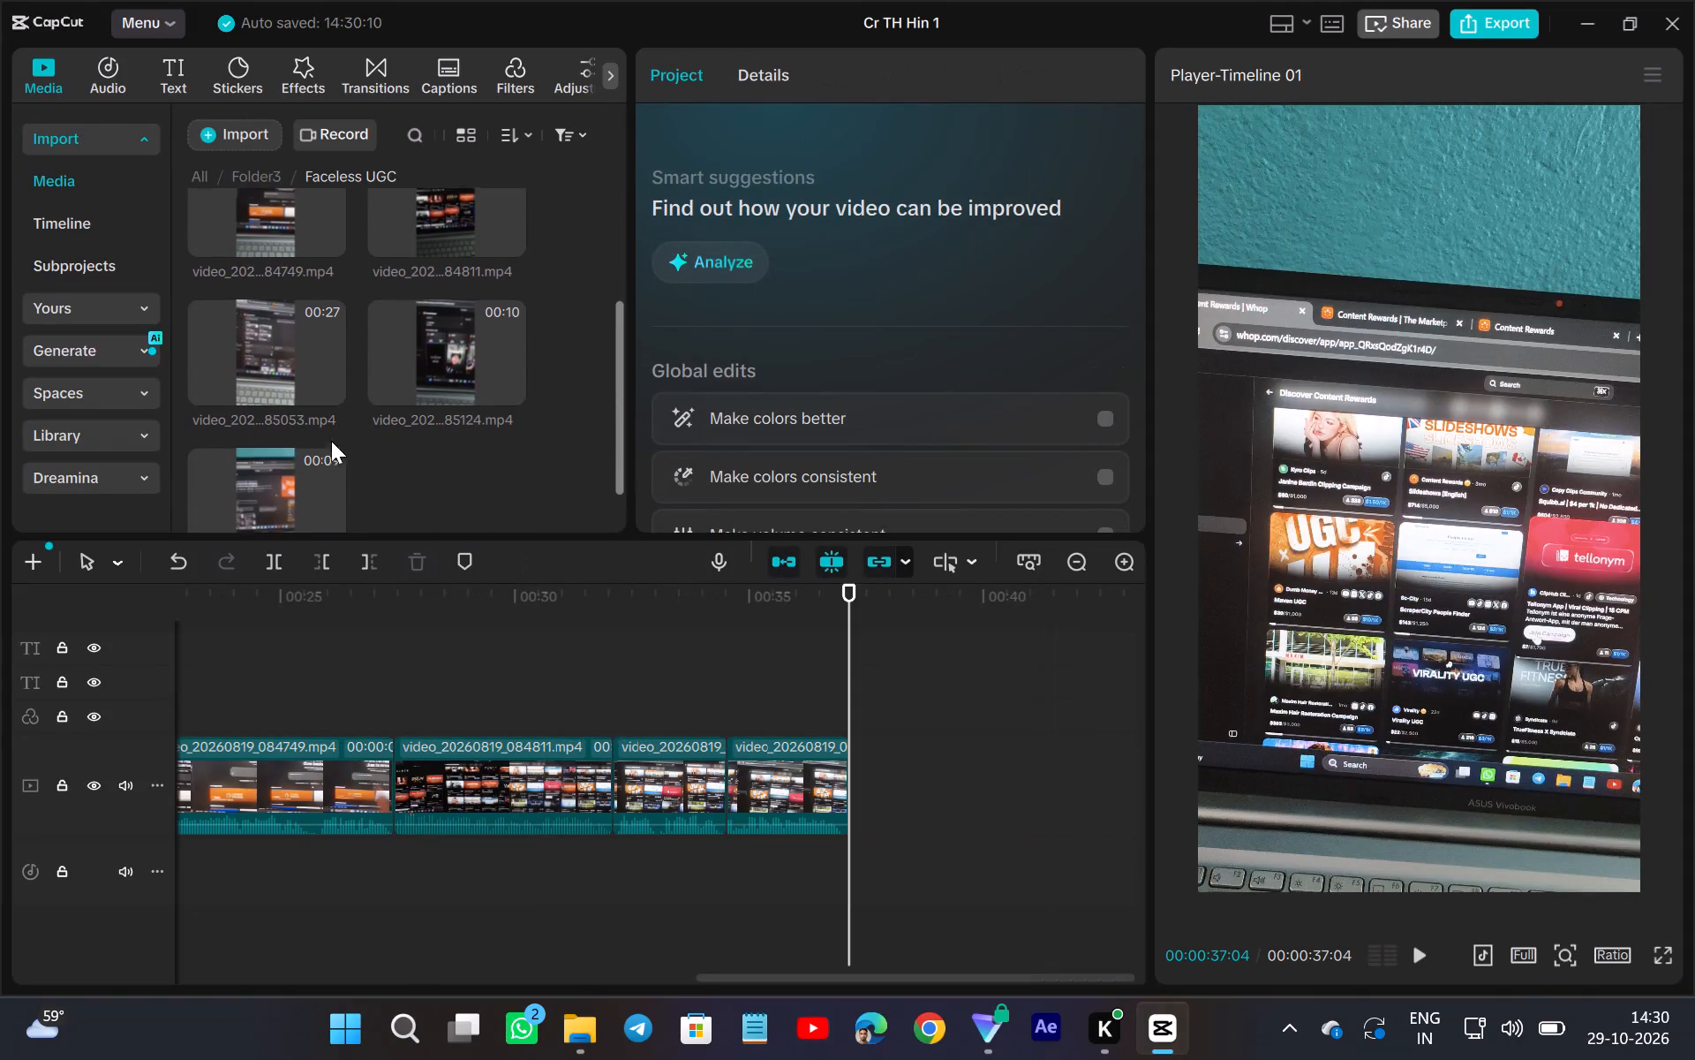
{"action": "scroll", "coordinate": [331, 441], "scroll_direction": "down", "scroll_amount": 1}
{"action": "left_click", "coordinate": [254, 352]}
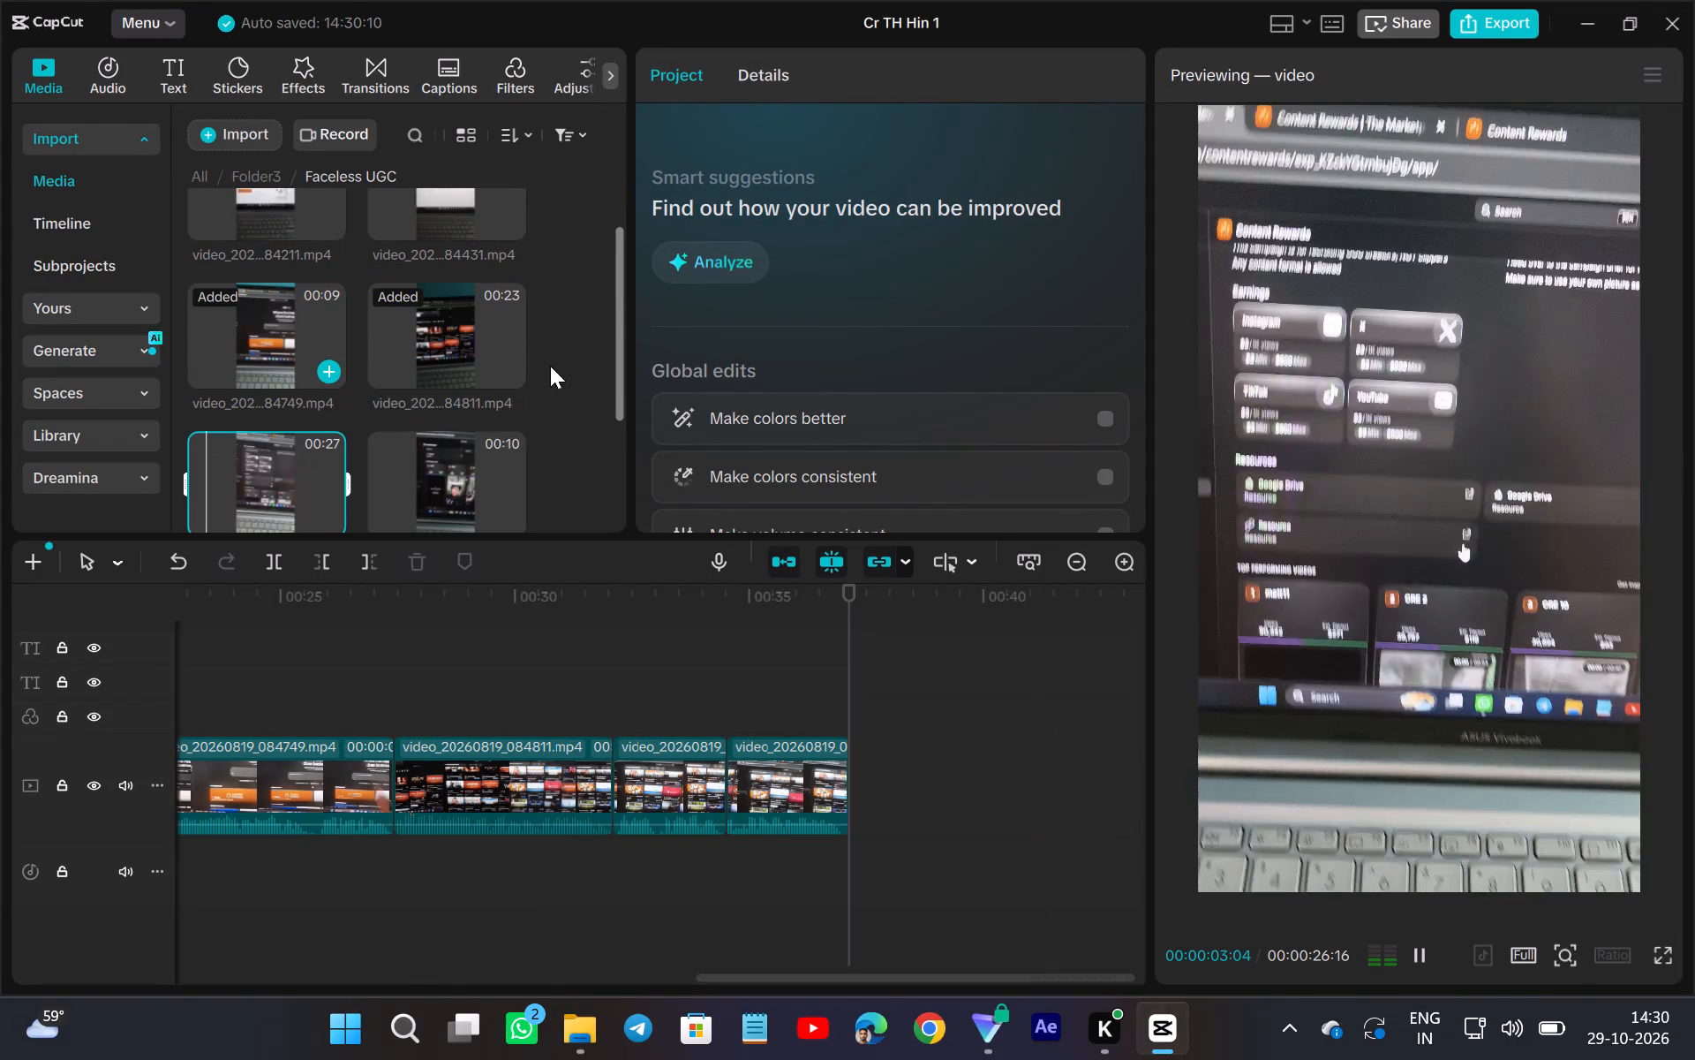
{"action": "left_click_drag", "start_coordinate": [267, 378], "coordinate": [878, 795]}
{"action": "left_click_drag", "start_coordinate": [806, 761], "coordinate": [828, 780]}
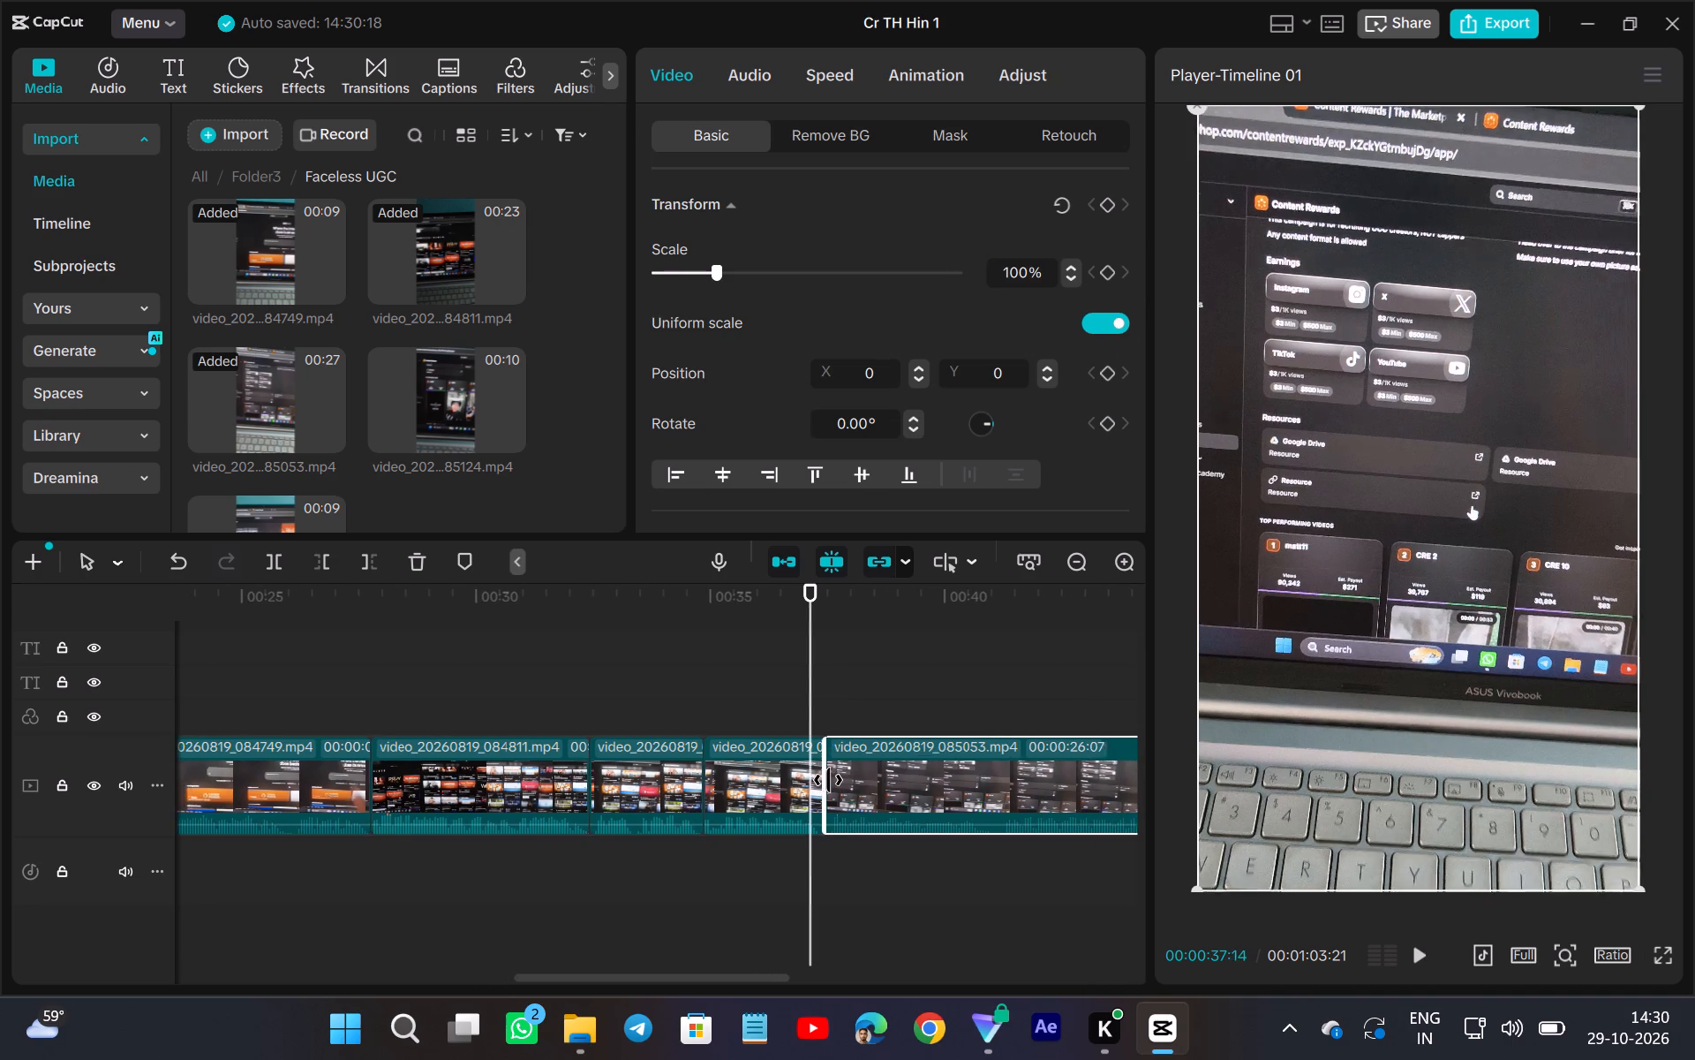
{"action": "left_click_drag", "start_coordinate": [828, 780], "coordinate": [827, 807]}
Split video_20260819_085053.mp4 at 00:00:40:14 and trim the start of the second part to a duration of 00:00:22:14.
{"action": "scroll", "coordinate": [986, 785], "scroll_direction": "left", "scroll_amount": 1}
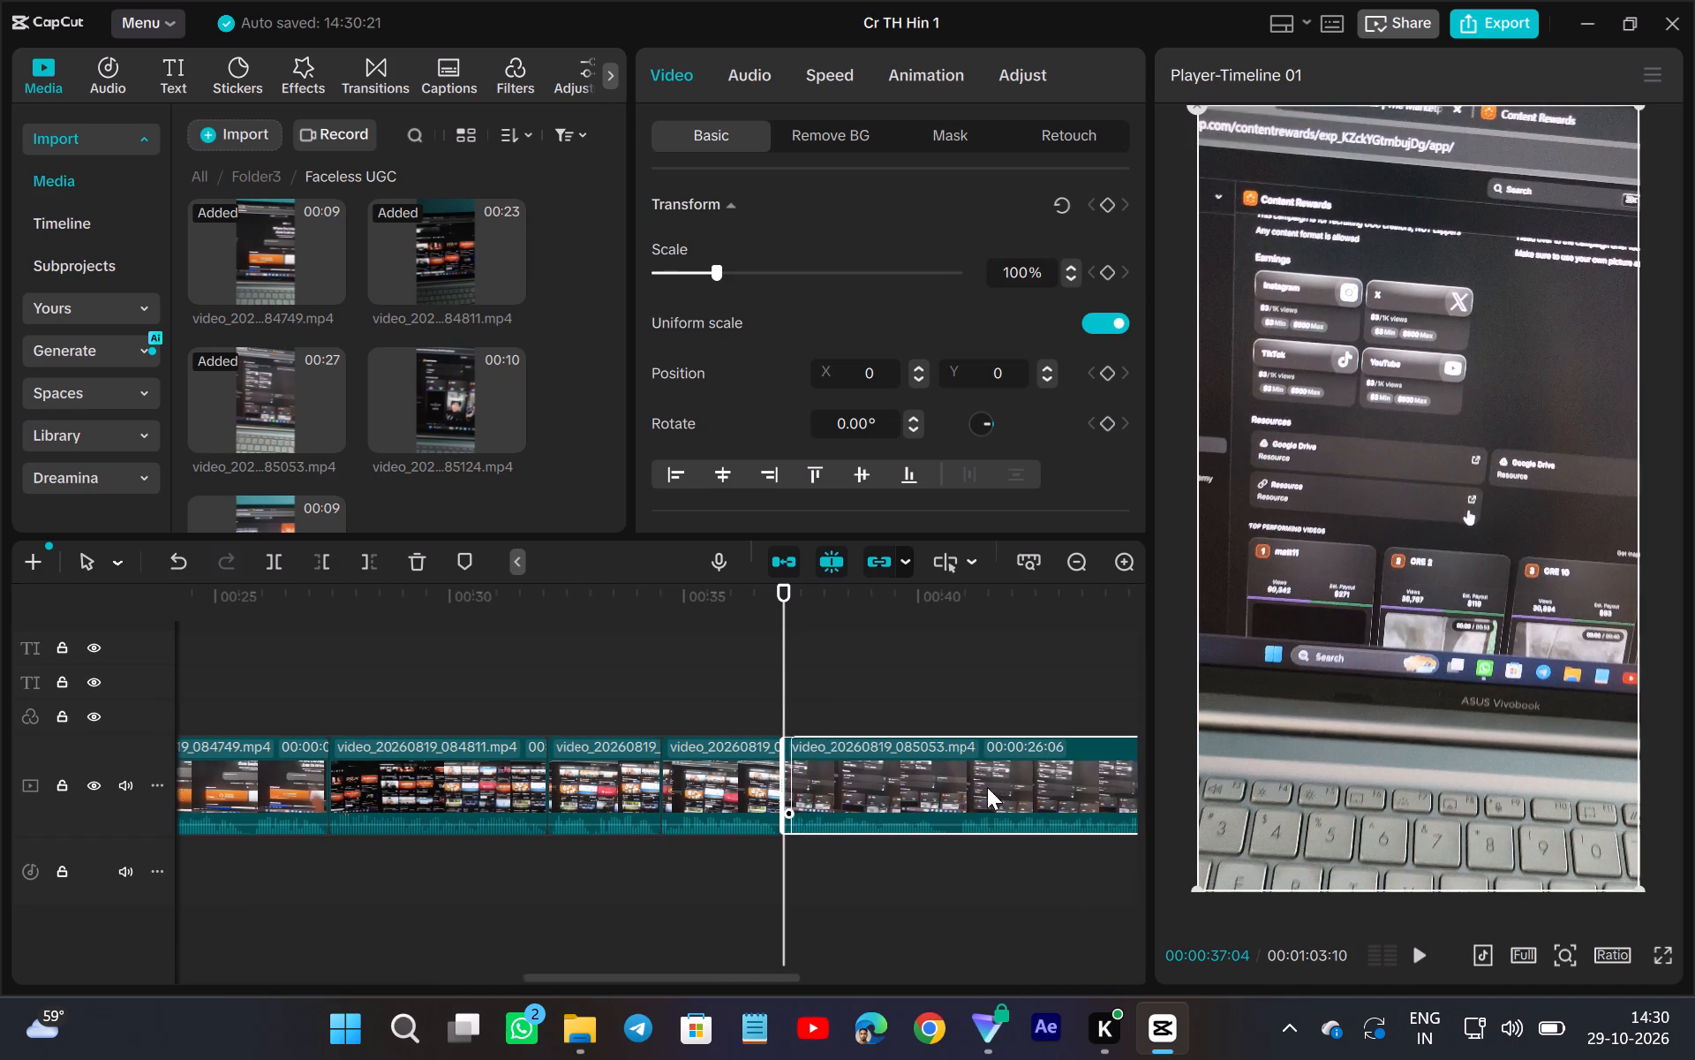
{"action": "scroll", "coordinate": [987, 787], "scroll_direction": "left", "scroll_amount": 1}
{"action": "left_click", "coordinate": [1426, 949]}
{"action": "scroll", "coordinate": [995, 921], "scroll_direction": "left", "scroll_amount": 1}
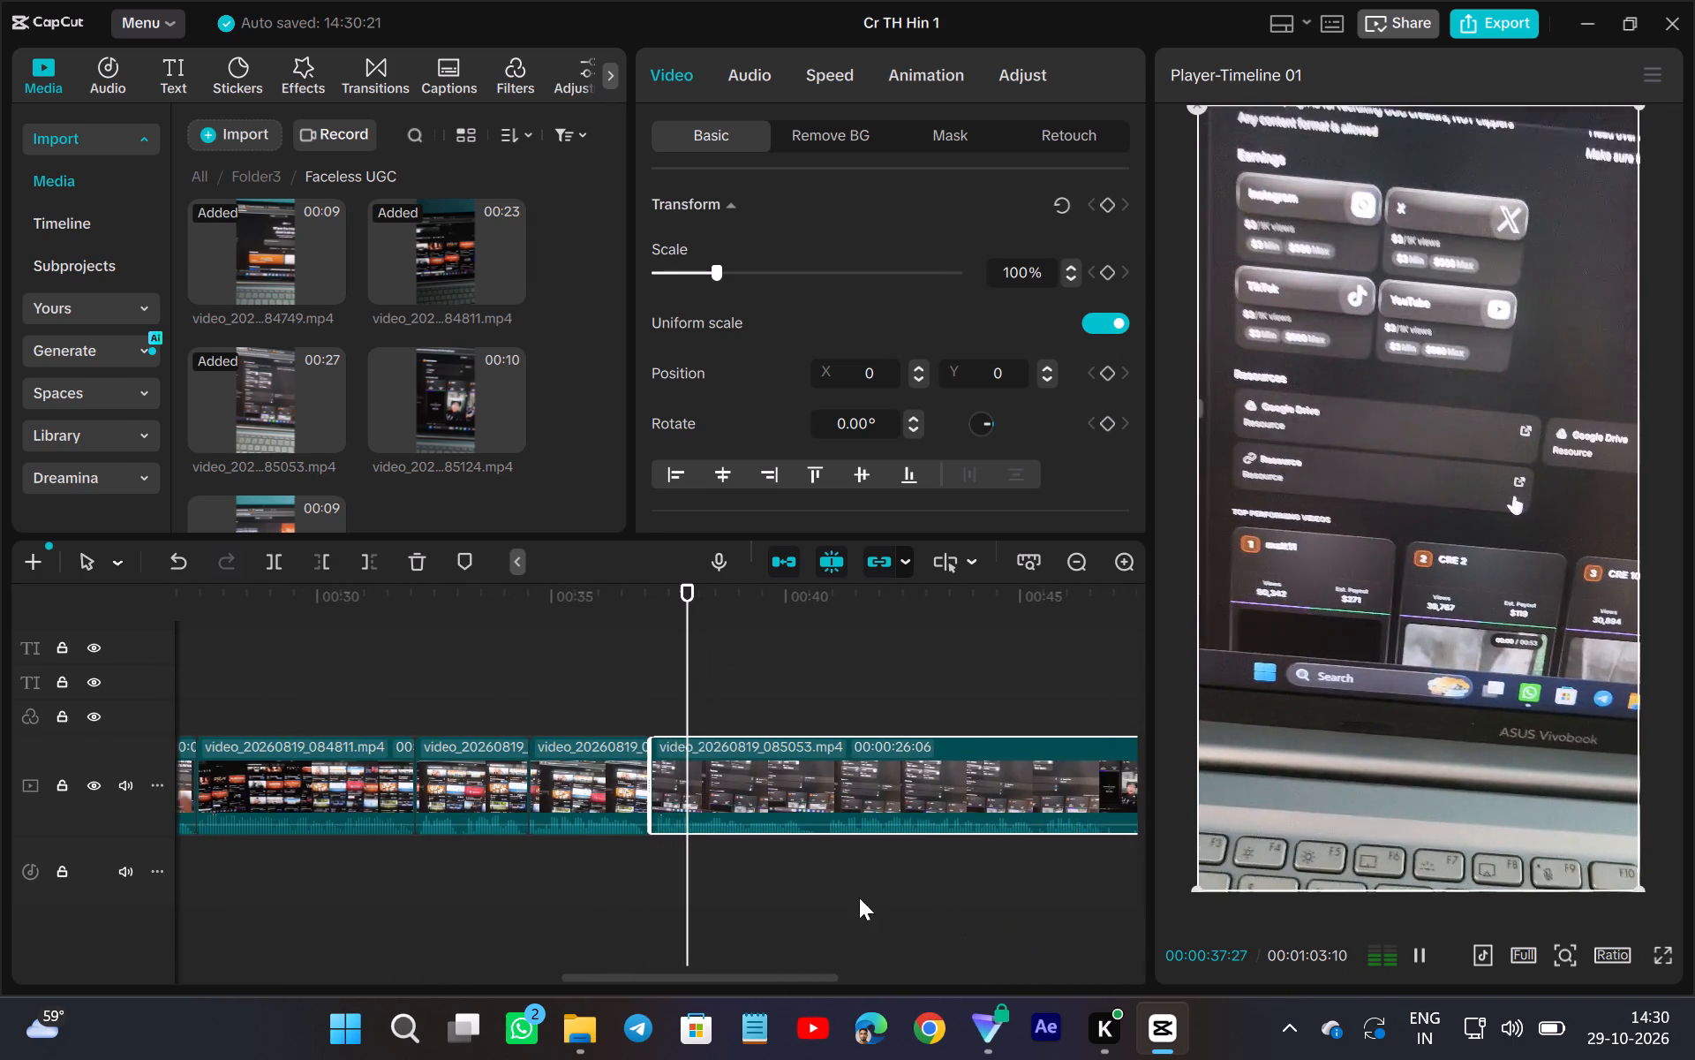
{"action": "left_click", "coordinate": [783, 855]}
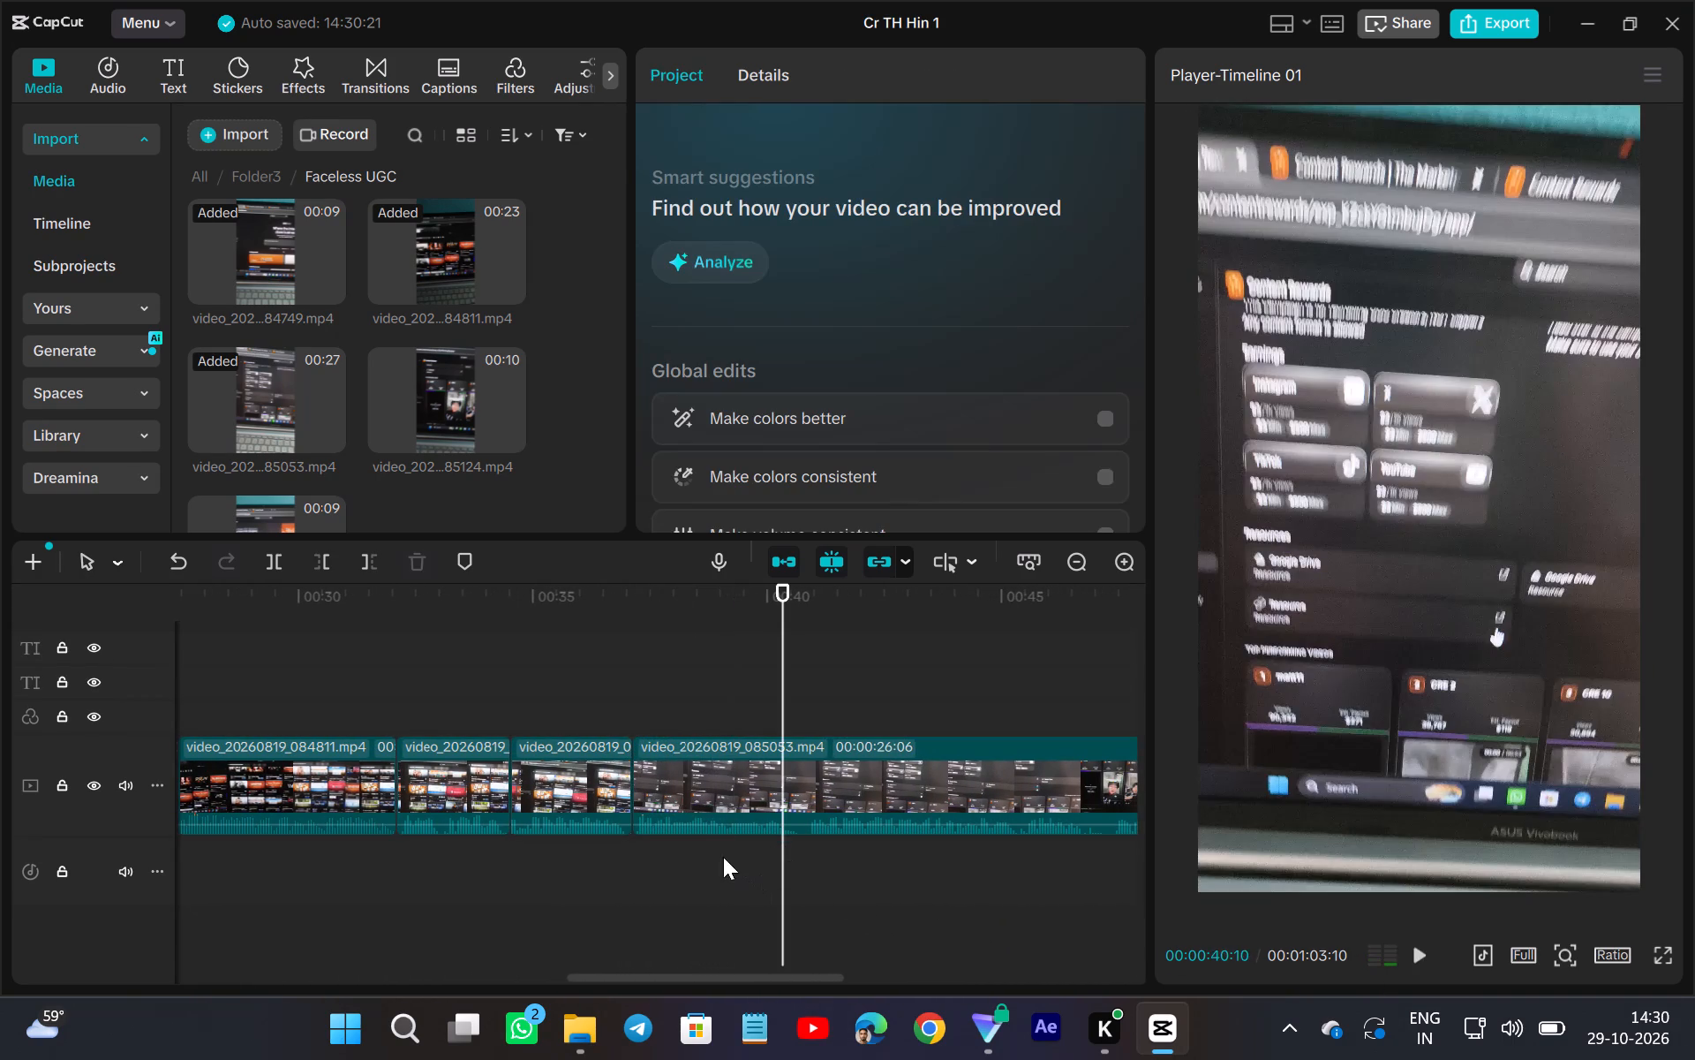
{"action": "left_click", "coordinate": [717, 847]}
{"action": "left_click", "coordinate": [1424, 948]}
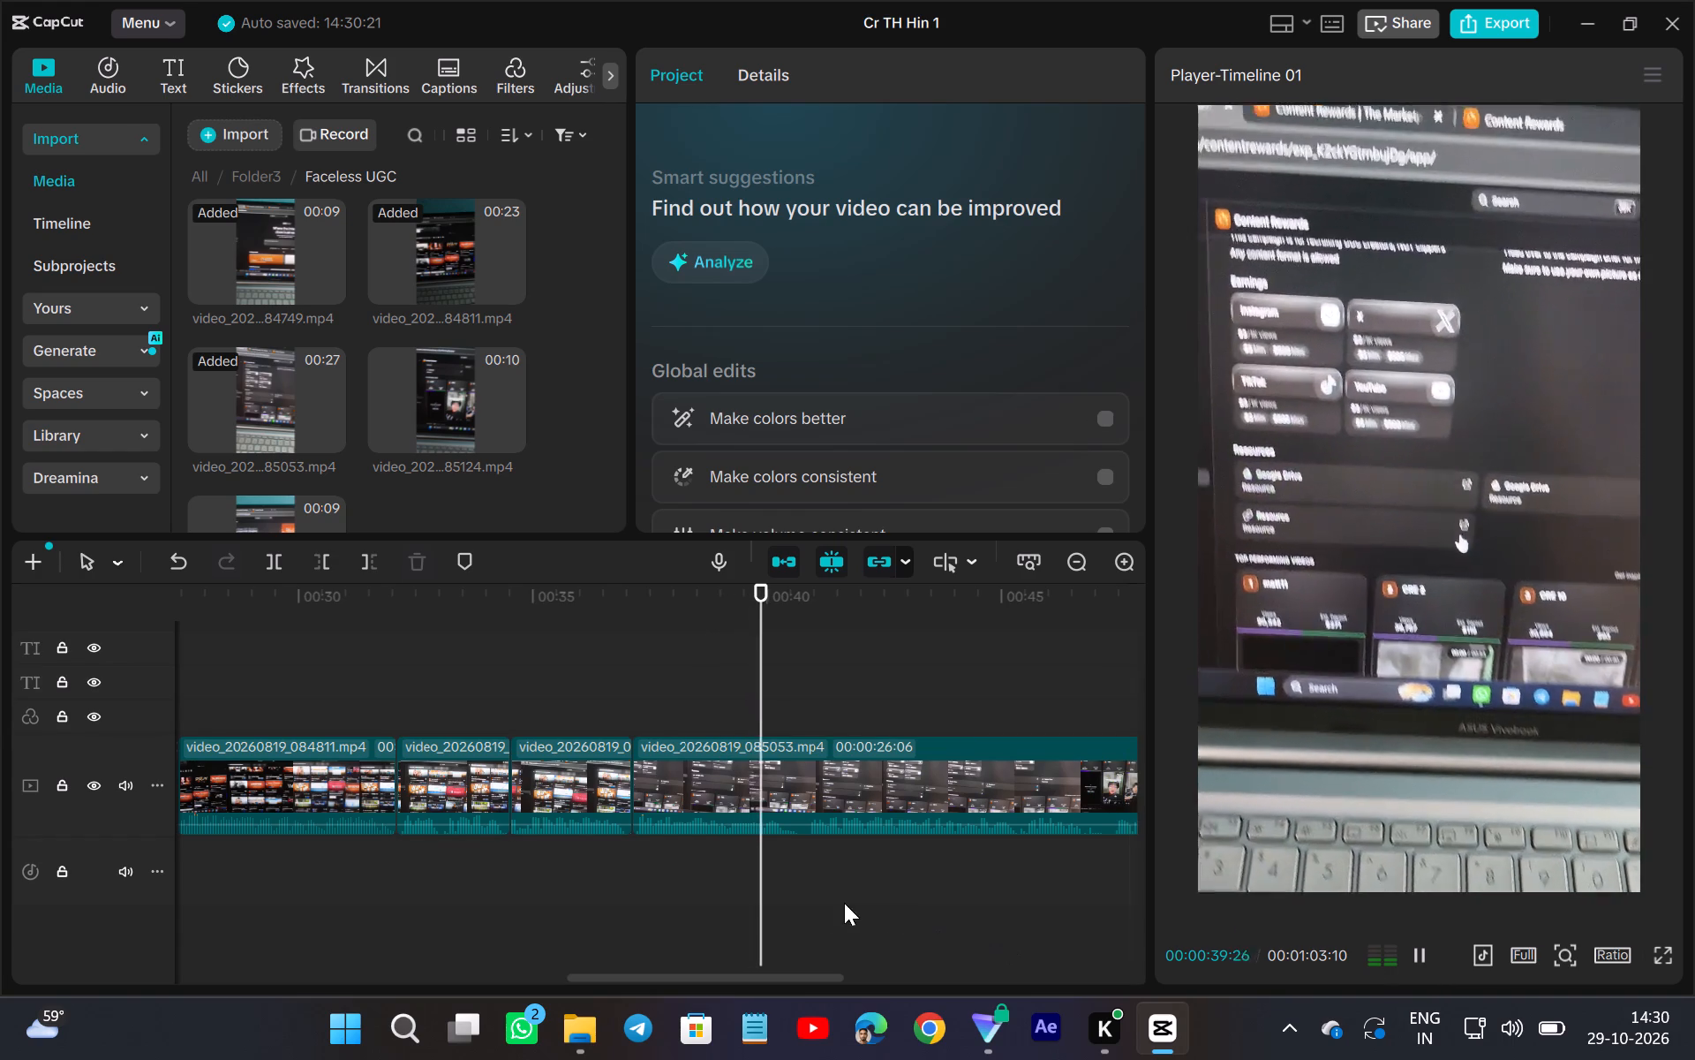
{"action": "left_click", "coordinate": [789, 853]}
{"action": "left_click", "coordinate": [781, 828]}
{"action": "left_click", "coordinate": [284, 569]}
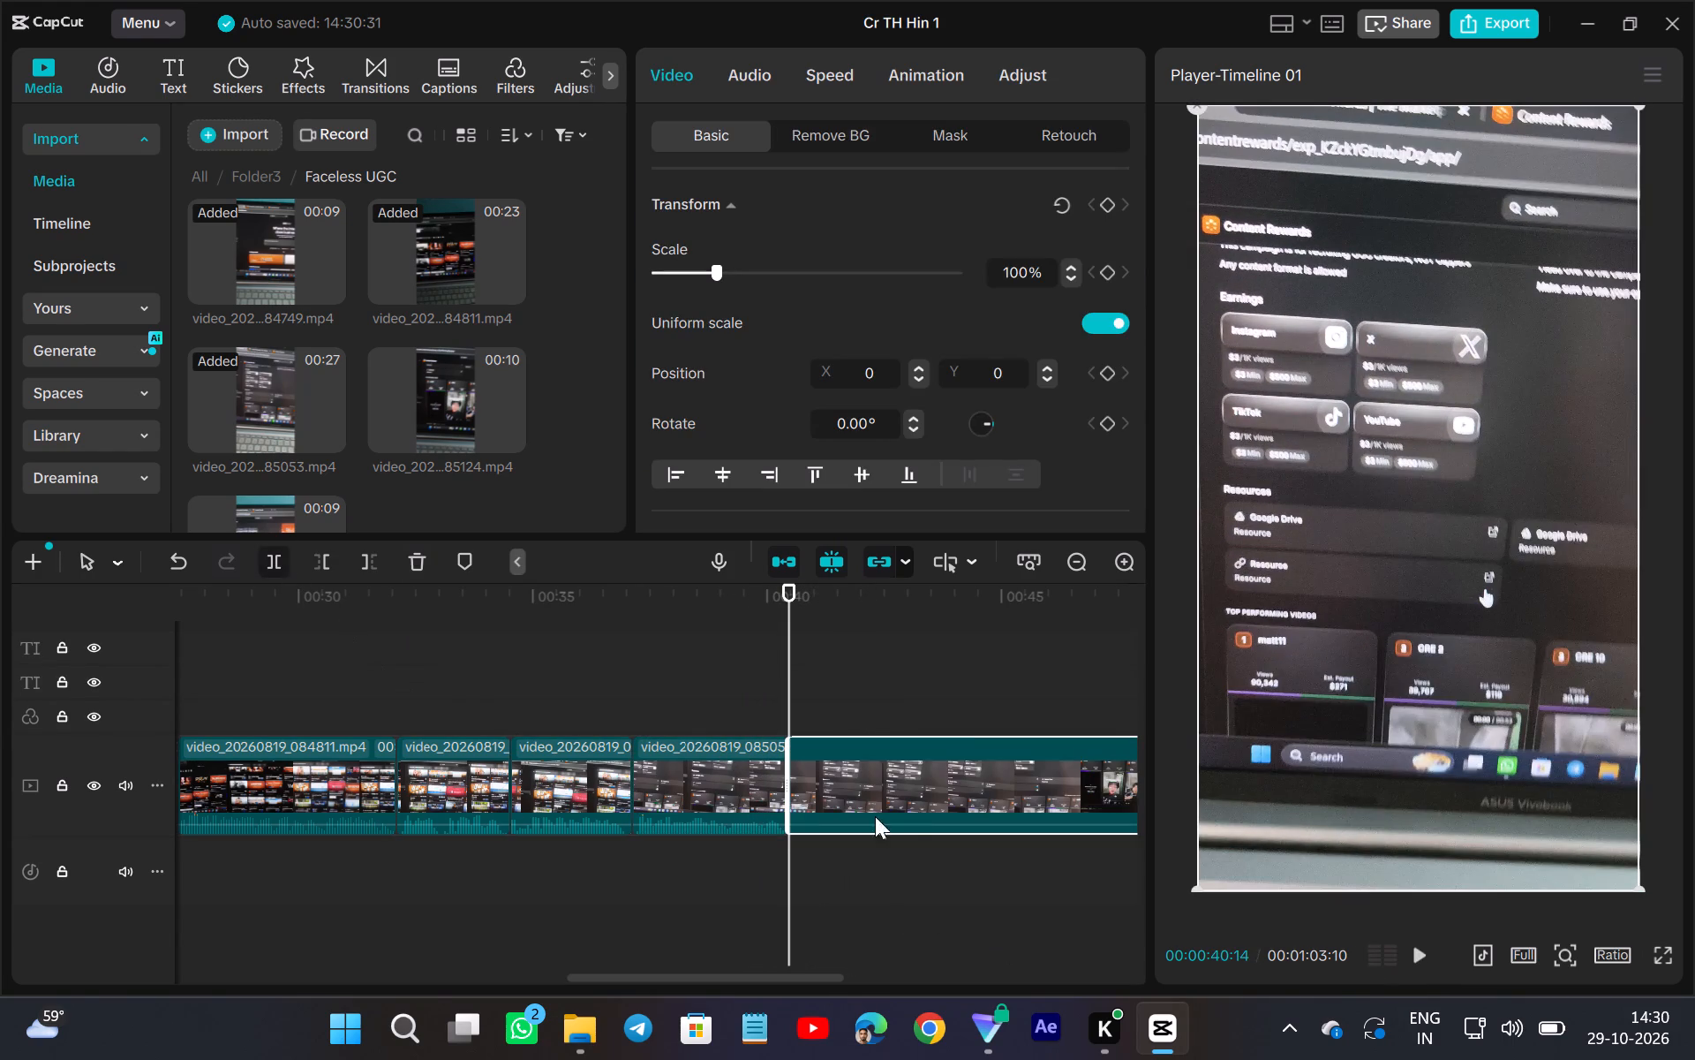
{"action": "left_click_drag", "start_coordinate": [789, 825], "coordinate": [809, 852]}
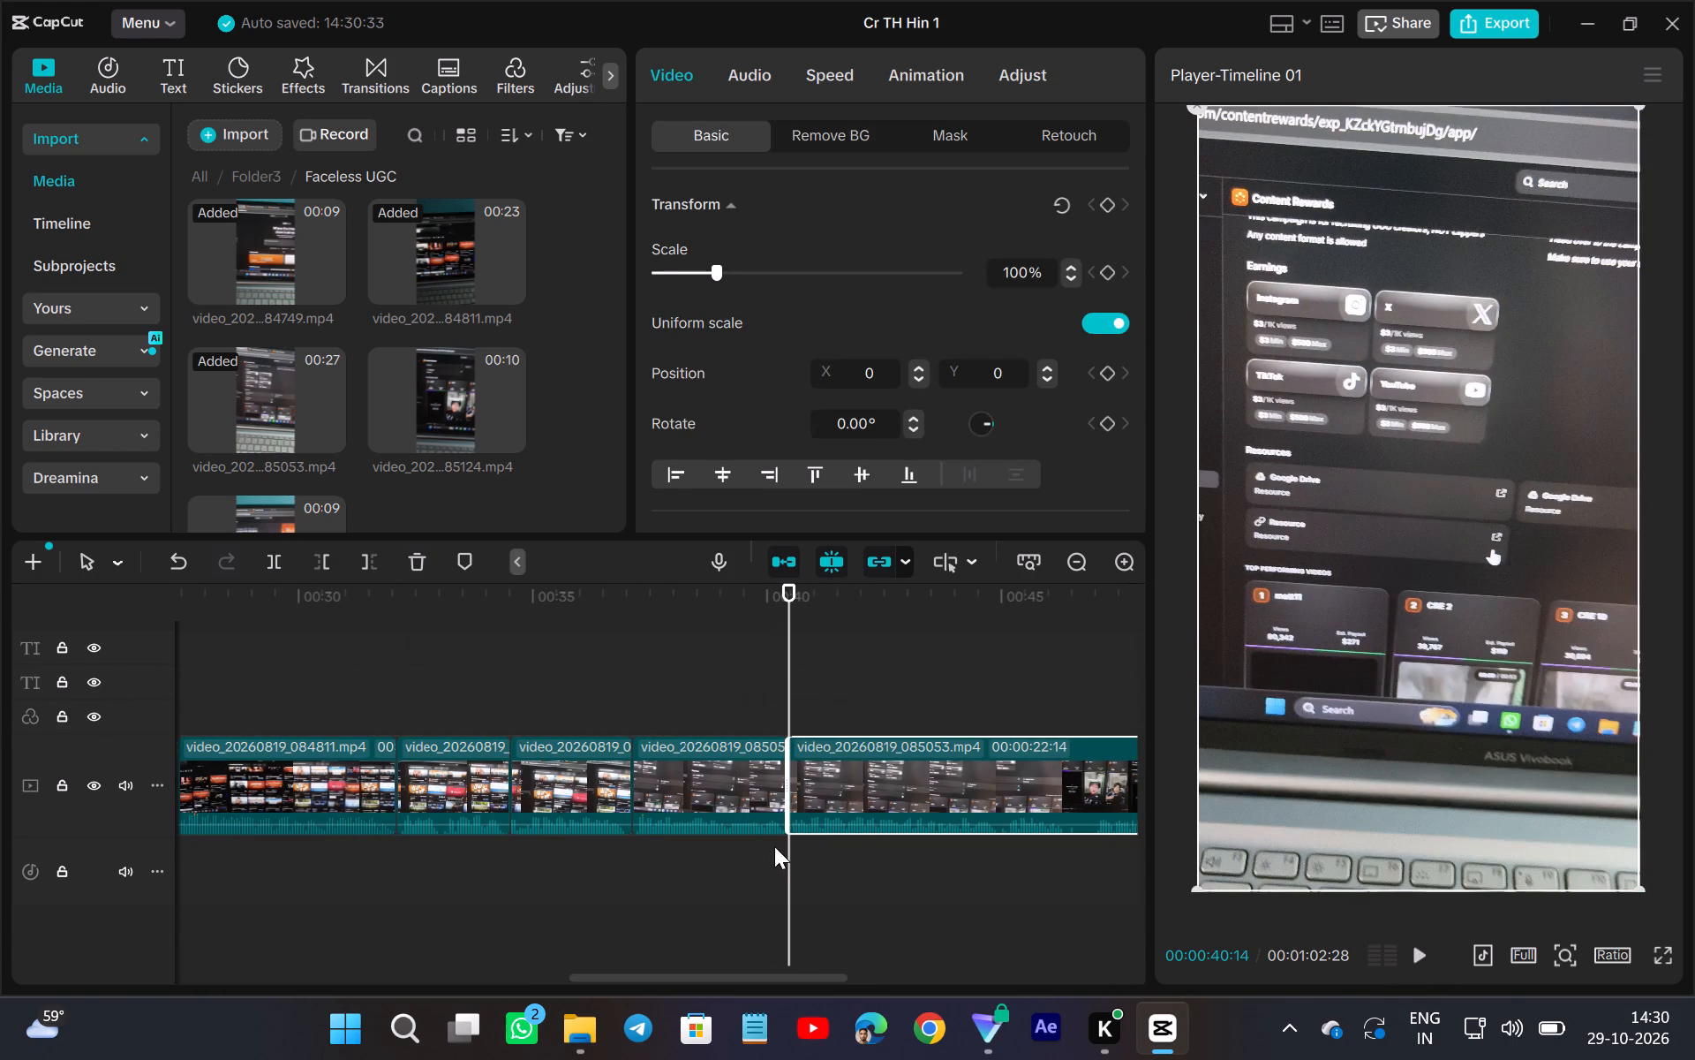
Split the second video_20260819_085053.mp4 part at 00:00:46:09 and trim the start of the remainder to a duration of 00:00:15:28.
{"action": "left_click", "coordinate": [773, 845]}
{"action": "left_click", "coordinate": [1425, 952]}
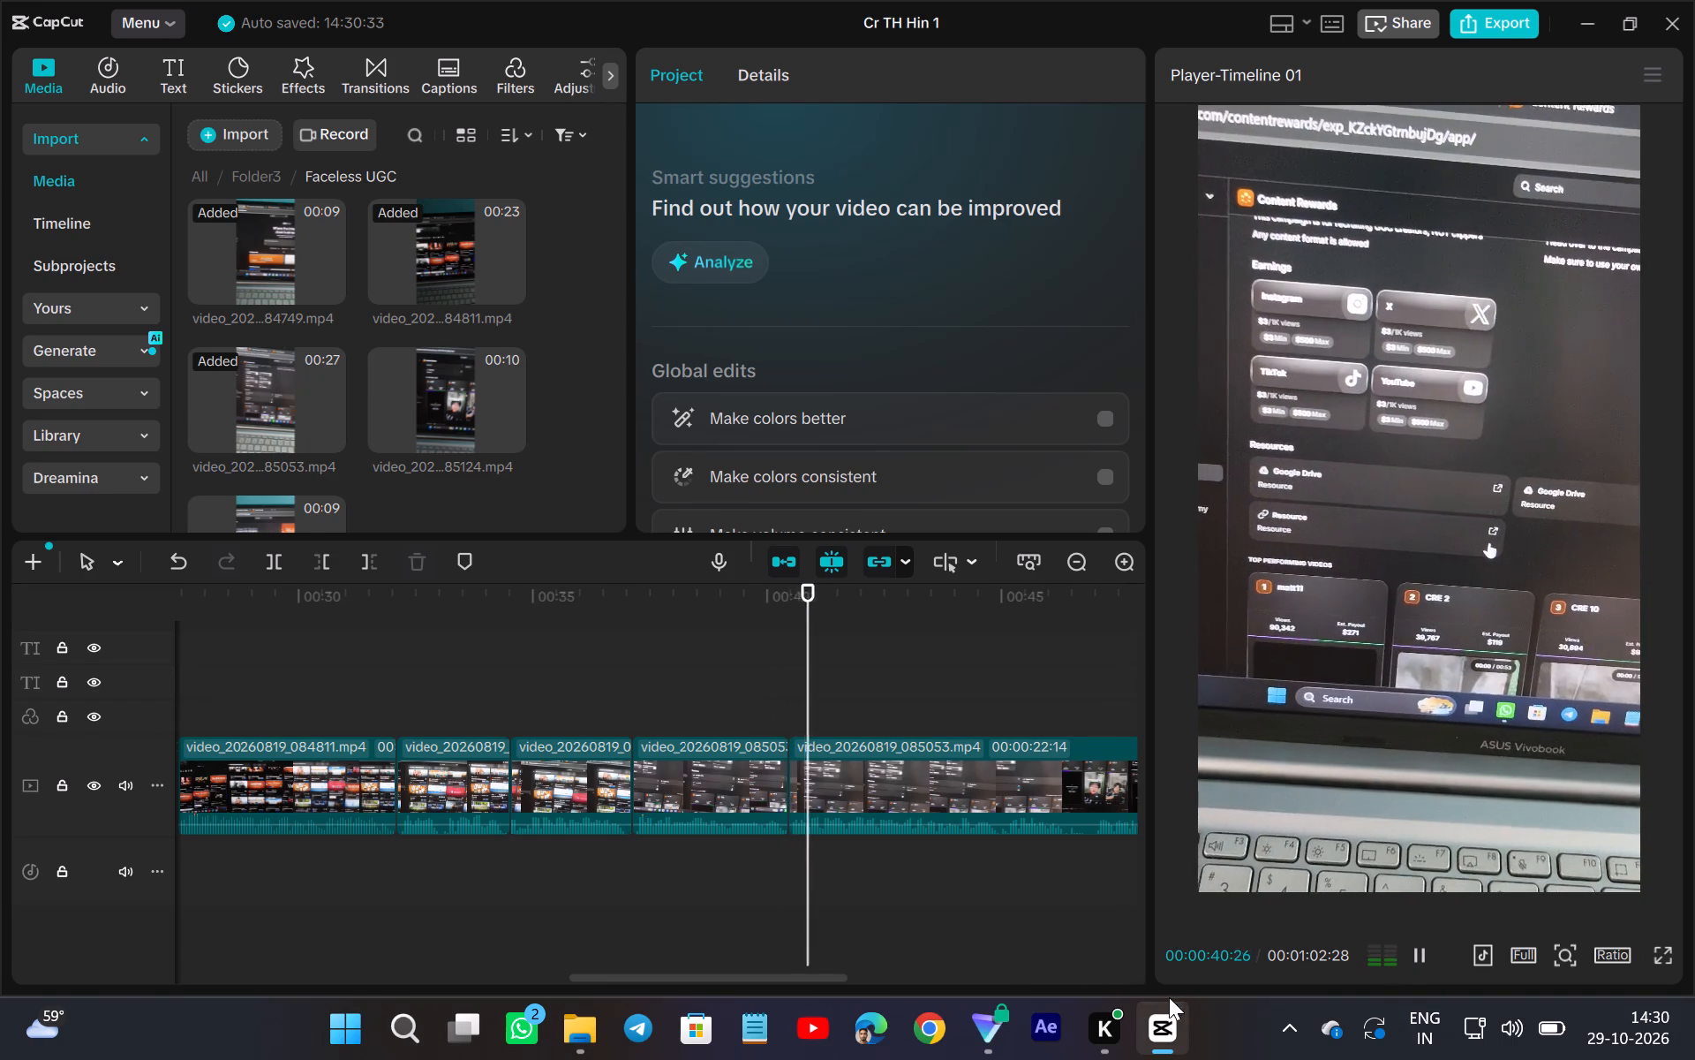
{"action": "scroll", "coordinate": [1003, 959], "scroll_direction": "left", "scroll_amount": 1}
{"action": "scroll", "coordinate": [923, 969], "scroll_direction": "left", "scroll_amount": 1}
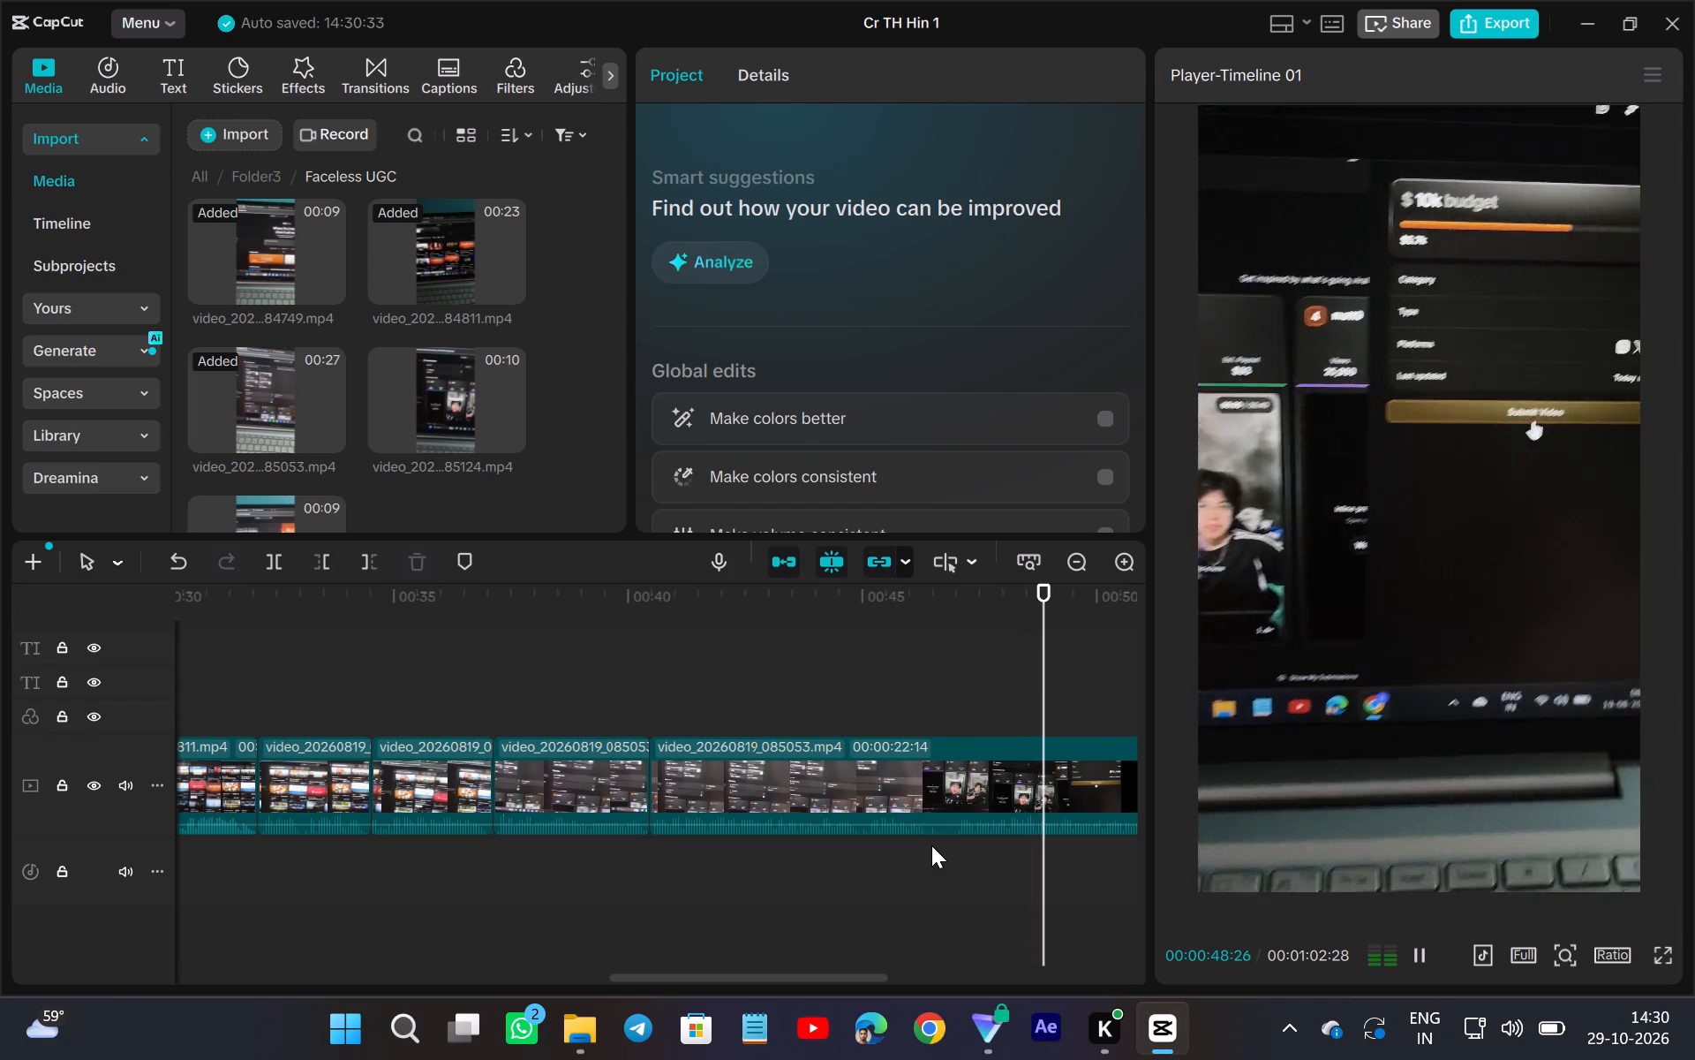
{"action": "left_click", "coordinate": [912, 845]}
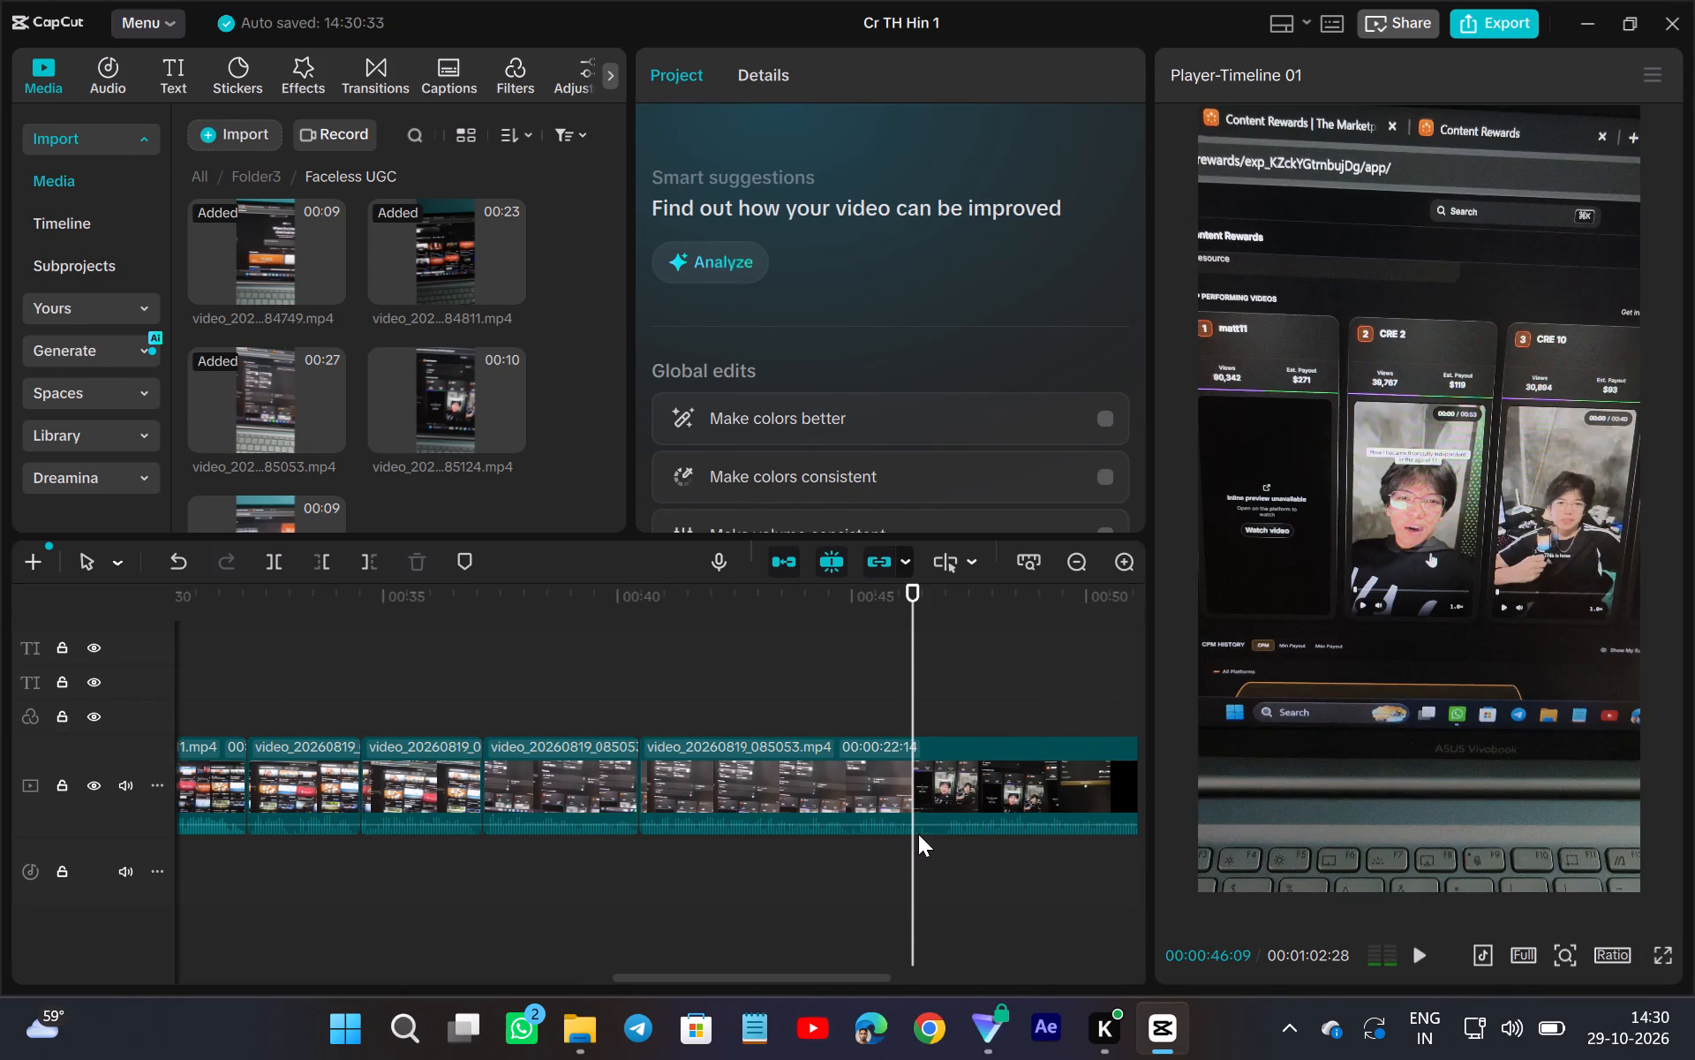
{"action": "left_click", "coordinate": [923, 817]}
{"action": "double_click", "coordinate": [288, 551]}
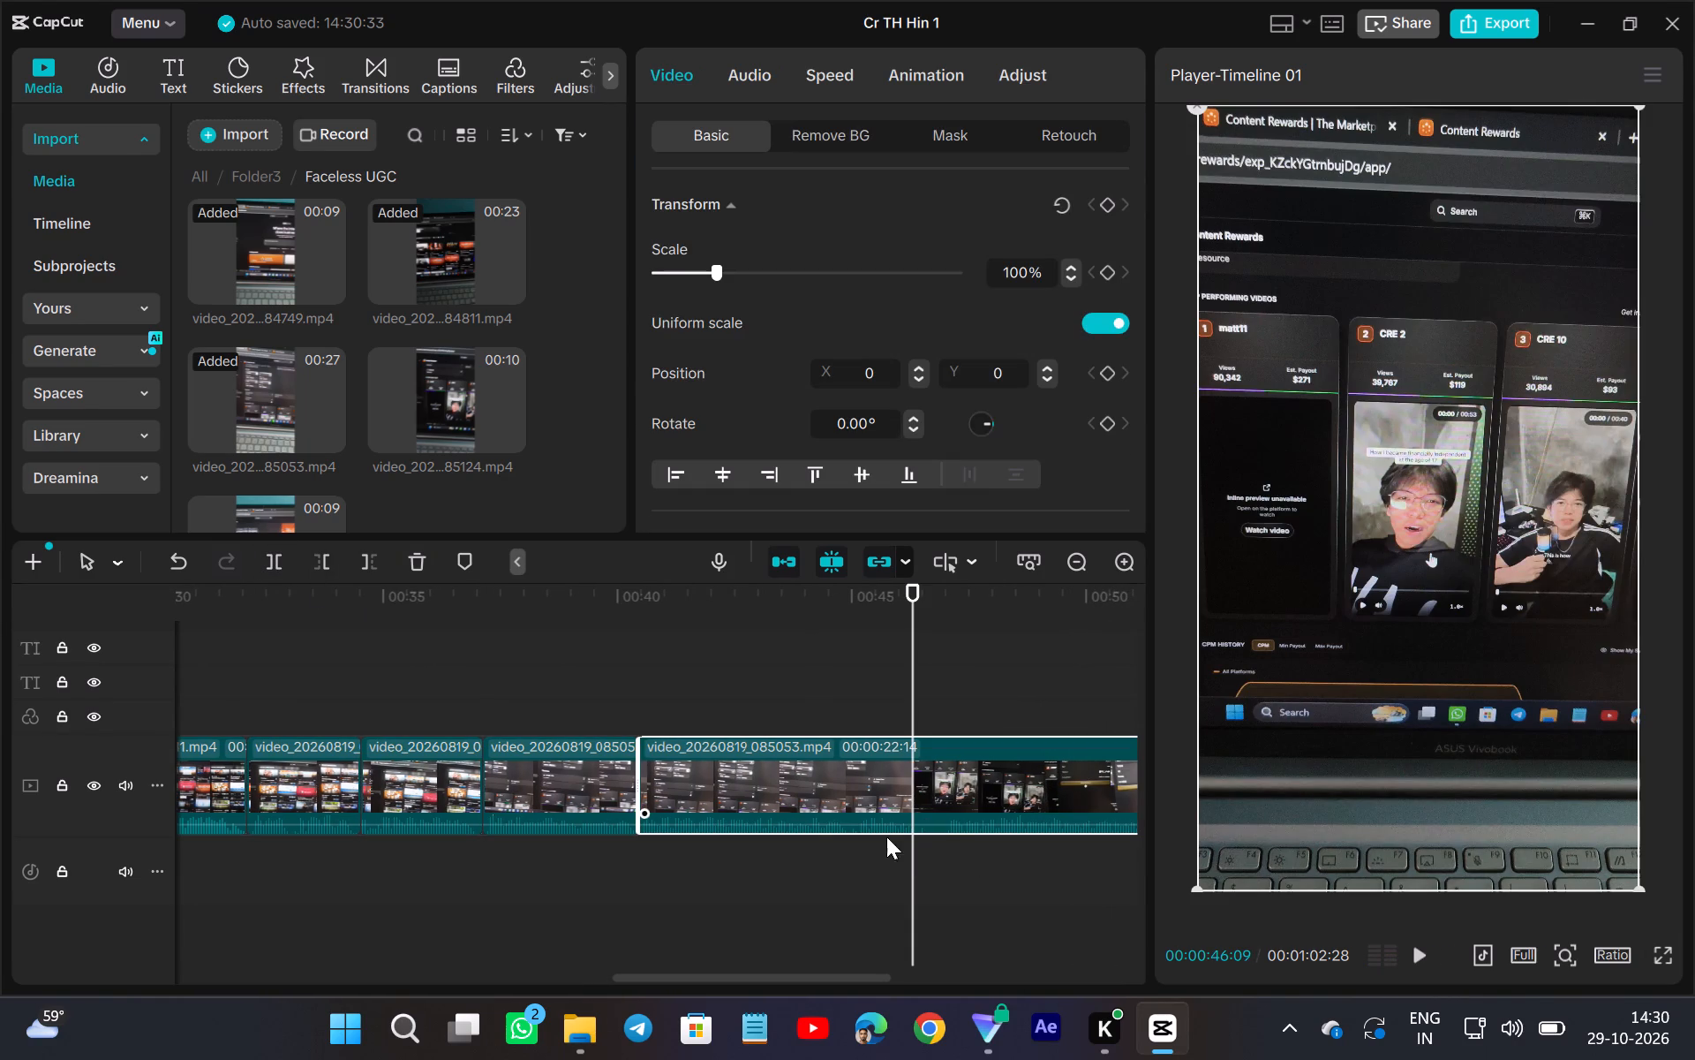
{"action": "left_click", "coordinate": [275, 566]}
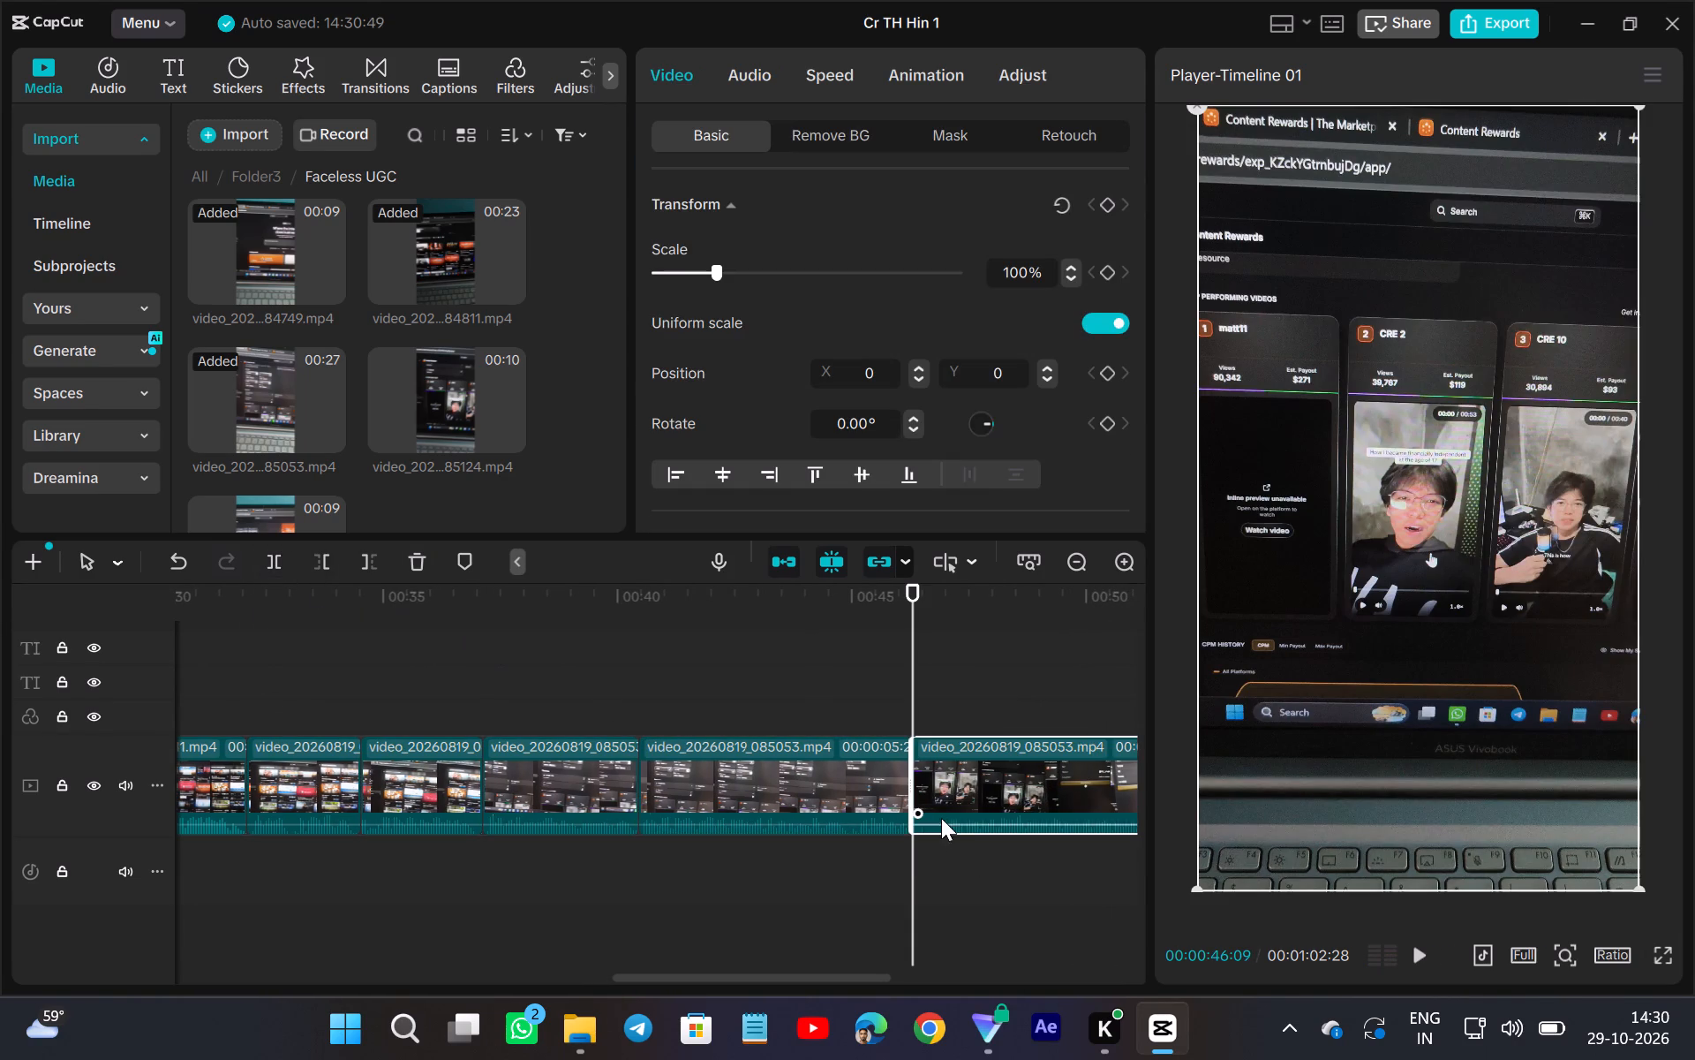
{"action": "left_click_drag", "start_coordinate": [916, 824], "coordinate": [949, 876]}
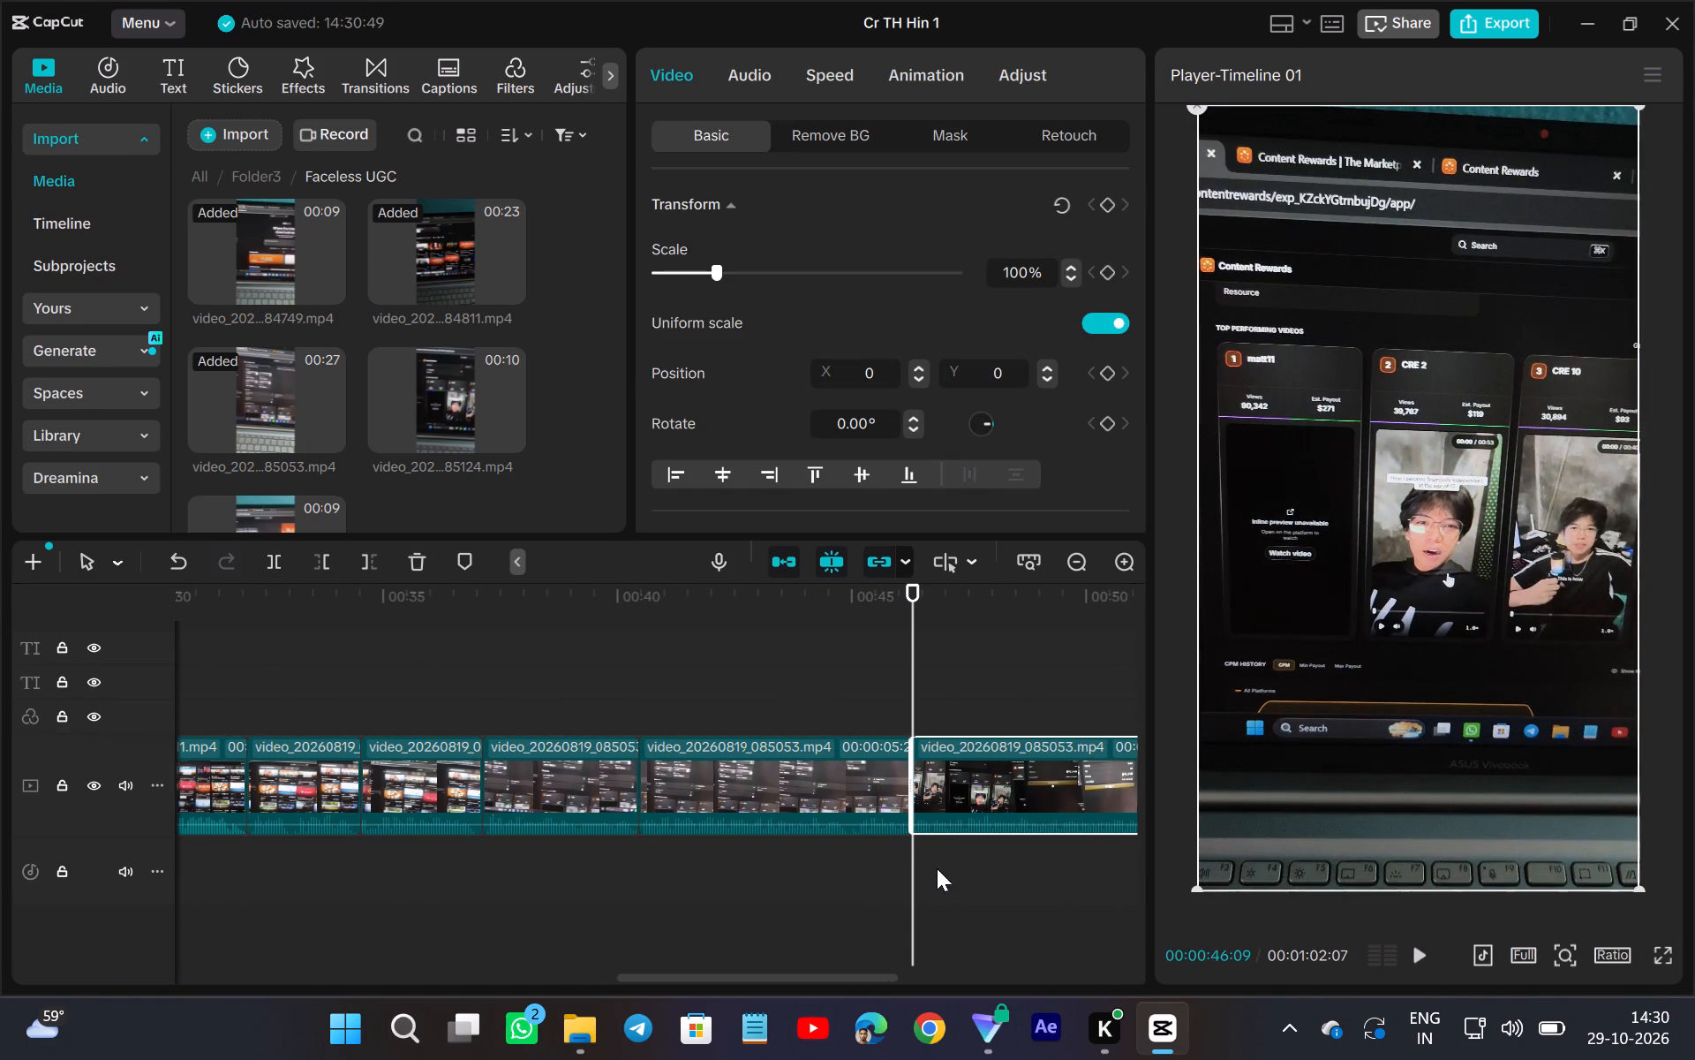
Play back the video_20260819_085053.mp4 parts around the latest cut up to about 00:00:52 to check the jump cut.
{"action": "left_click", "coordinate": [815, 845]}
{"action": "left_click", "coordinate": [1419, 945]}
{"action": "scroll", "coordinate": [819, 970], "scroll_direction": "down", "scroll_amount": 1}
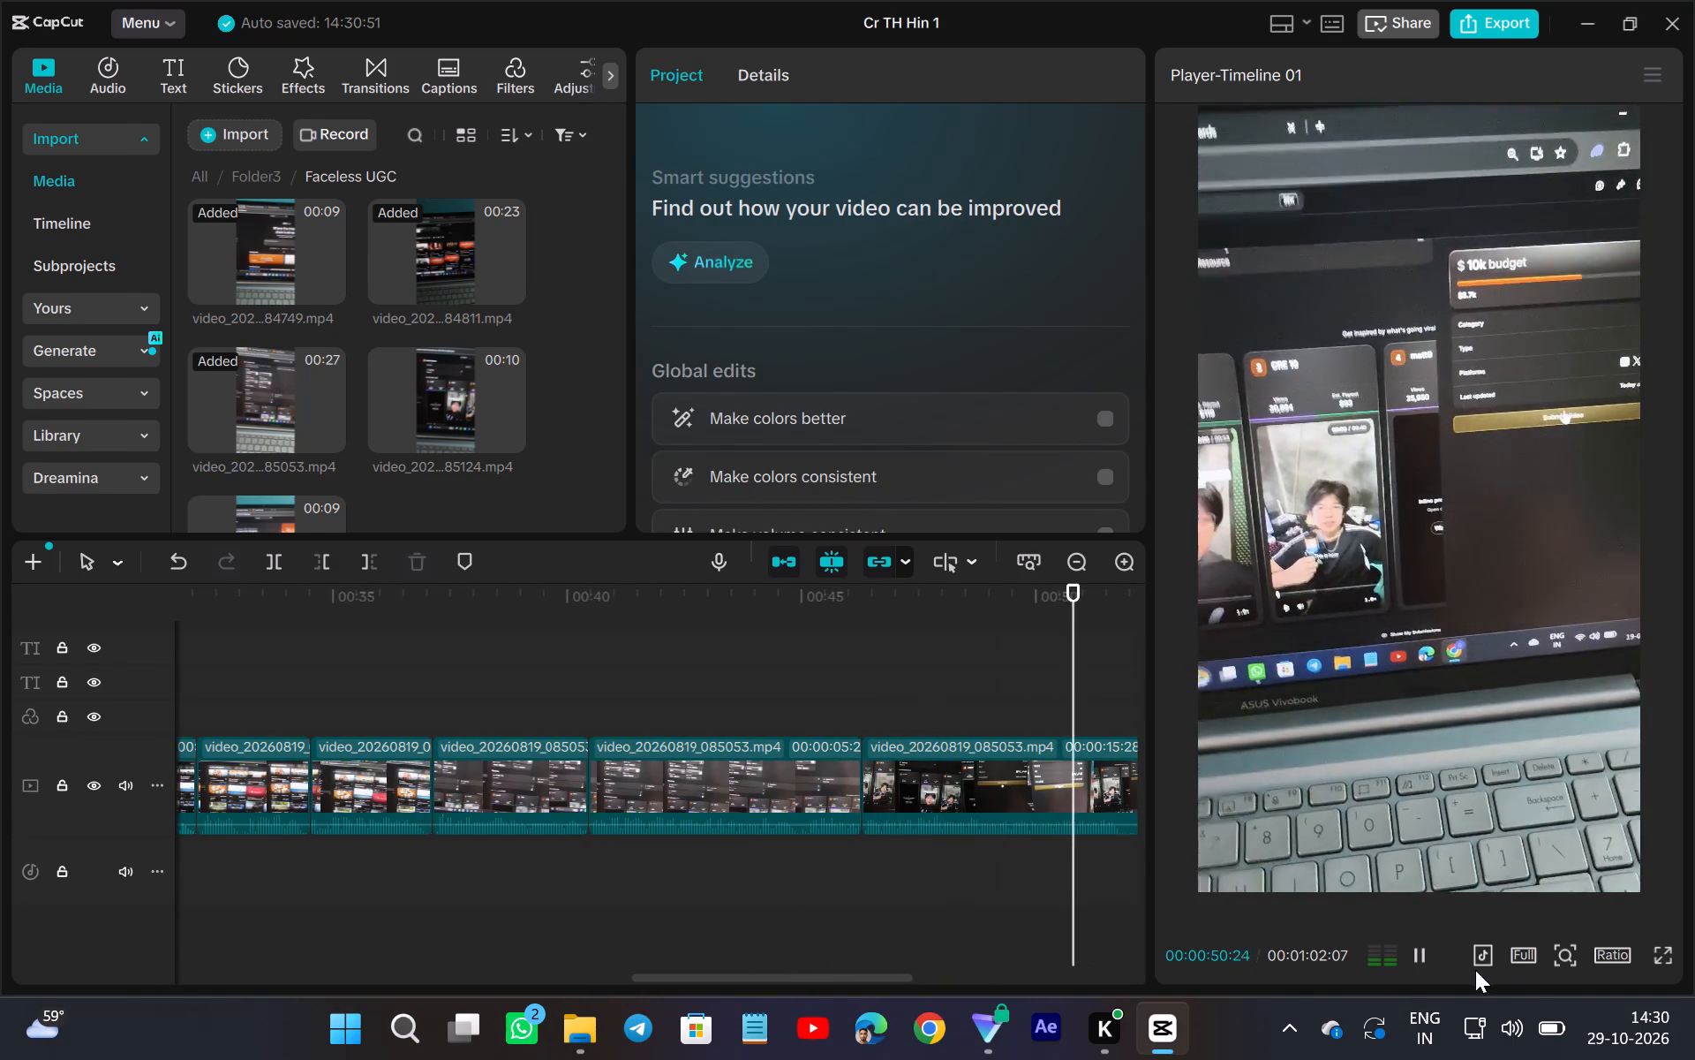
{"action": "left_click", "coordinate": [1420, 950]}
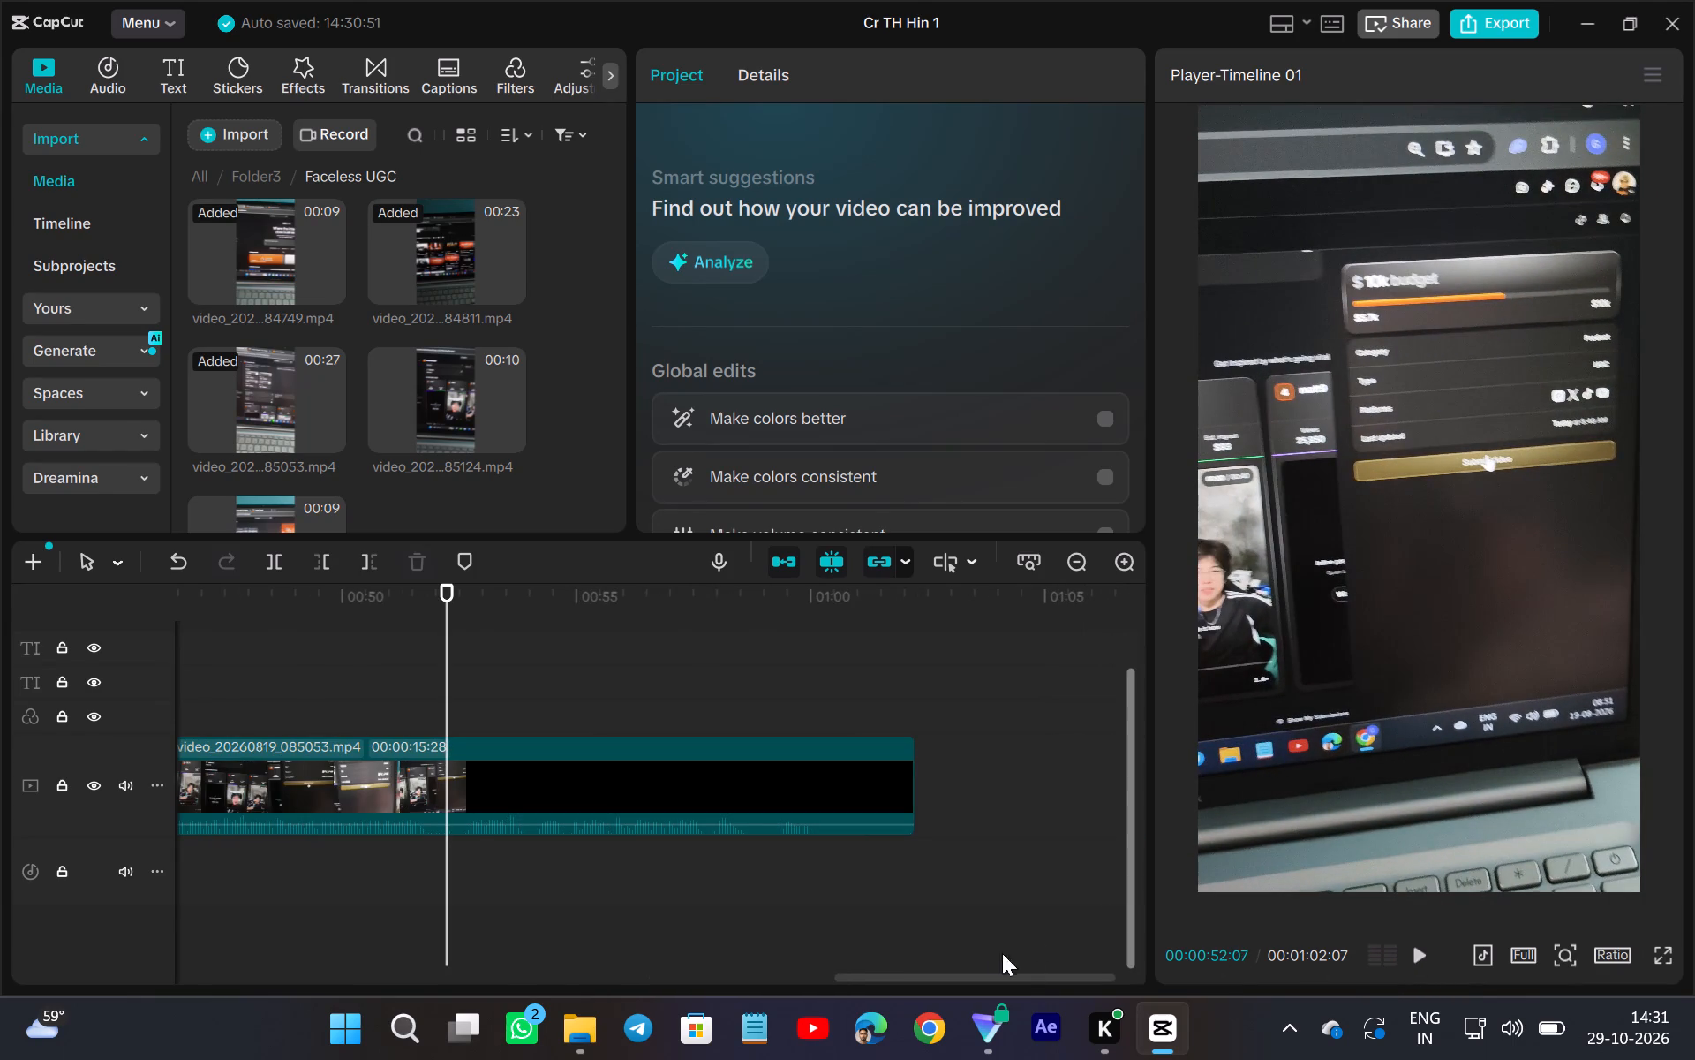
{"action": "scroll", "coordinate": [480, 911], "scroll_direction": "right", "scroll_amount": 1}
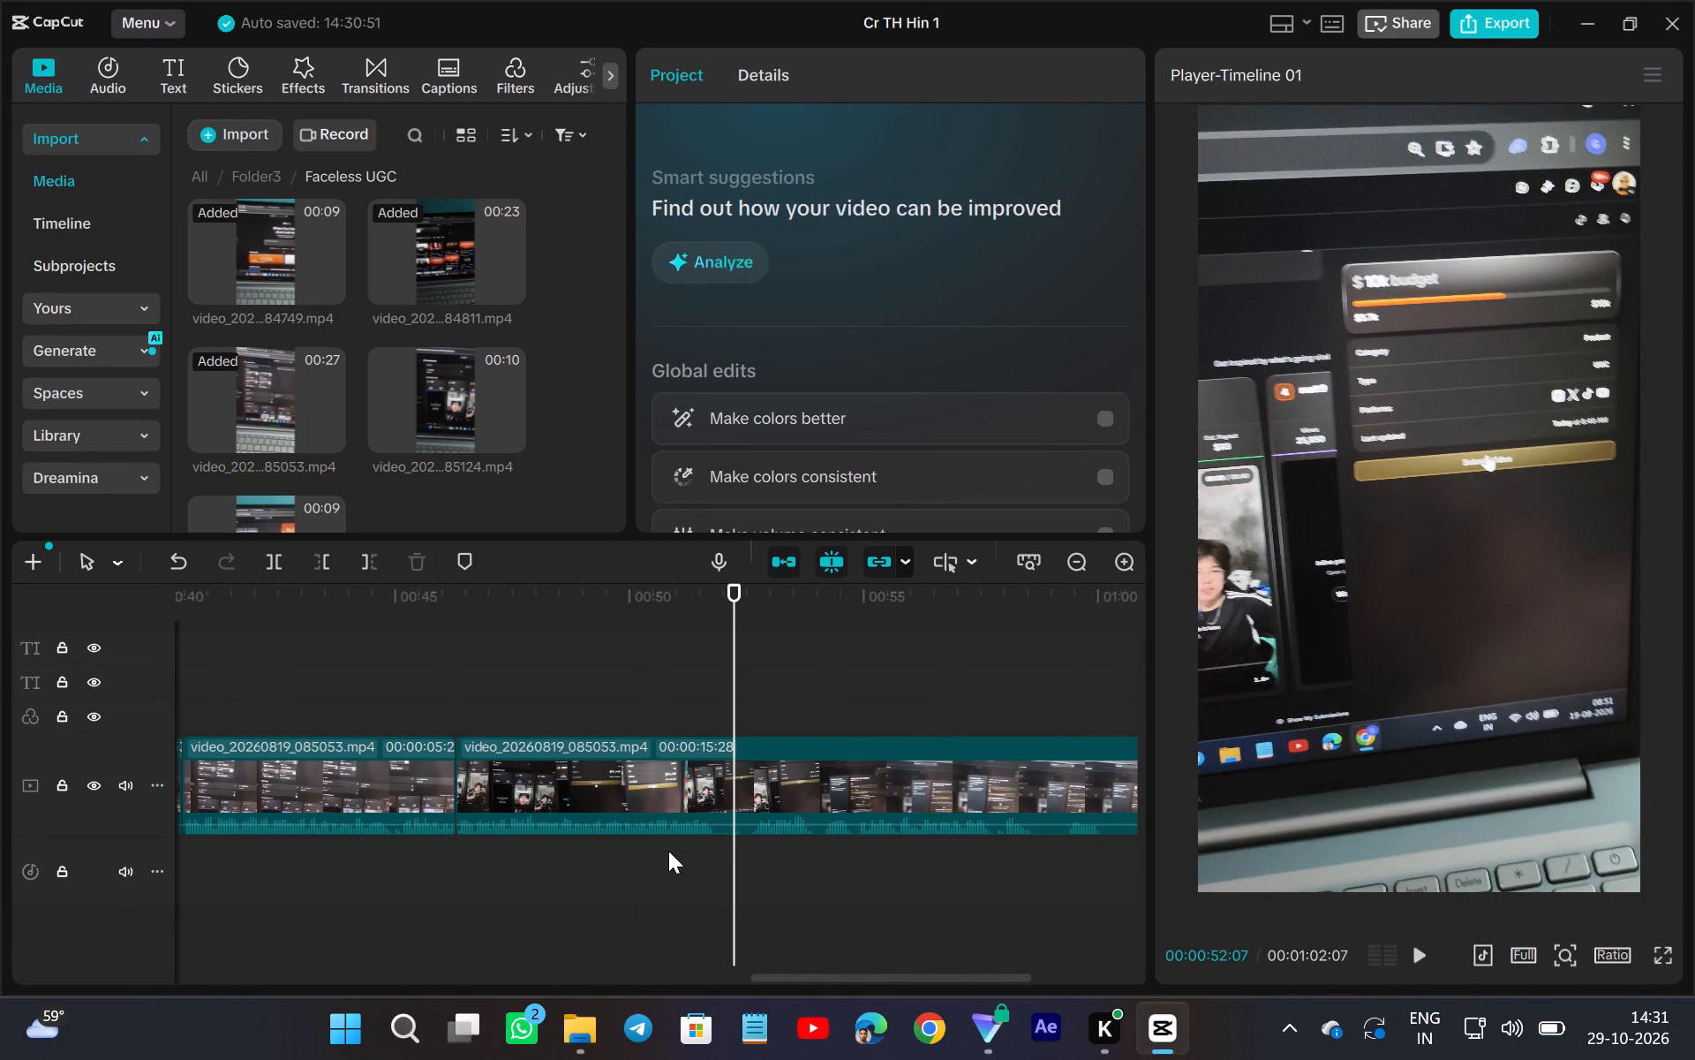
{"action": "left_click", "coordinate": [1412, 950]}
{"action": "left_click", "coordinate": [399, 861]}
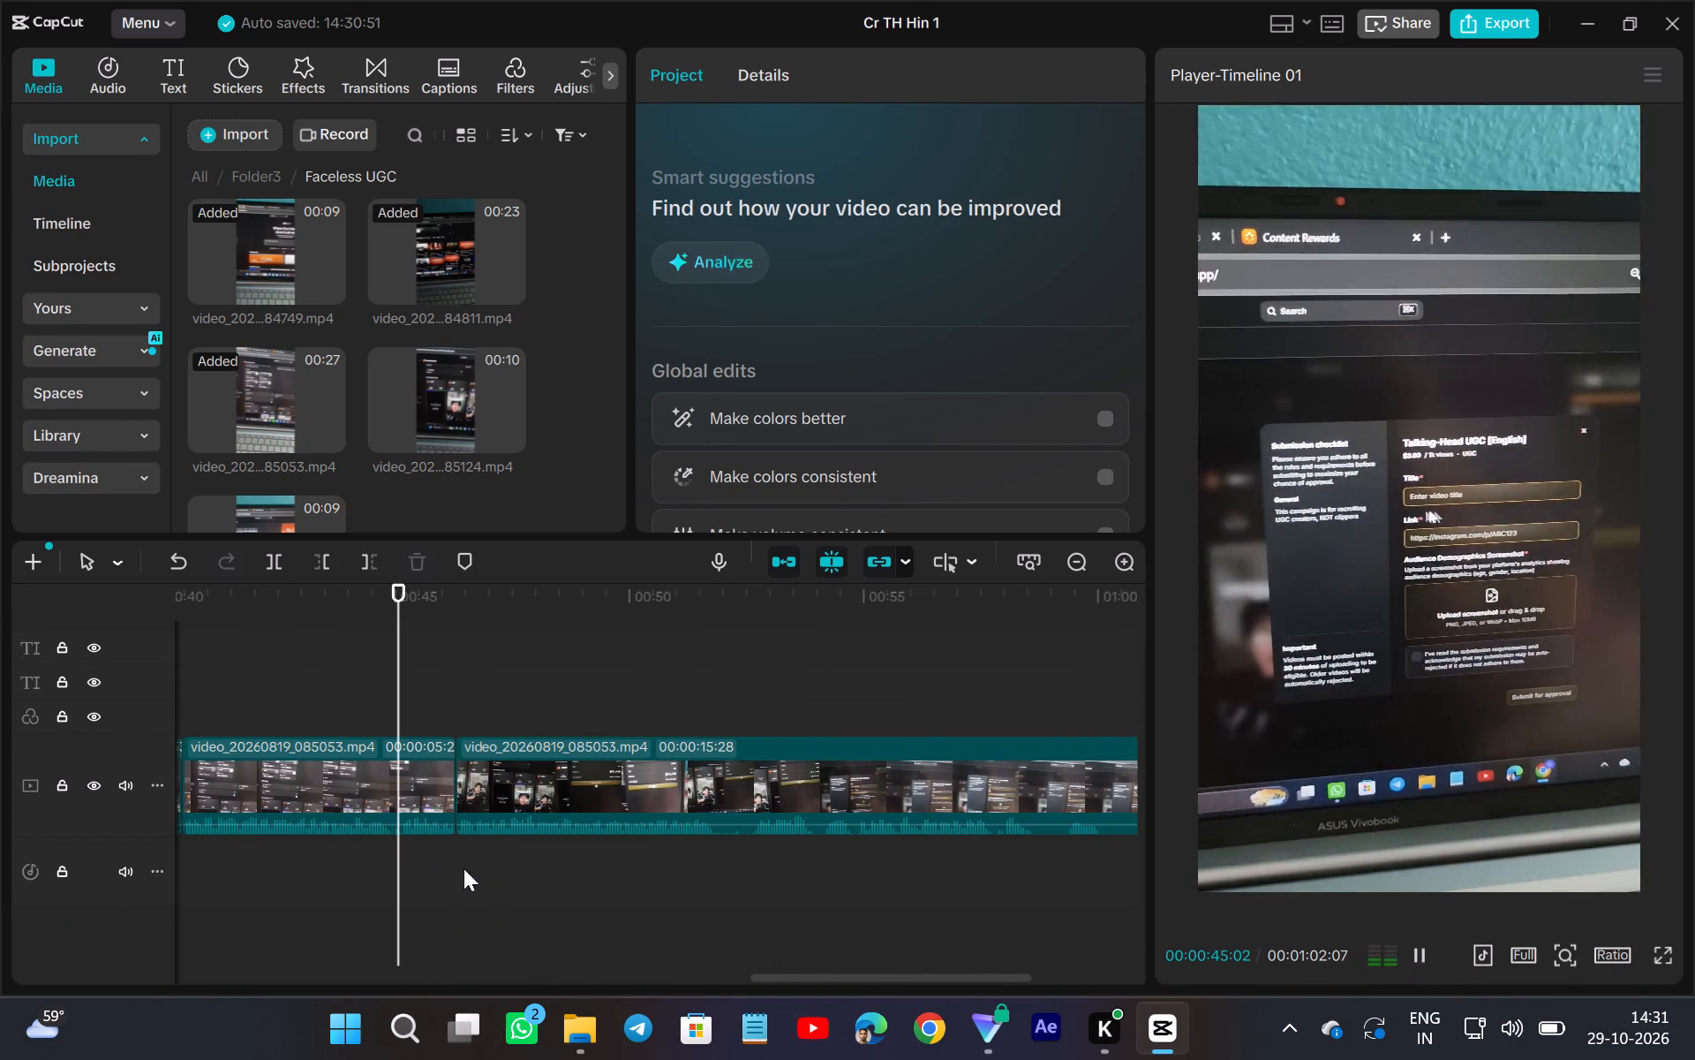
{"action": "left_click", "coordinate": [1408, 950]}
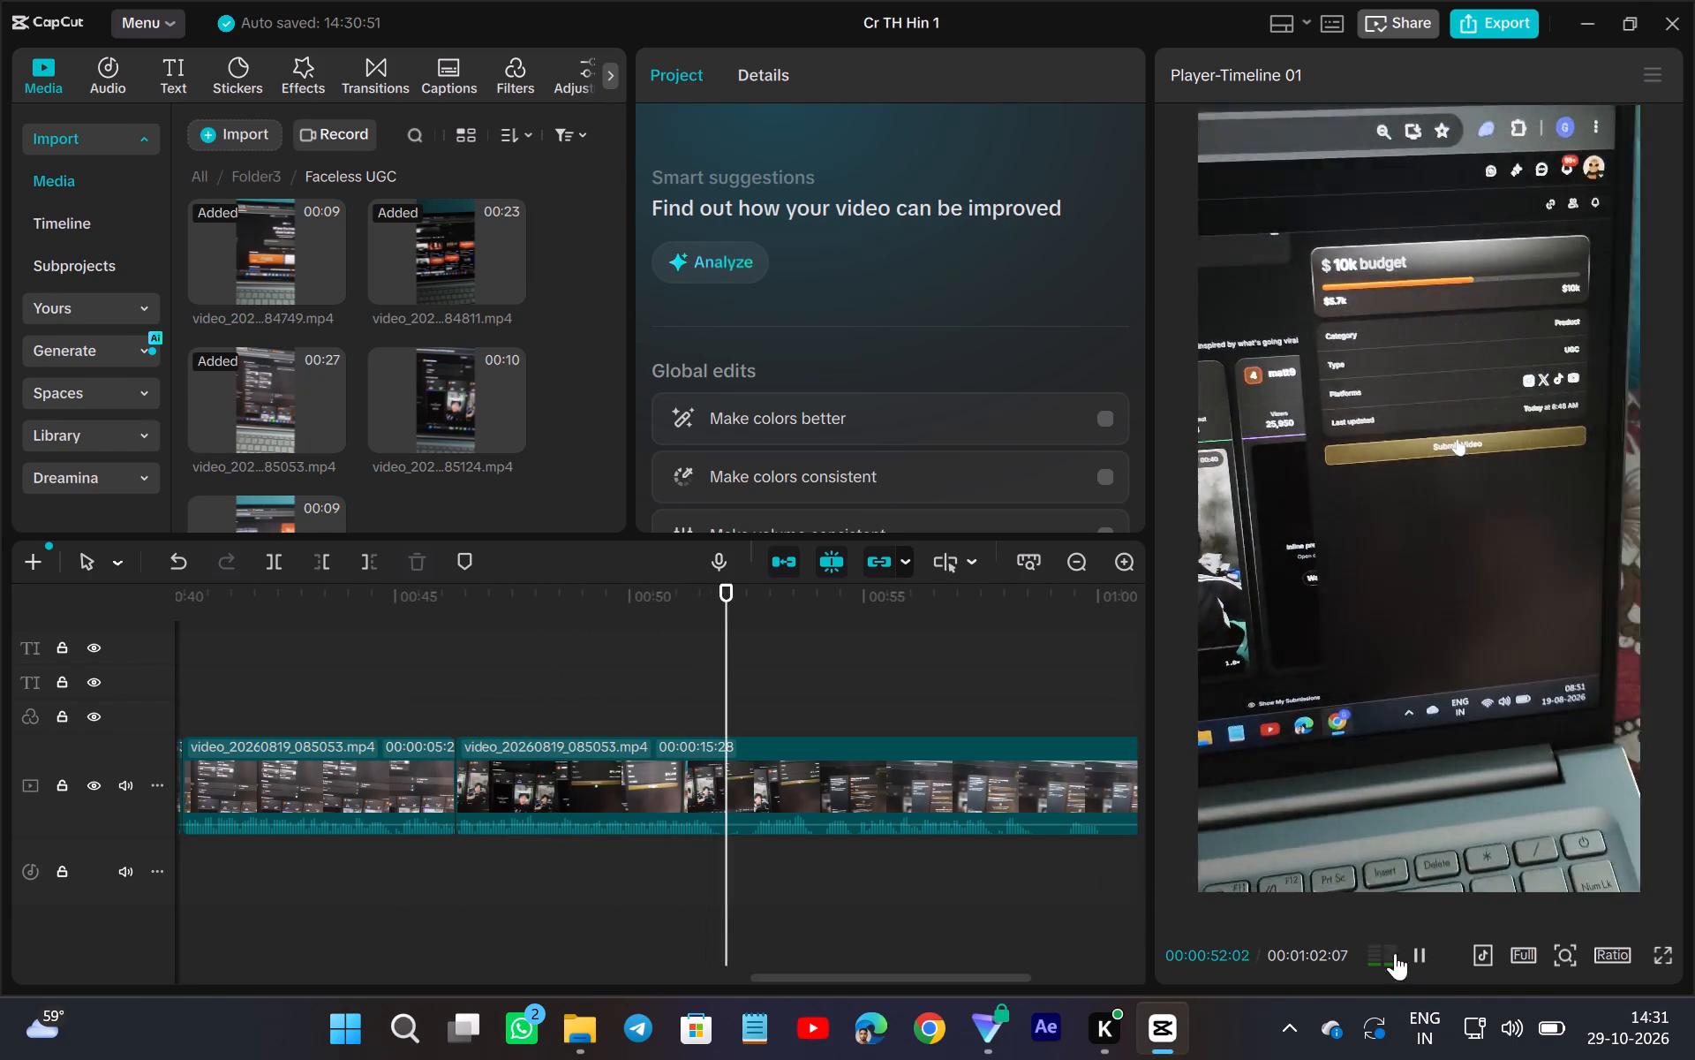
Split the last video_20260819_085053.mp4 part at 00:00:51:25, trim the remainder's start to a duration of 00:00:09:17 and play it back.
{"action": "left_click", "coordinate": [715, 843]}
{"action": "left_click", "coordinate": [718, 816]}
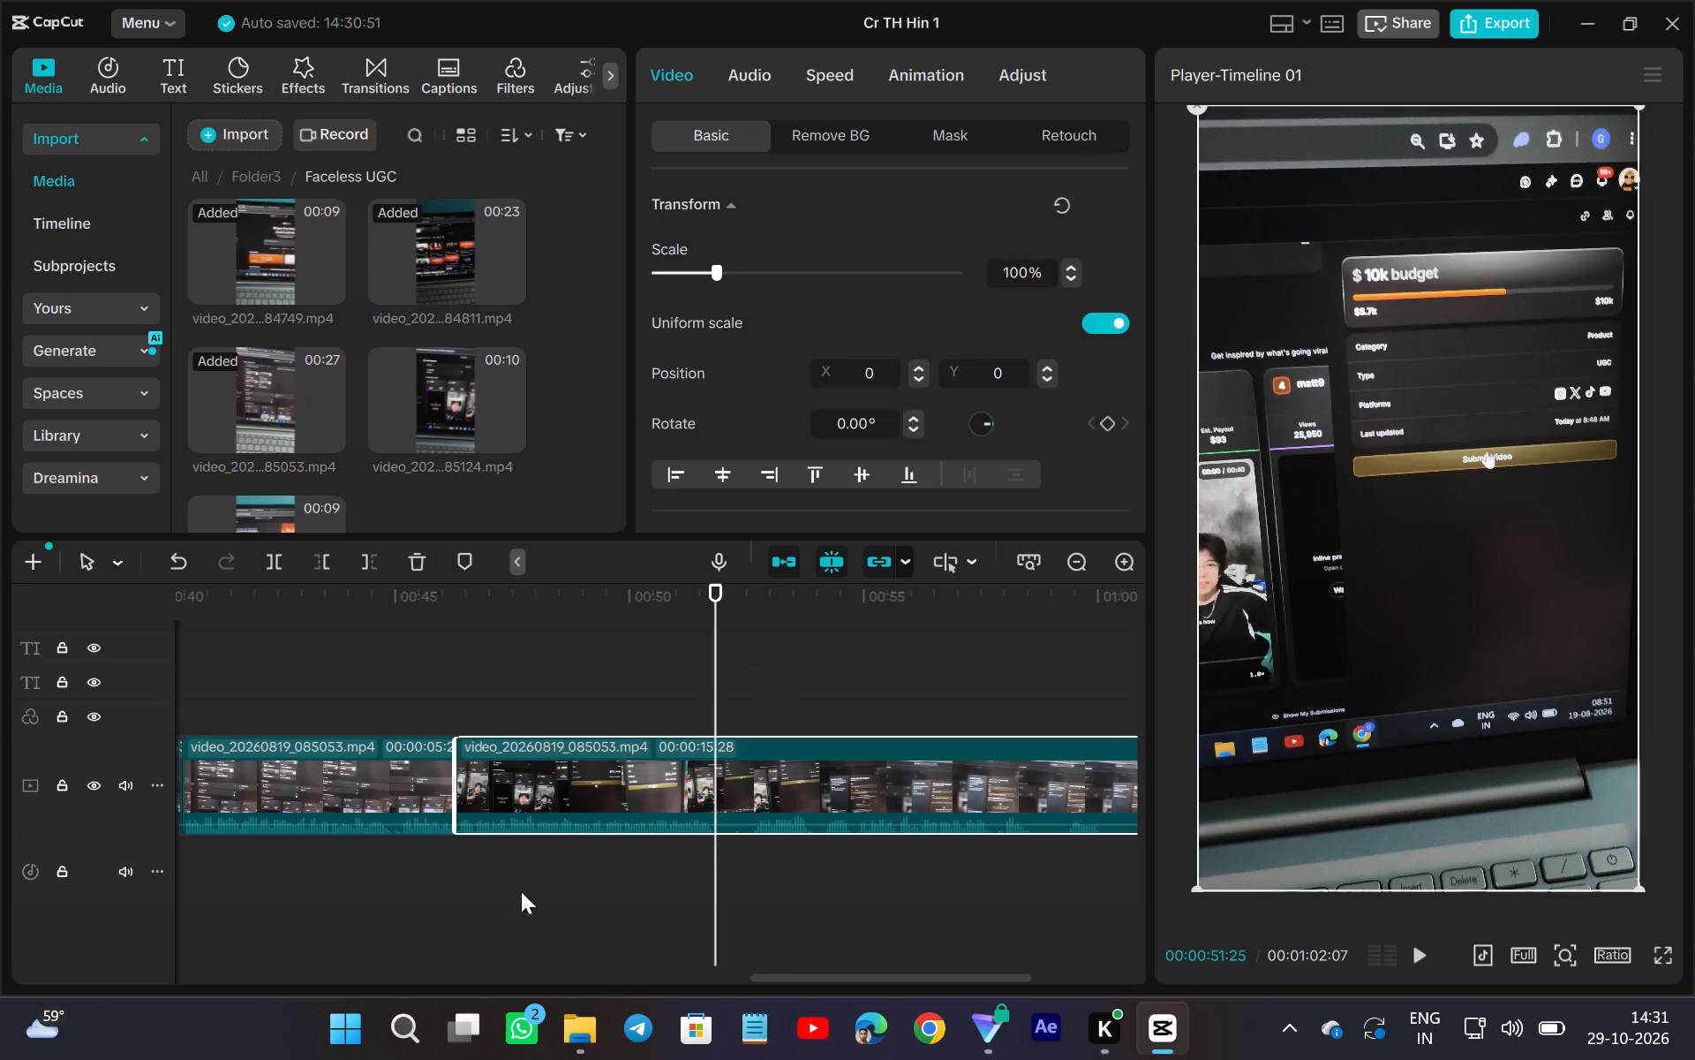
{"action": "left_click", "coordinate": [263, 560]}
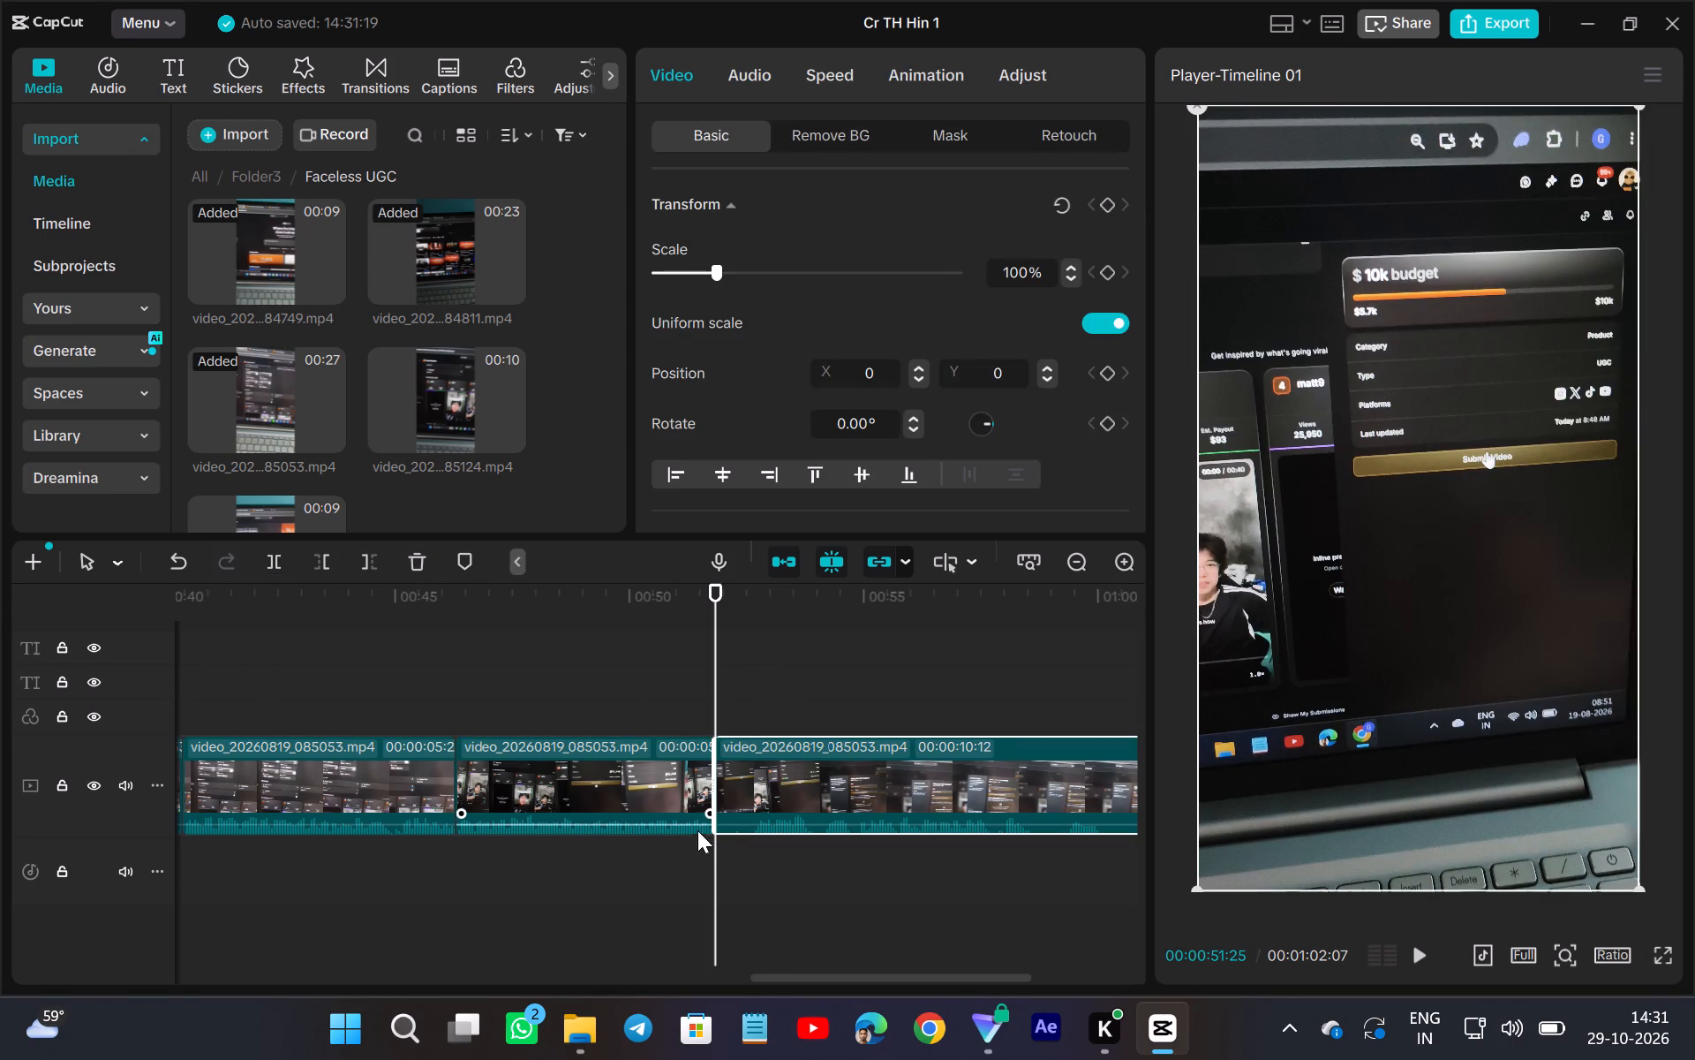
{"action": "left_click_drag", "start_coordinate": [713, 828], "coordinate": [757, 874]}
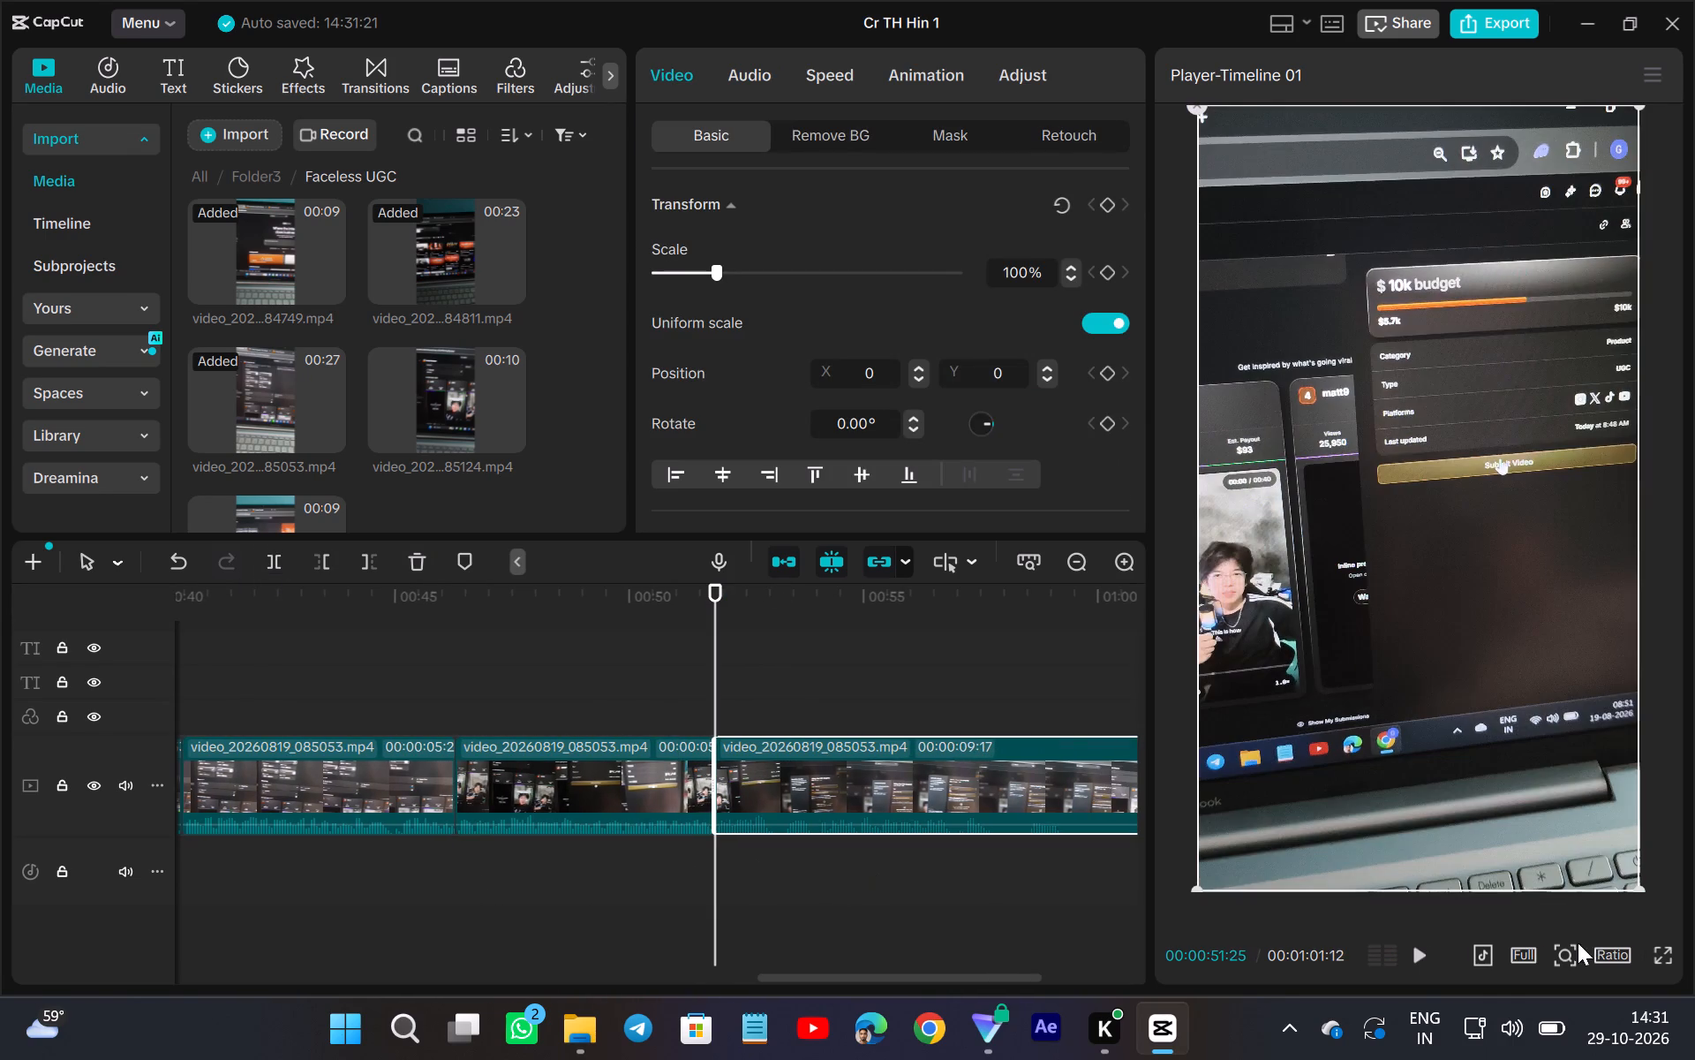
{"action": "left_click", "coordinate": [1415, 951]}
{"action": "scroll", "coordinate": [1383, 951], "scroll_direction": "up", "scroll_amount": 1}
{"action": "scroll", "coordinate": [1096, 935], "scroll_direction": "left", "scroll_amount": 1}
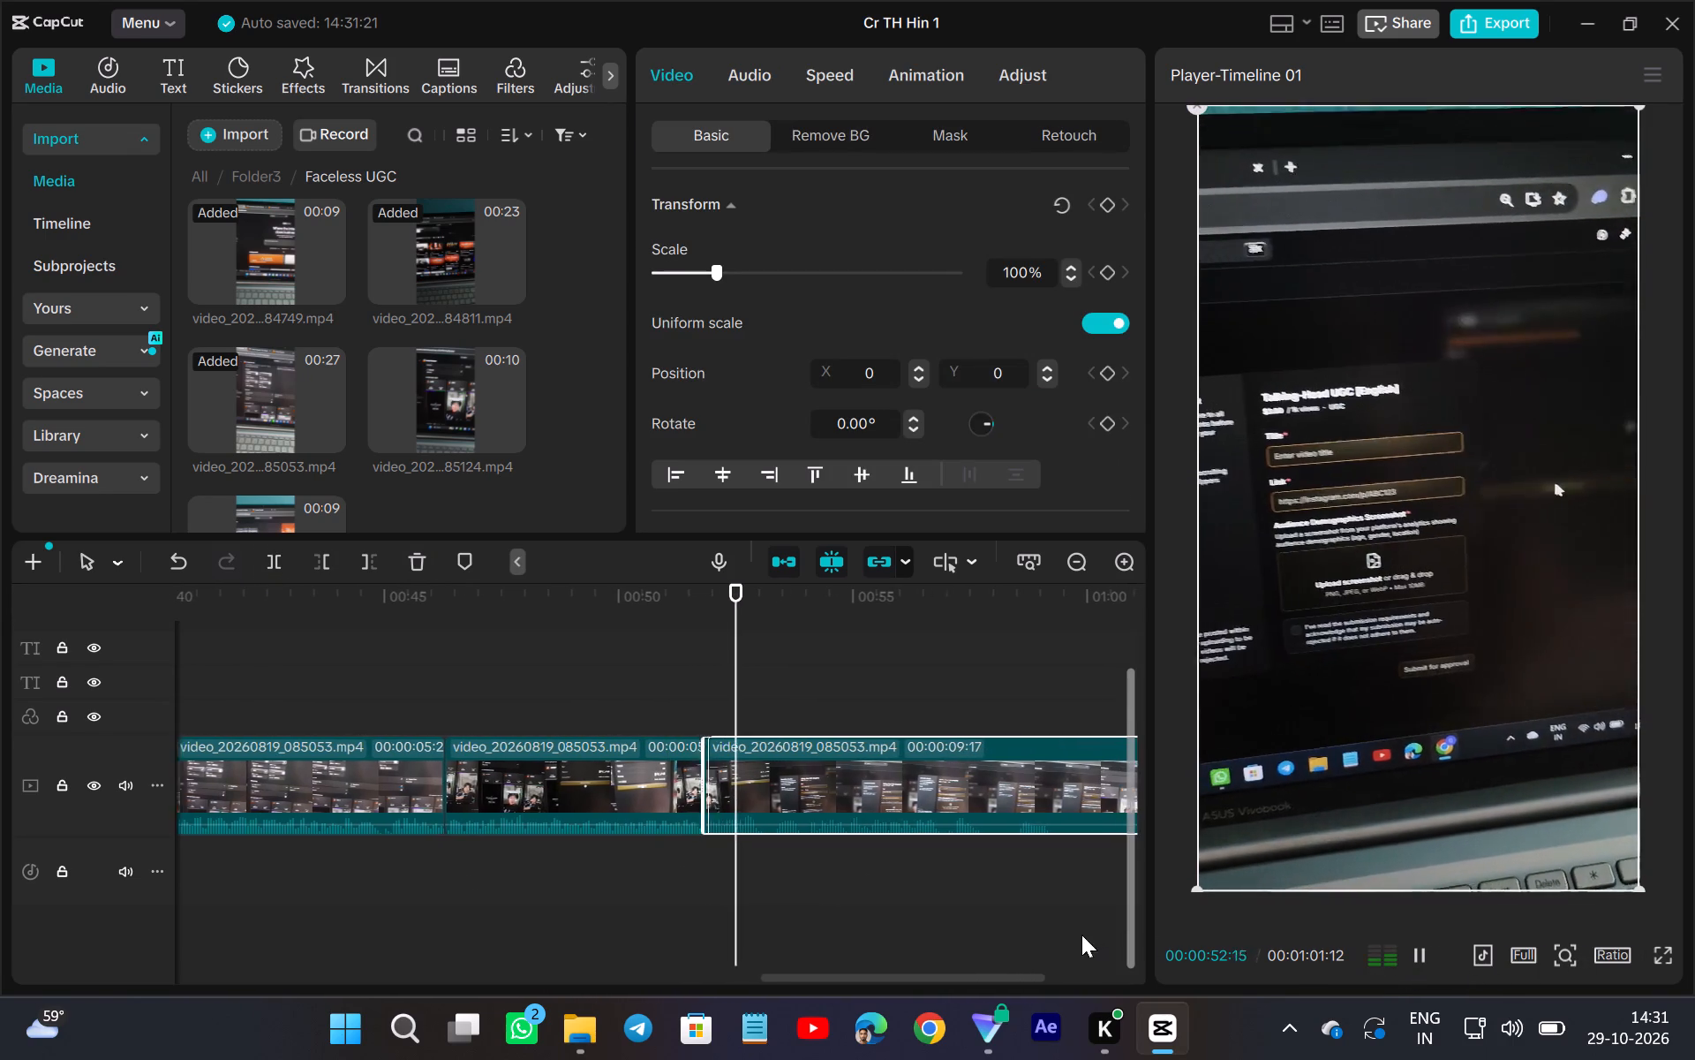
{"action": "scroll", "coordinate": [1081, 935], "scroll_direction": "left", "scroll_amount": 1}
{"action": "scroll", "coordinate": [948, 927], "scroll_direction": "left", "scroll_amount": 1}
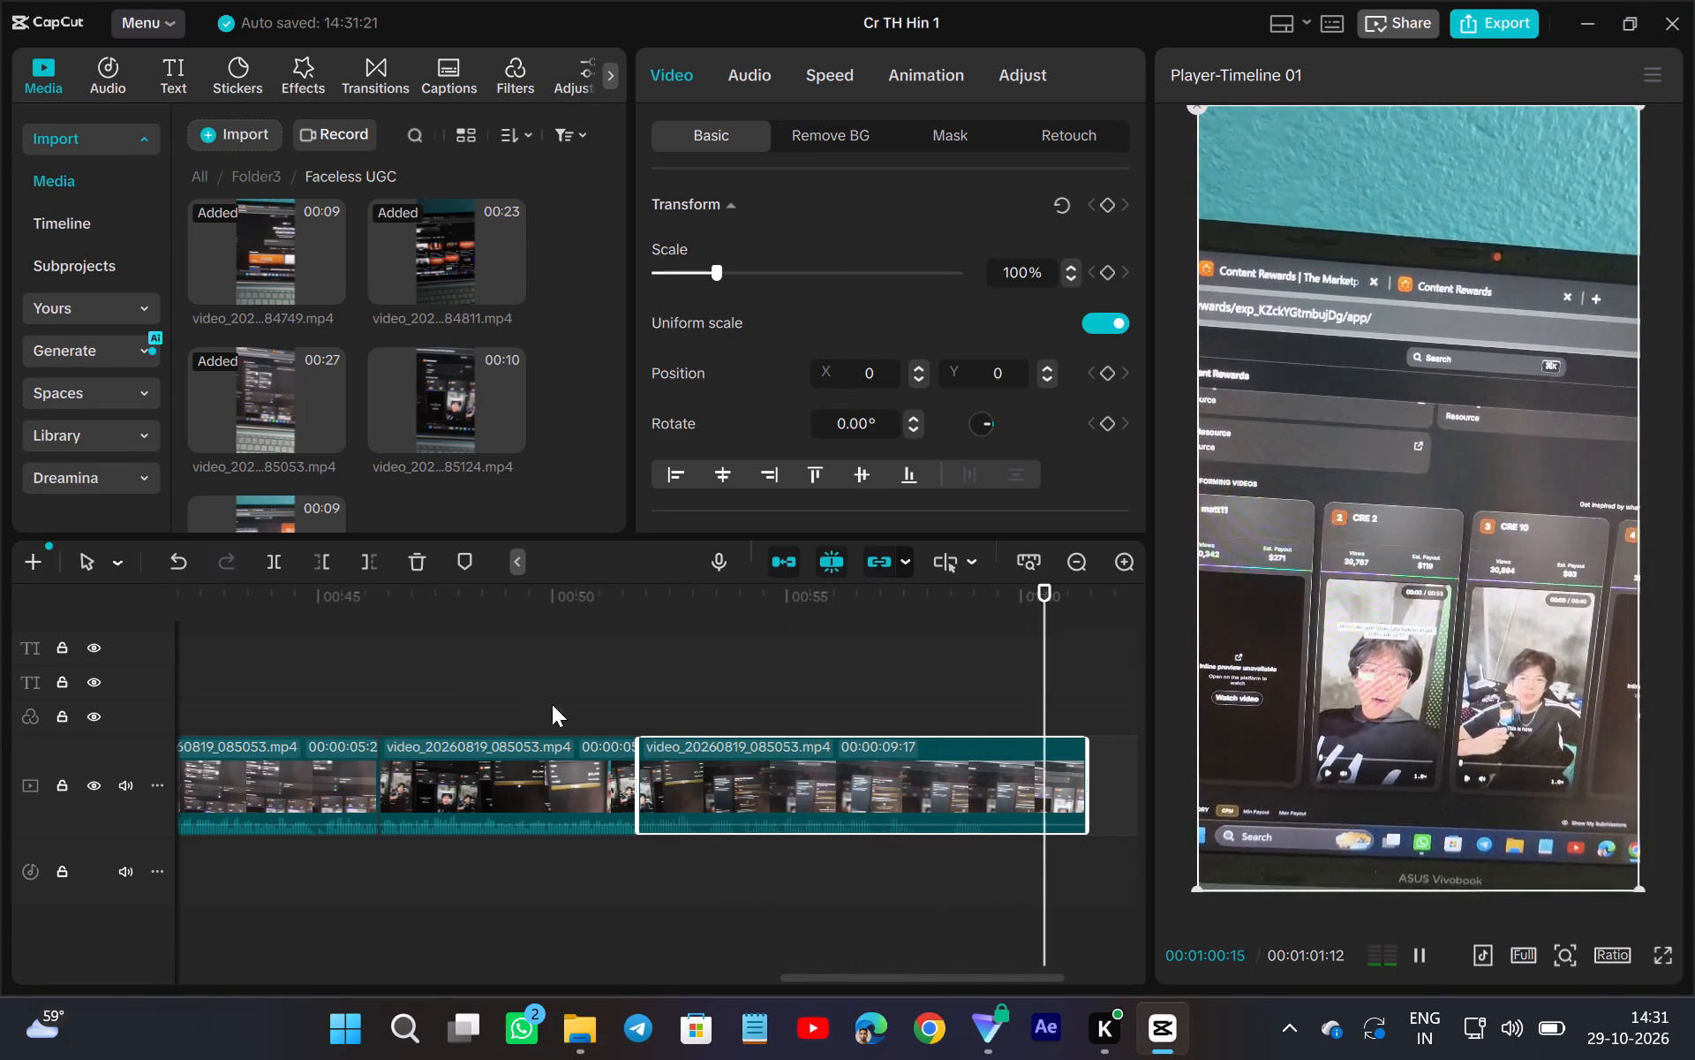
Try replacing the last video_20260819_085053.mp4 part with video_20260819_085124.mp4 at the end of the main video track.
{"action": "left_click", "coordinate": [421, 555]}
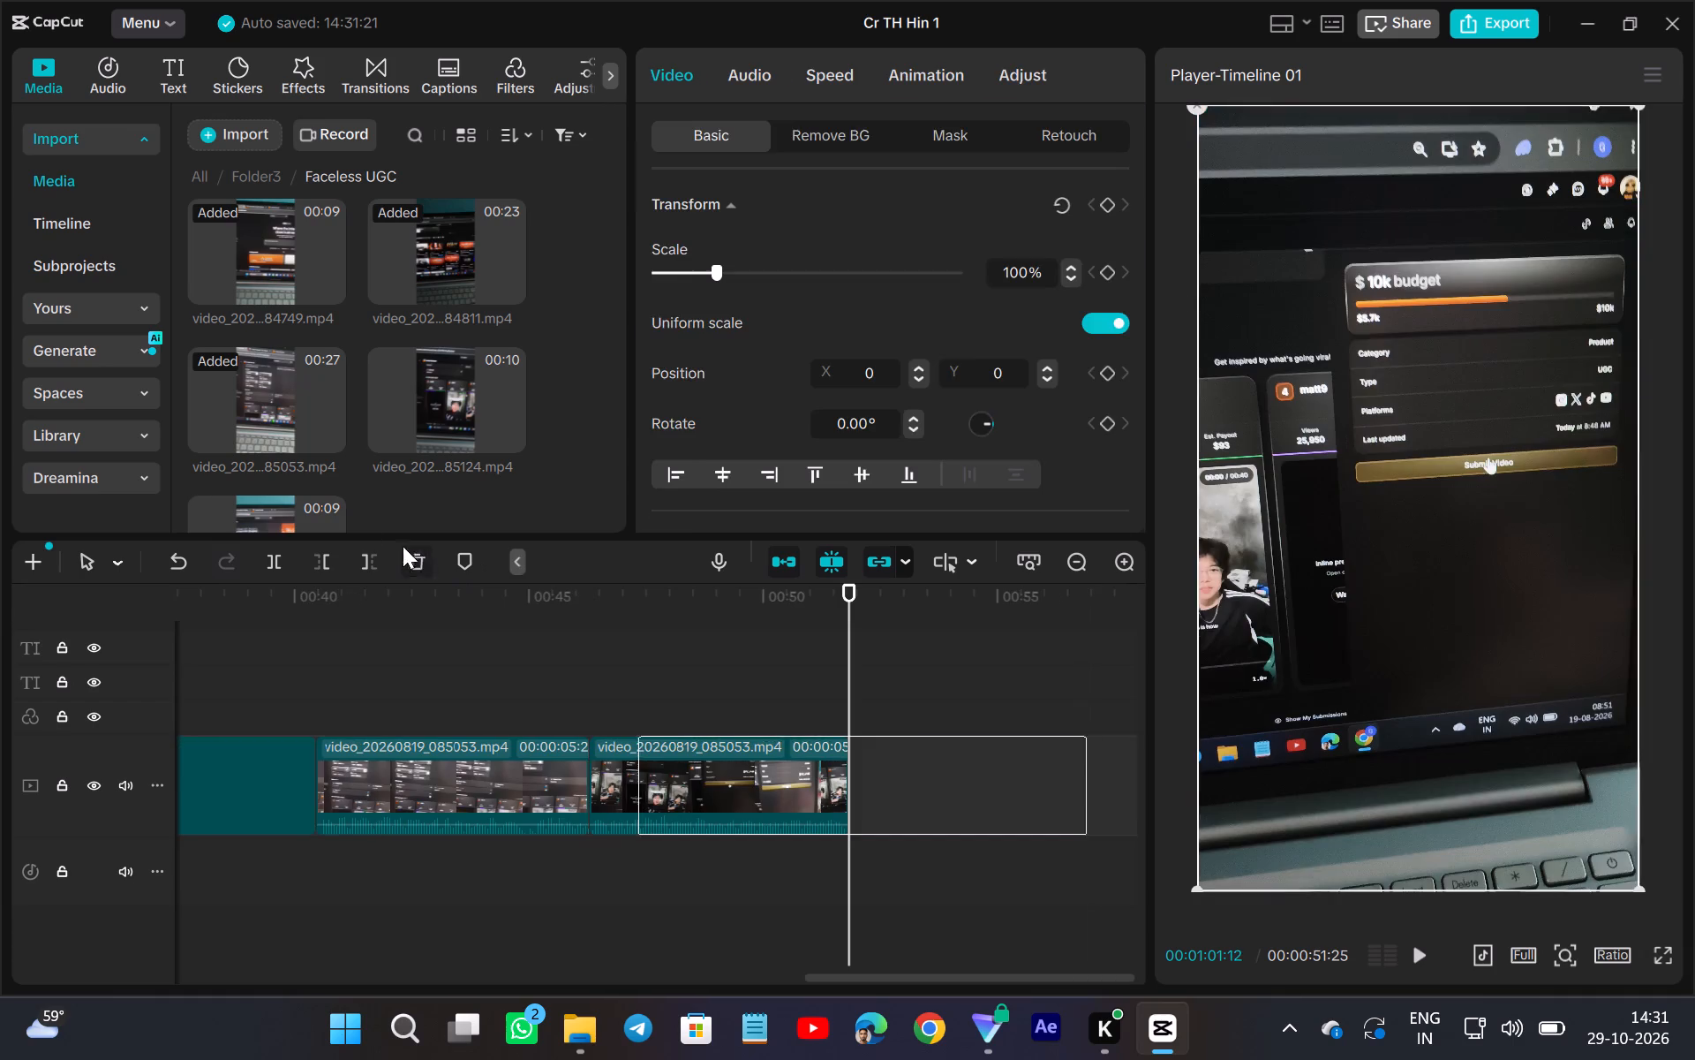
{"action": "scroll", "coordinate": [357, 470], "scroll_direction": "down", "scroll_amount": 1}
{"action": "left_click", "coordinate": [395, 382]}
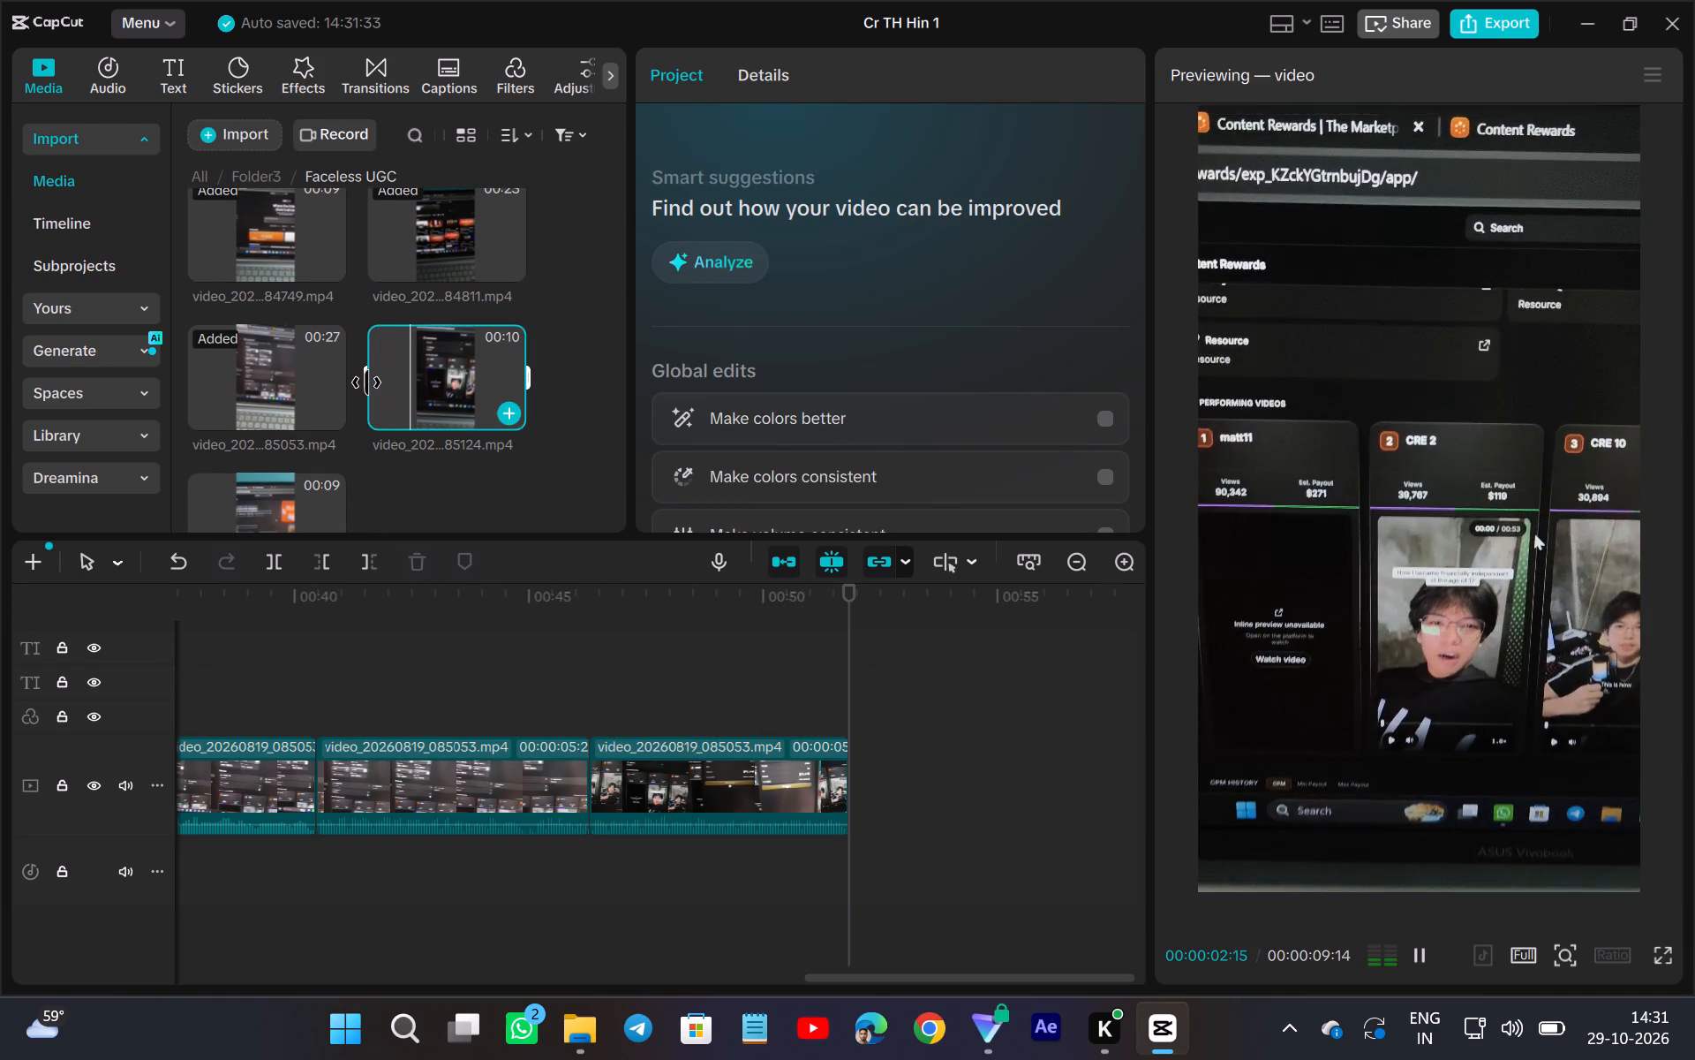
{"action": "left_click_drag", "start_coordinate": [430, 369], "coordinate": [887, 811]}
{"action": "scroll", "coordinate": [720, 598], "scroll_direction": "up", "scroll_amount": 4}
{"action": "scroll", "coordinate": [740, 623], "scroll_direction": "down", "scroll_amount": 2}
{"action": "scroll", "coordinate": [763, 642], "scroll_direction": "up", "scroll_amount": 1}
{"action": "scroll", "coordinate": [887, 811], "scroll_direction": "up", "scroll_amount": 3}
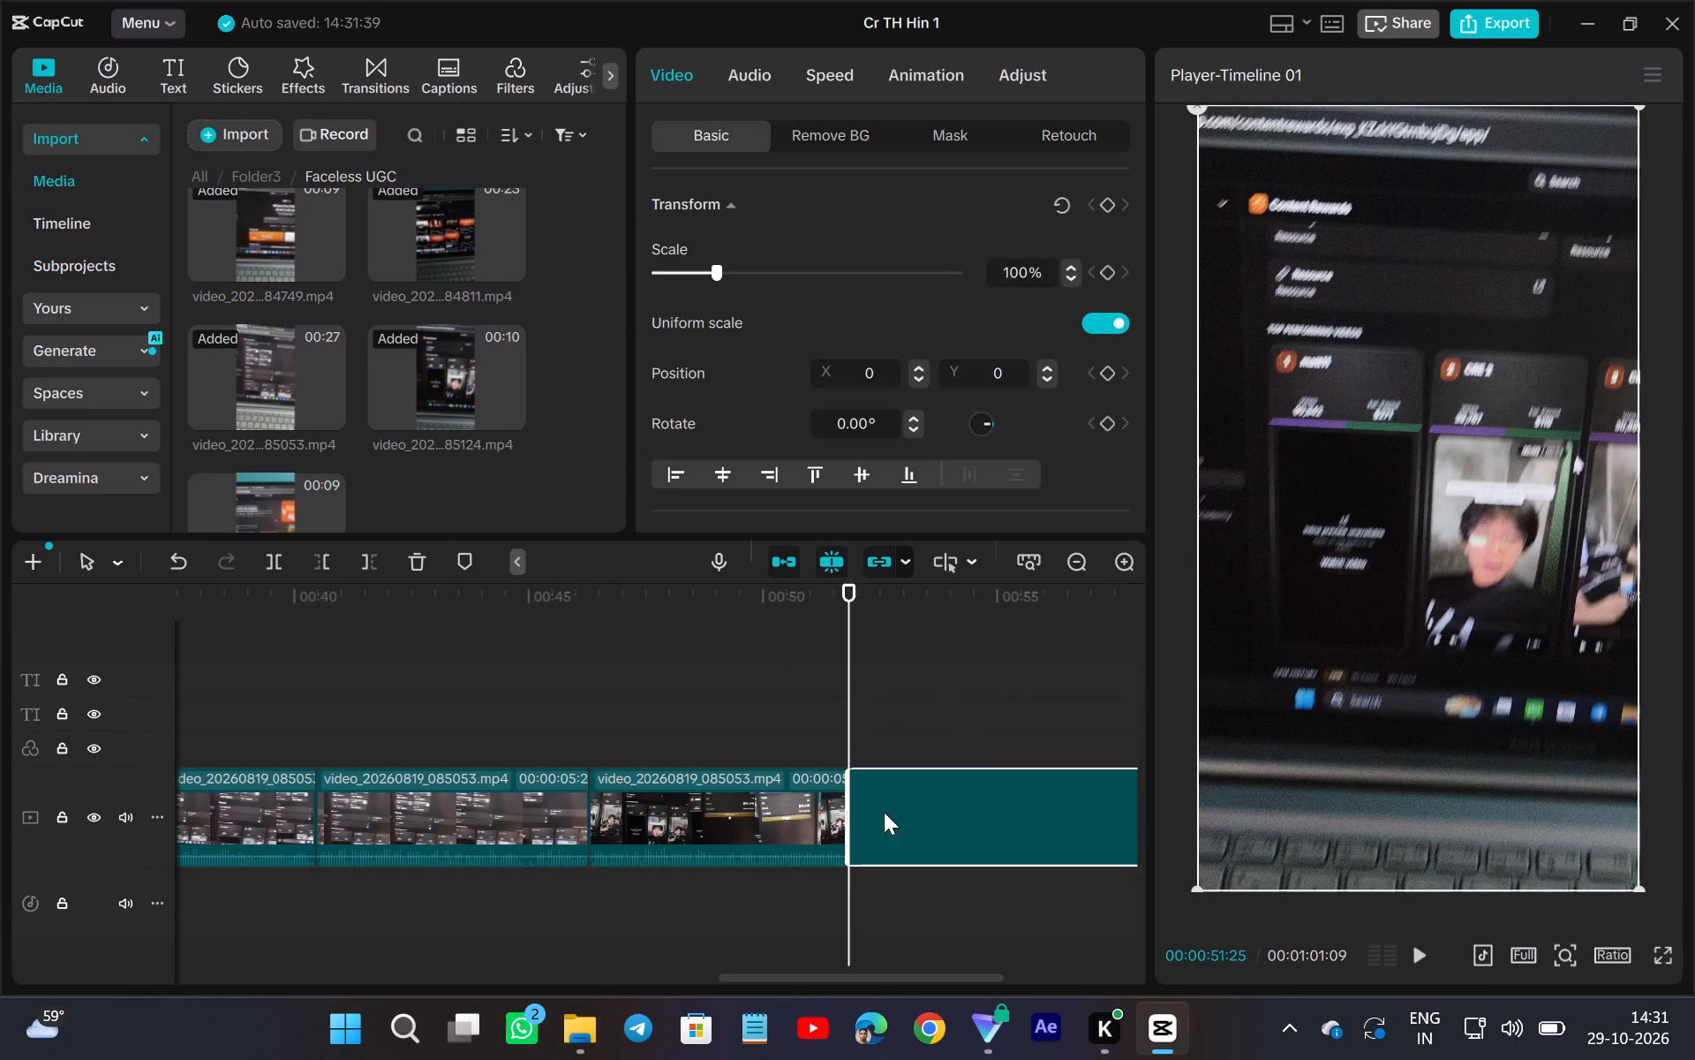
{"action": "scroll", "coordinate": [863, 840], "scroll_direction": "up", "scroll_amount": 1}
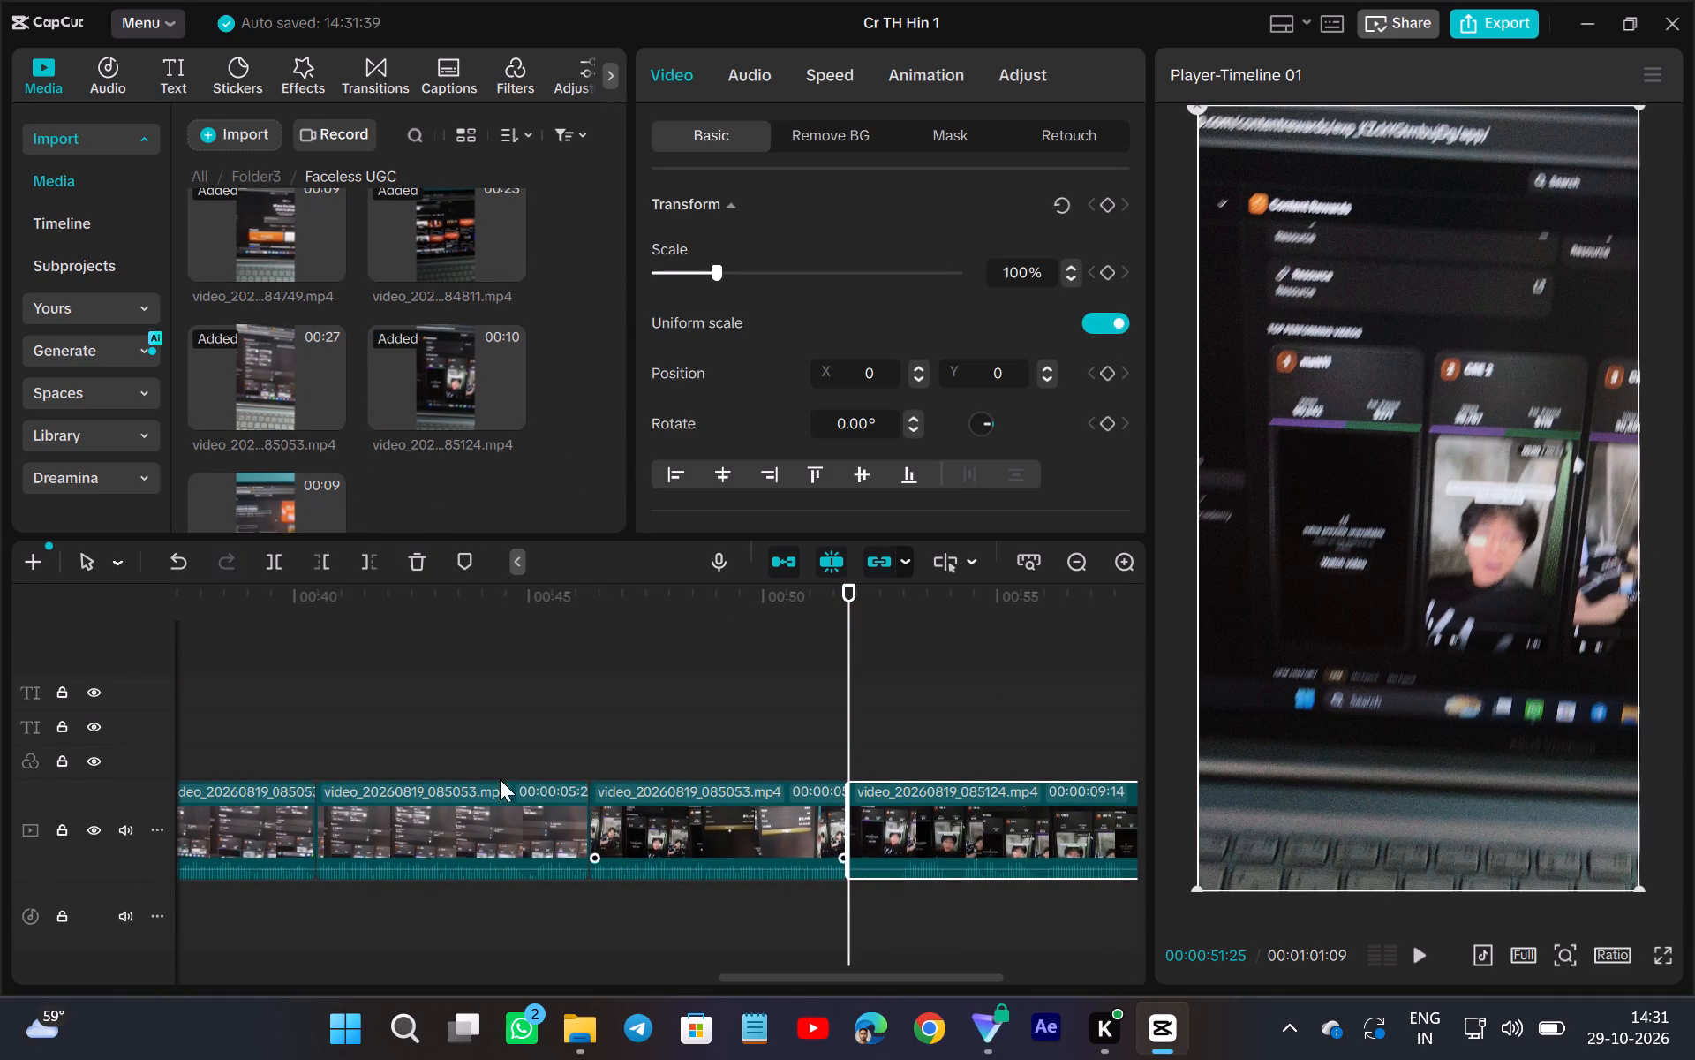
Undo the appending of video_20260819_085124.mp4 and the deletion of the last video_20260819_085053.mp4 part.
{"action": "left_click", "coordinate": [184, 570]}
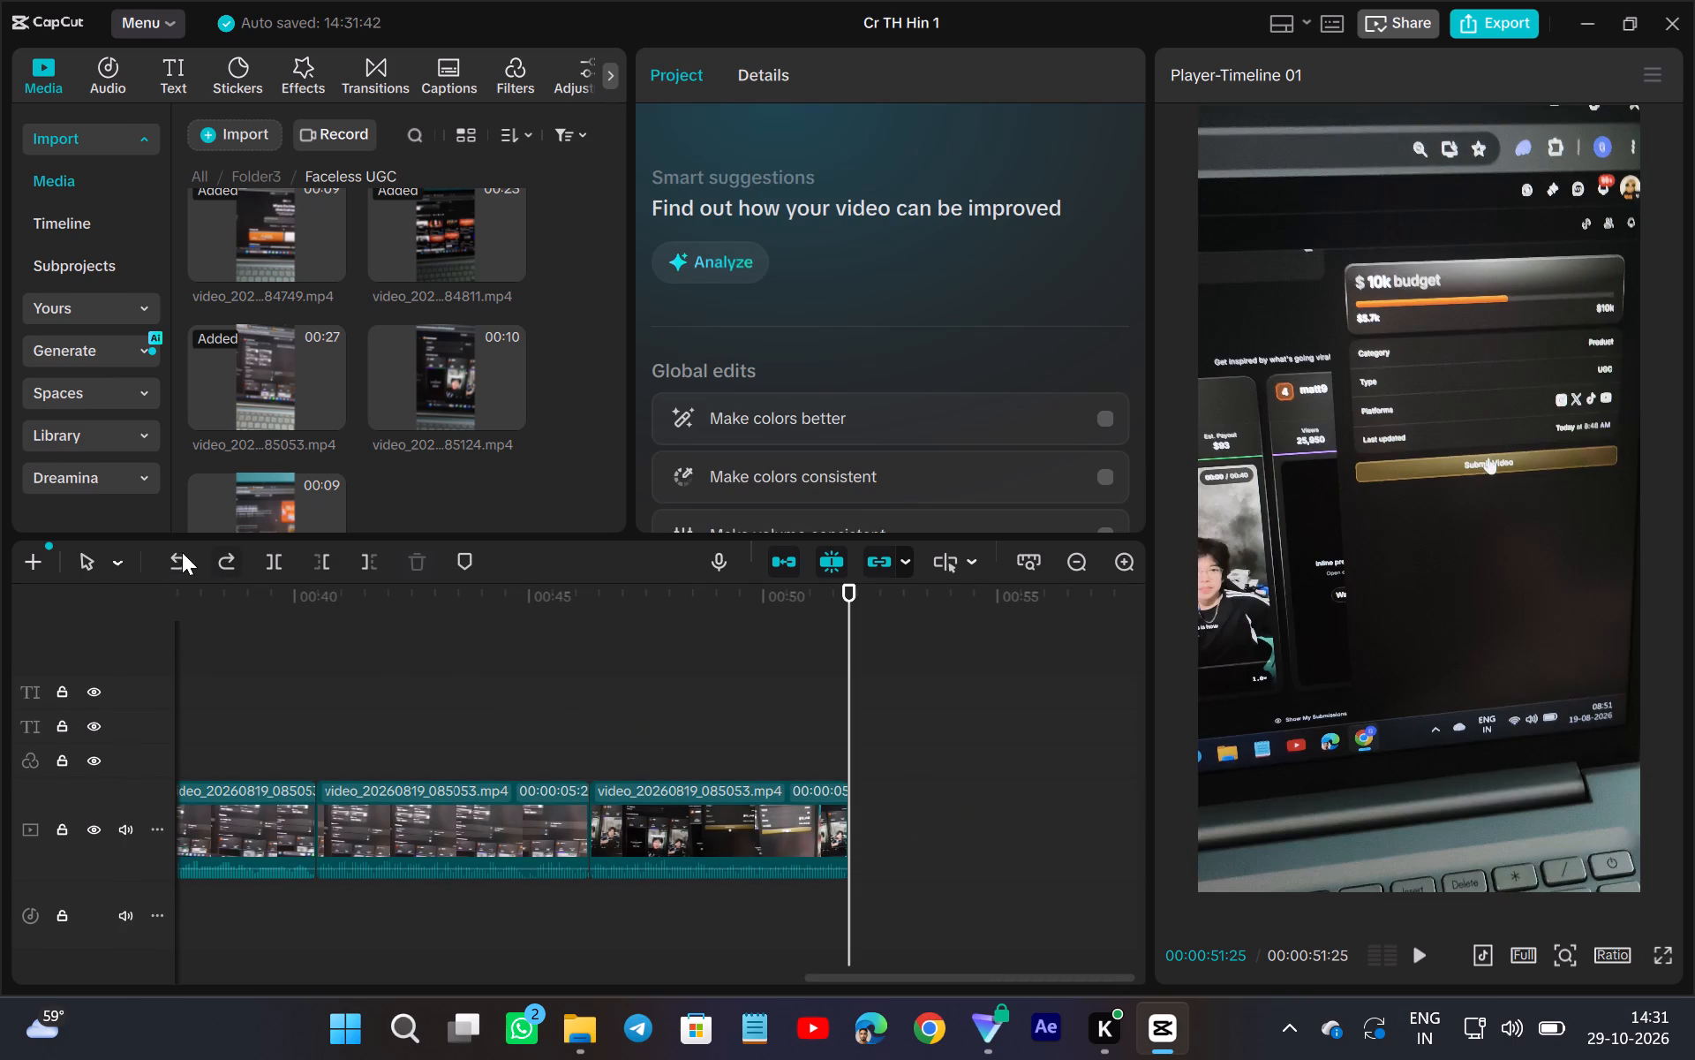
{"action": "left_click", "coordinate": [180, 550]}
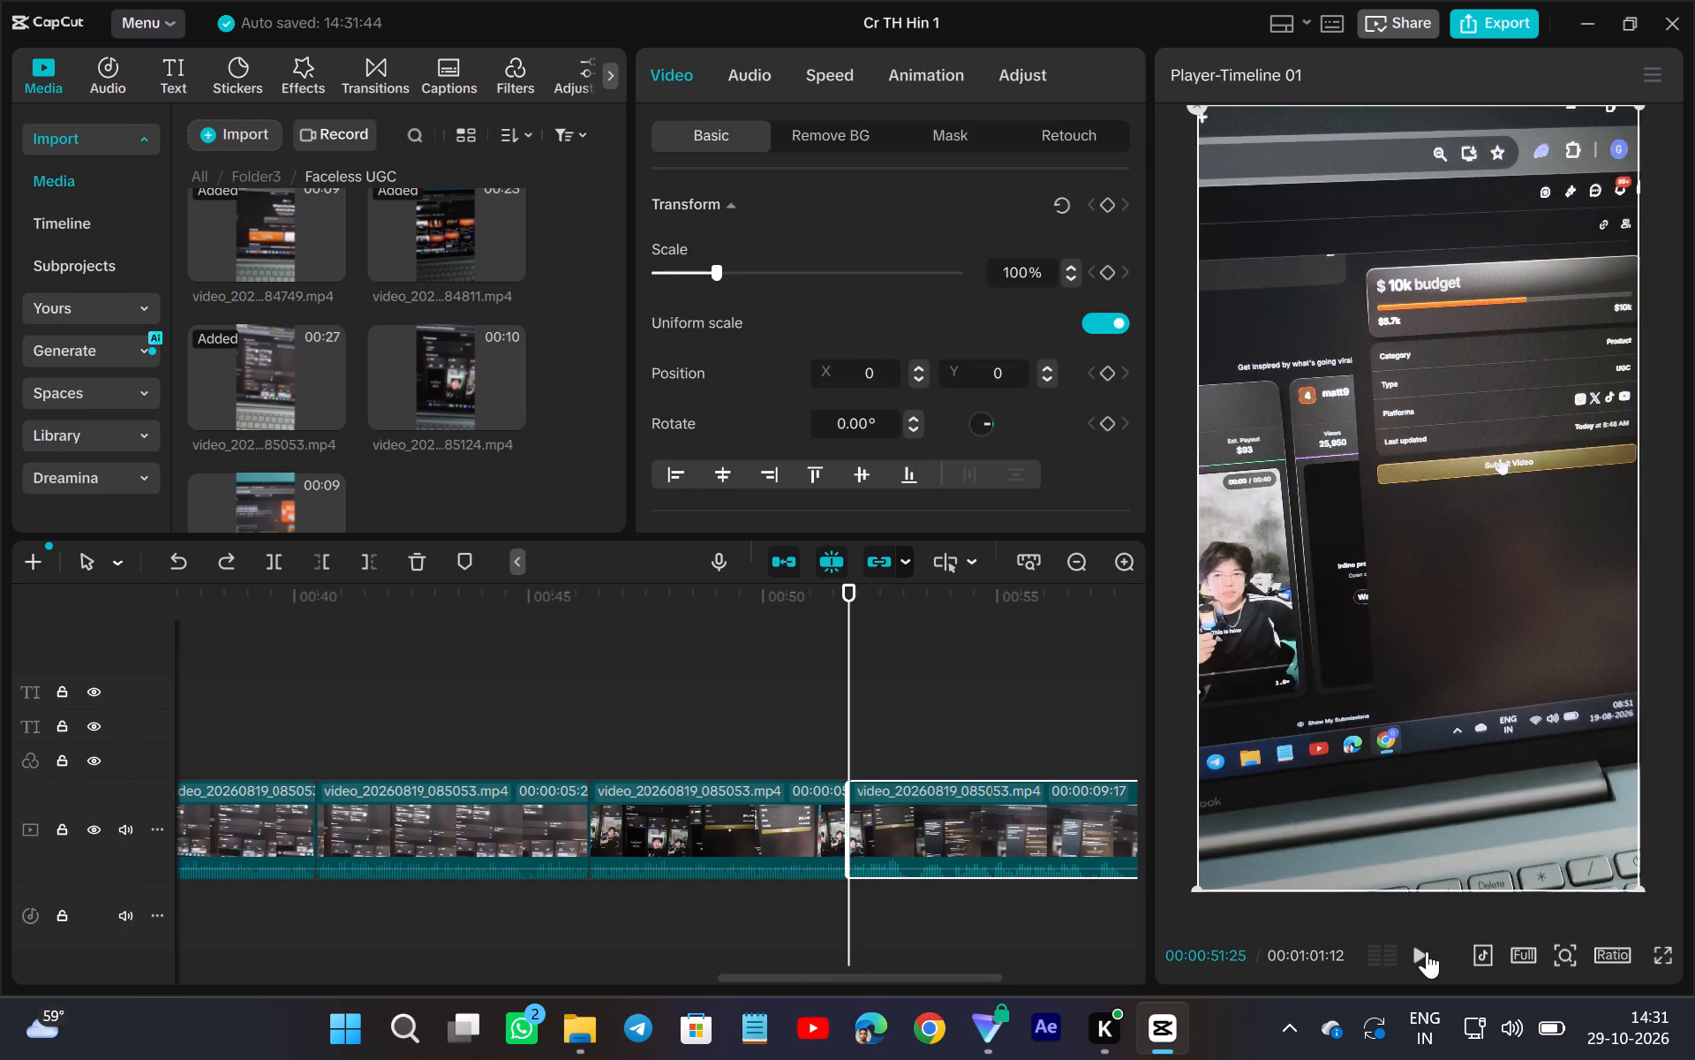
Split the last video_20260819_085053.mp4 part at 00:00:53:01 and trim the start of the remainder to a duration of 00:00:08:01.
{"action": "left_click", "coordinate": [1427, 950]}
{"action": "scroll", "coordinate": [1046, 863], "scroll_direction": "left", "scroll_amount": 1}
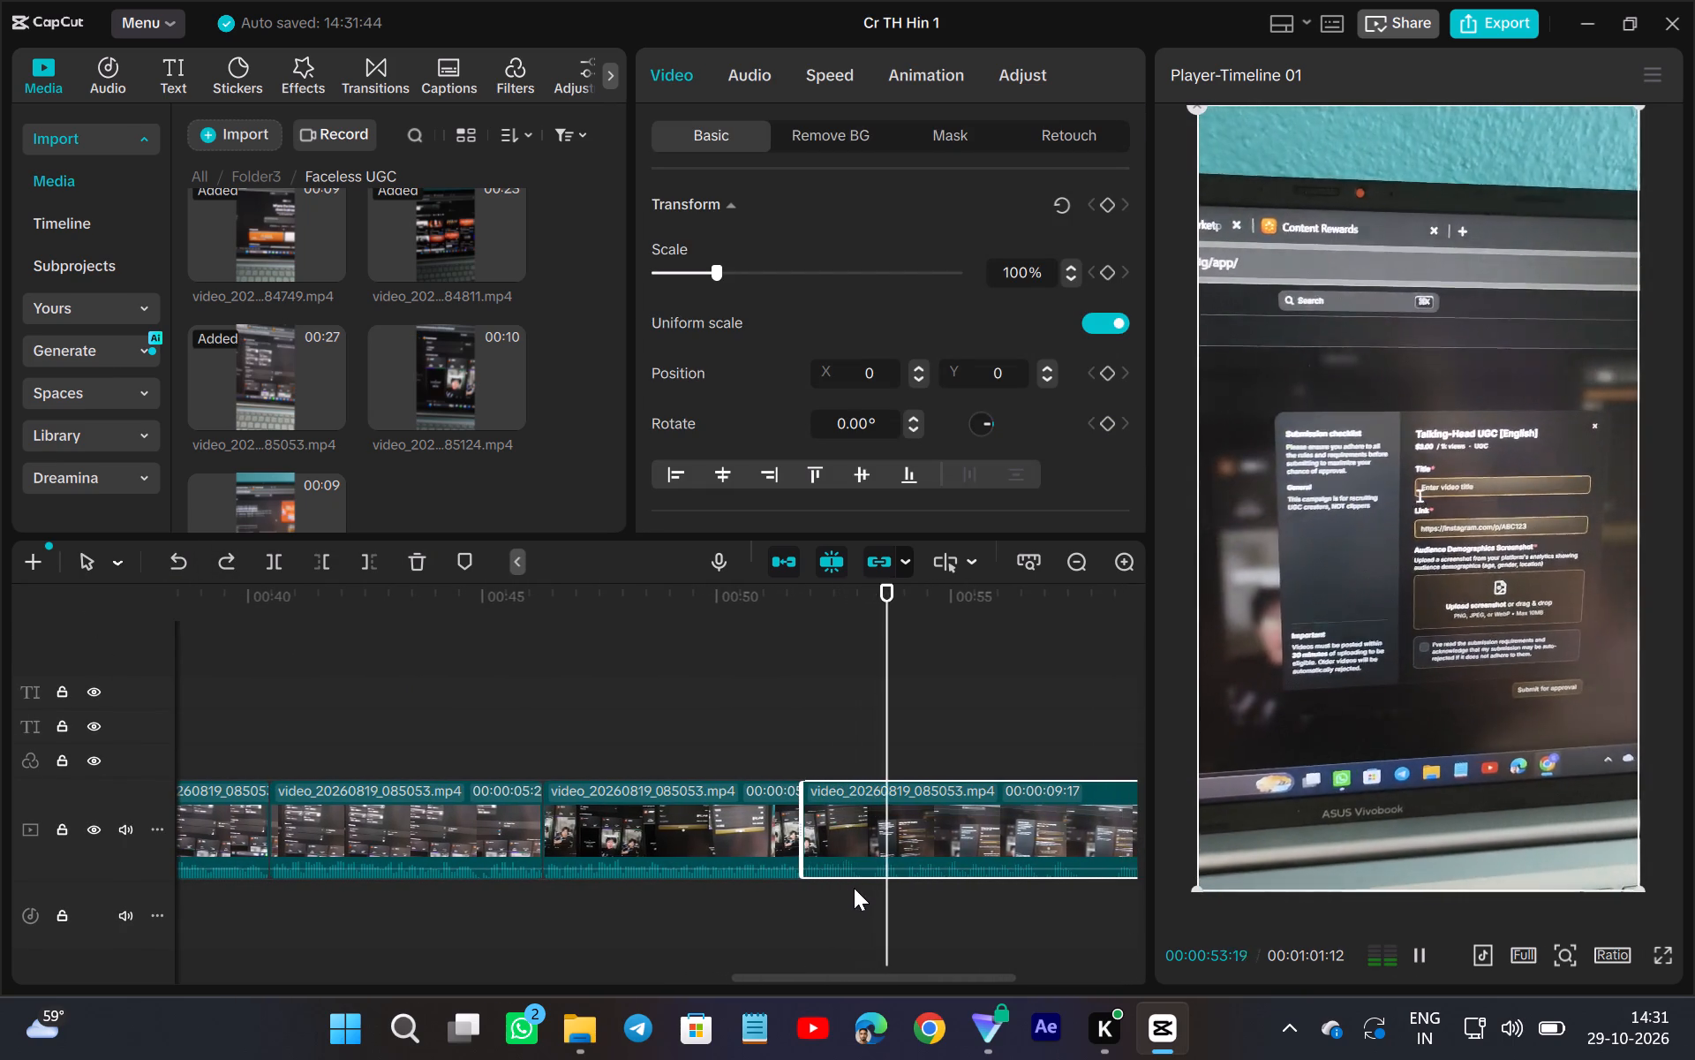
{"action": "left_click", "coordinate": [859, 882]}
{"action": "left_click", "coordinate": [859, 857]}
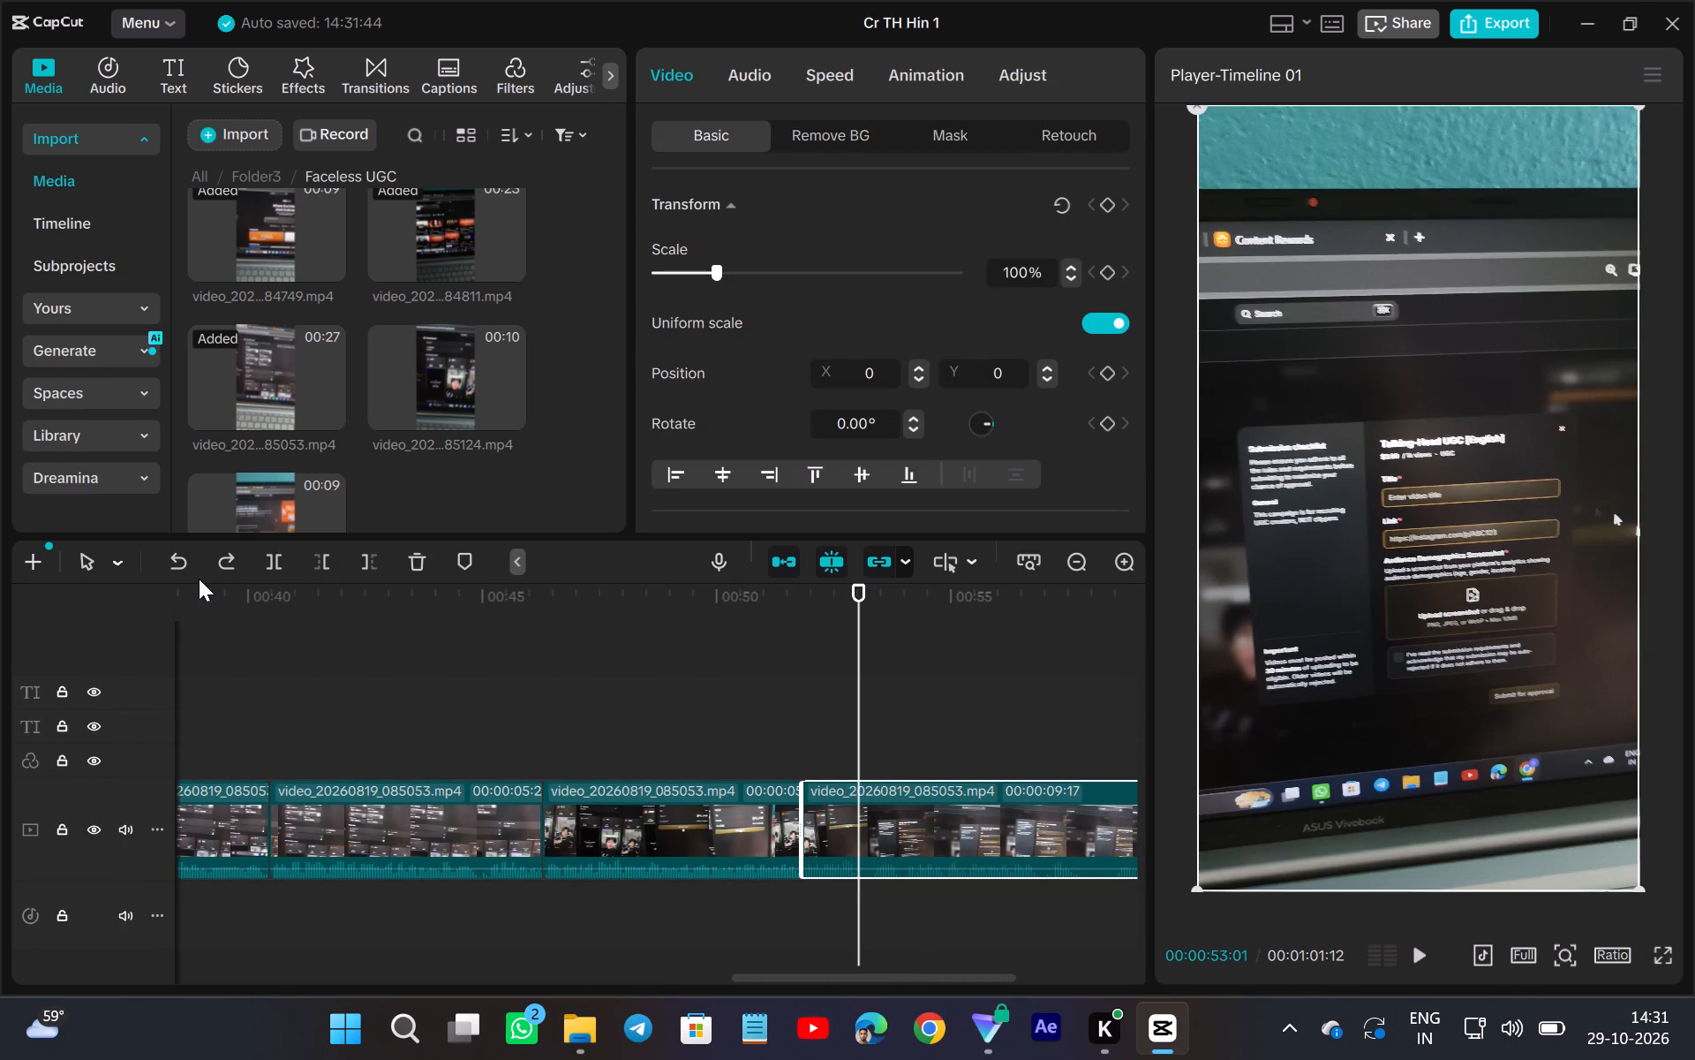
{"action": "left_click", "coordinate": [268, 560]}
{"action": "scroll", "coordinate": [268, 560], "scroll_direction": "down", "scroll_amount": 1}
{"action": "scroll", "coordinate": [268, 560], "scroll_direction": "up", "scroll_amount": 2}
{"action": "scroll", "coordinate": [856, 874], "scroll_direction": "up", "scroll_amount": 1}
{"action": "left_click_drag", "start_coordinate": [857, 873], "coordinate": [876, 898]}
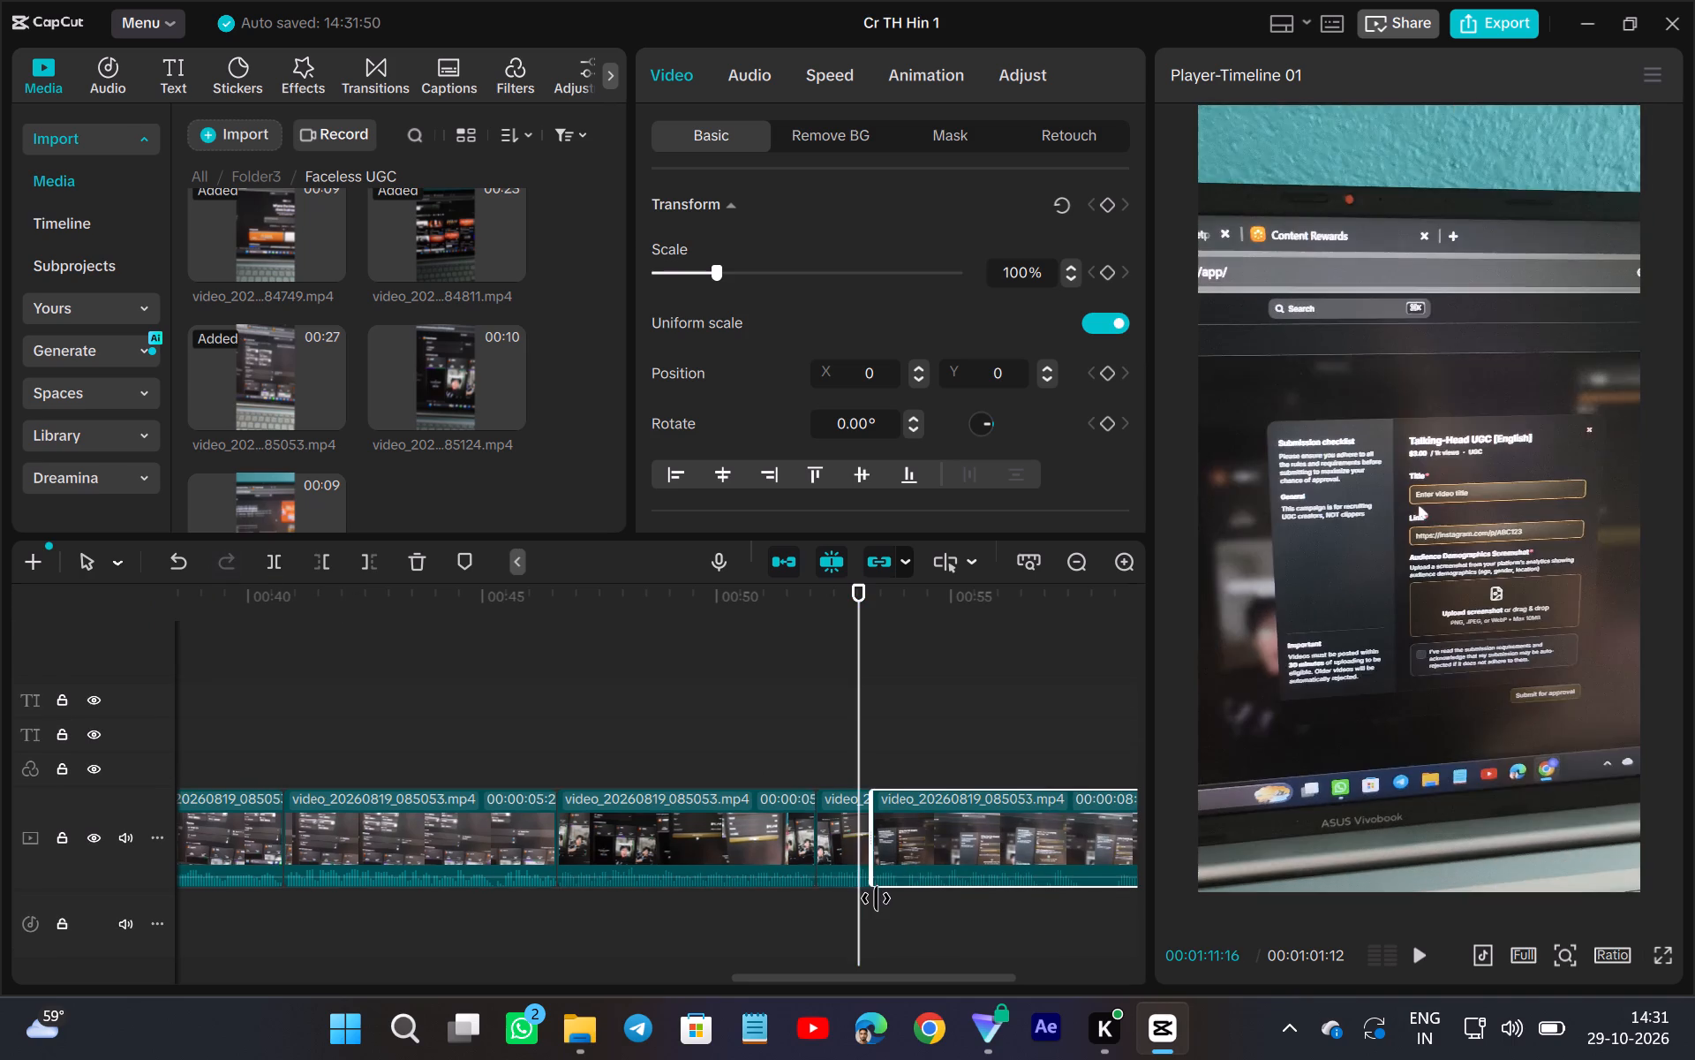
{"action": "left_click_drag", "start_coordinate": [876, 898], "coordinate": [877, 900]}
Play the last video_20260819_085053.mp4 part, split it at 00:00:57:11 and delete the remainder.
{"action": "left_click", "coordinate": [1410, 957]}
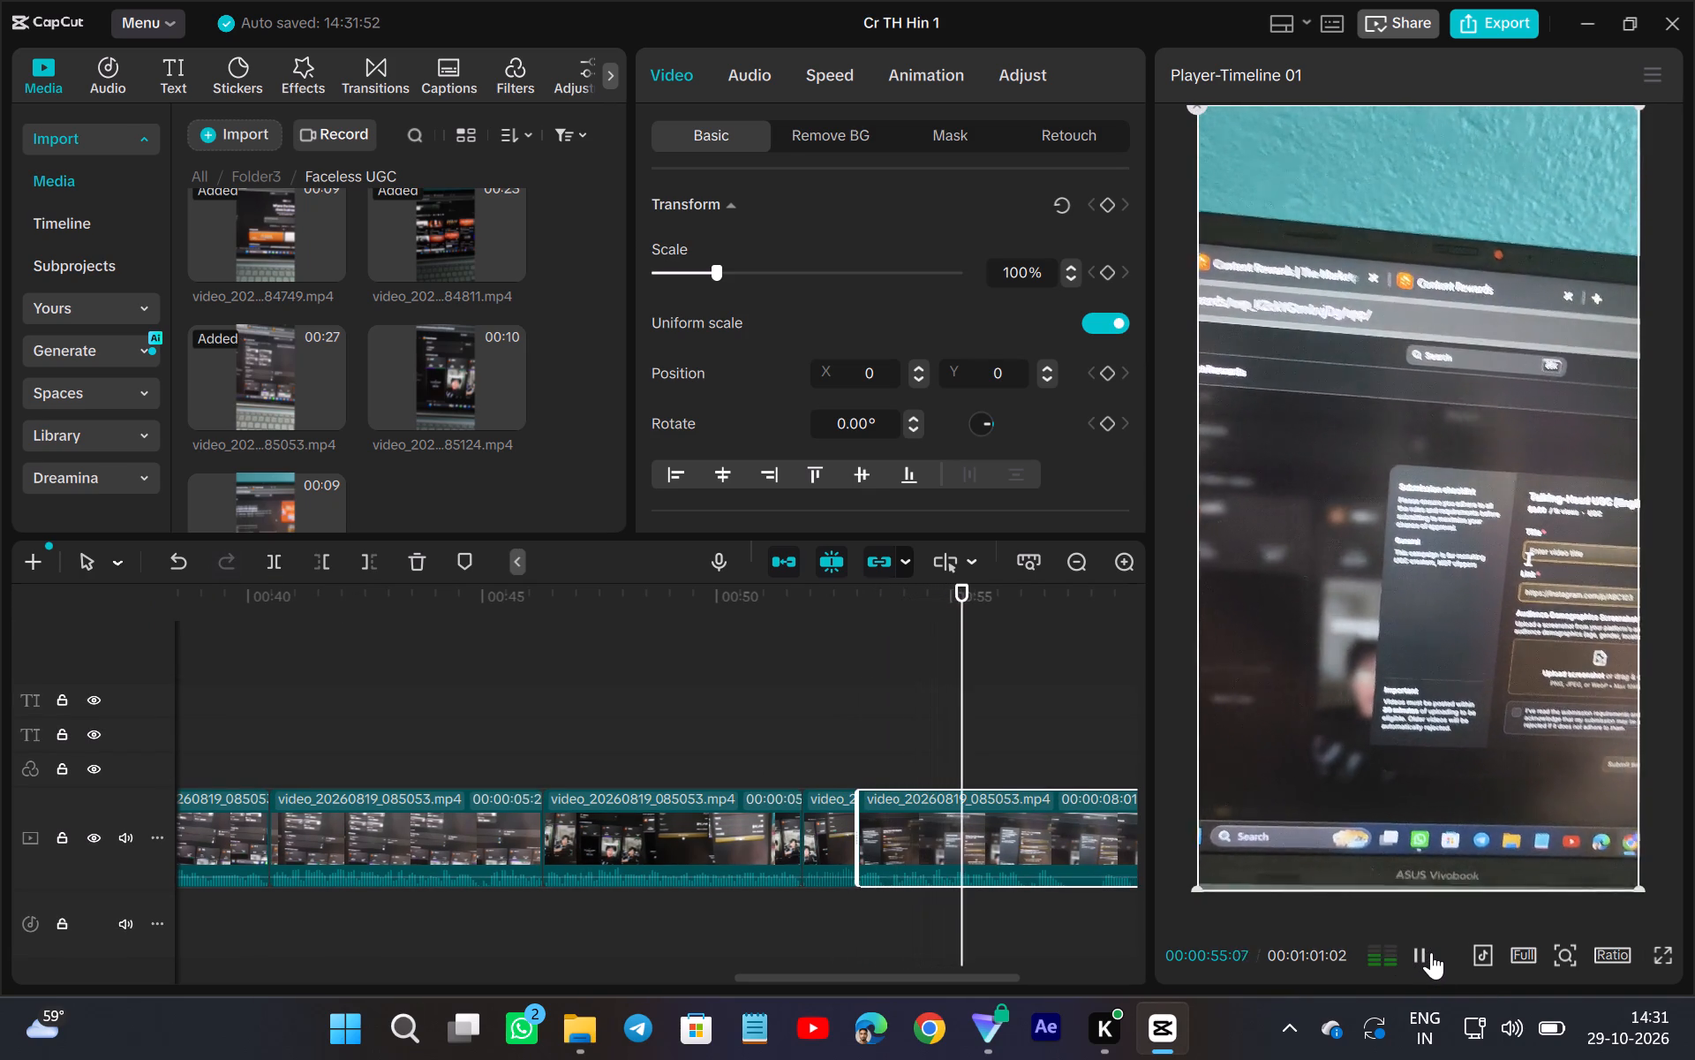
{"action": "left_click", "coordinate": [1431, 952]}
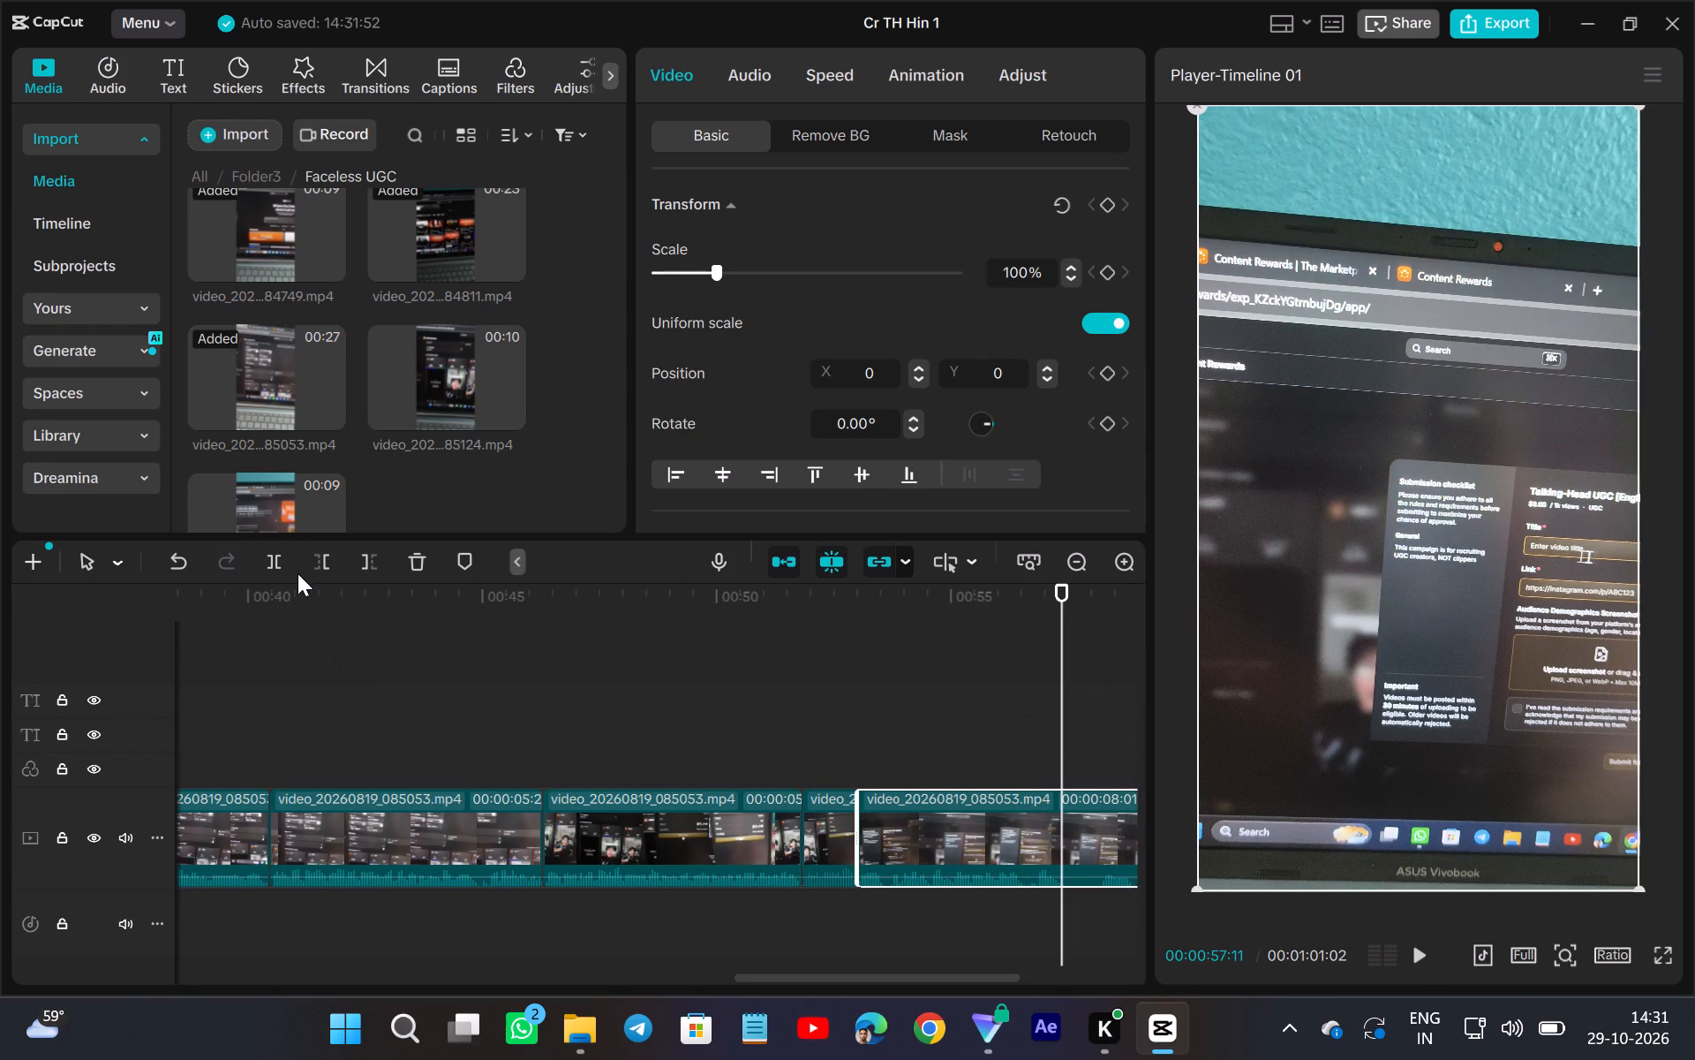
{"action": "left_click", "coordinate": [276, 557]}
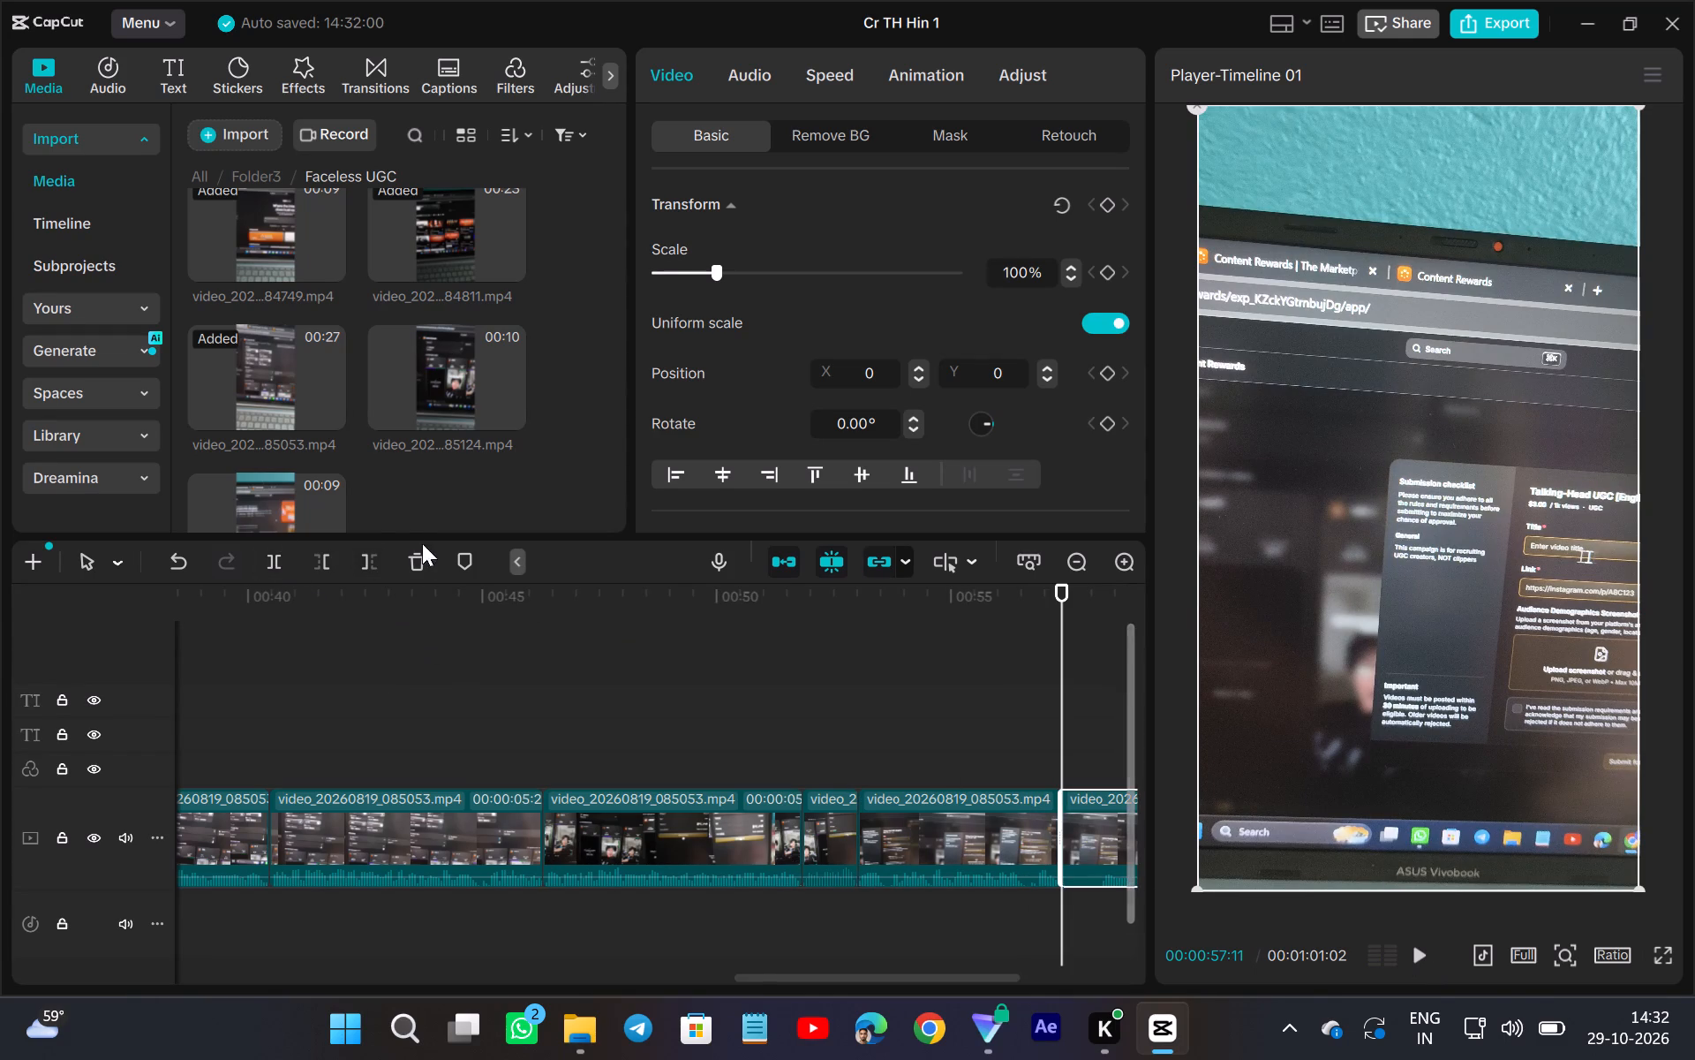
{"action": "left_click", "coordinate": [415, 566]}
Append video_20260819_085124.mp4 to the main video track at 00:00:57:11, directly after the last video_20260819_085053.mp4 part.
{"action": "left_click_drag", "start_coordinate": [401, 370], "coordinate": [1069, 852]}
{"action": "scroll", "coordinate": [786, 606], "scroll_direction": "up", "scroll_amount": 1}
{"action": "scroll", "coordinate": [913, 721], "scroll_direction": "down", "scroll_amount": 1}
{"action": "scroll", "coordinate": [964, 781], "scroll_direction": "up", "scroll_amount": 2}
{"action": "scroll", "coordinate": [972, 789], "scroll_direction": "down", "scroll_amount": 1}
{"action": "scroll", "coordinate": [1069, 852], "scroll_direction": "down", "scroll_amount": 1}
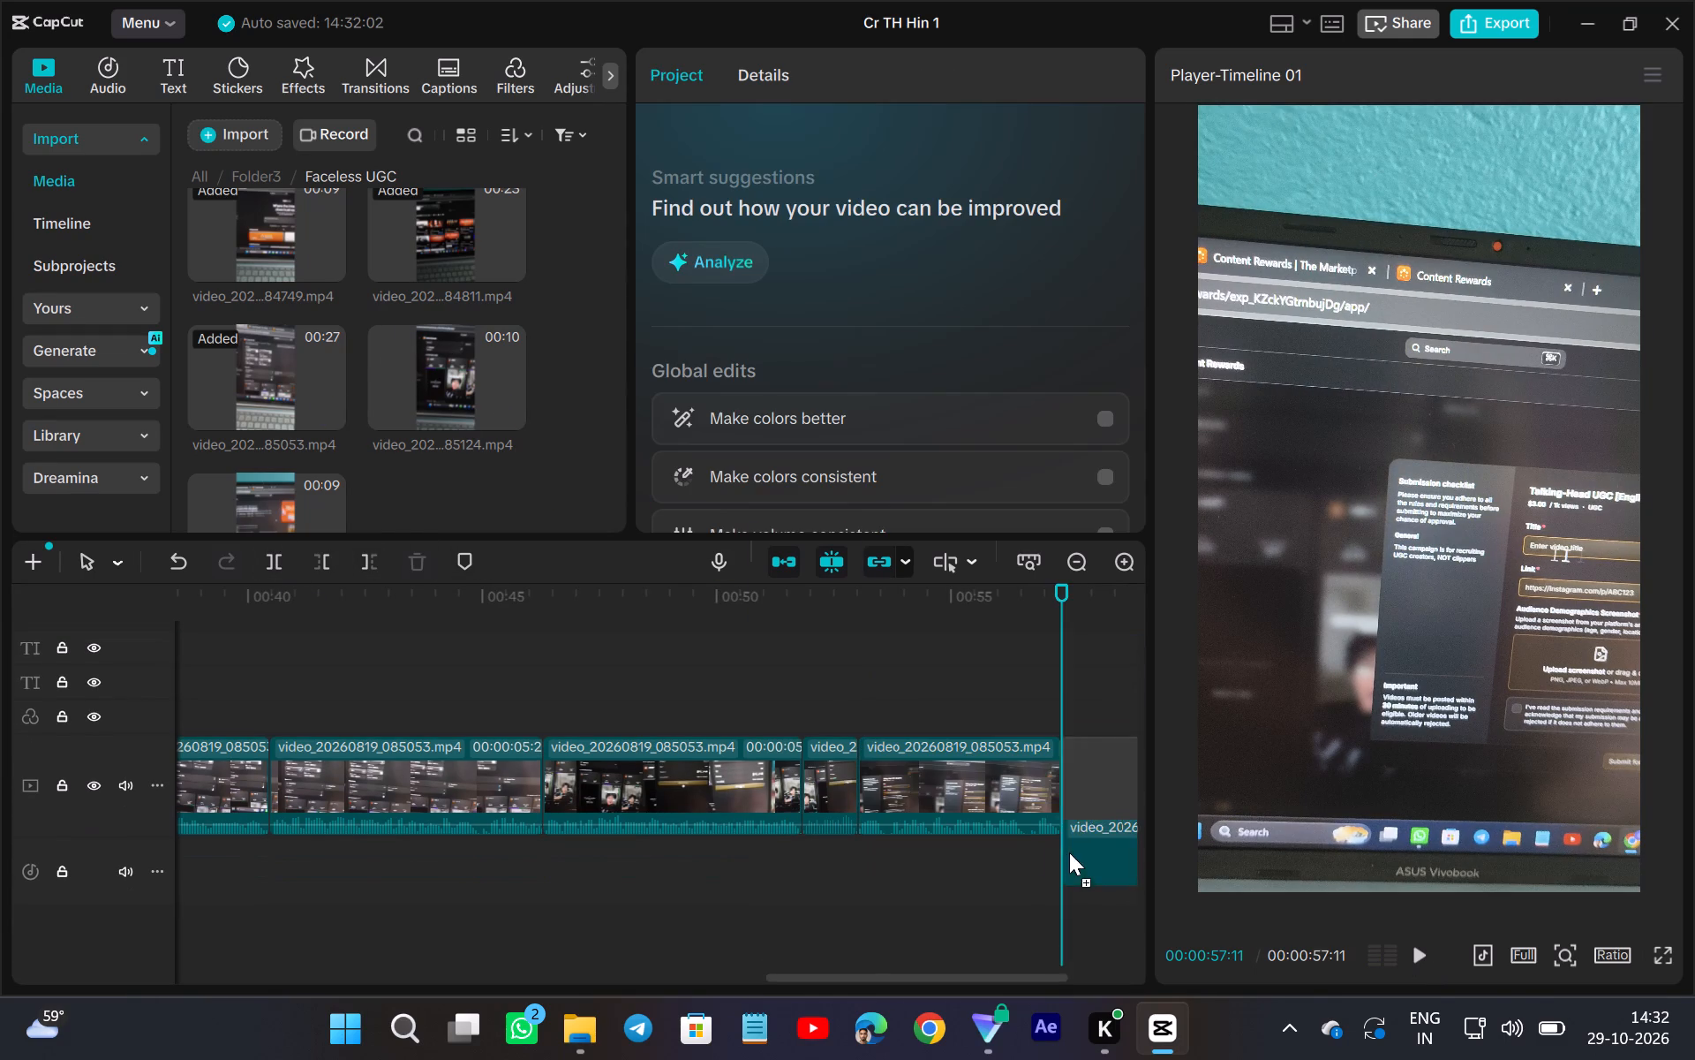
{"action": "left_click_drag", "start_coordinate": [1069, 852], "coordinate": [1094, 787]}
{"action": "scroll", "coordinate": [1069, 852], "scroll_direction": "up", "scroll_amount": 1}
{"action": "scroll", "coordinate": [1069, 852], "scroll_direction": "down", "scroll_amount": 1}
{"action": "scroll", "coordinate": [1069, 852], "scroll_direction": "up", "scroll_amount": 1}
{"action": "scroll", "coordinate": [1069, 852], "scroll_direction": "down", "scroll_amount": 4}
{"action": "scroll", "coordinate": [1094, 787], "scroll_direction": "up", "scroll_amount": 3}
{"action": "scroll", "coordinate": [1027, 797], "scroll_direction": "left", "scroll_amount": 1}
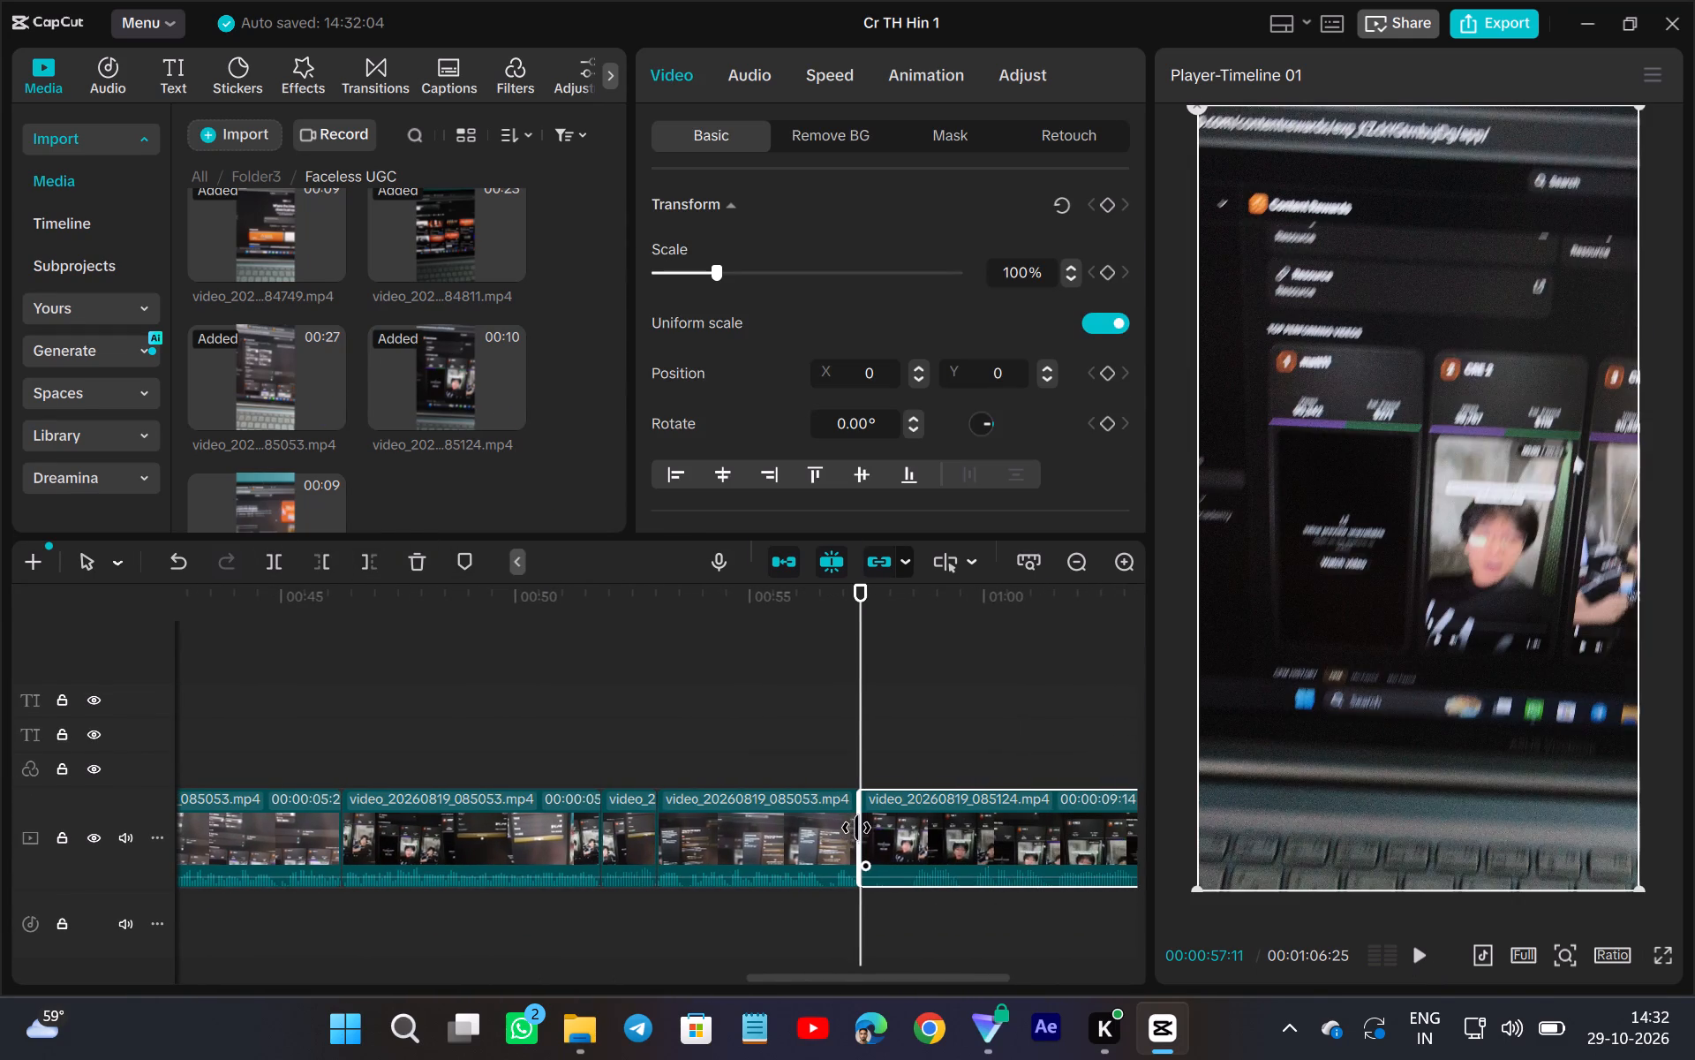
Trim the start of video_20260819_085124.mp4 to a duration of 00:00:08:13.
{"action": "left_click_drag", "start_coordinate": [856, 828], "coordinate": [908, 869]}
{"action": "scroll", "coordinate": [867, 836], "scroll_direction": "down", "scroll_amount": 1}
{"action": "scroll", "coordinate": [868, 838], "scroll_direction": "up", "scroll_amount": 1}
{"action": "scroll", "coordinate": [874, 843], "scroll_direction": "down", "scroll_amount": 1}
{"action": "scroll", "coordinate": [908, 869], "scroll_direction": "up", "scroll_amount": 1}
{"action": "scroll", "coordinate": [908, 869], "scroll_direction": "down", "scroll_amount": 1}
Play across the new join, split video_20260819_085124.mp4 at 00:00:58:16 and trim the second part's start to a duration of 00:00:07:01.
{"action": "left_click", "coordinate": [825, 879]}
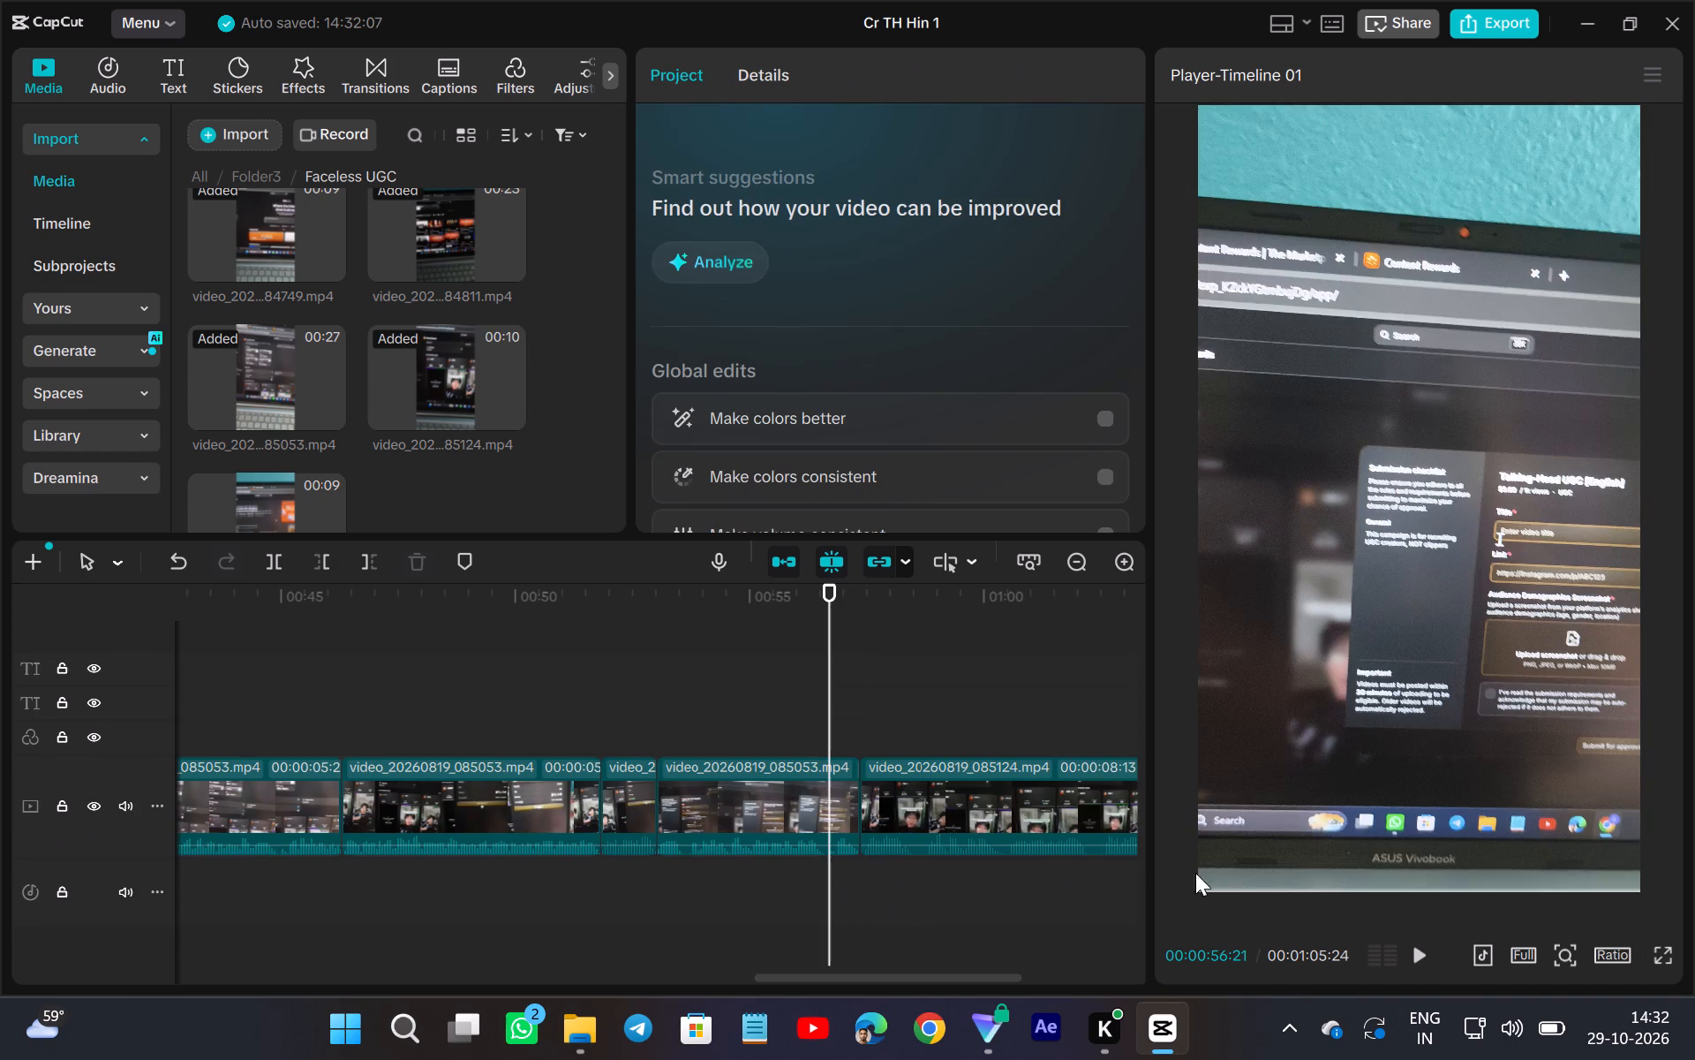
{"action": "left_click", "coordinate": [1412, 954]}
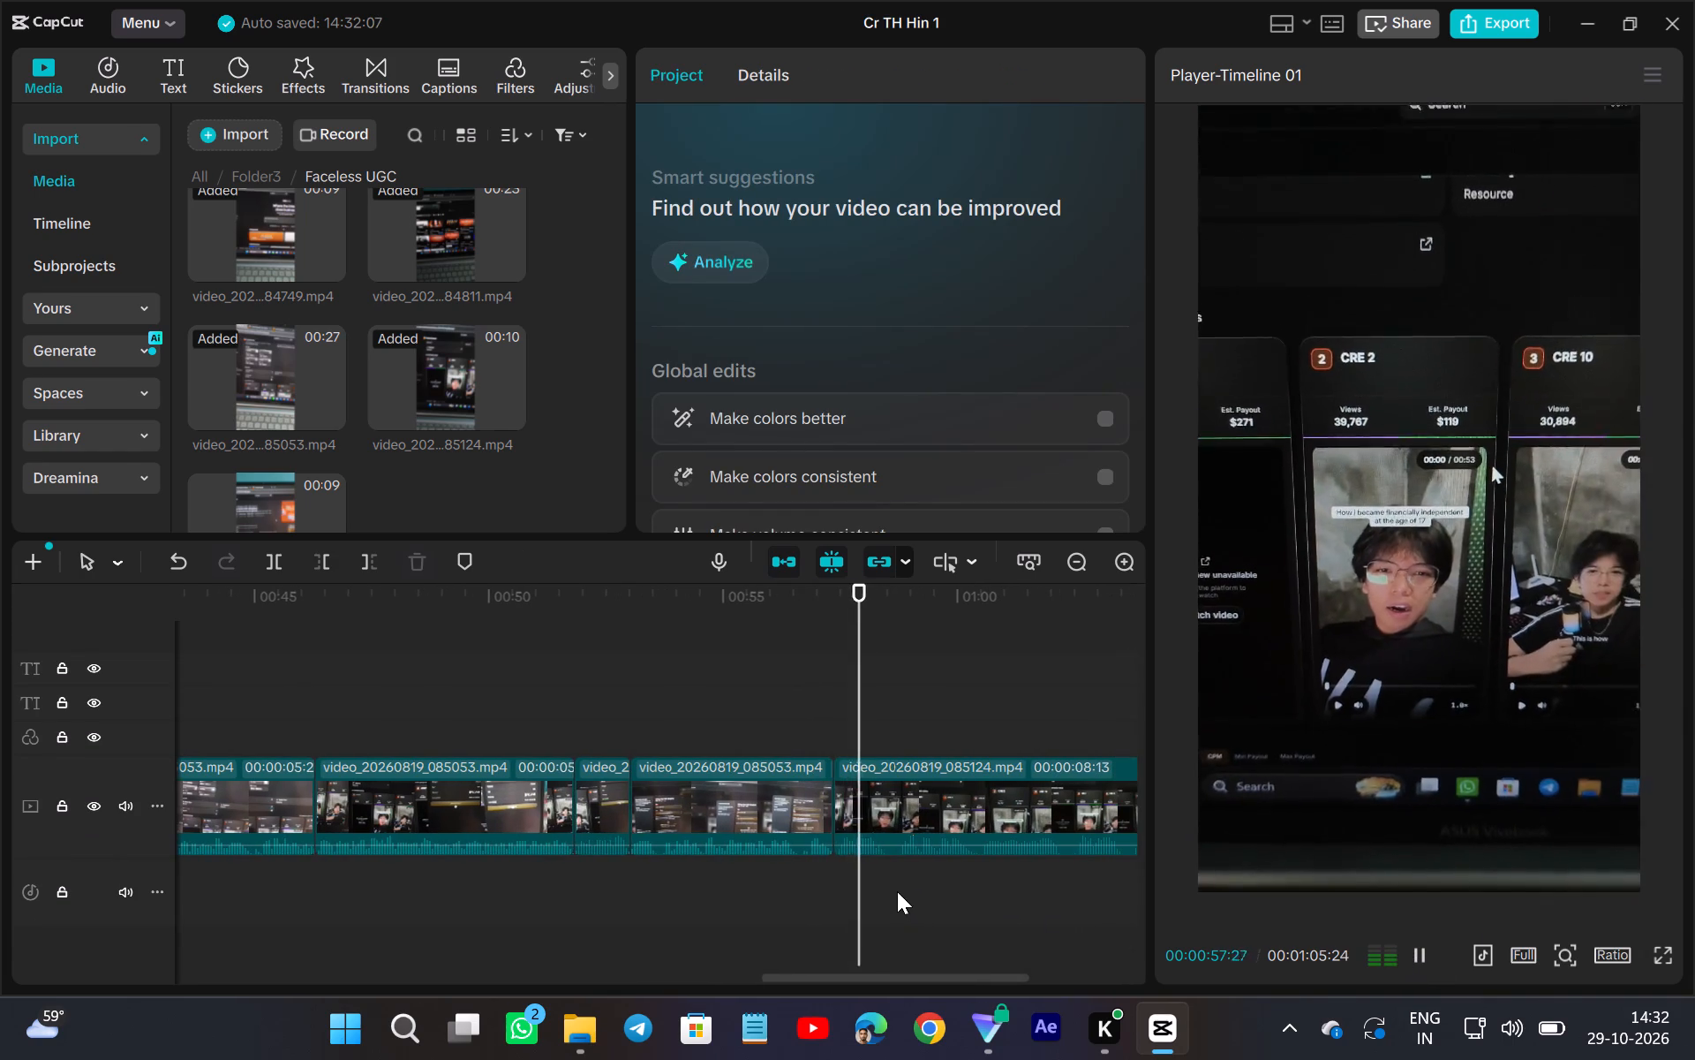
{"action": "scroll", "coordinate": [892, 891], "scroll_direction": "up", "scroll_amount": 1}
{"action": "scroll", "coordinate": [890, 890], "scroll_direction": "down", "scroll_amount": 1}
{"action": "scroll", "coordinate": [891, 878], "scroll_direction": "up", "scroll_amount": 1}
{"action": "left_click", "coordinate": [882, 895]}
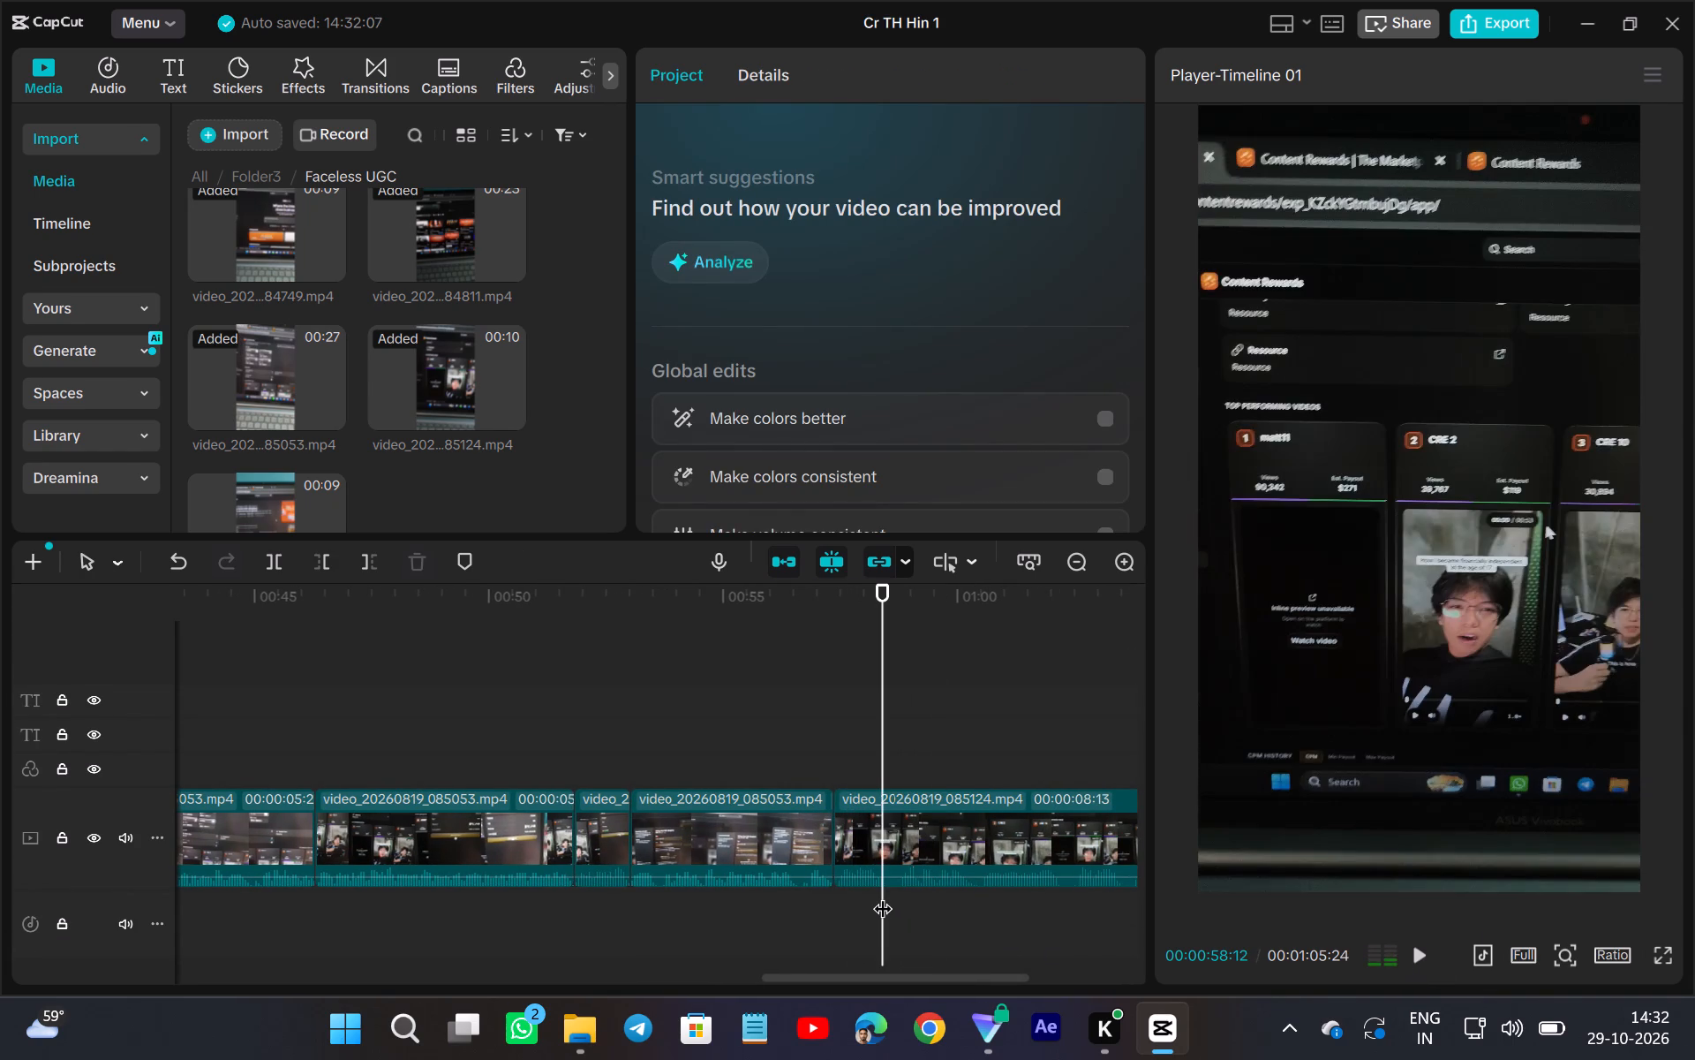
{"action": "left_click_drag", "start_coordinate": [882, 895], "coordinate": [888, 911]}
{"action": "left_click", "coordinate": [889, 865]}
{"action": "left_click", "coordinate": [280, 565]}
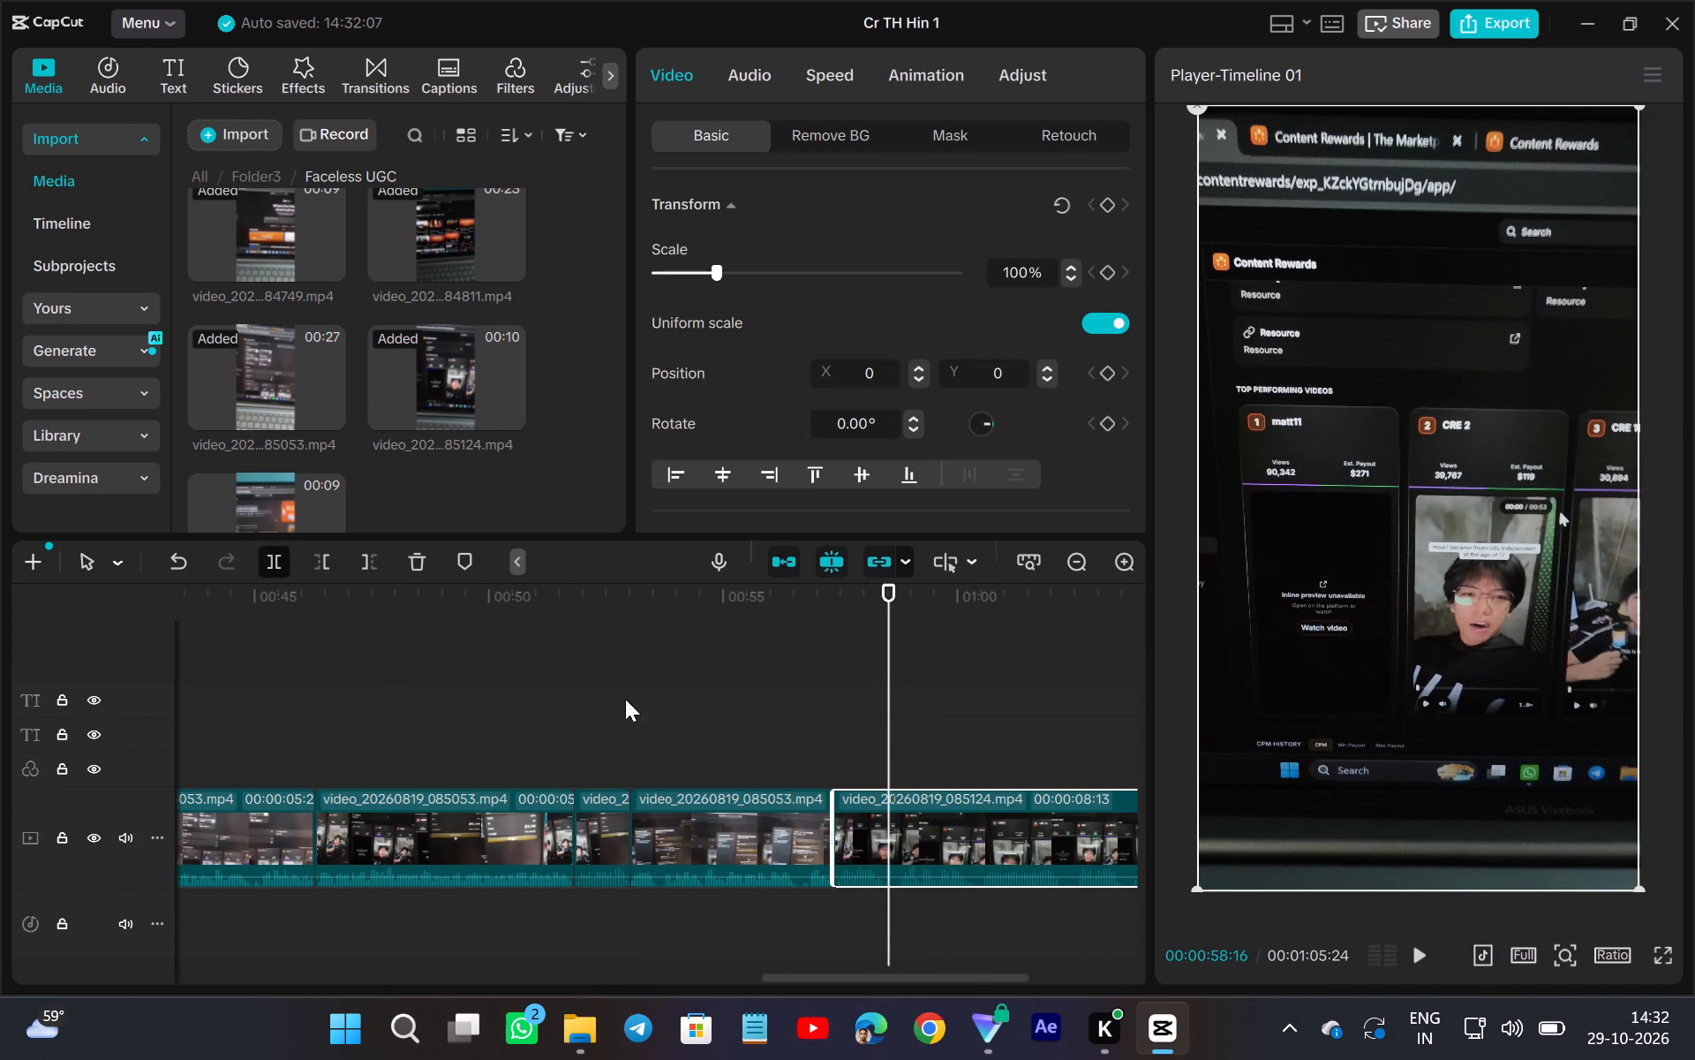
{"action": "left_click_drag", "start_coordinate": [889, 882], "coordinate": [893, 916]}
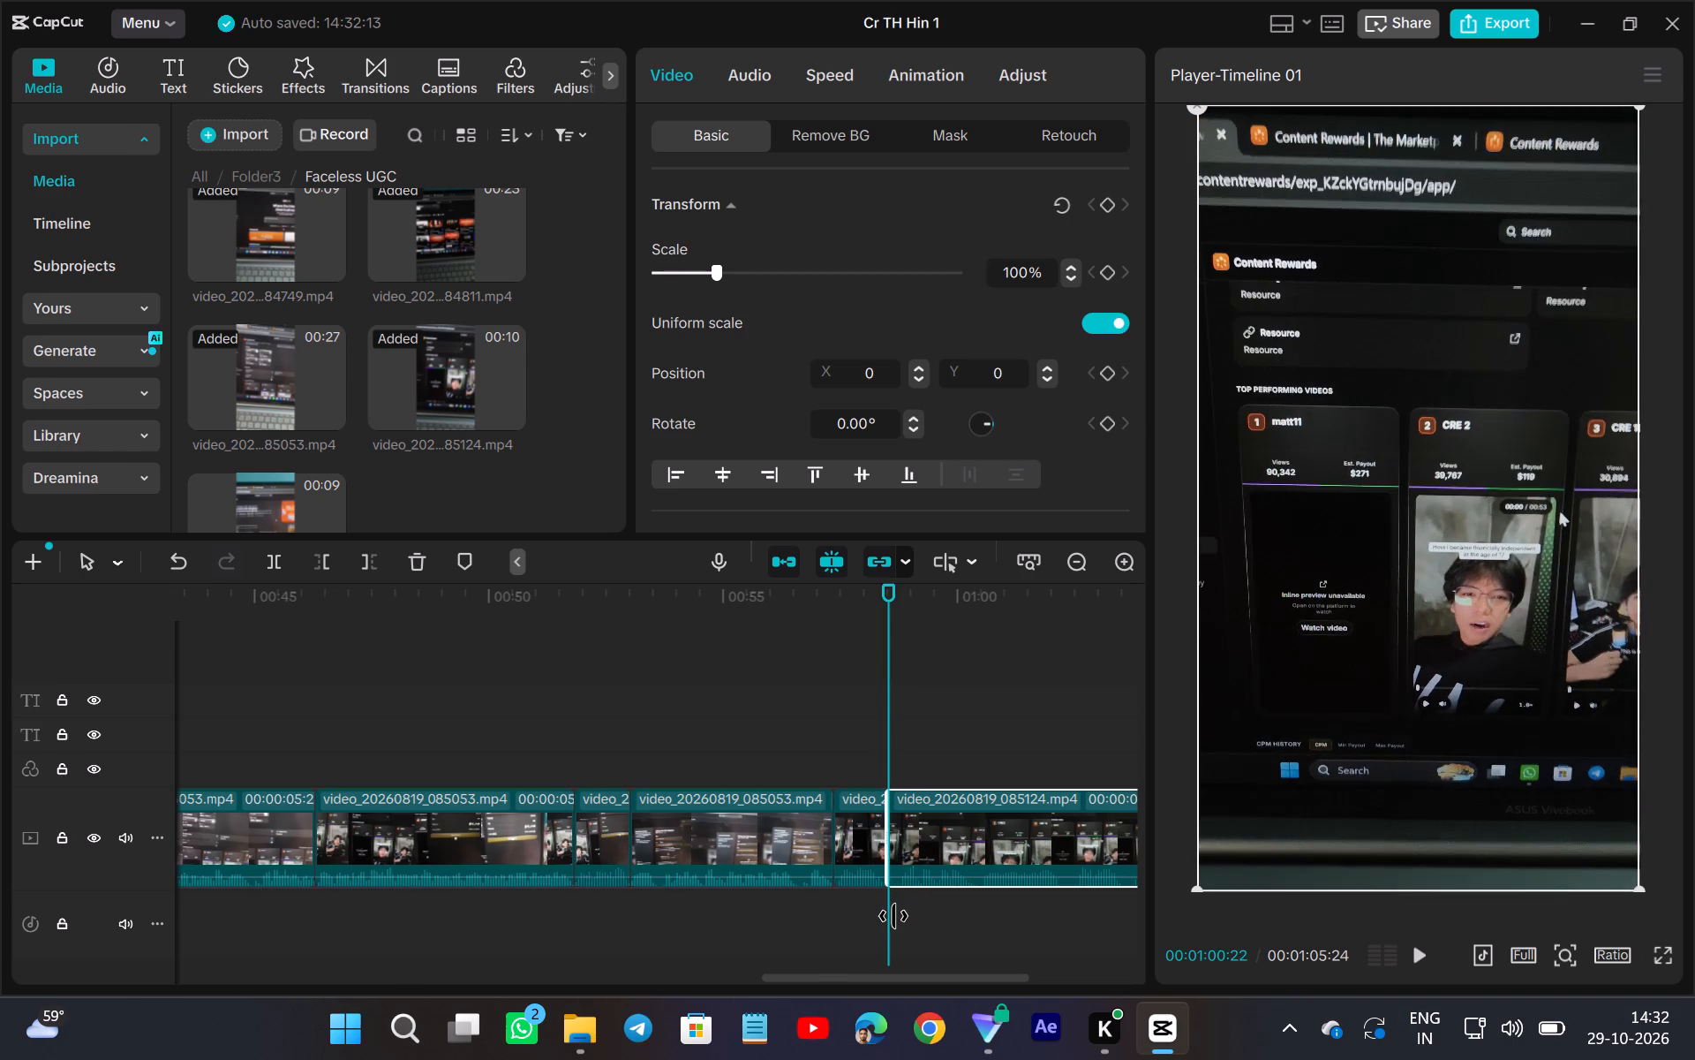
{"action": "left_click_drag", "start_coordinate": [893, 916], "coordinate": [900, 927]}
Split the second video_20260819_085124.mp4 part at 00:01:01:27 and trim the remainder's start for a total timeline length of 00:01:05:06.
{"action": "left_click", "coordinate": [863, 906]}
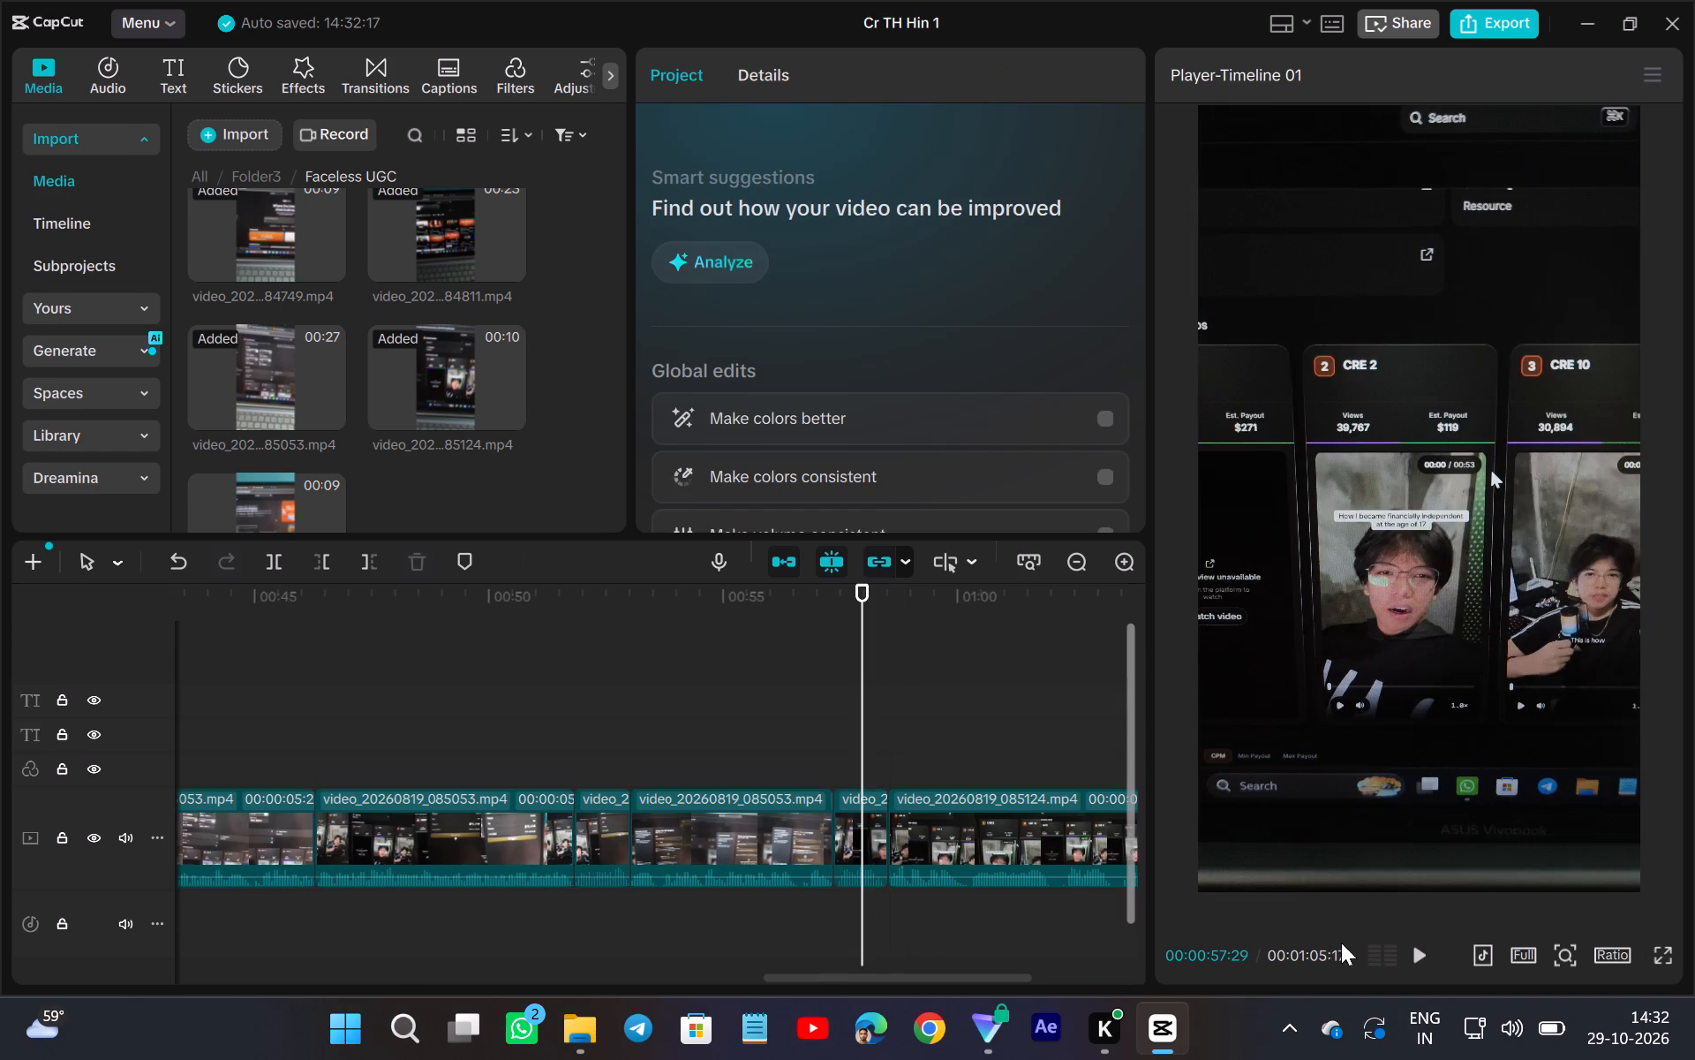
{"action": "left_click", "coordinate": [1421, 963]}
{"action": "scroll", "coordinate": [1071, 950], "scroll_direction": "left", "scroll_amount": 1}
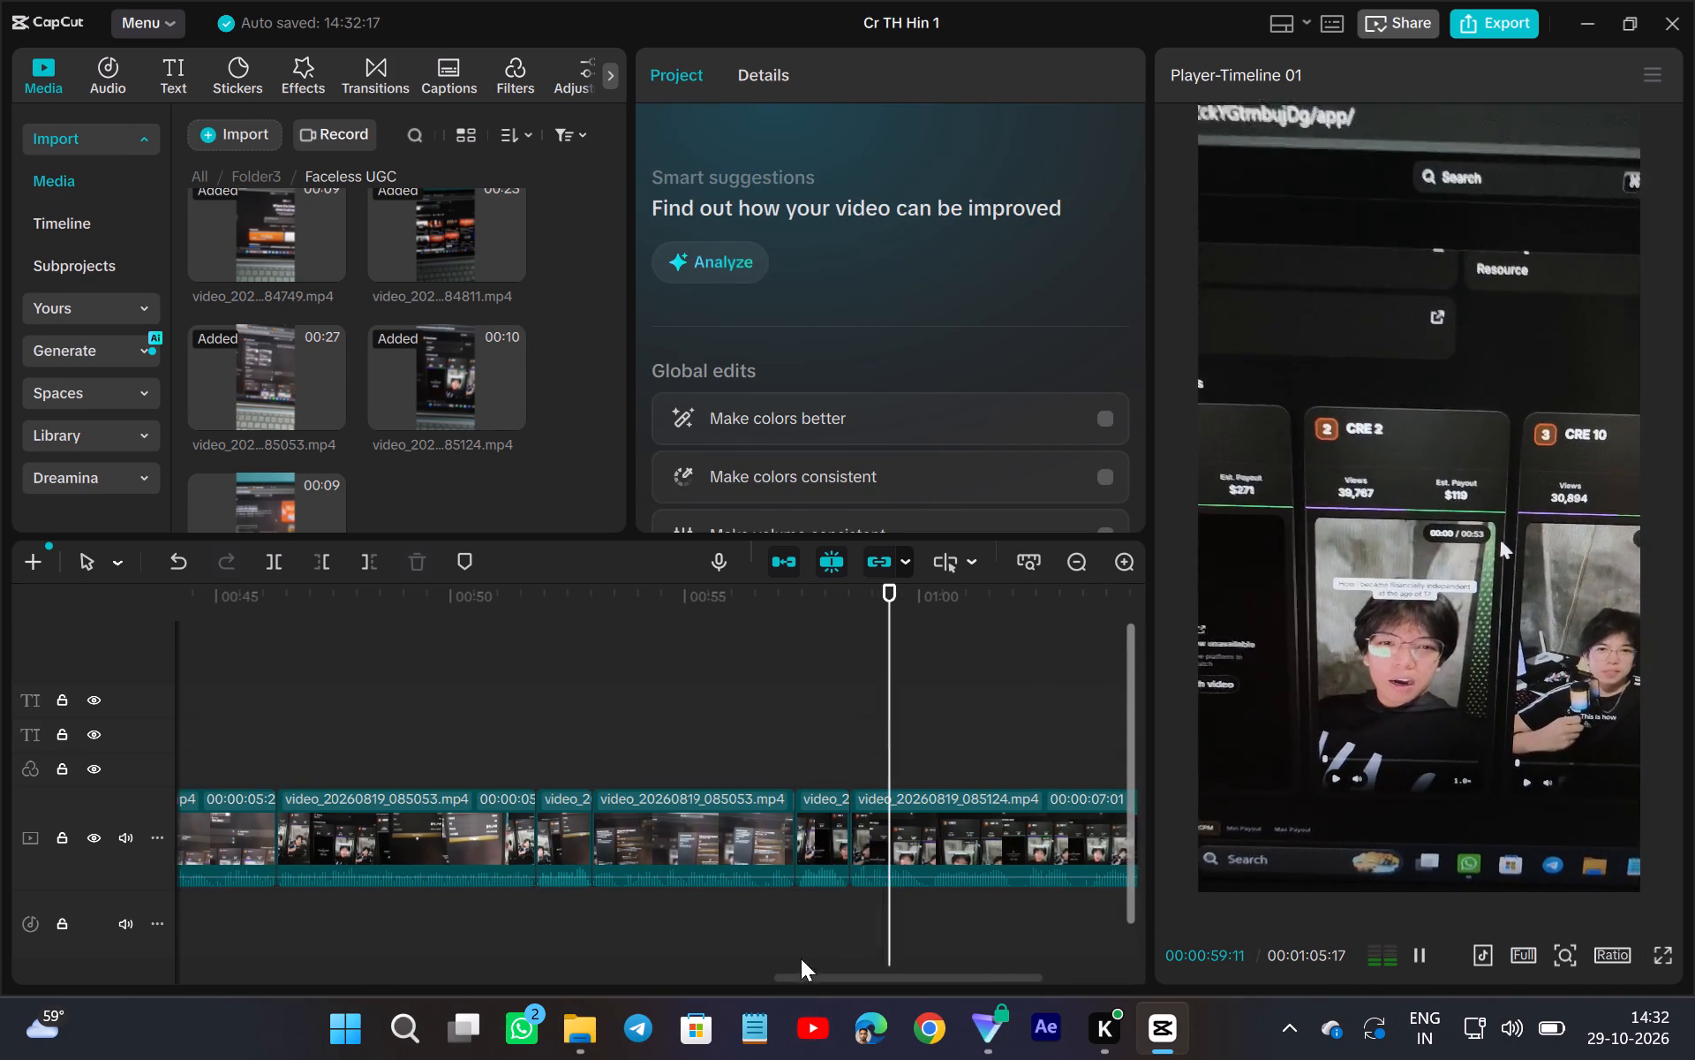
{"action": "scroll", "coordinate": [801, 958], "scroll_direction": "left", "scroll_amount": 1}
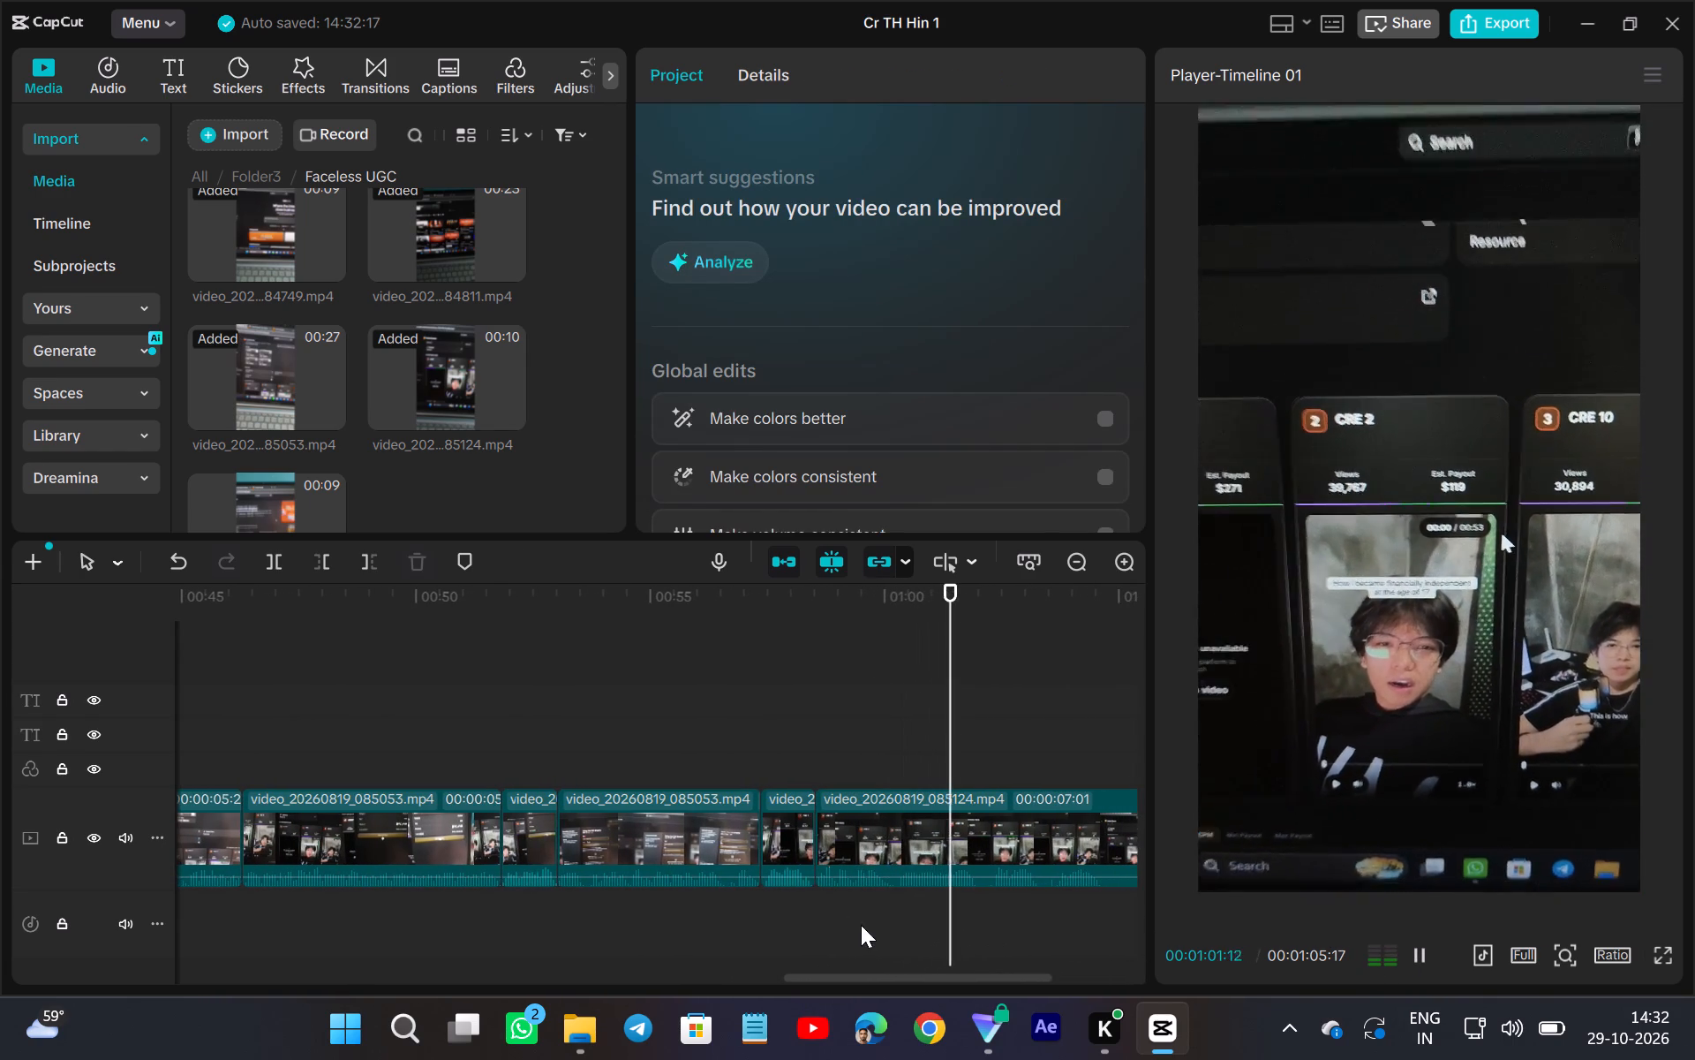
{"action": "left_click", "coordinate": [973, 903]}
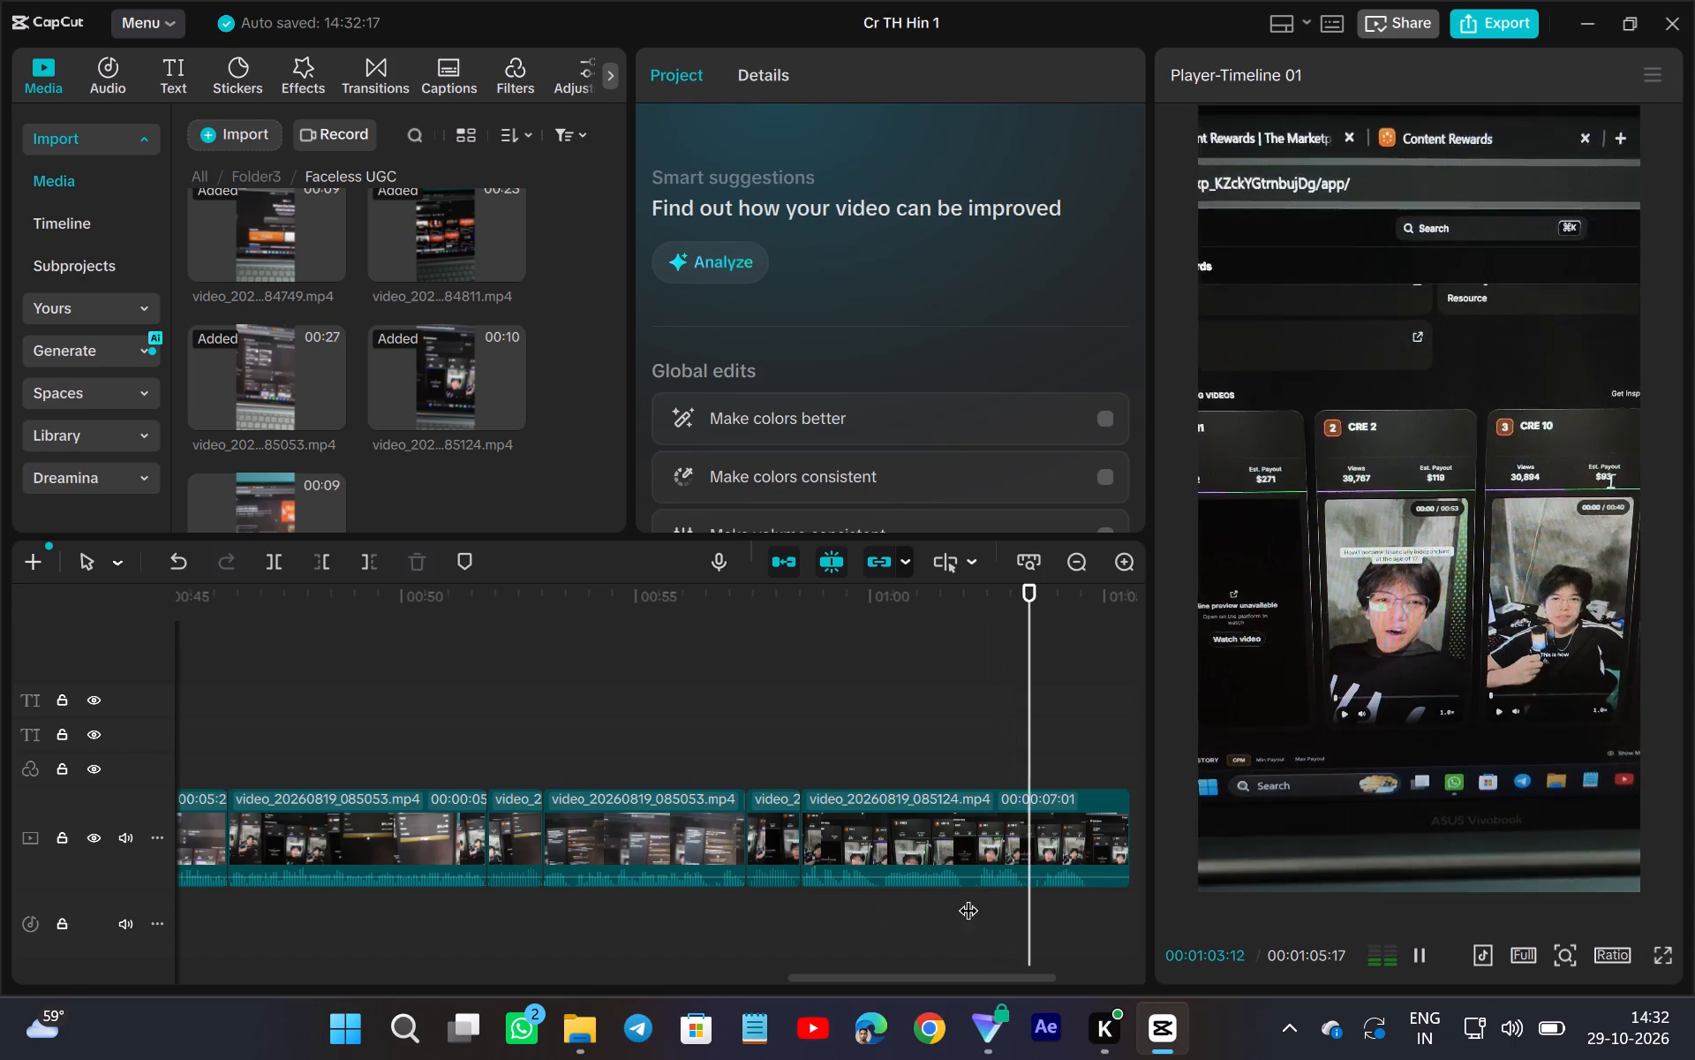
{"action": "left_click", "coordinate": [960, 891]}
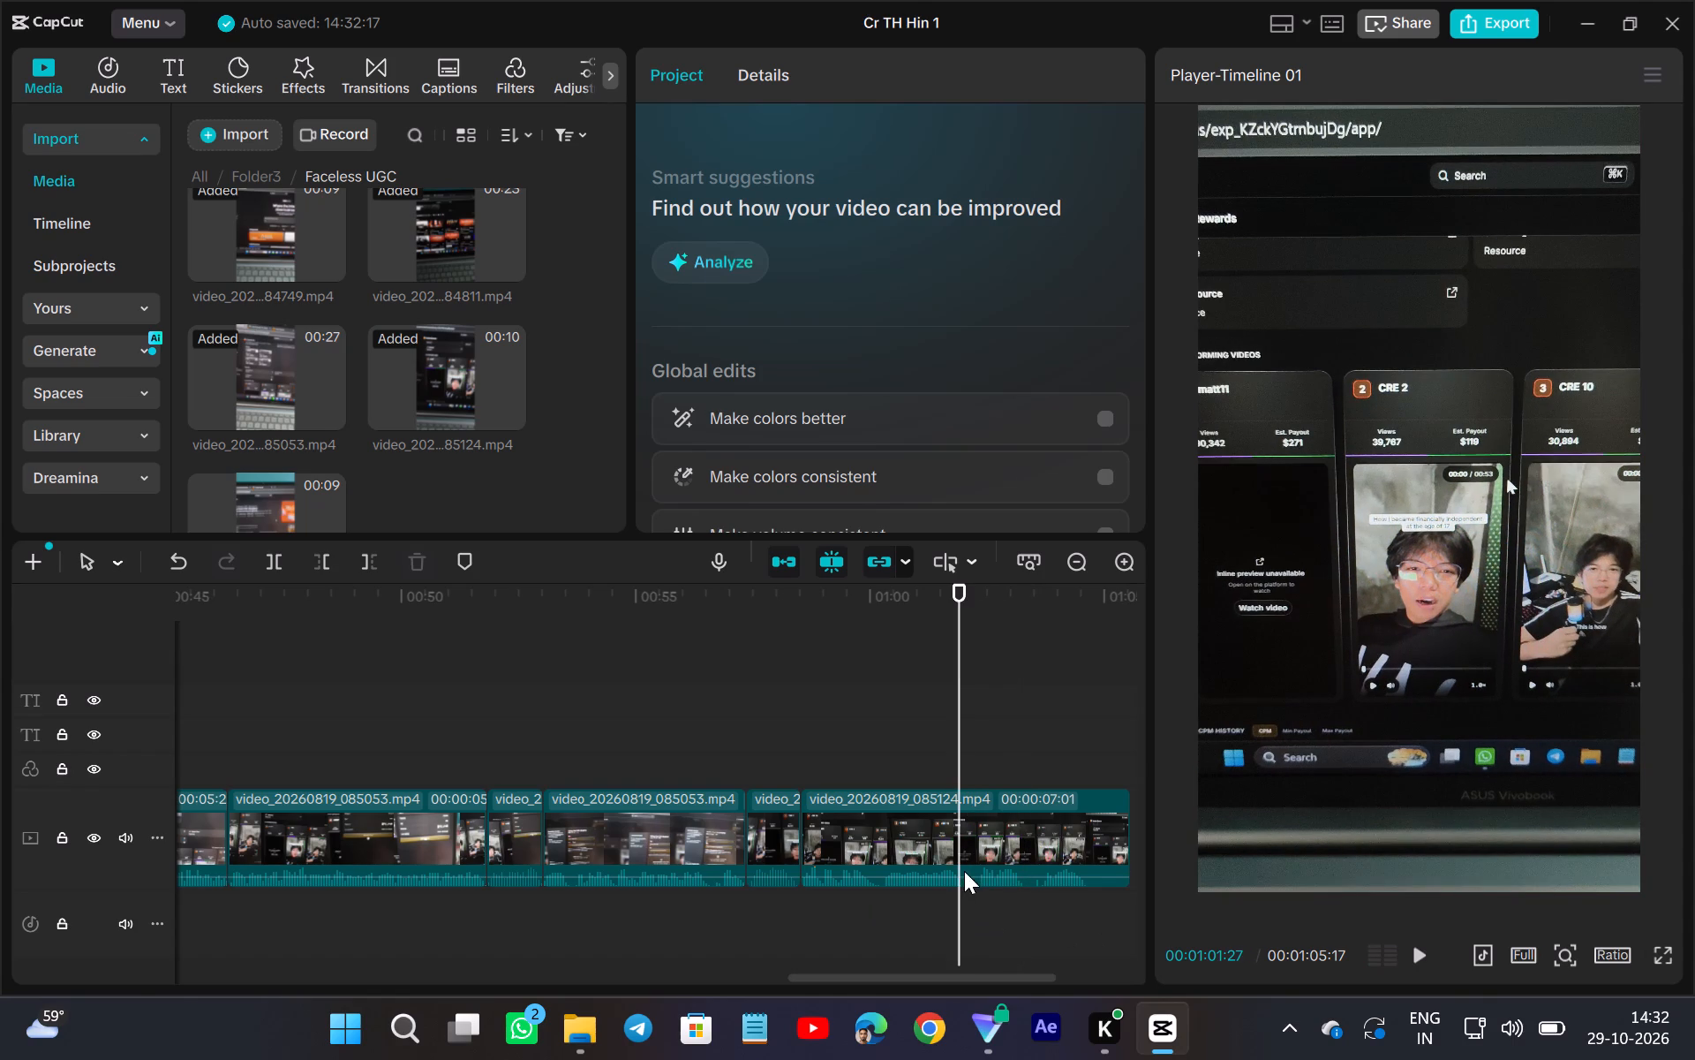
{"action": "left_click", "coordinate": [964, 871]}
{"action": "left_click", "coordinate": [280, 560]}
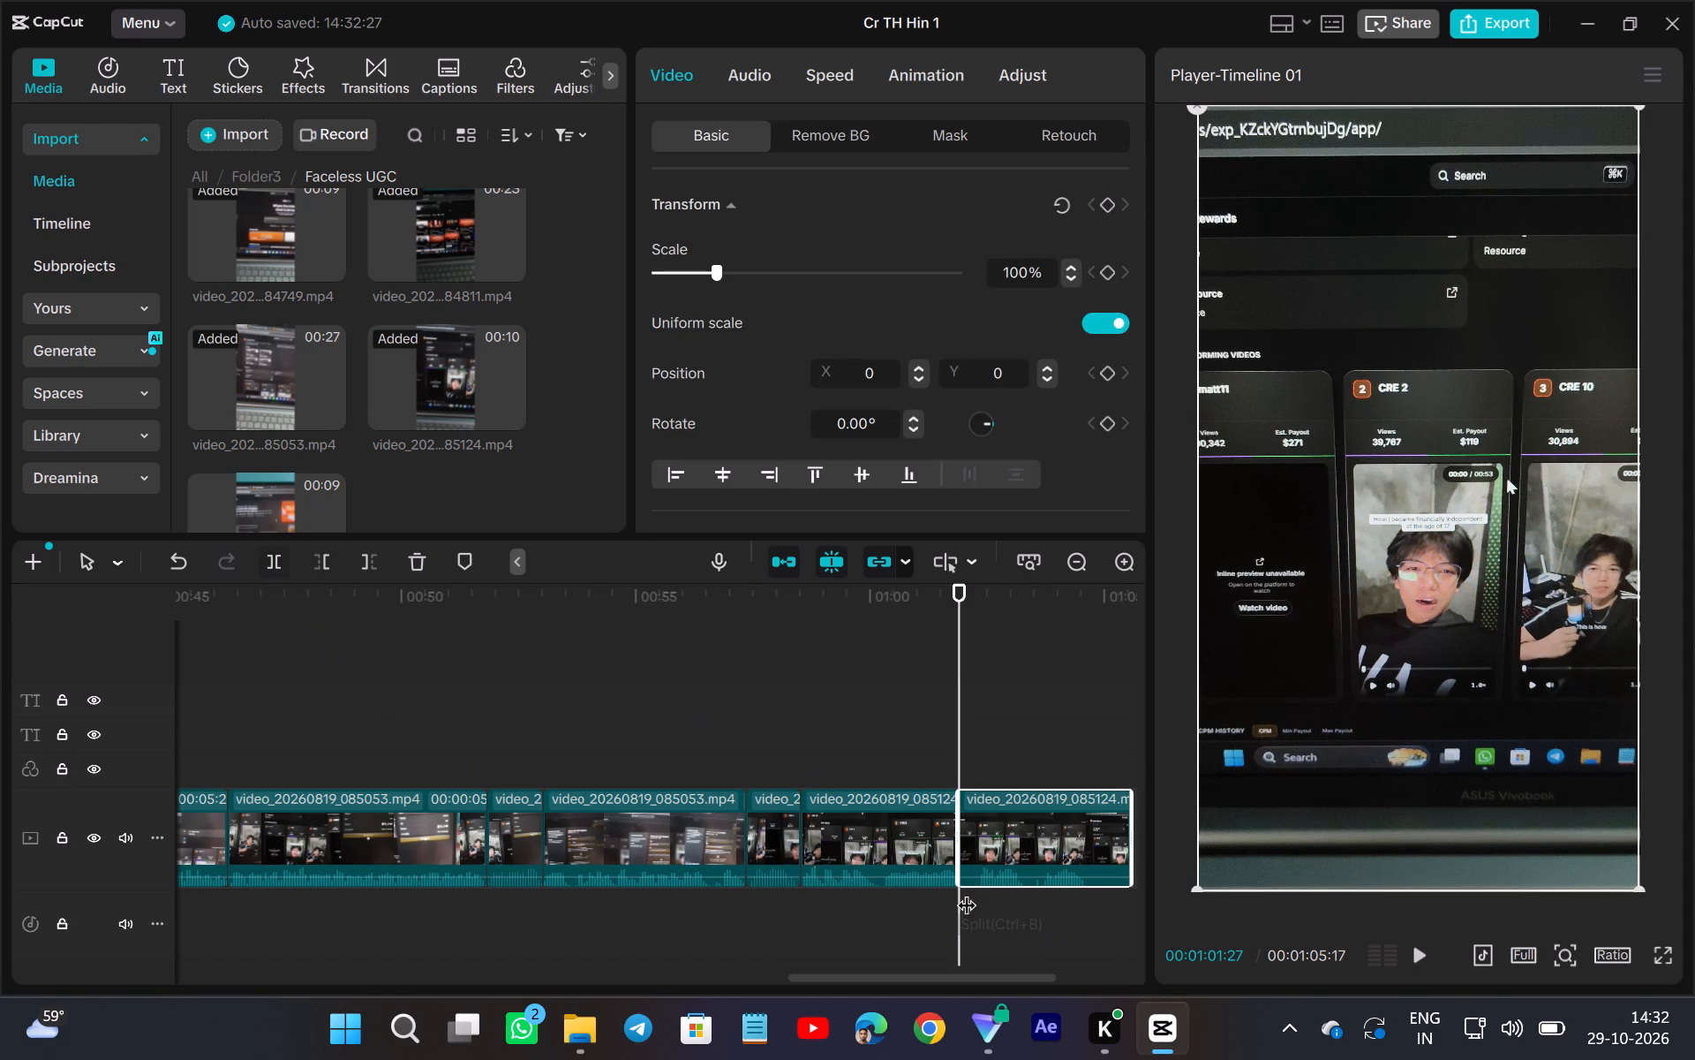
{"action": "left_click_drag", "start_coordinate": [960, 878], "coordinate": [977, 906]}
Play back the last video_20260819_085124.mp4 parts and trim the end of the final part to 00:01:04:07.
{"action": "left_click", "coordinate": [878, 911]}
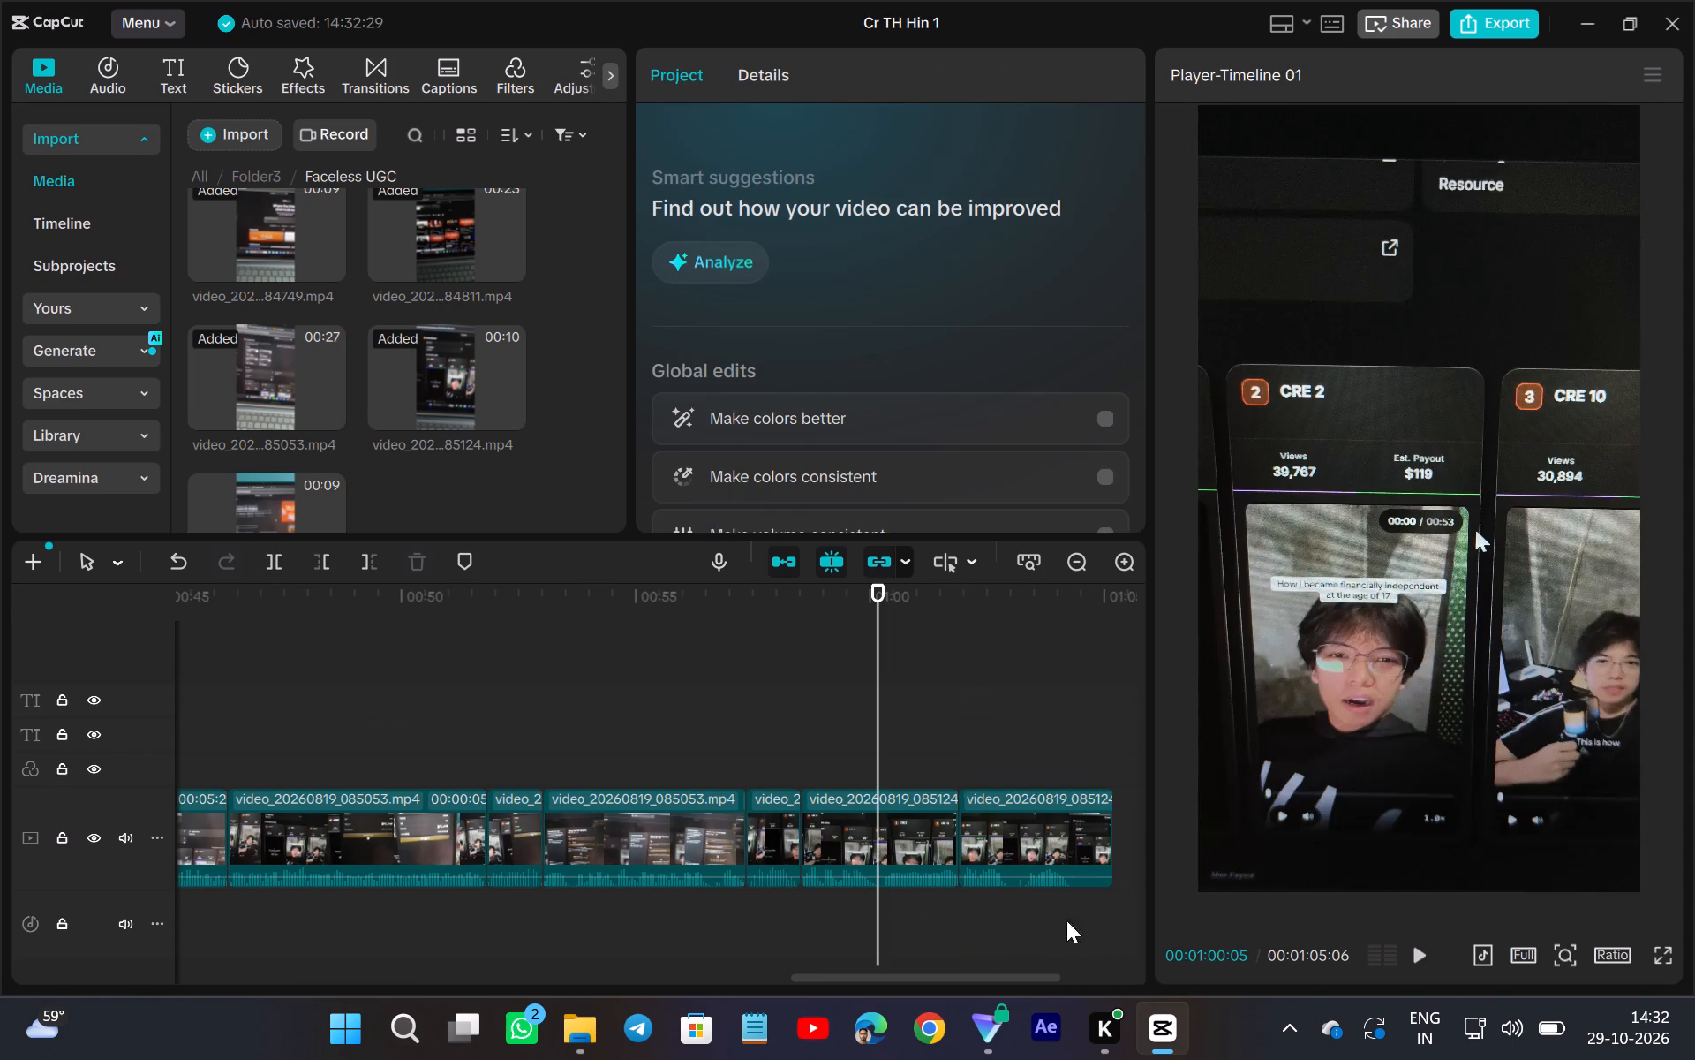
{"action": "left_click", "coordinate": [1413, 962]}
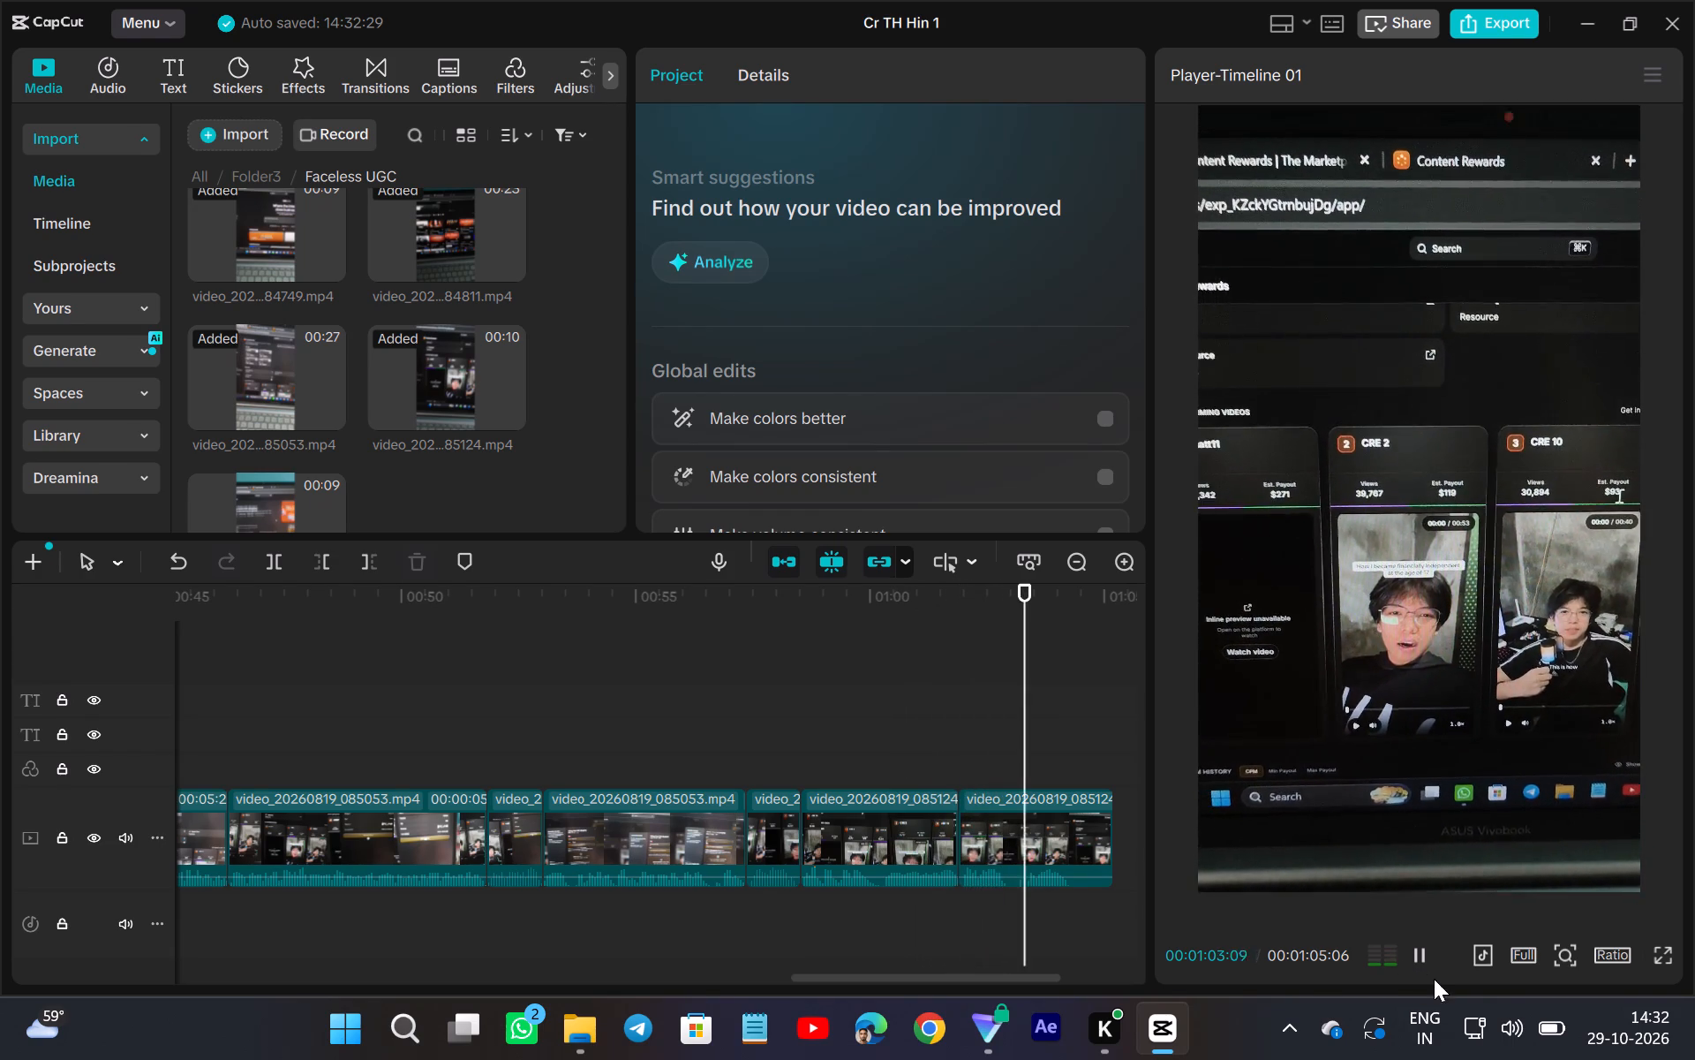
{"action": "scroll", "coordinate": [1131, 886], "scroll_direction": "left", "scroll_amount": 1}
{"action": "left_click", "coordinate": [1030, 890]}
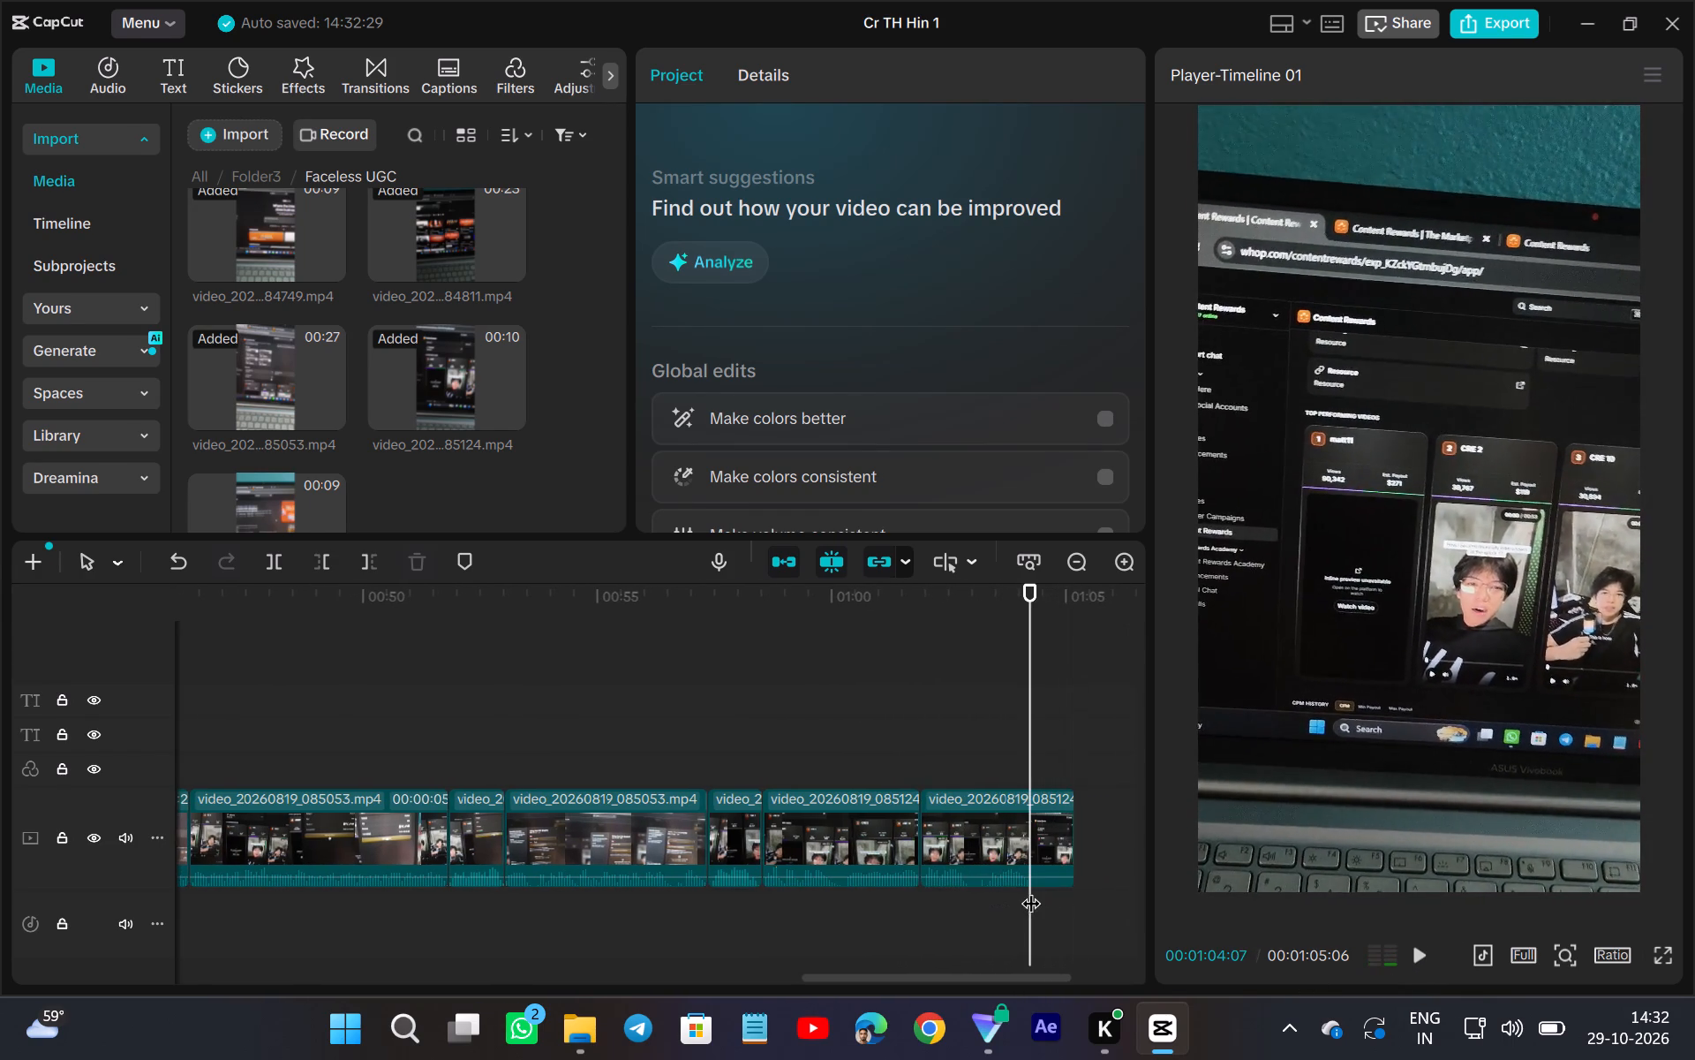
{"action": "left_click", "coordinate": [1034, 858]}
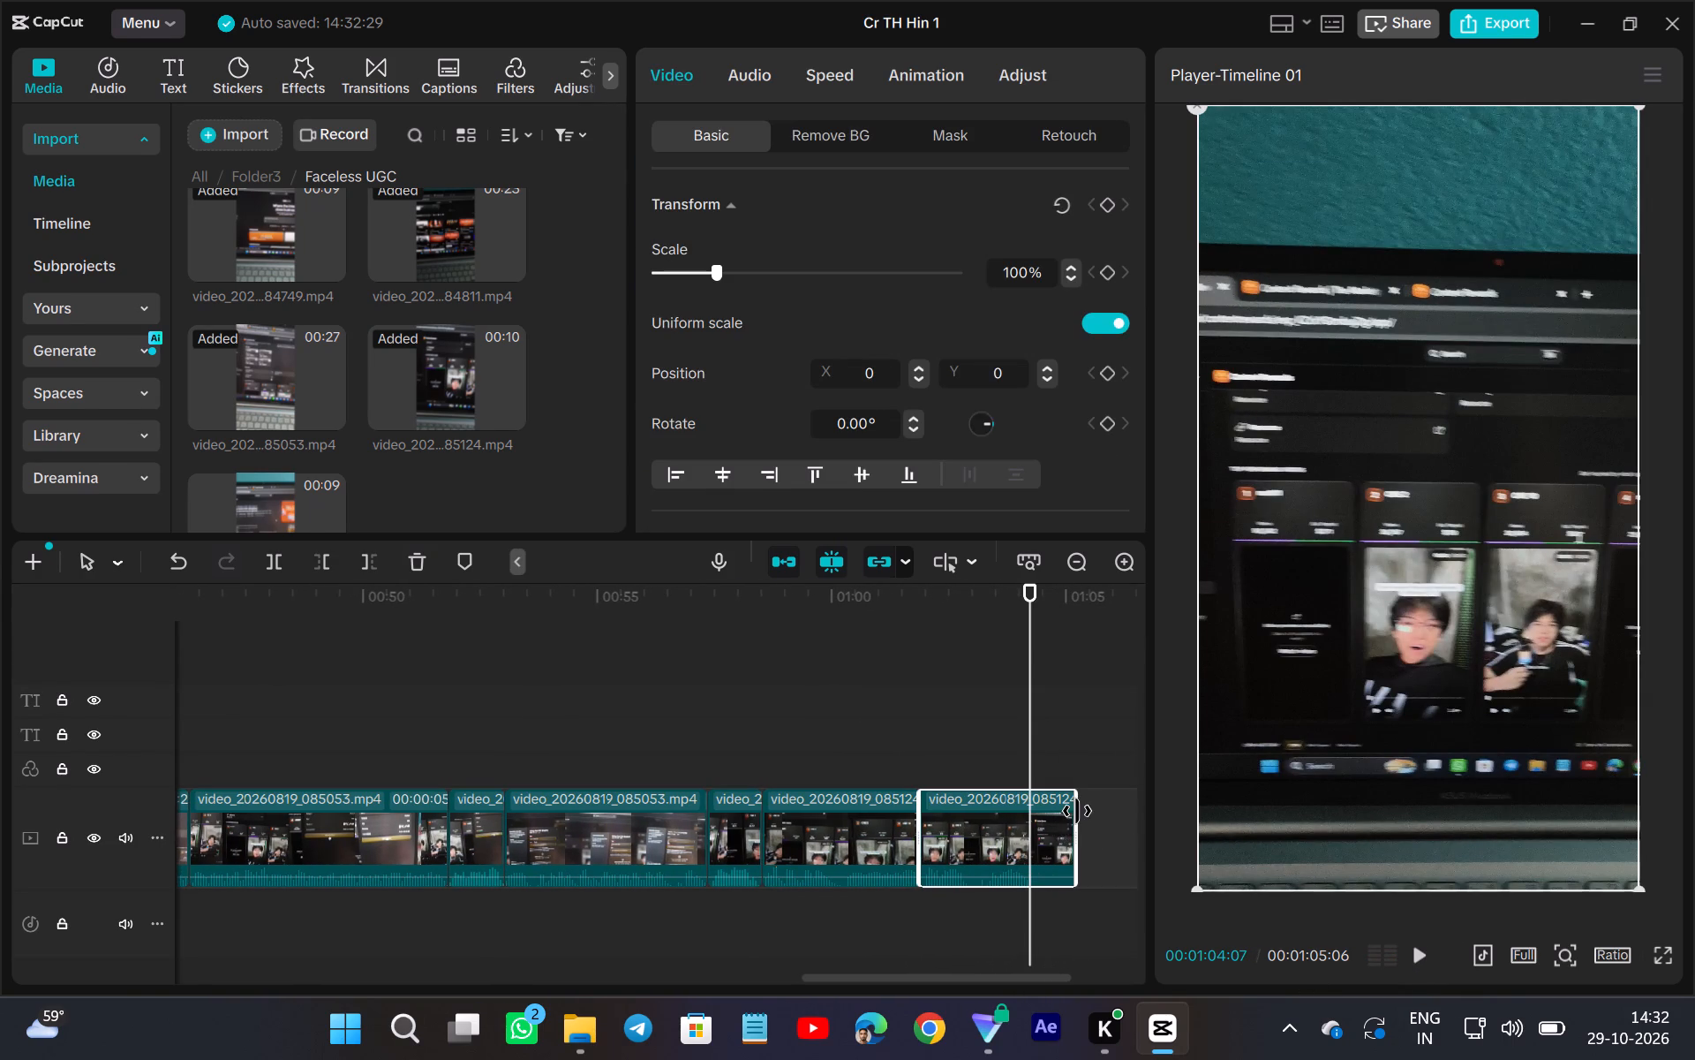
{"action": "left_click_drag", "start_coordinate": [1077, 811], "coordinate": [1032, 912]}
{"action": "left_click", "coordinate": [1009, 905]}
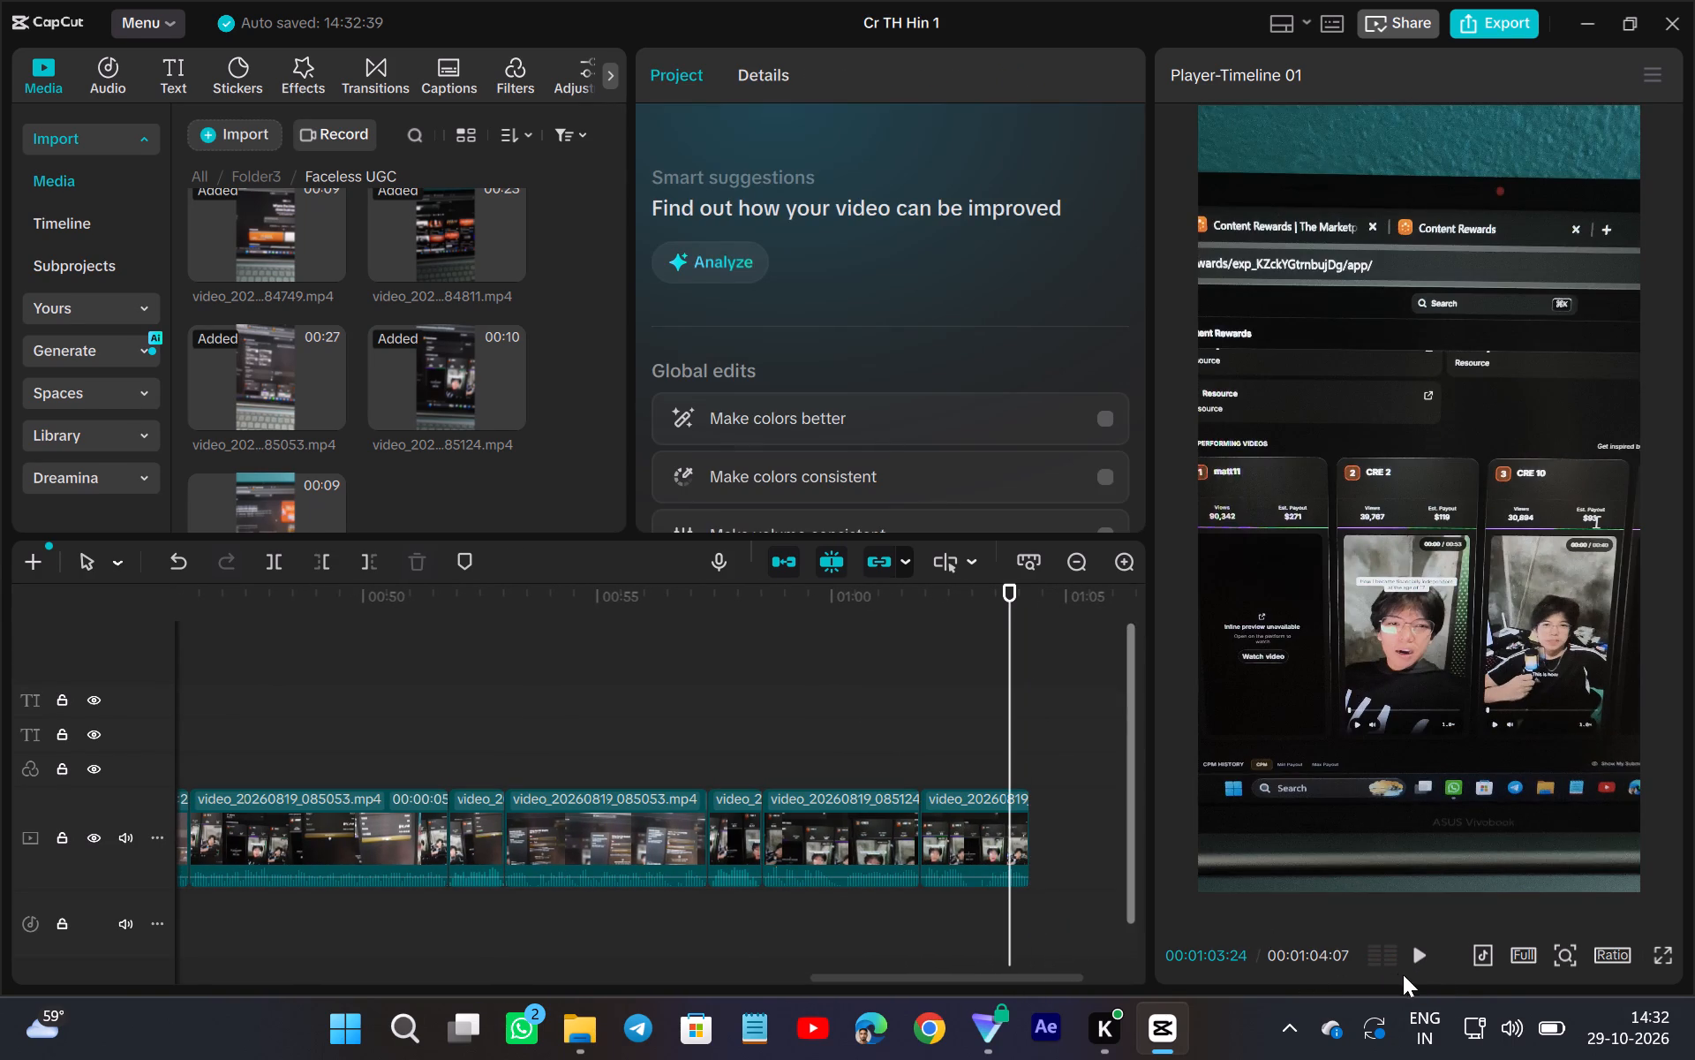
Append video_20260819_085210.mp4 after the last clip on the main track and trim its start to a duration of 00:00:08:13.
{"action": "left_click", "coordinate": [1418, 951]}
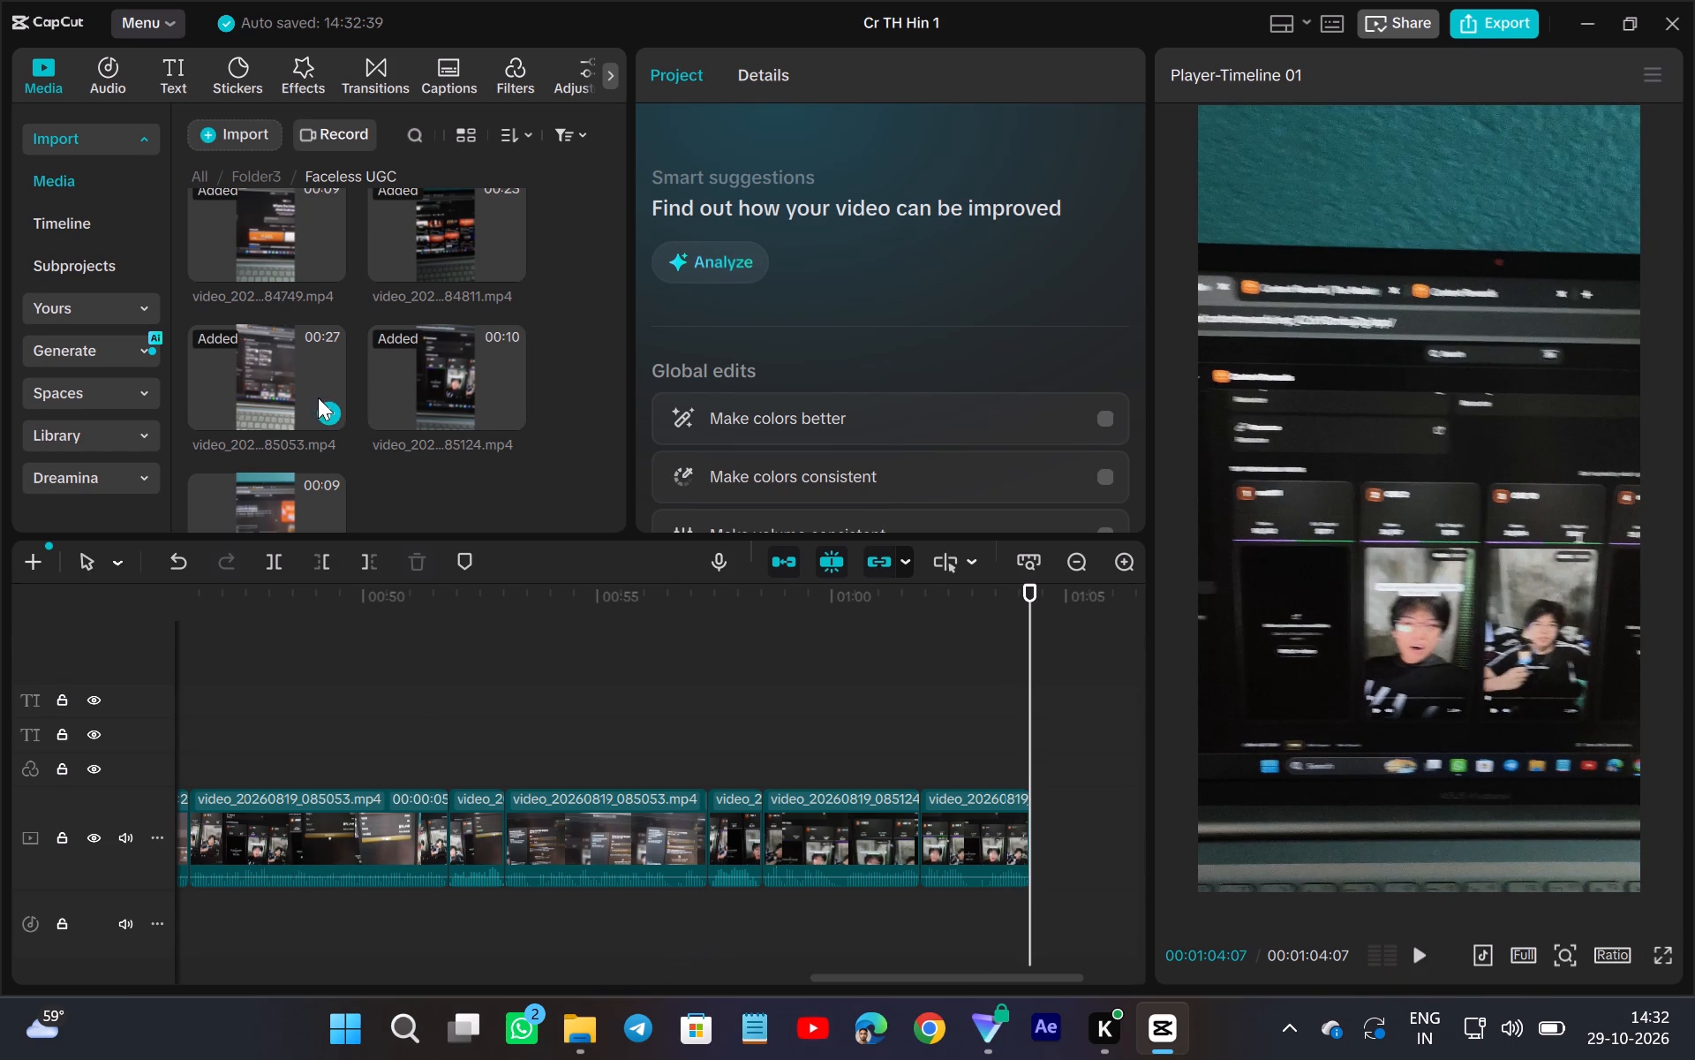
{"action": "scroll", "coordinate": [319, 401], "scroll_direction": "down", "scroll_amount": 1}
{"action": "left_click", "coordinate": [286, 435]}
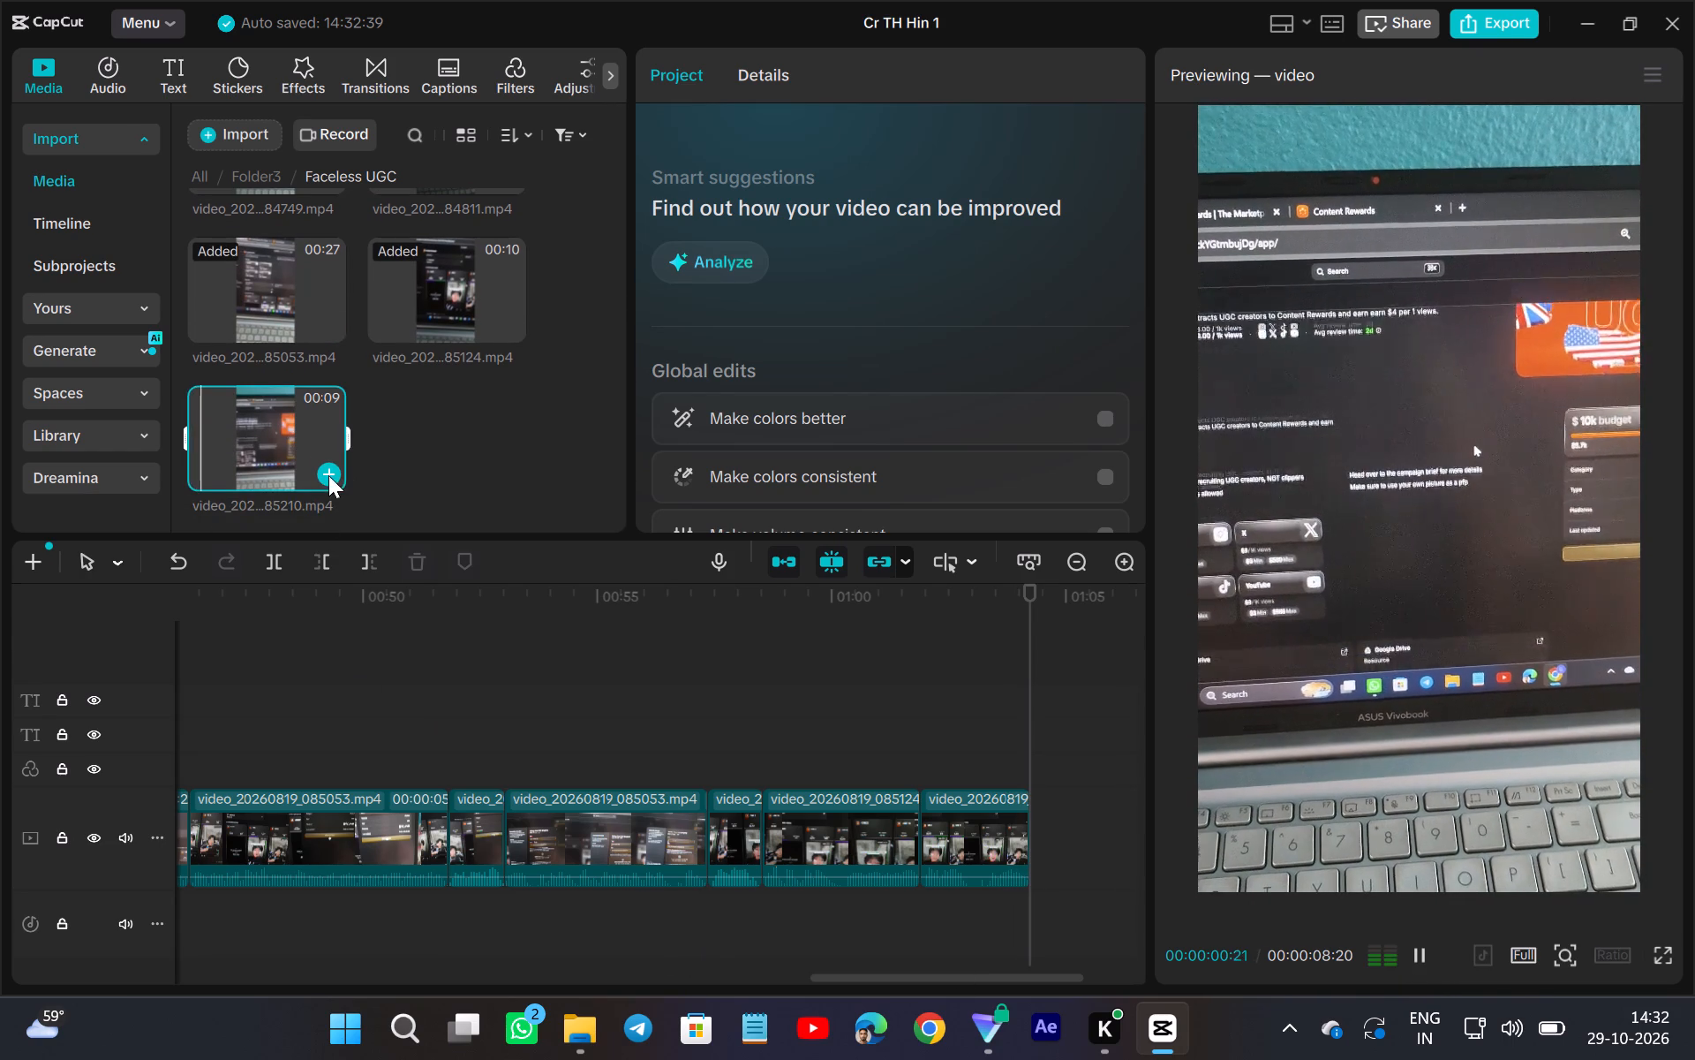
{"action": "left_click_drag", "start_coordinate": [245, 436], "coordinate": [1067, 842]}
{"action": "scroll", "coordinate": [1023, 847], "scroll_direction": "left", "scroll_amount": 1}
{"action": "left_click_drag", "start_coordinate": [765, 821], "coordinate": [778, 836]}
{"action": "scroll", "coordinate": [774, 830], "scroll_direction": "down", "scroll_amount": 1}
Play video_20260819_085210.mp4, split it at 00:01:07:07 and trim the second part's start to a duration of 00:00:05:03.
{"action": "left_click", "coordinate": [1423, 951]}
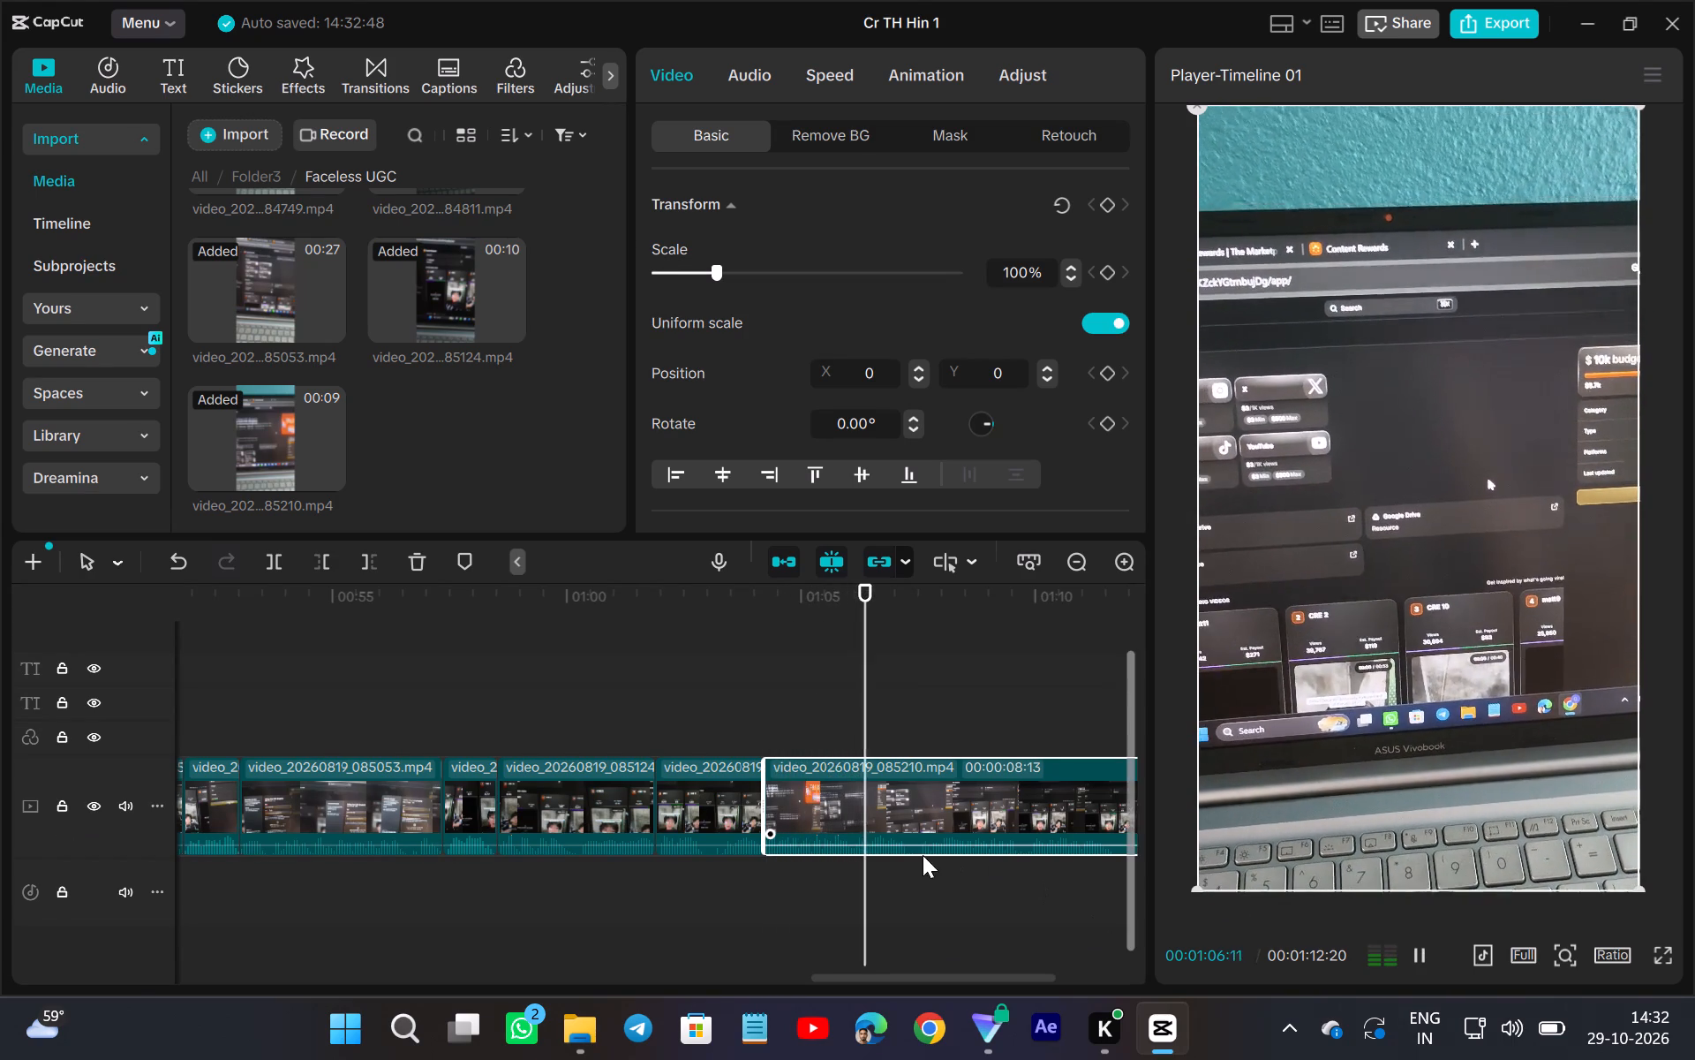
{"action": "left_click", "coordinate": [912, 863]}
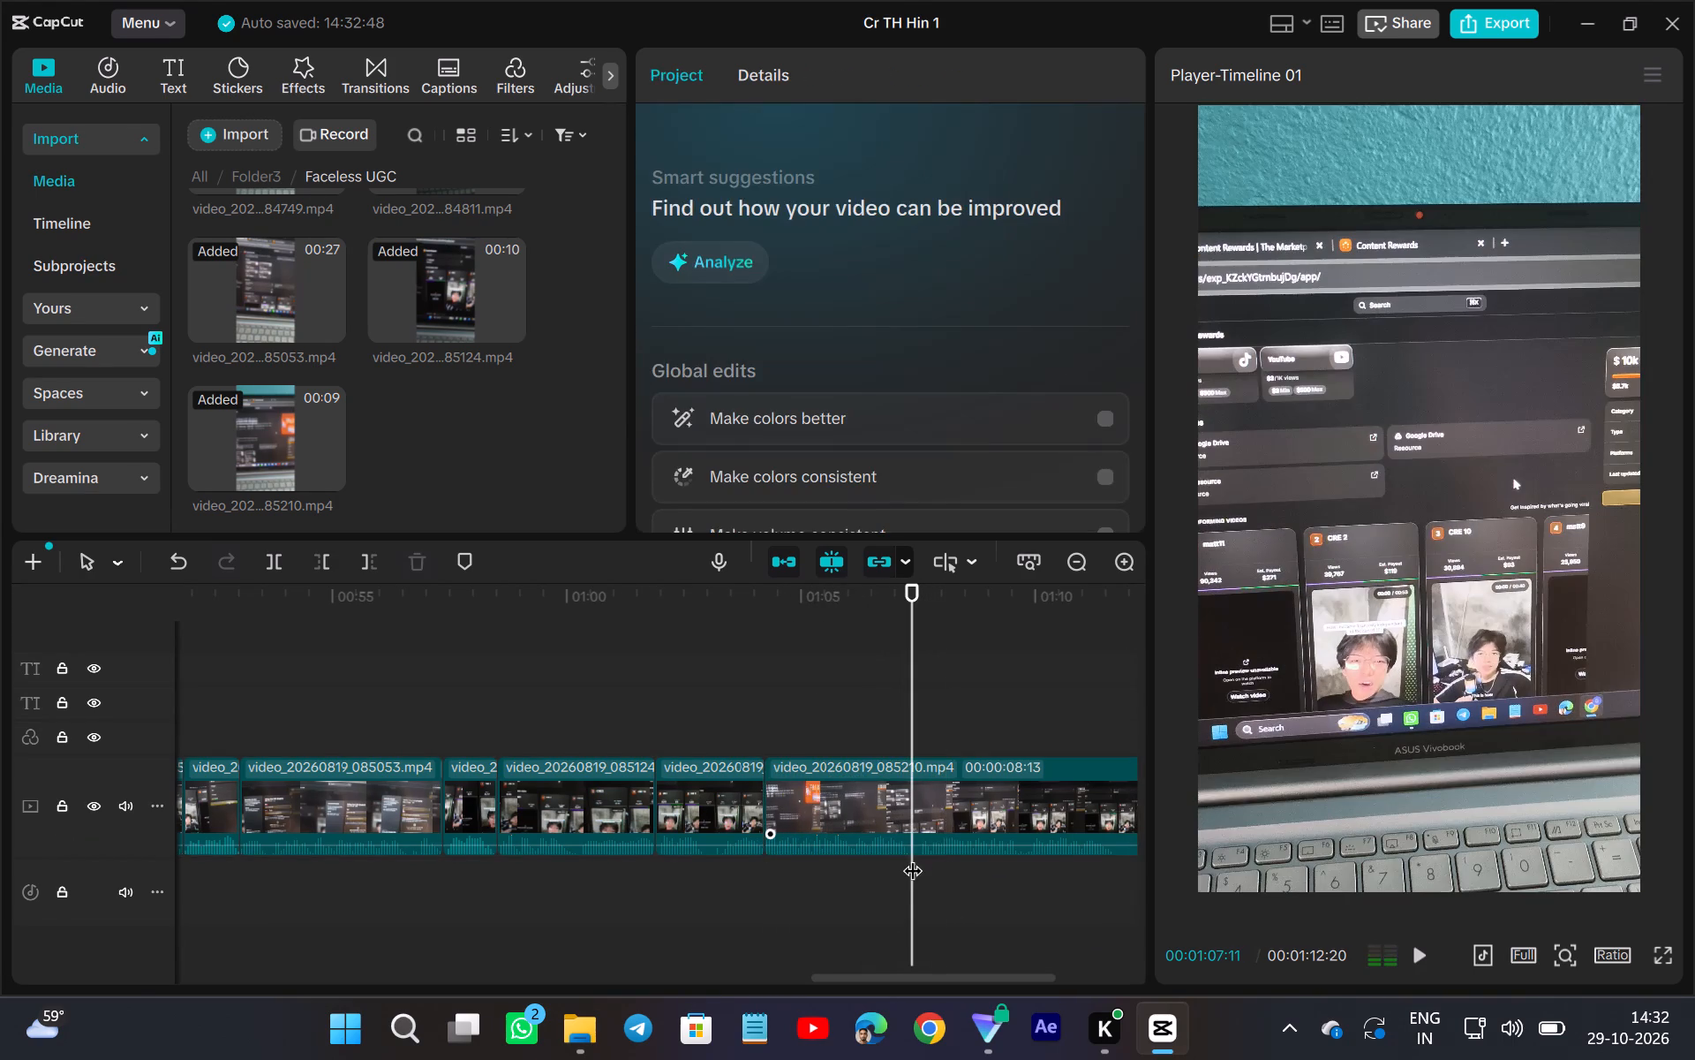
{"action": "left_click", "coordinate": [908, 843]}
{"action": "scroll", "coordinate": [644, 898], "scroll_direction": "up", "scroll_amount": 1}
{"action": "scroll", "coordinate": [338, 664], "scroll_direction": "down", "scroll_amount": 1}
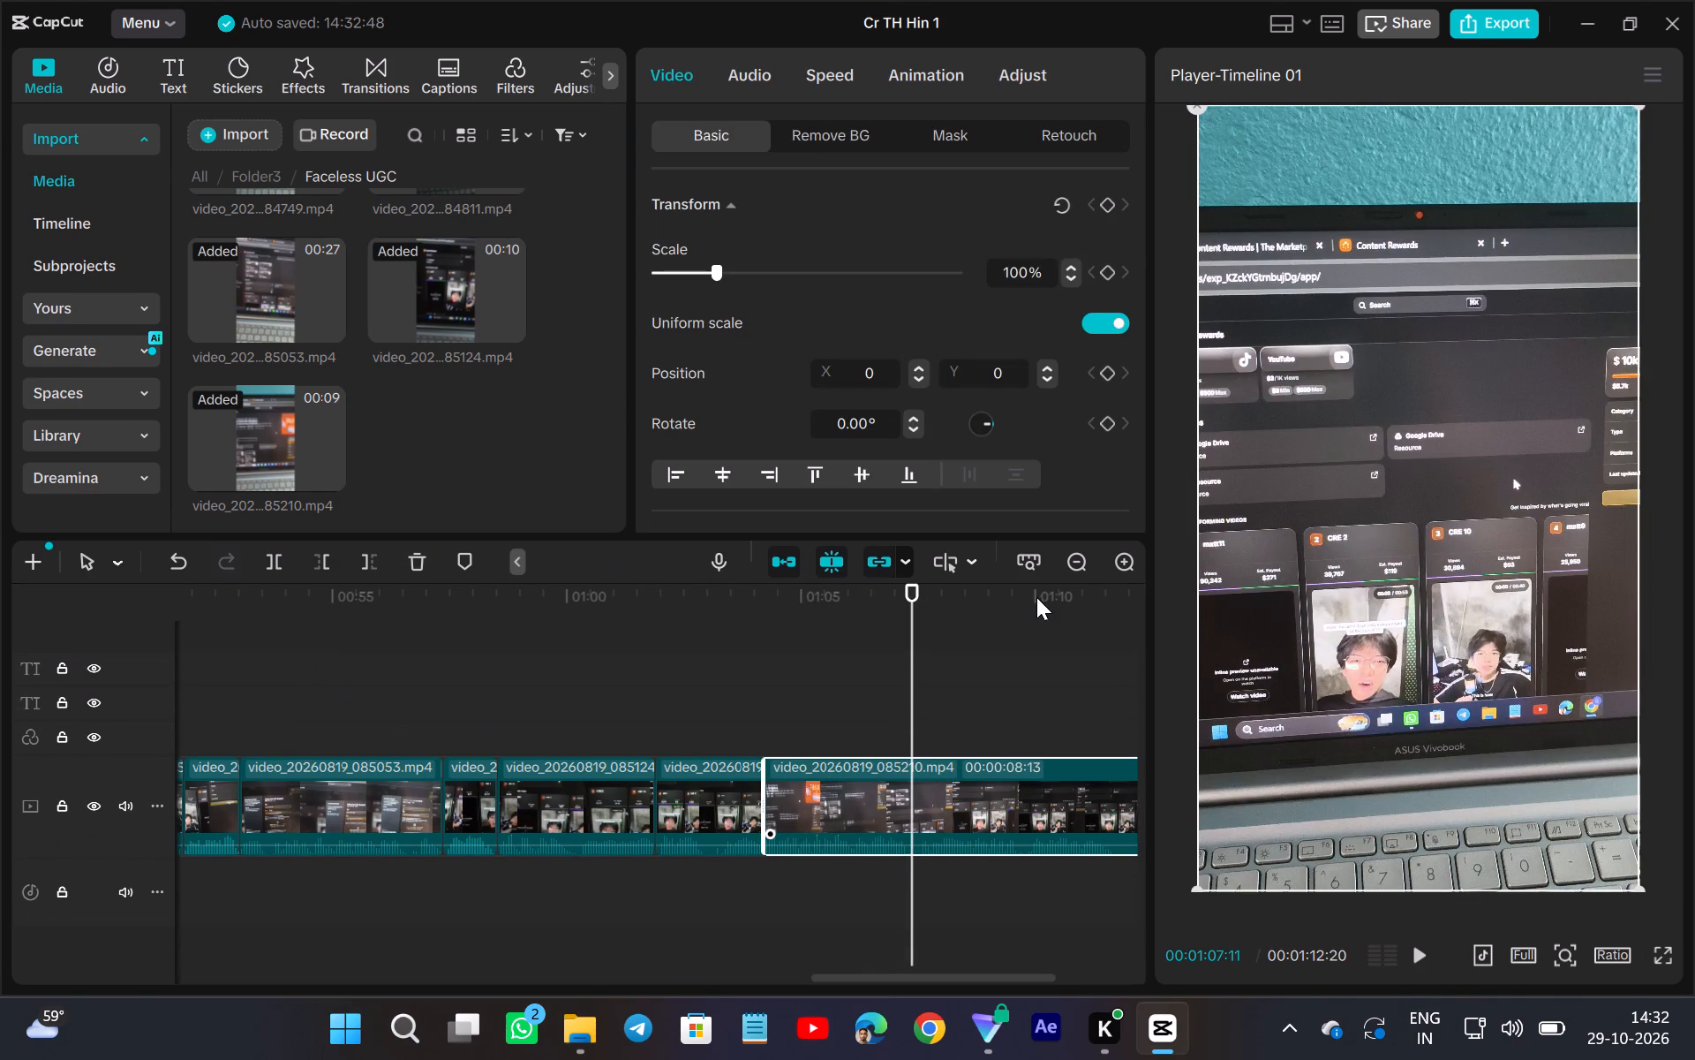
{"action": "double_click", "coordinate": [1122, 569]}
{"action": "left_click_drag", "start_coordinate": [915, 867], "coordinate": [889, 890]}
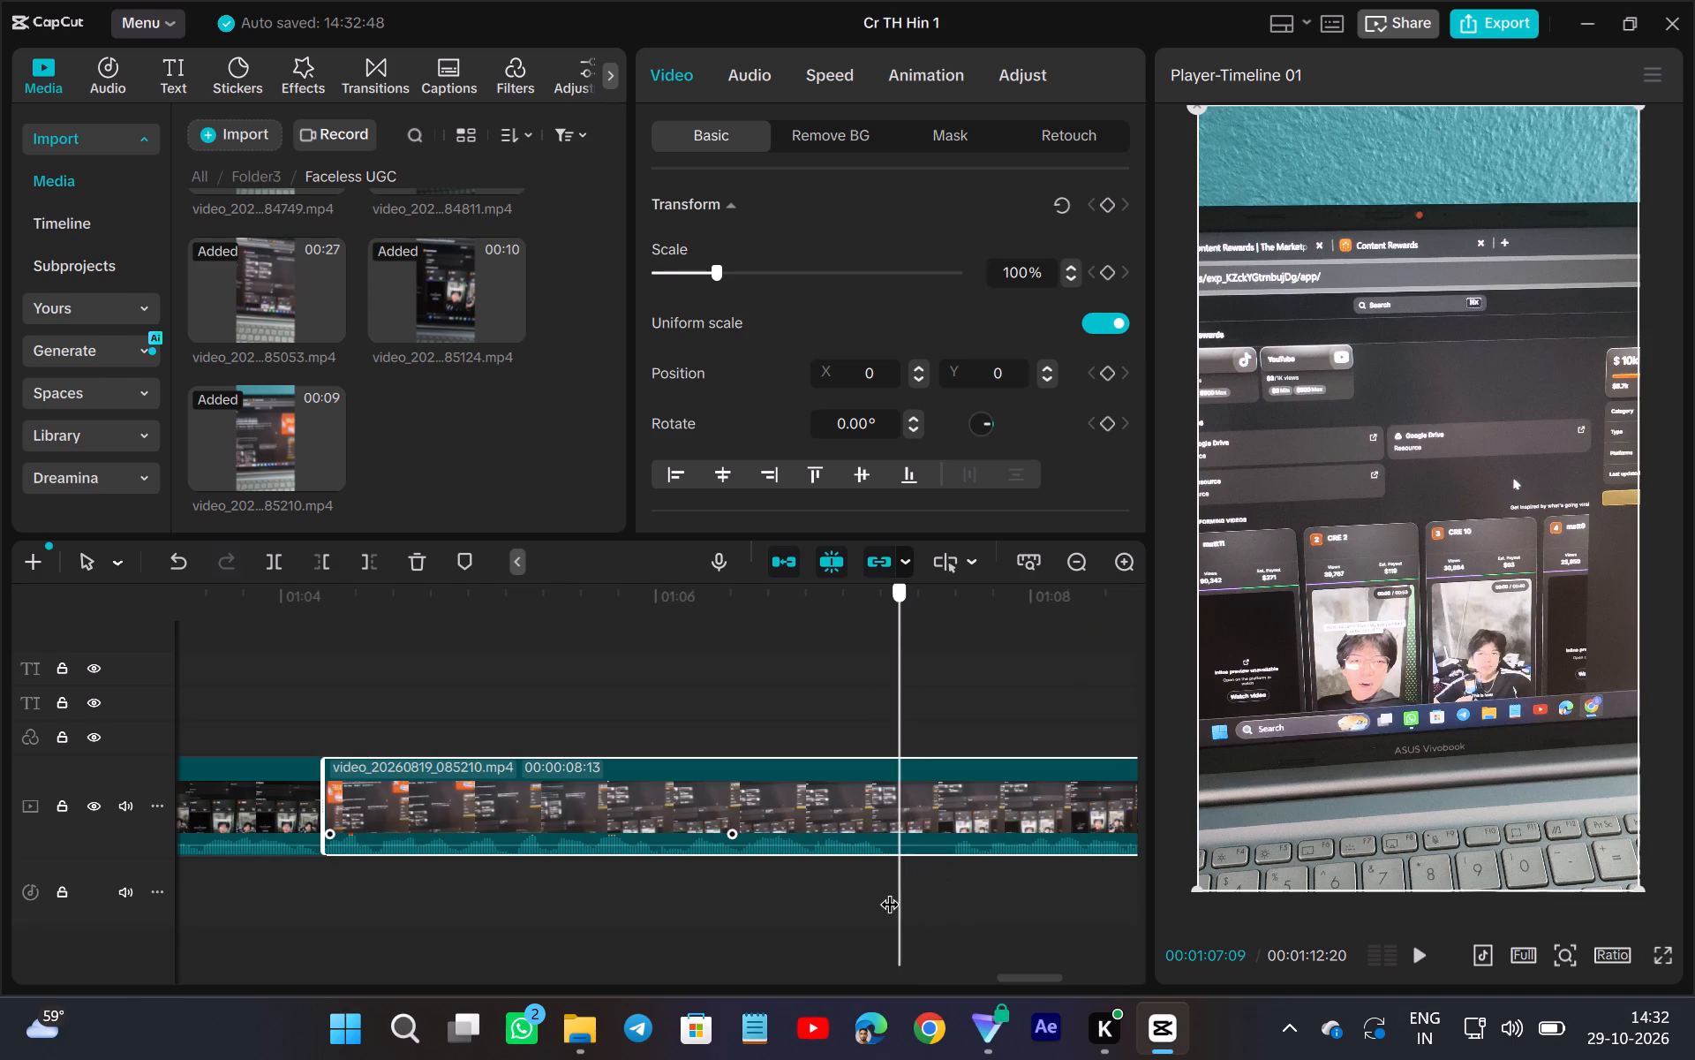
{"action": "left_click_drag", "start_coordinate": [889, 890], "coordinate": [888, 890]}
{"action": "left_click", "coordinate": [884, 807]}
{"action": "left_click", "coordinate": [286, 556]}
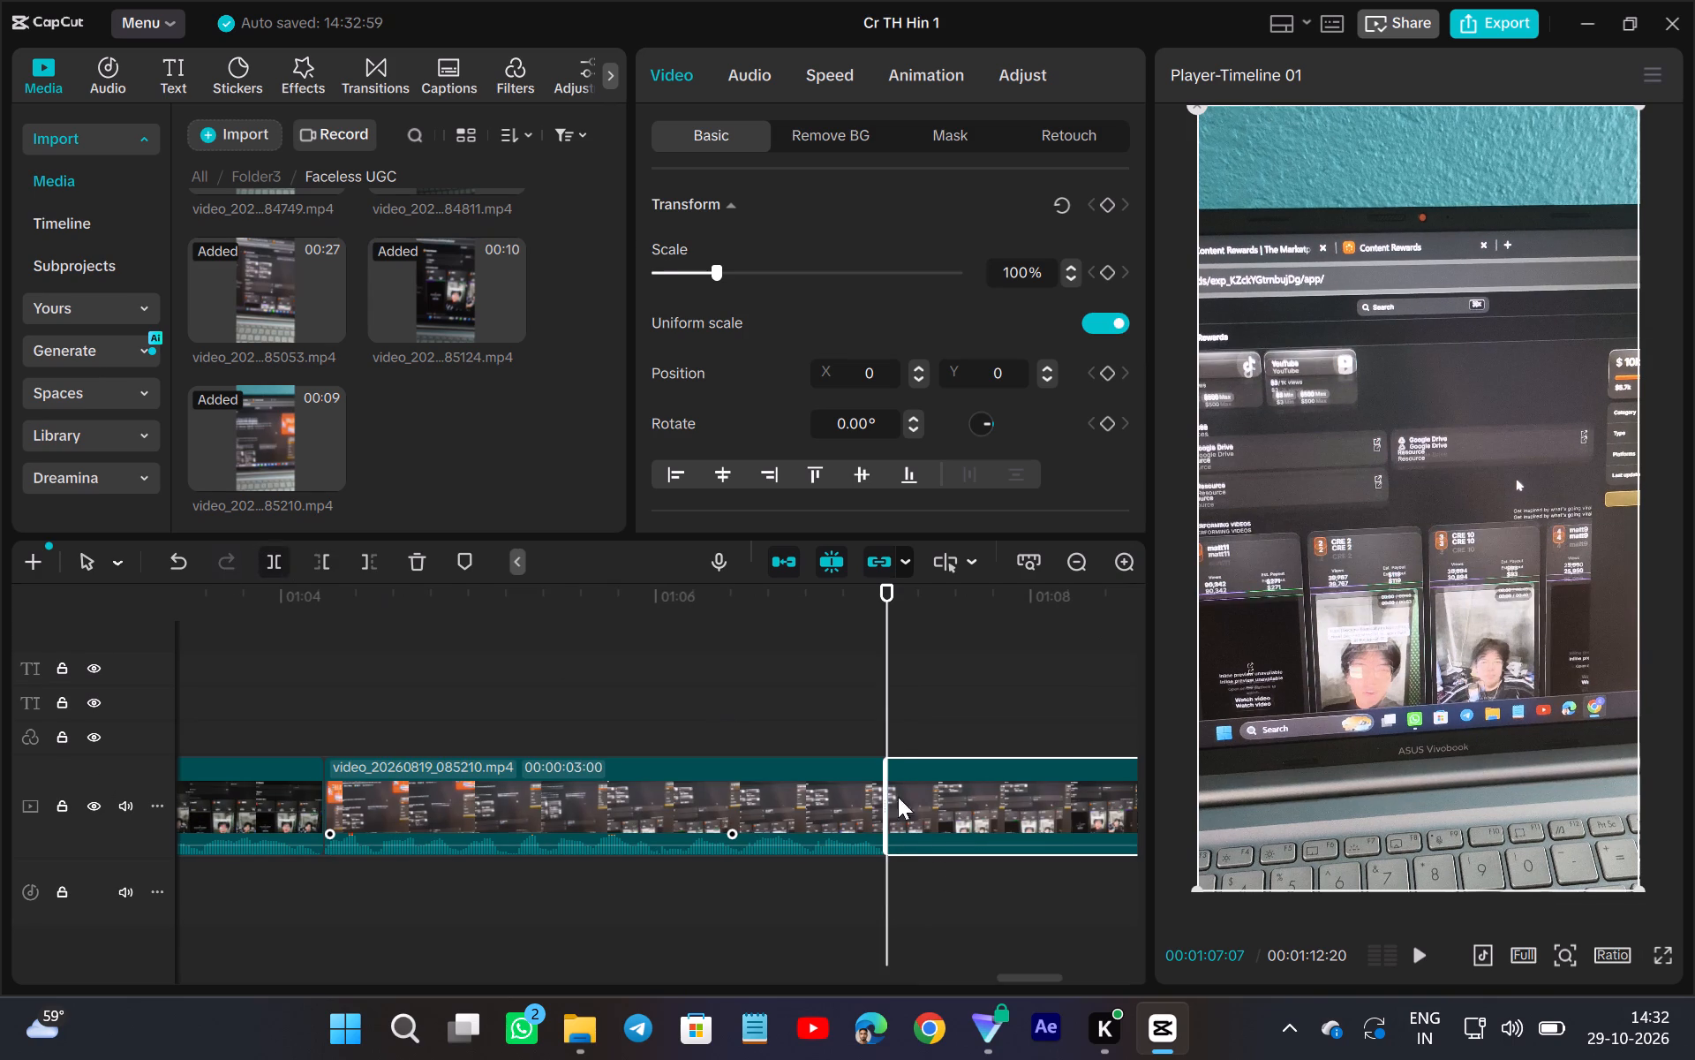
{"action": "left_click_drag", "start_coordinate": [893, 845], "coordinate": [950, 896]}
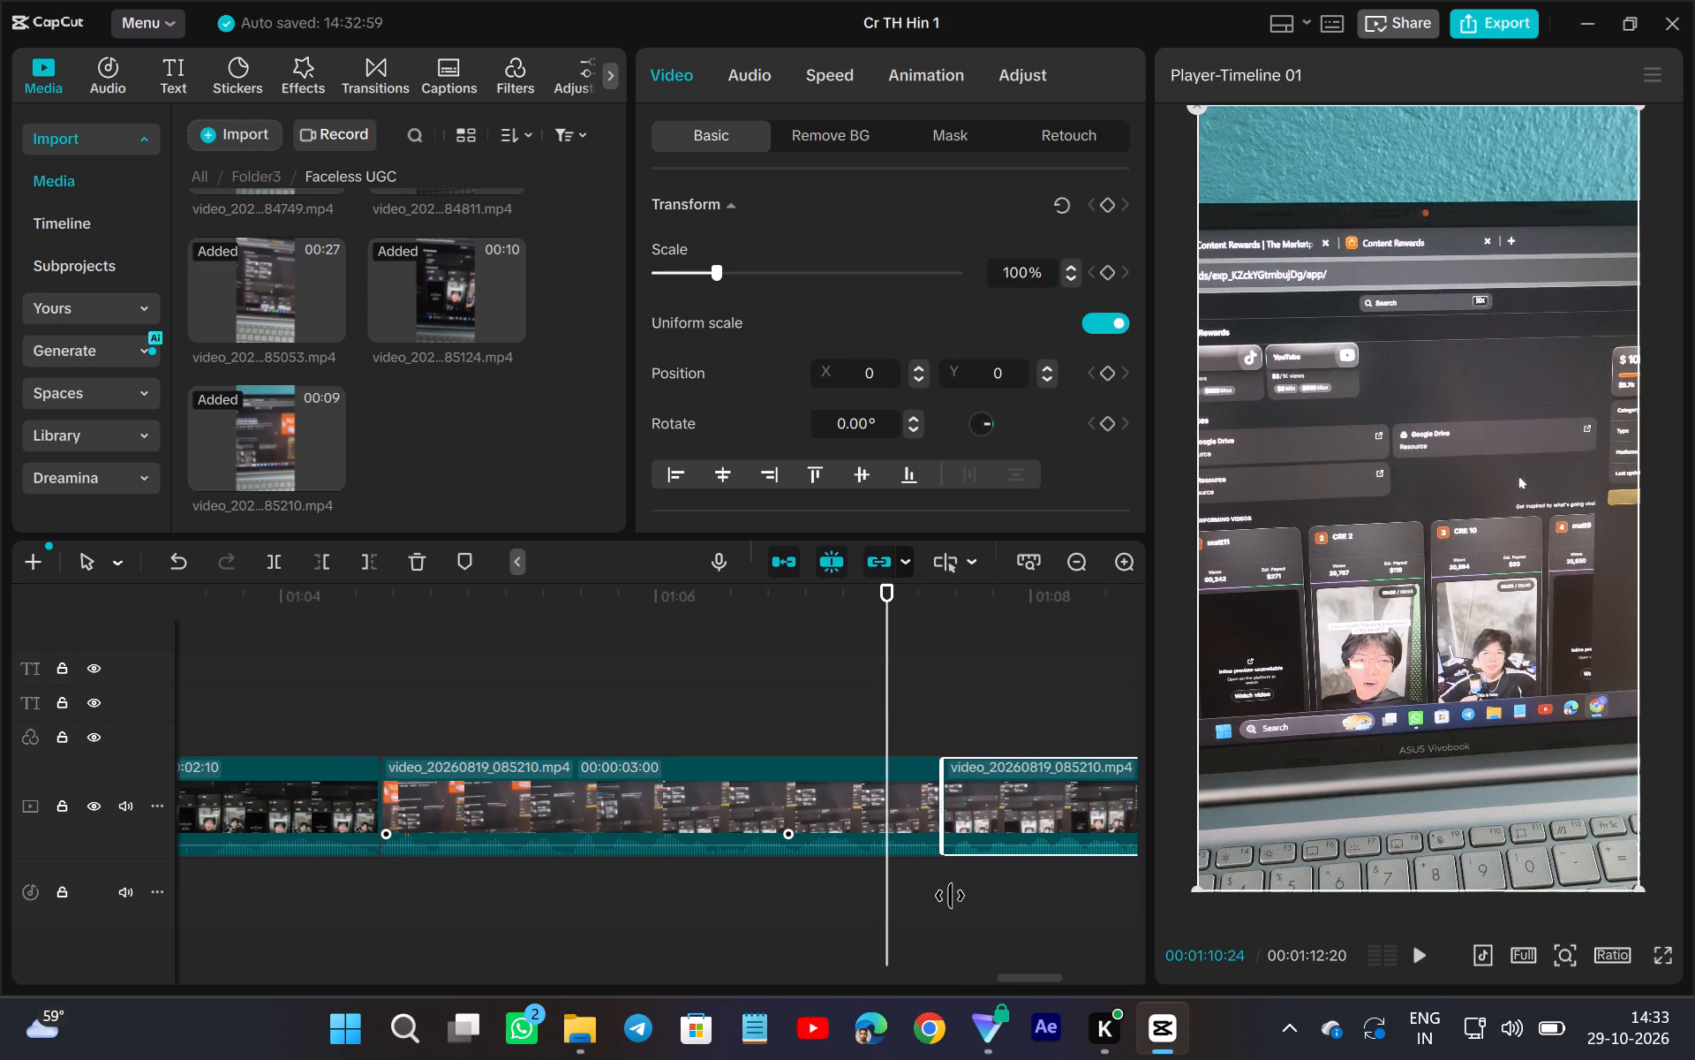
{"action": "left_click_drag", "start_coordinate": [950, 896], "coordinate": [954, 900]}
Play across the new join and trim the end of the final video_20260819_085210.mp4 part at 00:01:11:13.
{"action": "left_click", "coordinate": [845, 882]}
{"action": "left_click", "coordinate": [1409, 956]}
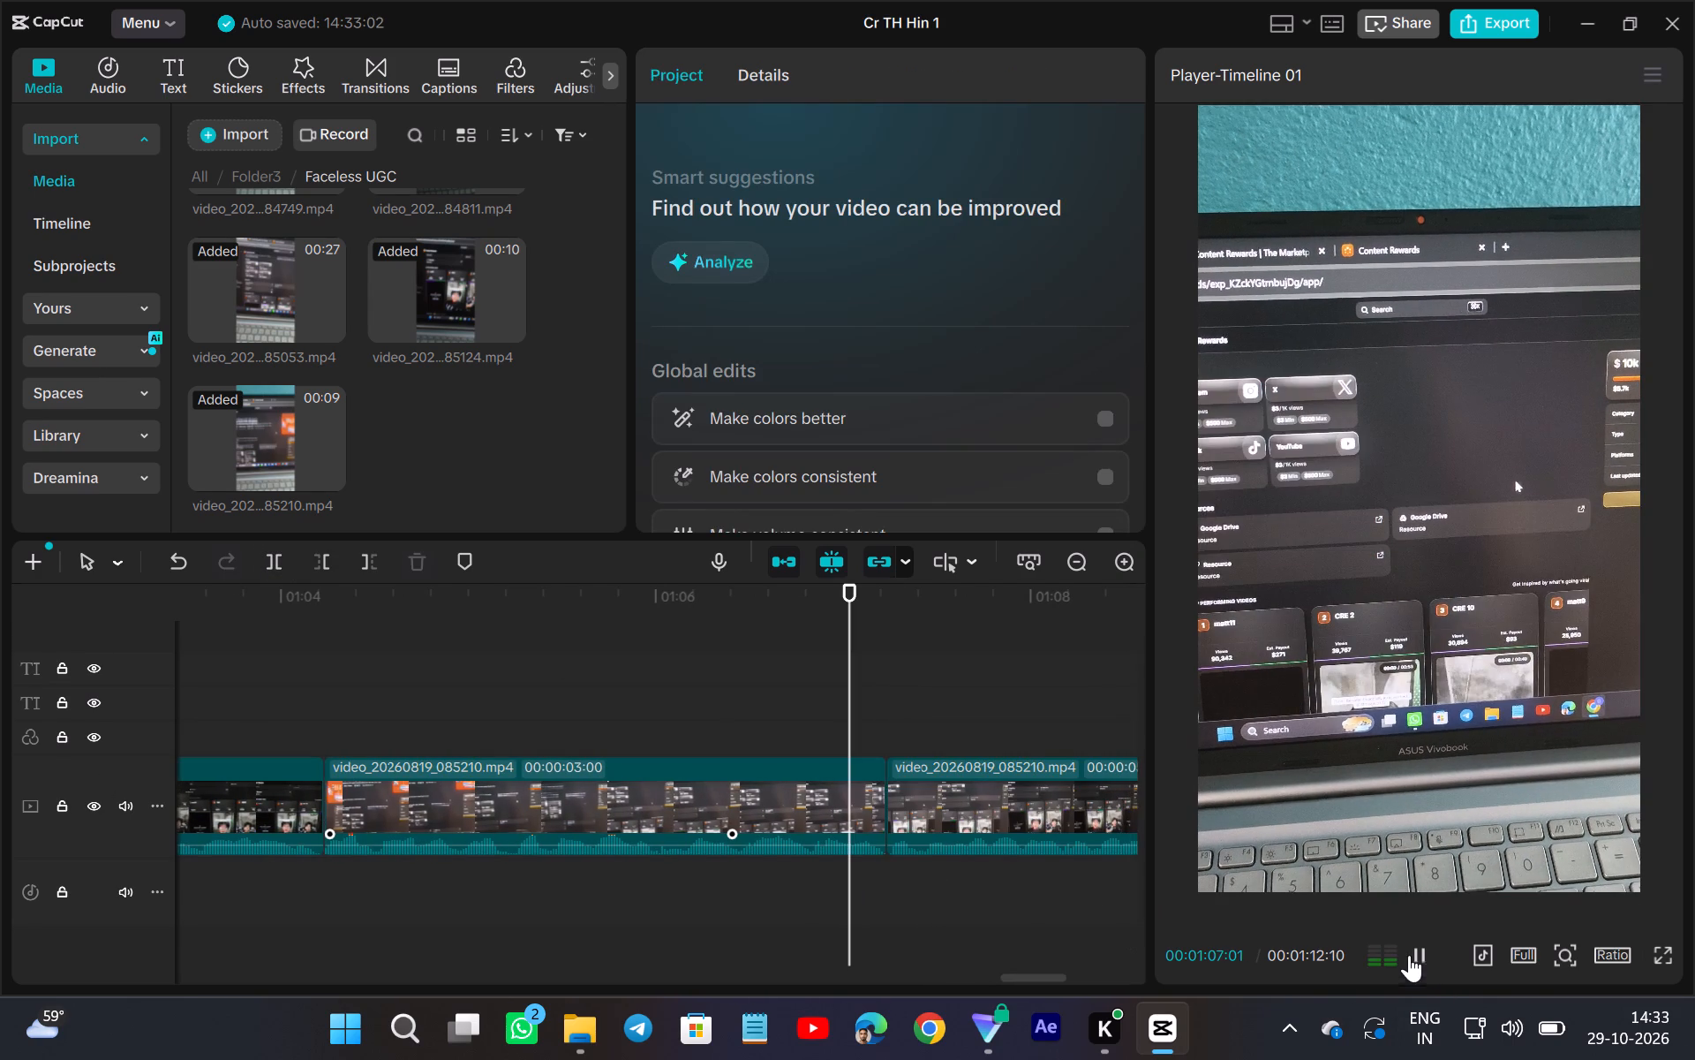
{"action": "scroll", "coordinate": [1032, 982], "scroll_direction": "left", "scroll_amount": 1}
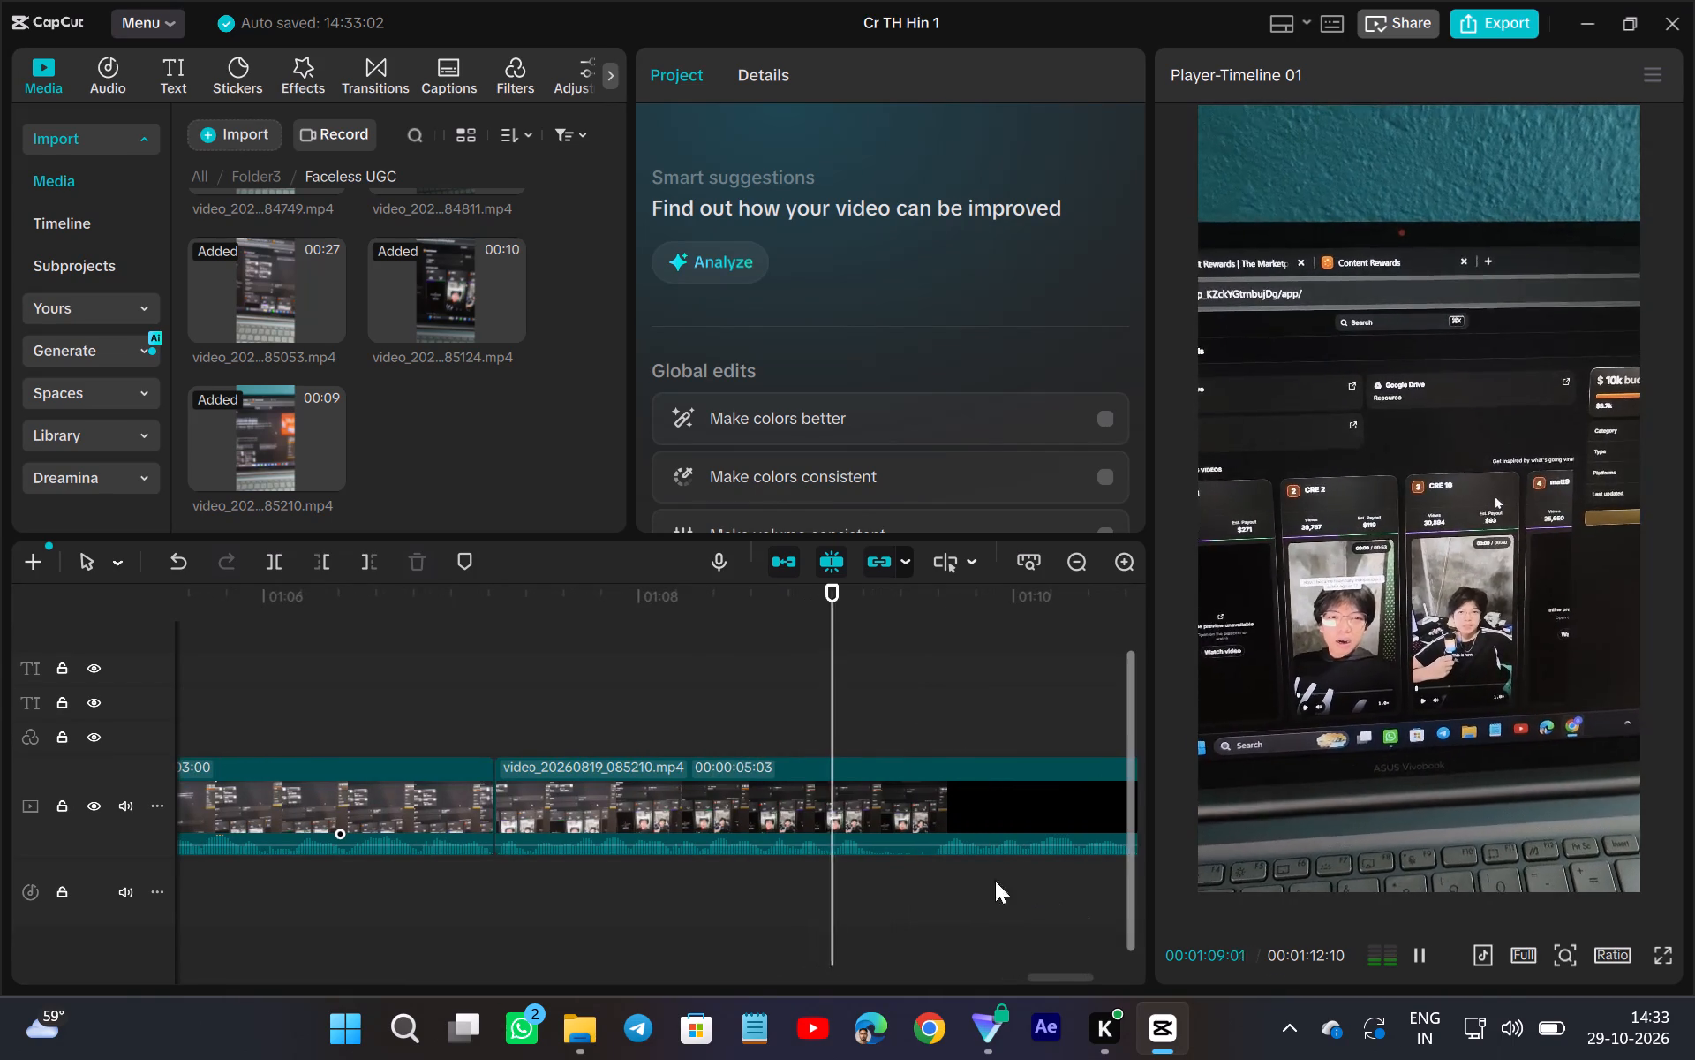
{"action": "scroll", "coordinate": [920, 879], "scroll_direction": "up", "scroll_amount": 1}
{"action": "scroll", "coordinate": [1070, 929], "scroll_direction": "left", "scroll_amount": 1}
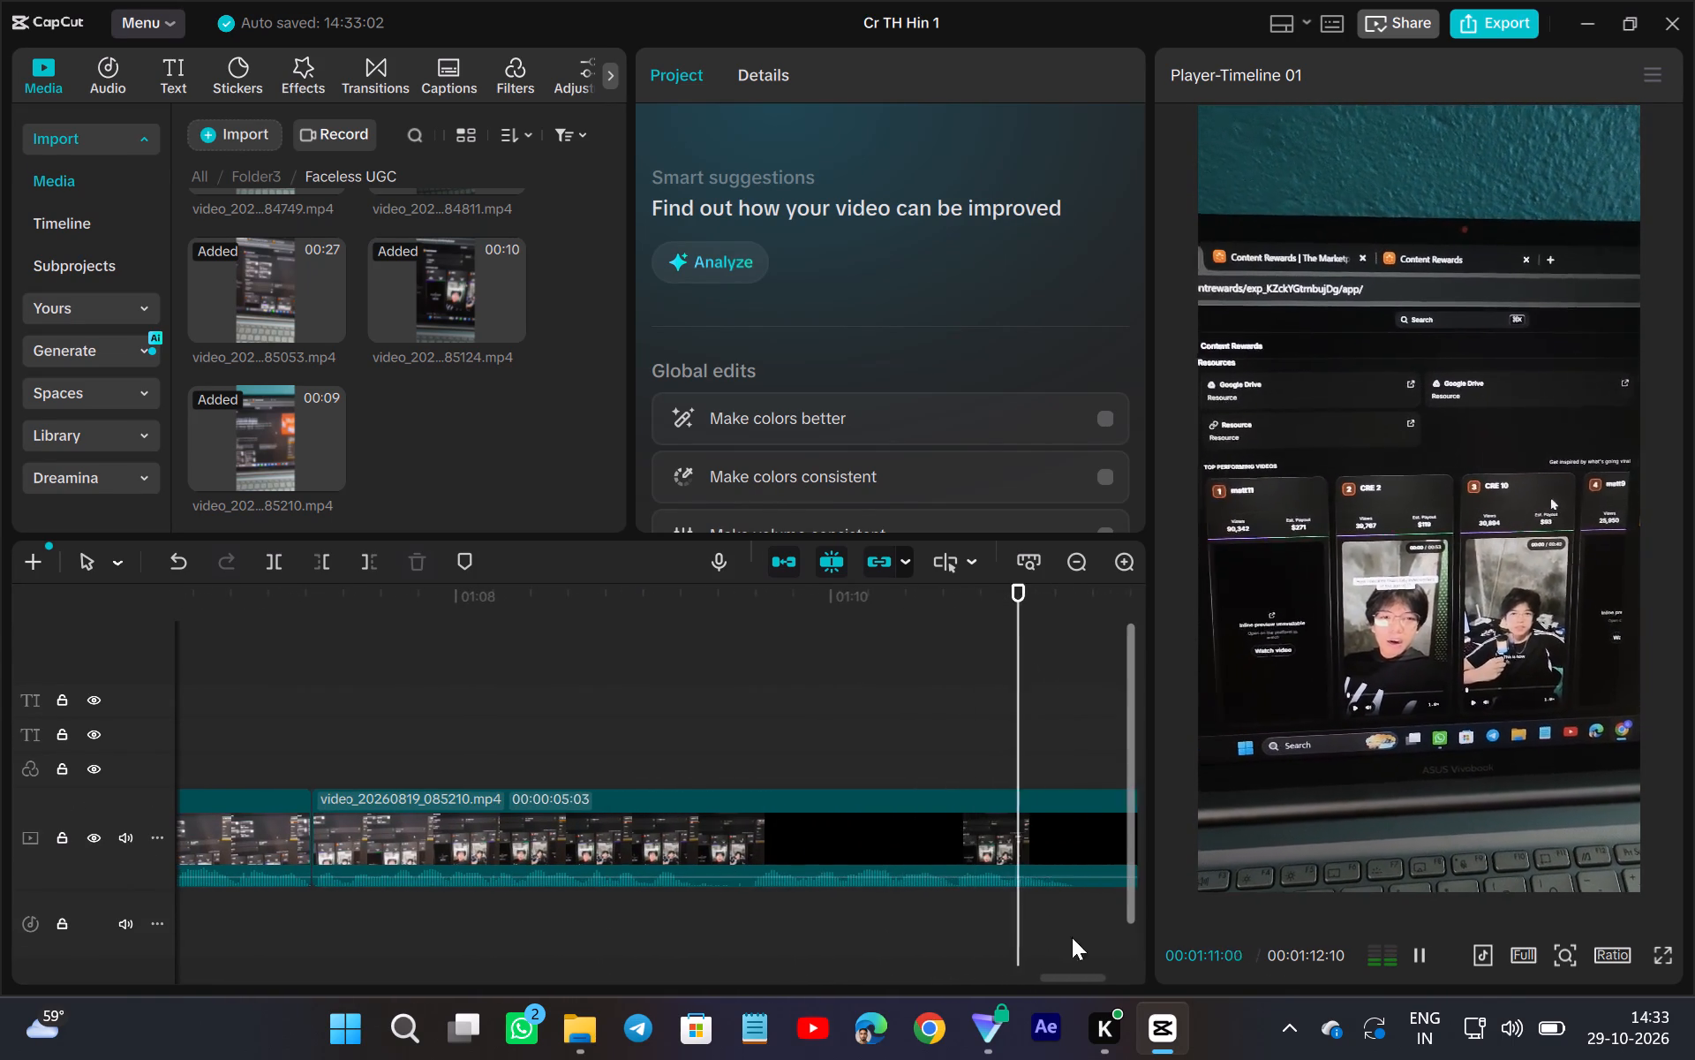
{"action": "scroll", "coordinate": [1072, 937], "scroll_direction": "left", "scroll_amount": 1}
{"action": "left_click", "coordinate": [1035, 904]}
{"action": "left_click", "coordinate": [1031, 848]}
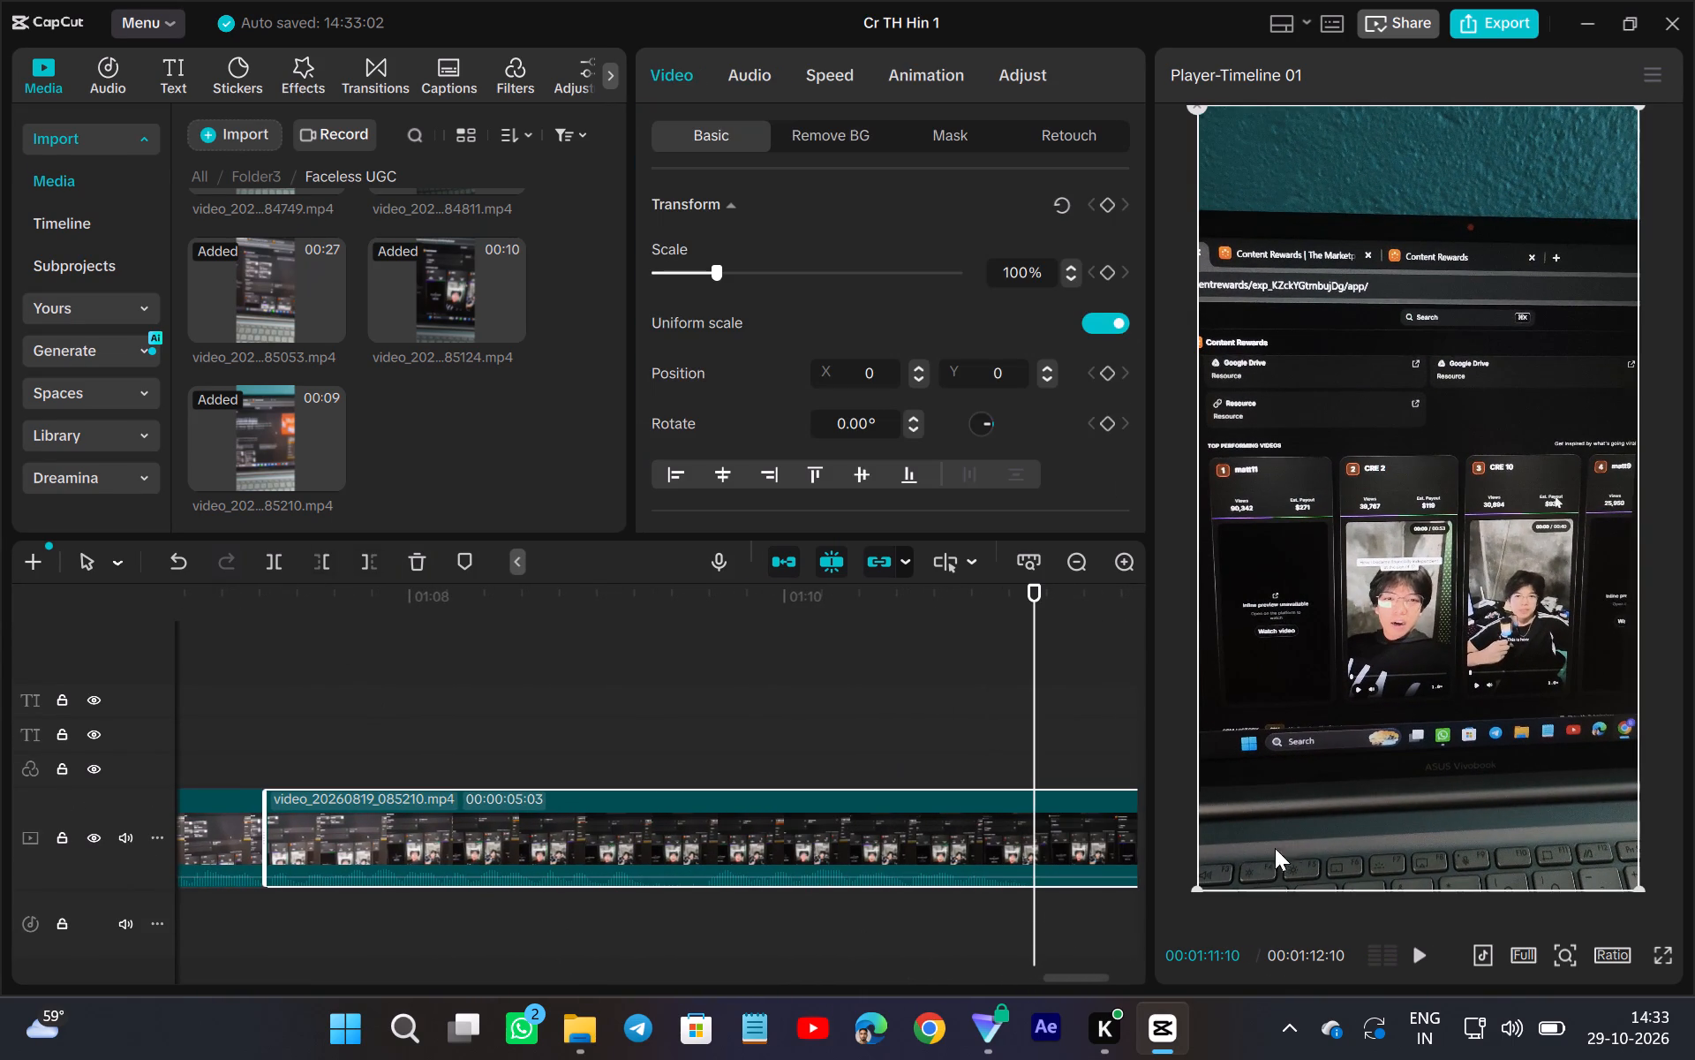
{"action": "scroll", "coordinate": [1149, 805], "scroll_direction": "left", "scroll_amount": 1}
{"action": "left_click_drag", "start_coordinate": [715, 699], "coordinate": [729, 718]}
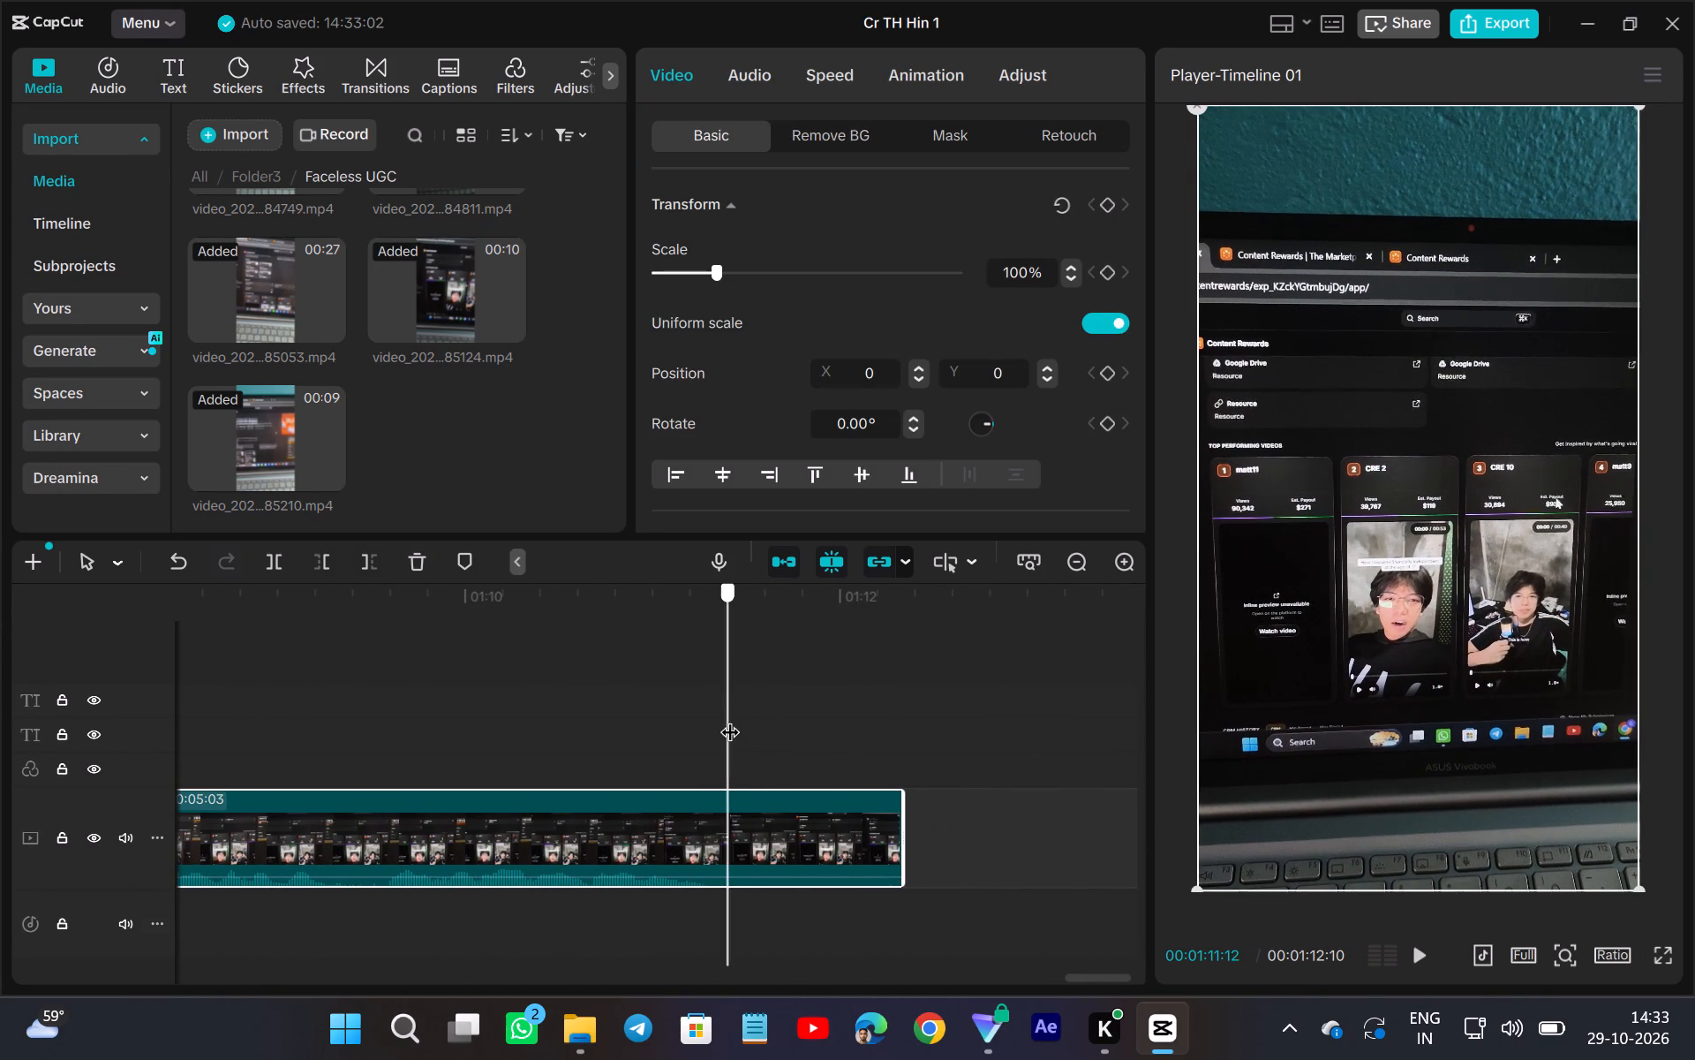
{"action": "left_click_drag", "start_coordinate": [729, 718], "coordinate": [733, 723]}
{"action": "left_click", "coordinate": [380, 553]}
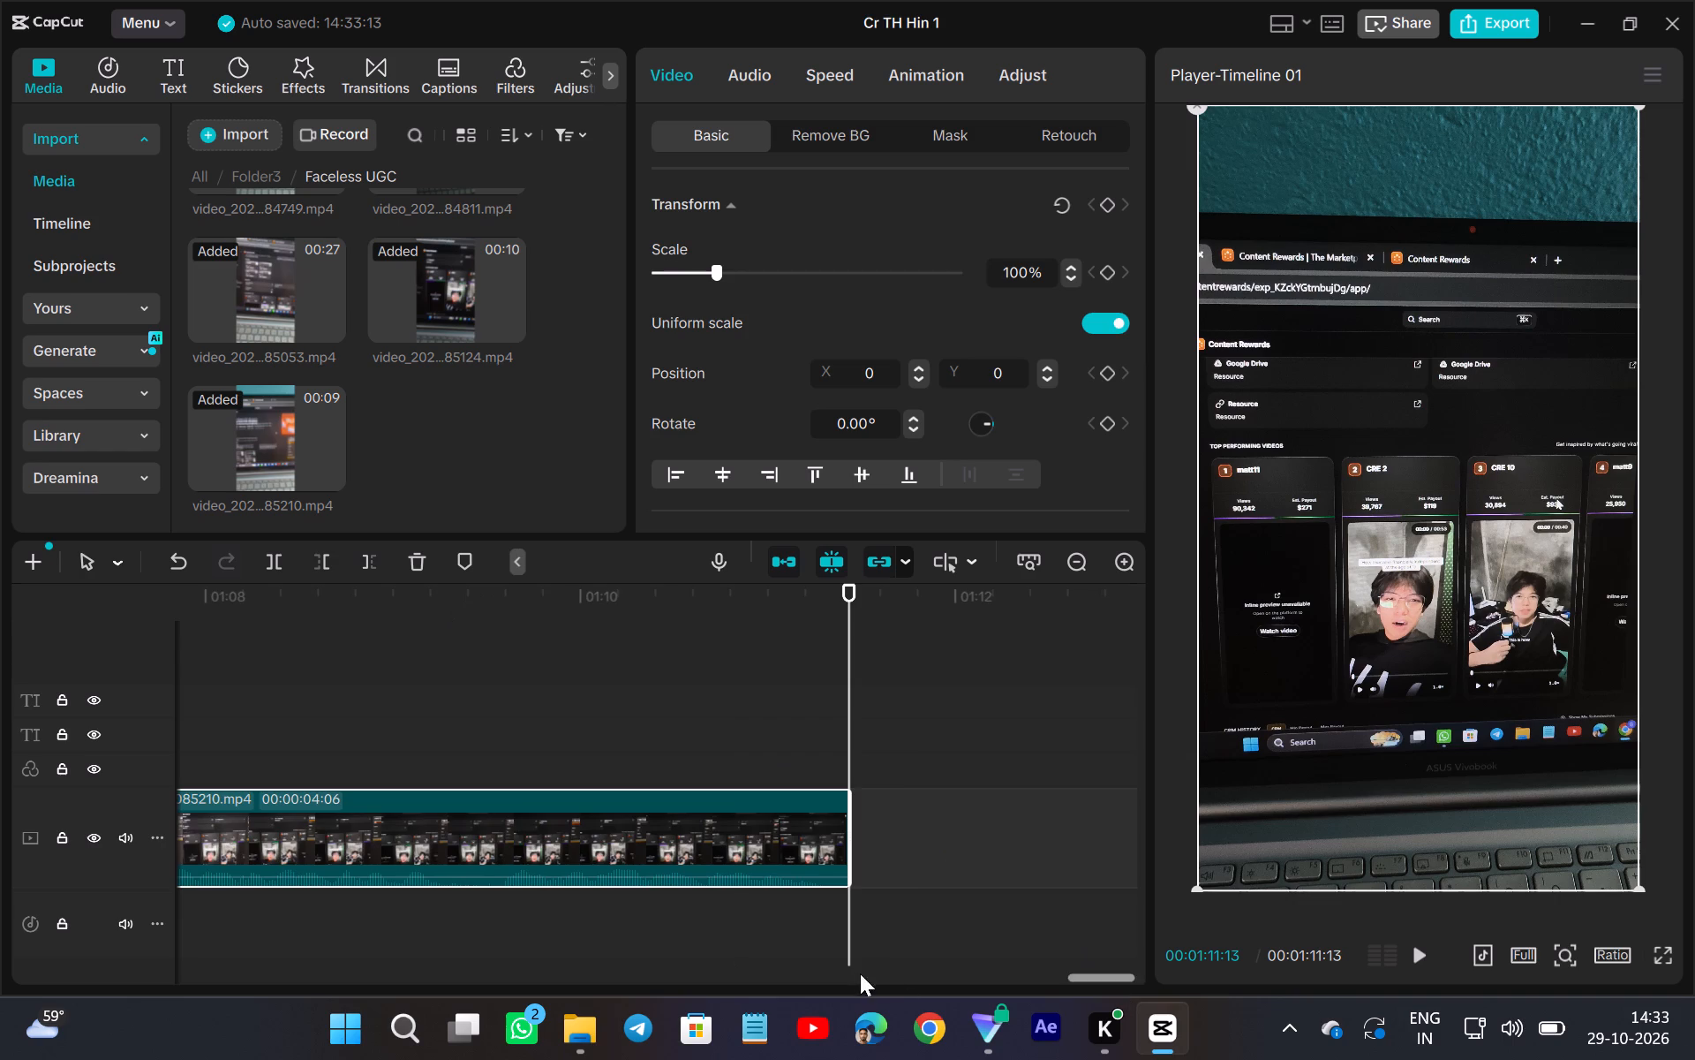
Delete the two talking-head clips after the Media Not Found section with their captions, effect and audio, plus the final video_20260819_085210.mp4 part.
{"action": "scroll", "coordinate": [869, 965], "scroll_direction": "down", "scroll_amount": 20, "text": "ctrl"}
{"action": "scroll", "coordinate": [870, 907], "scroll_direction": "up", "scroll_amount": 1}
{"action": "scroll", "coordinate": [869, 904], "scroll_direction": "down", "scroll_amount": 2}
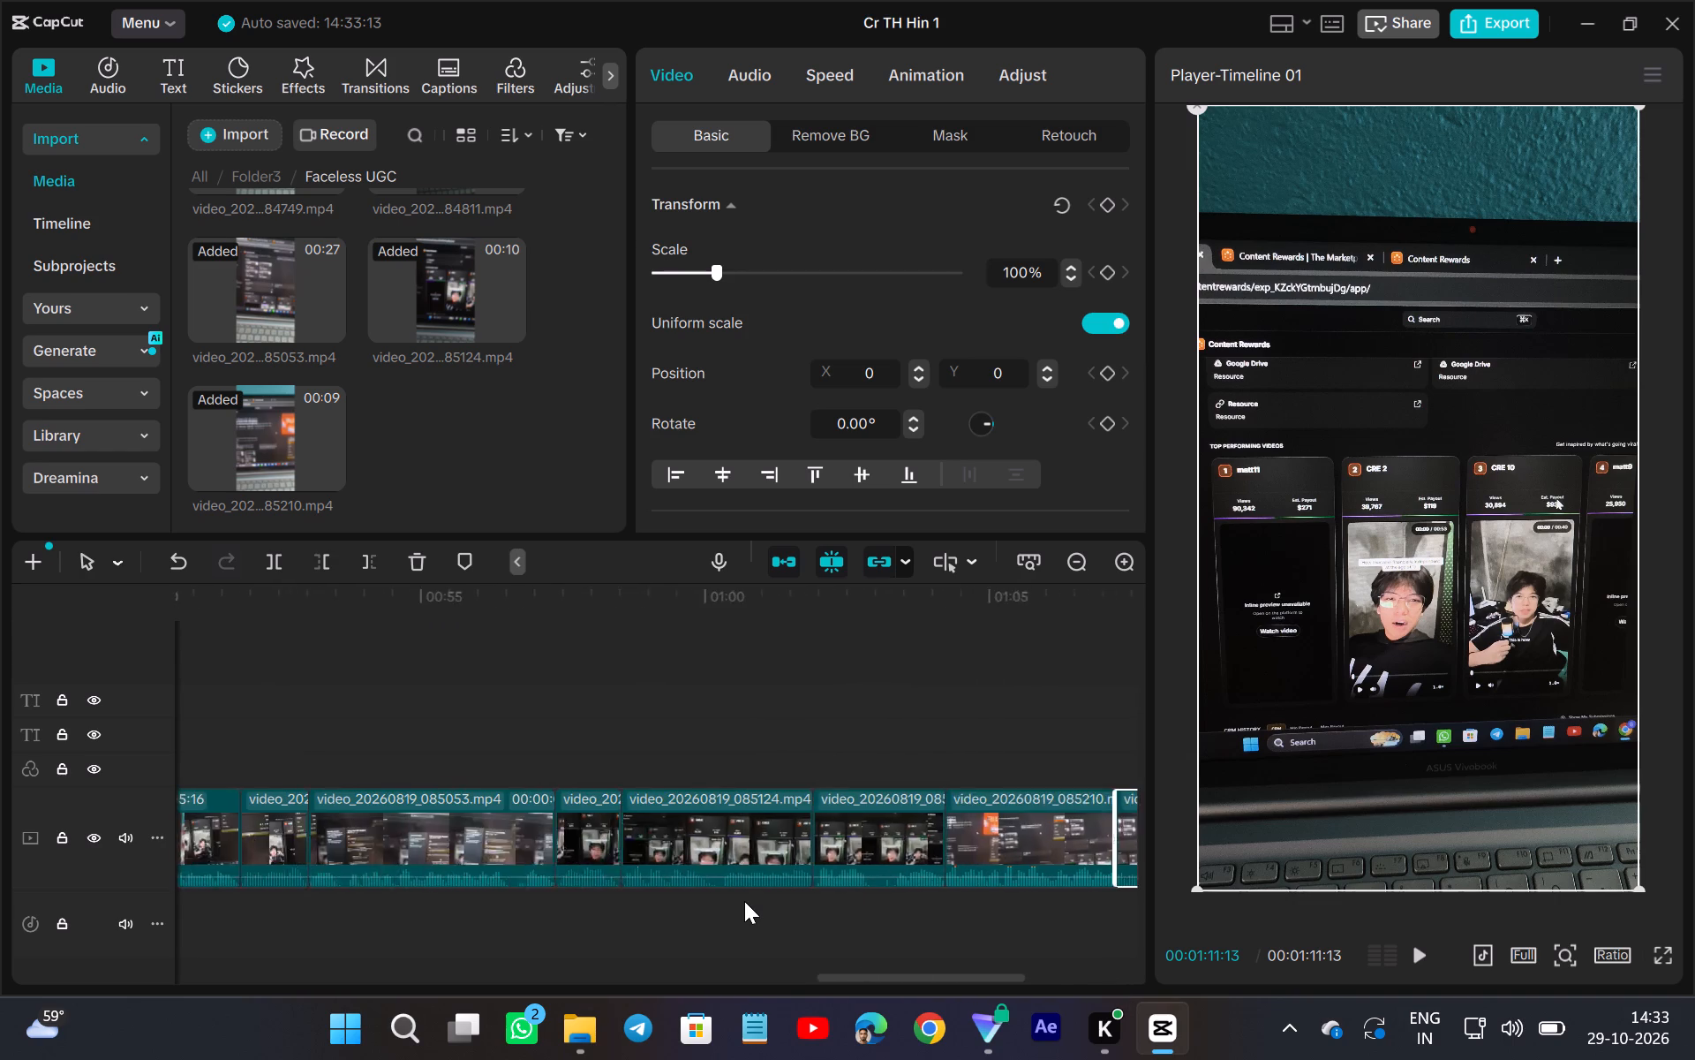
{"action": "scroll", "coordinate": [744, 901], "scroll_direction": "down", "scroll_amount": 3}
{"action": "scroll", "coordinate": [744, 901], "scroll_direction": "down", "scroll_amount": 7, "text": "ctrl"}
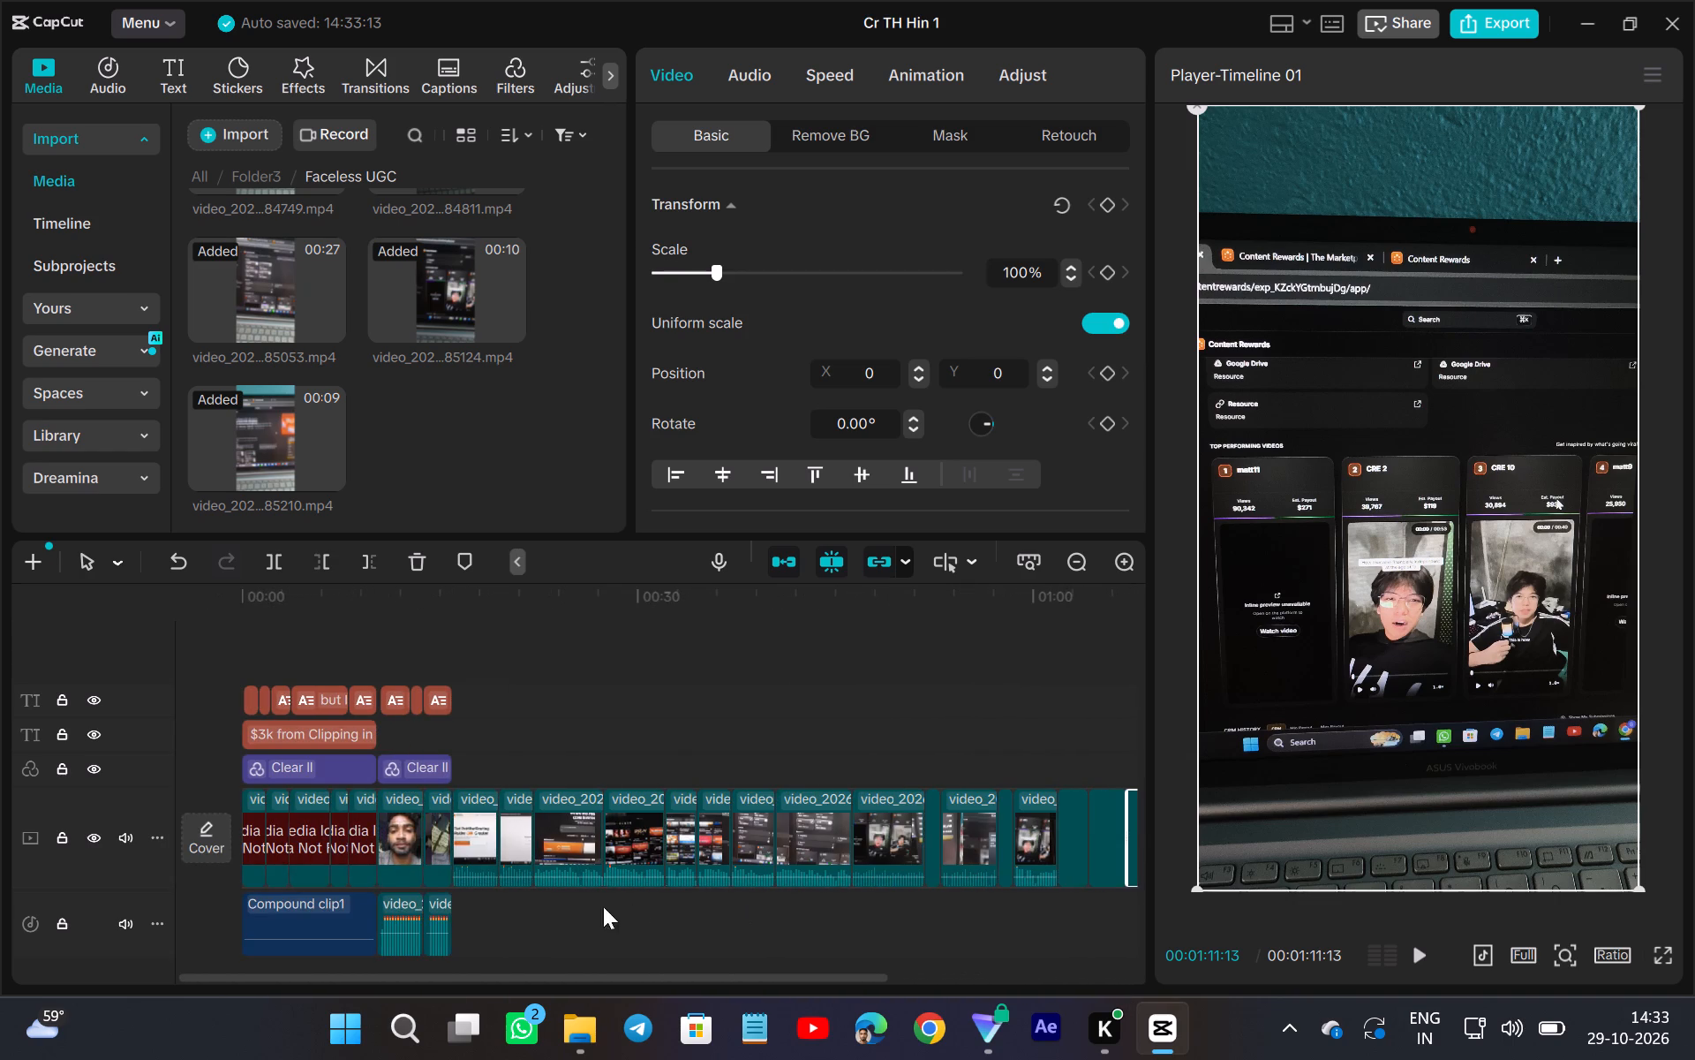
{"action": "left_click", "coordinate": [440, 833]}
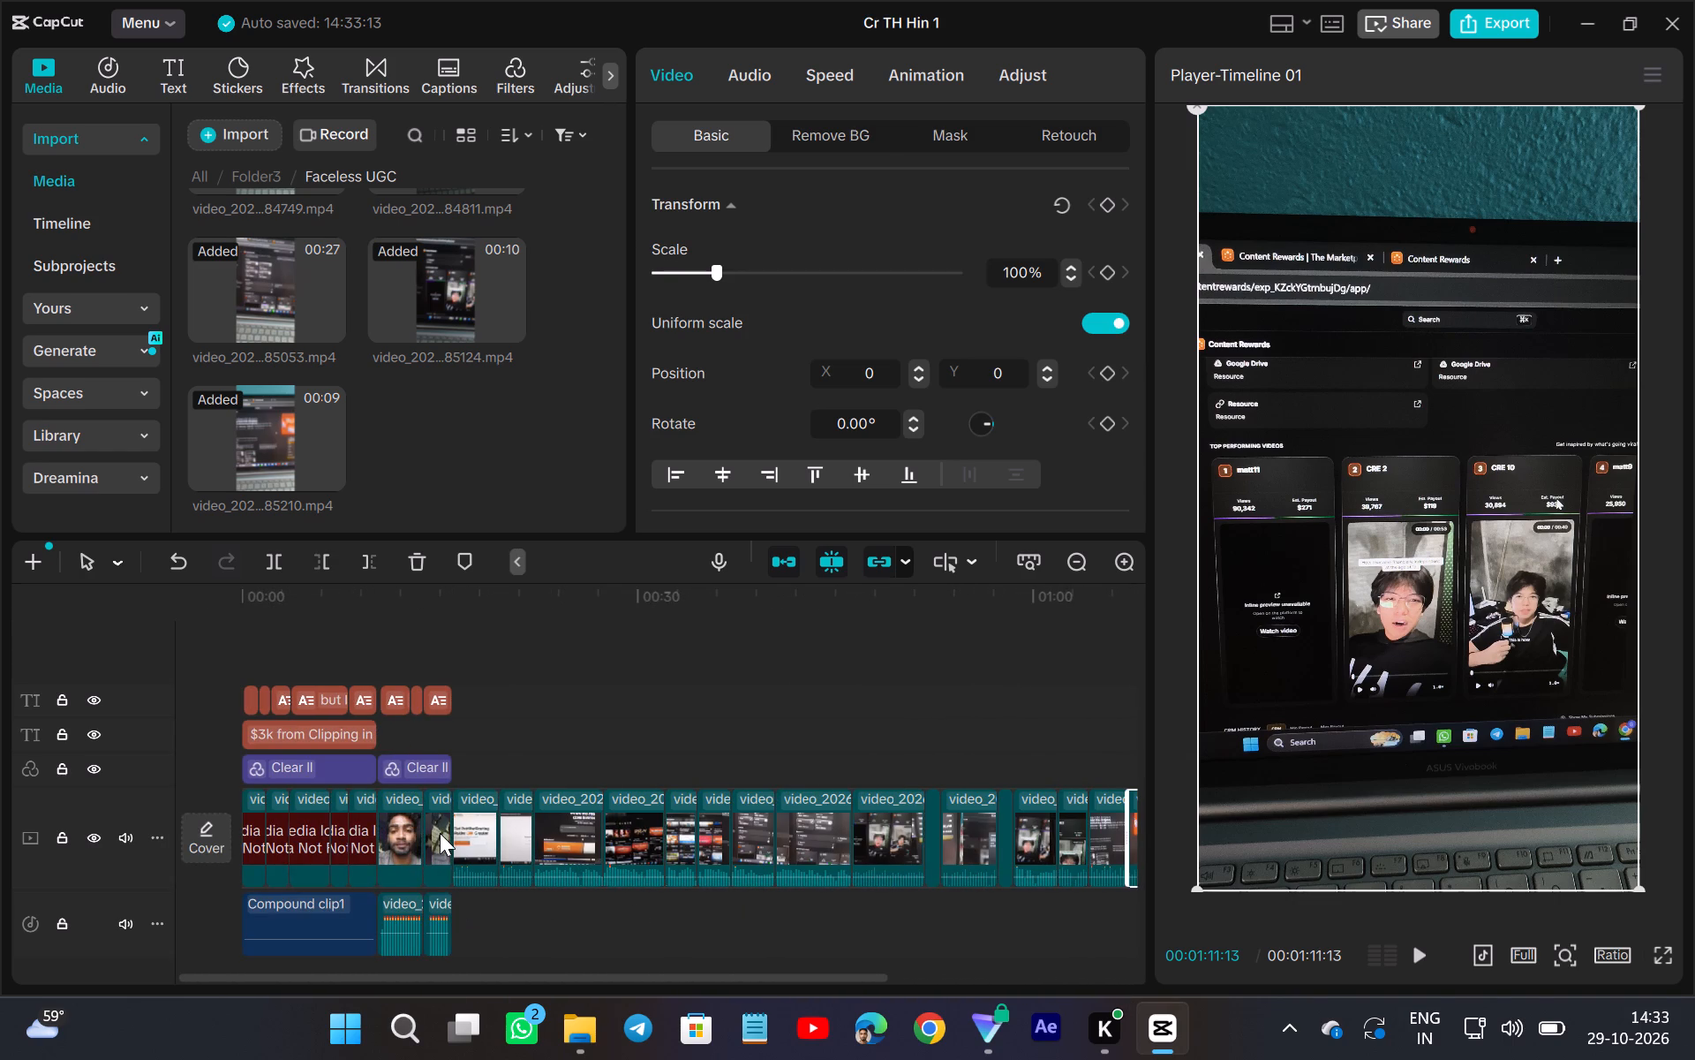
{"action": "left_click", "coordinate": [391, 844], "text": "ctrl"}
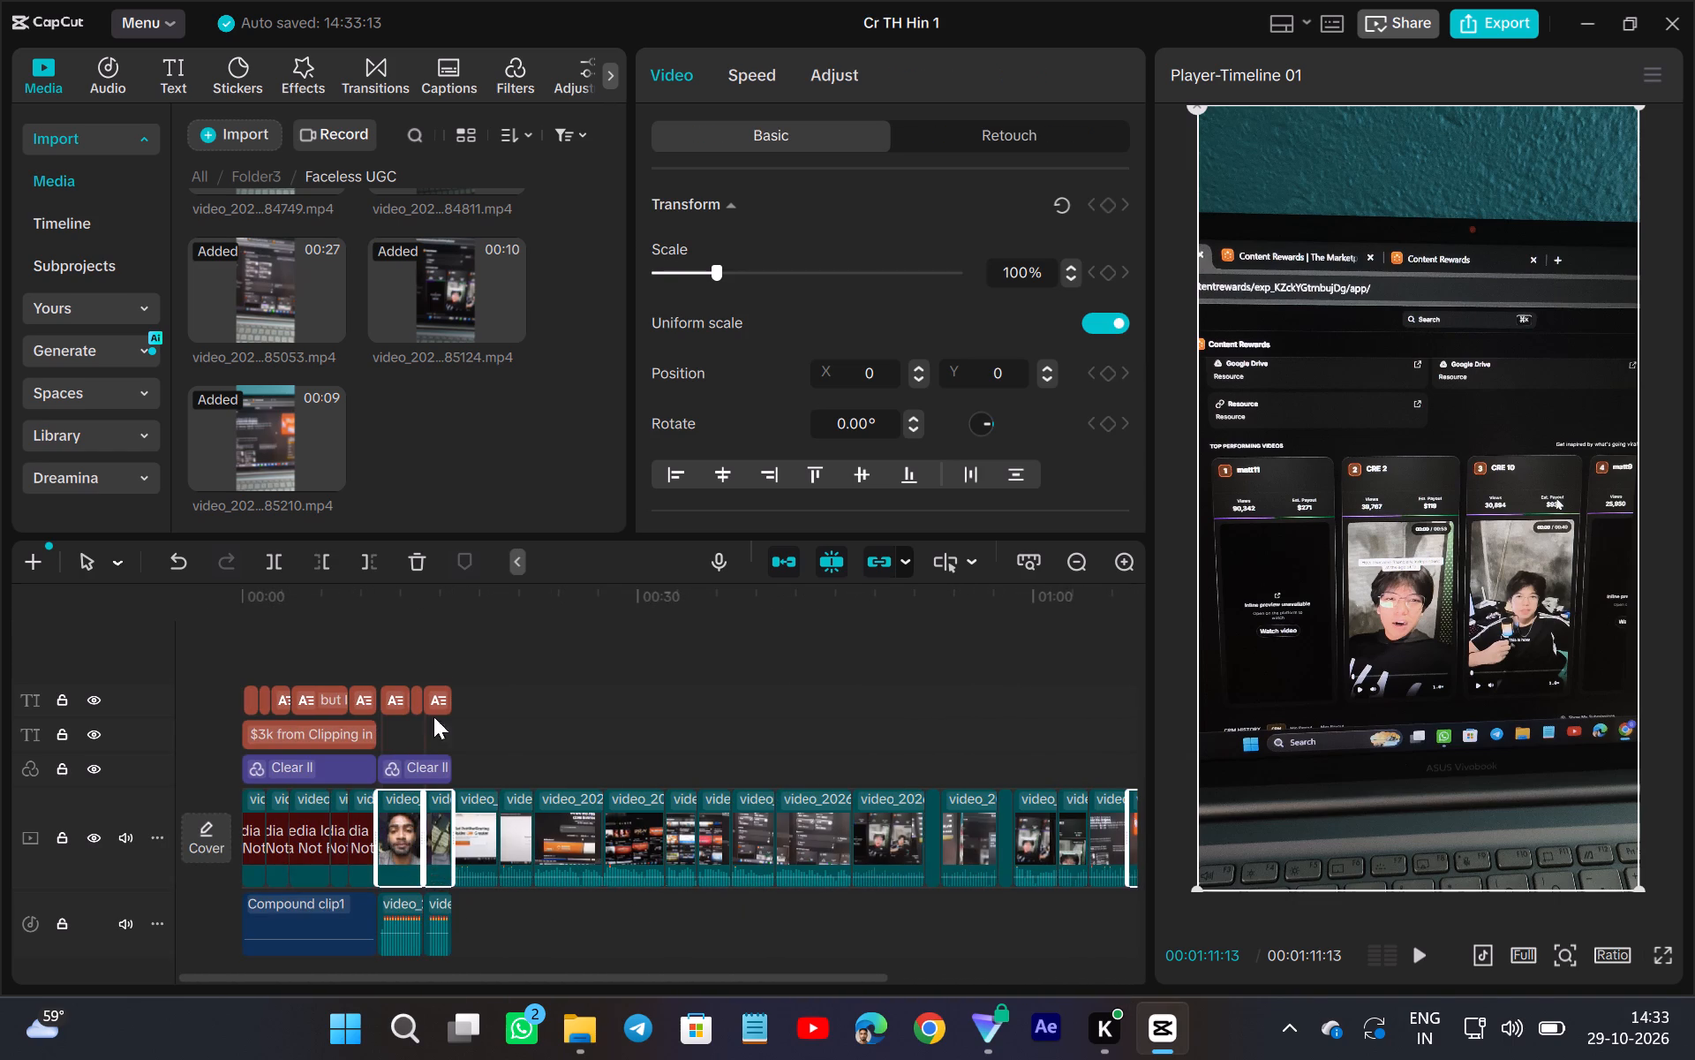
{"action": "left_click", "coordinate": [425, 564]}
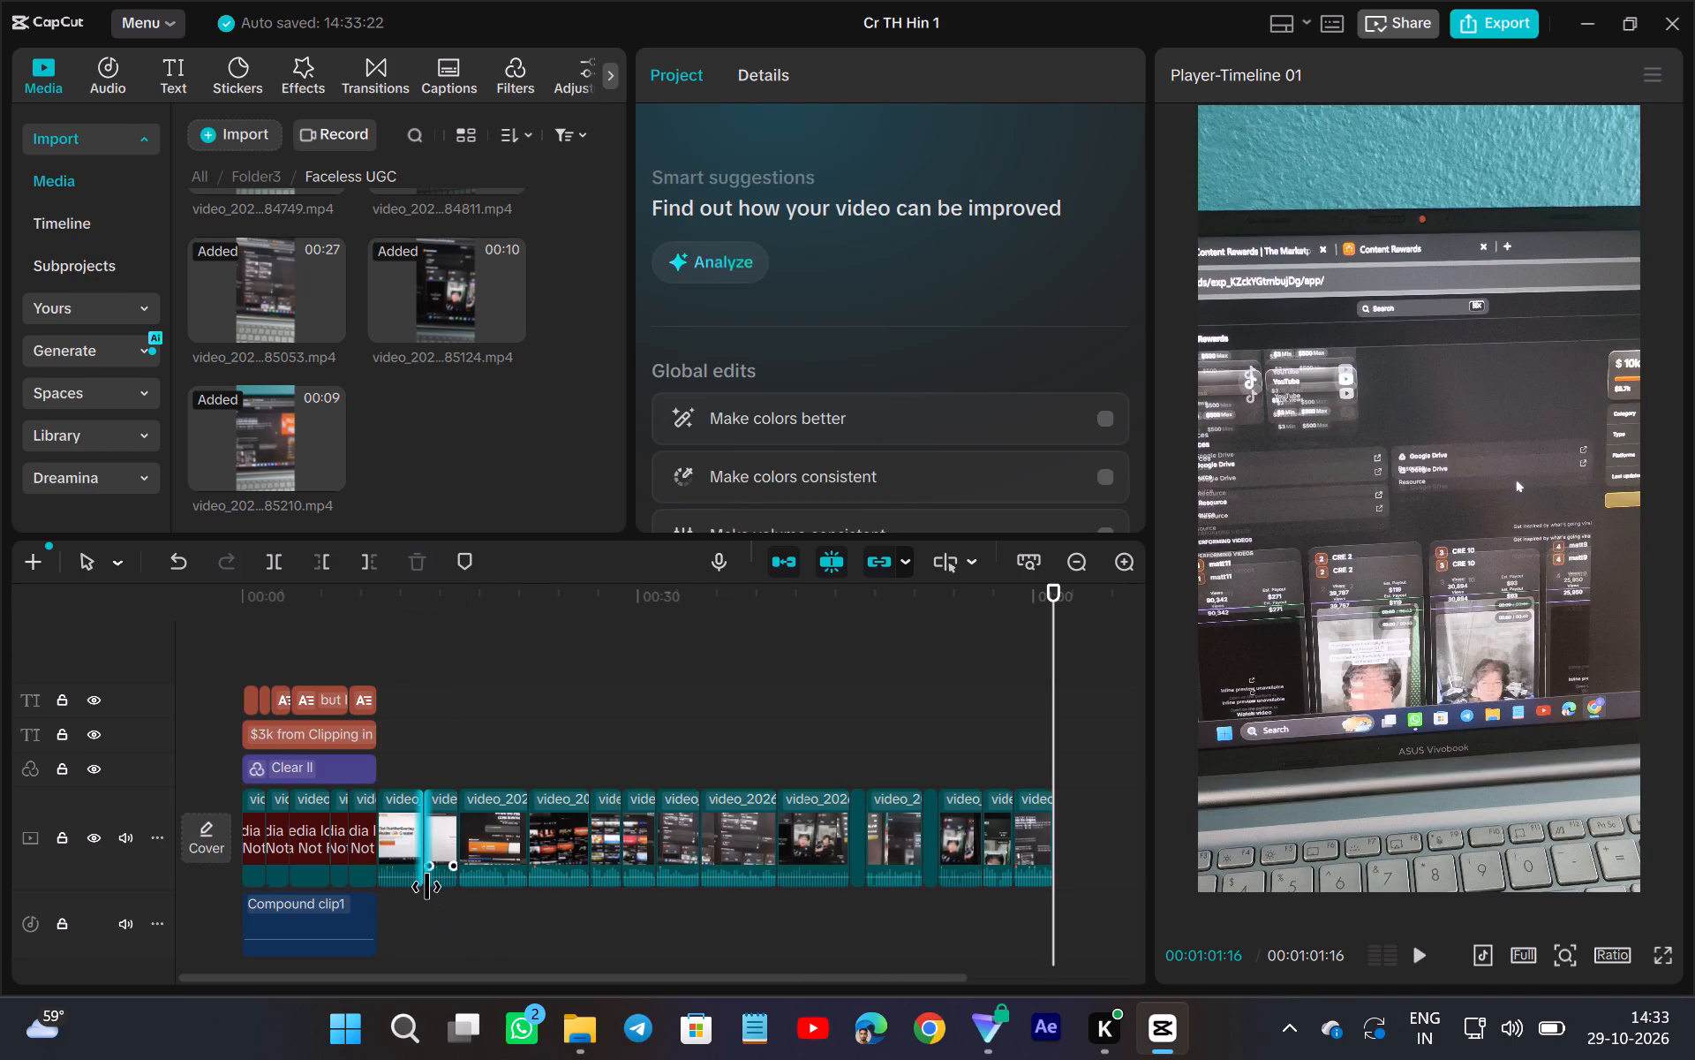
{"action": "left_click", "coordinate": [436, 838]}
{"action": "left_click", "coordinate": [180, 554]}
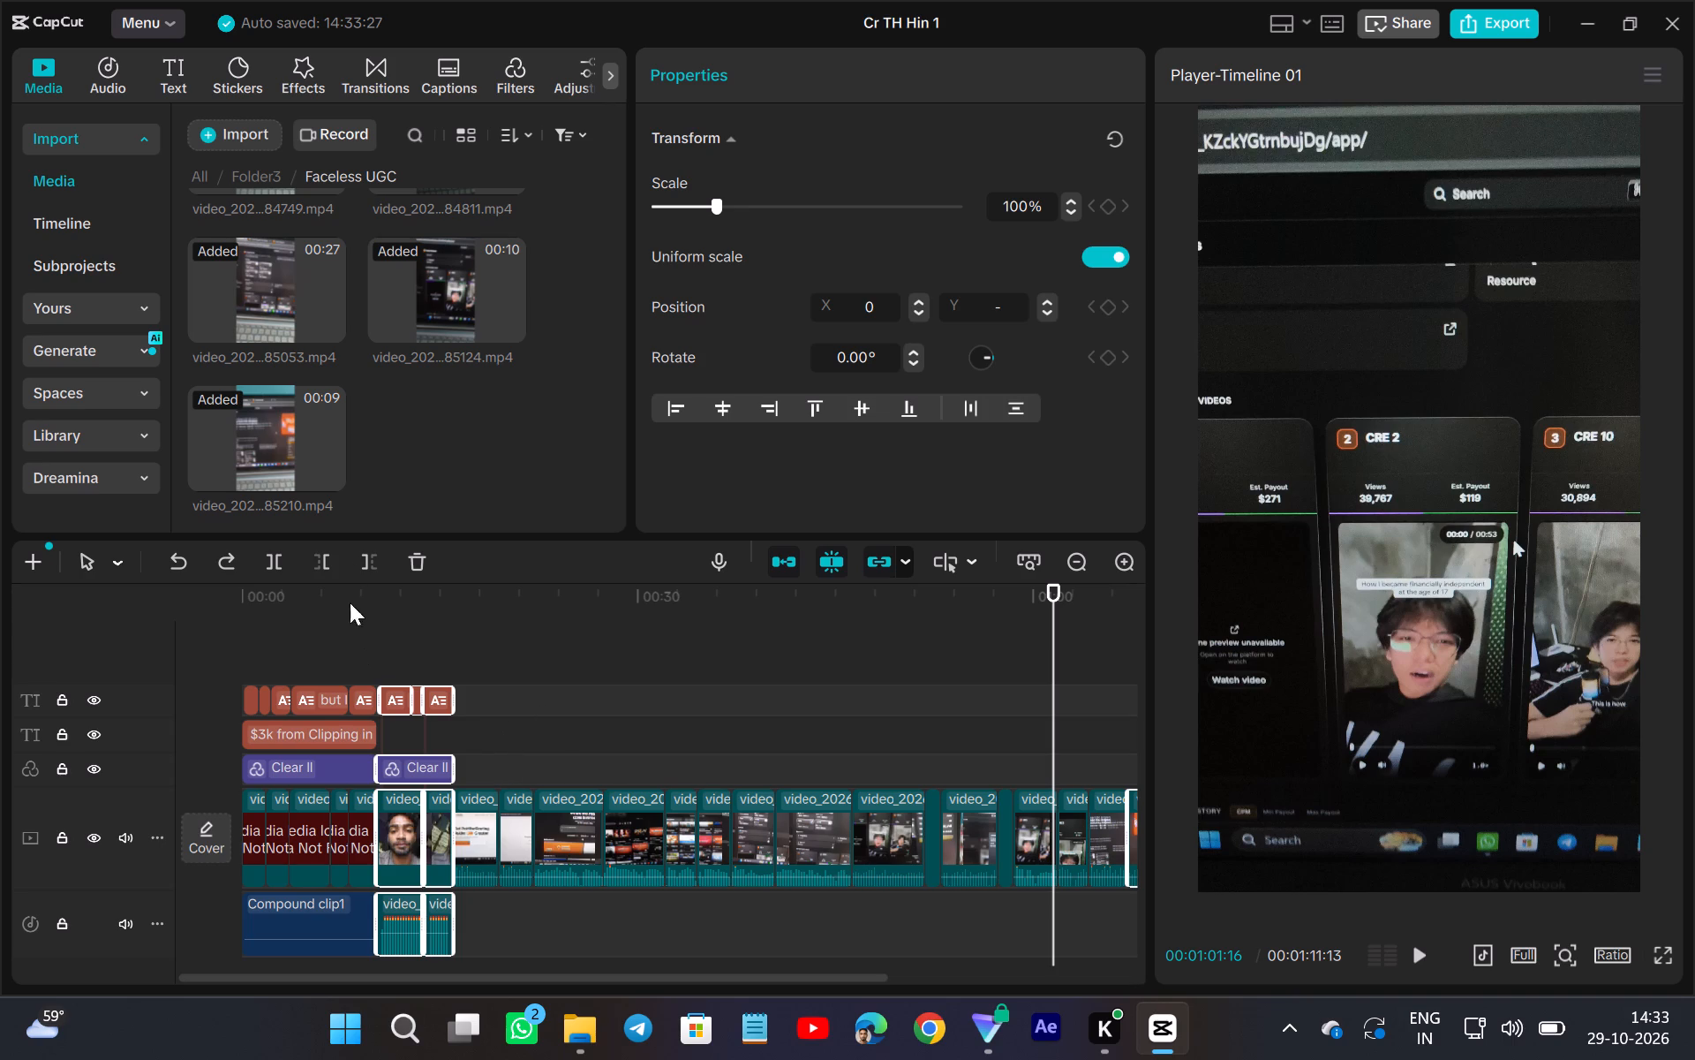
{"action": "left_click", "coordinate": [407, 562]}
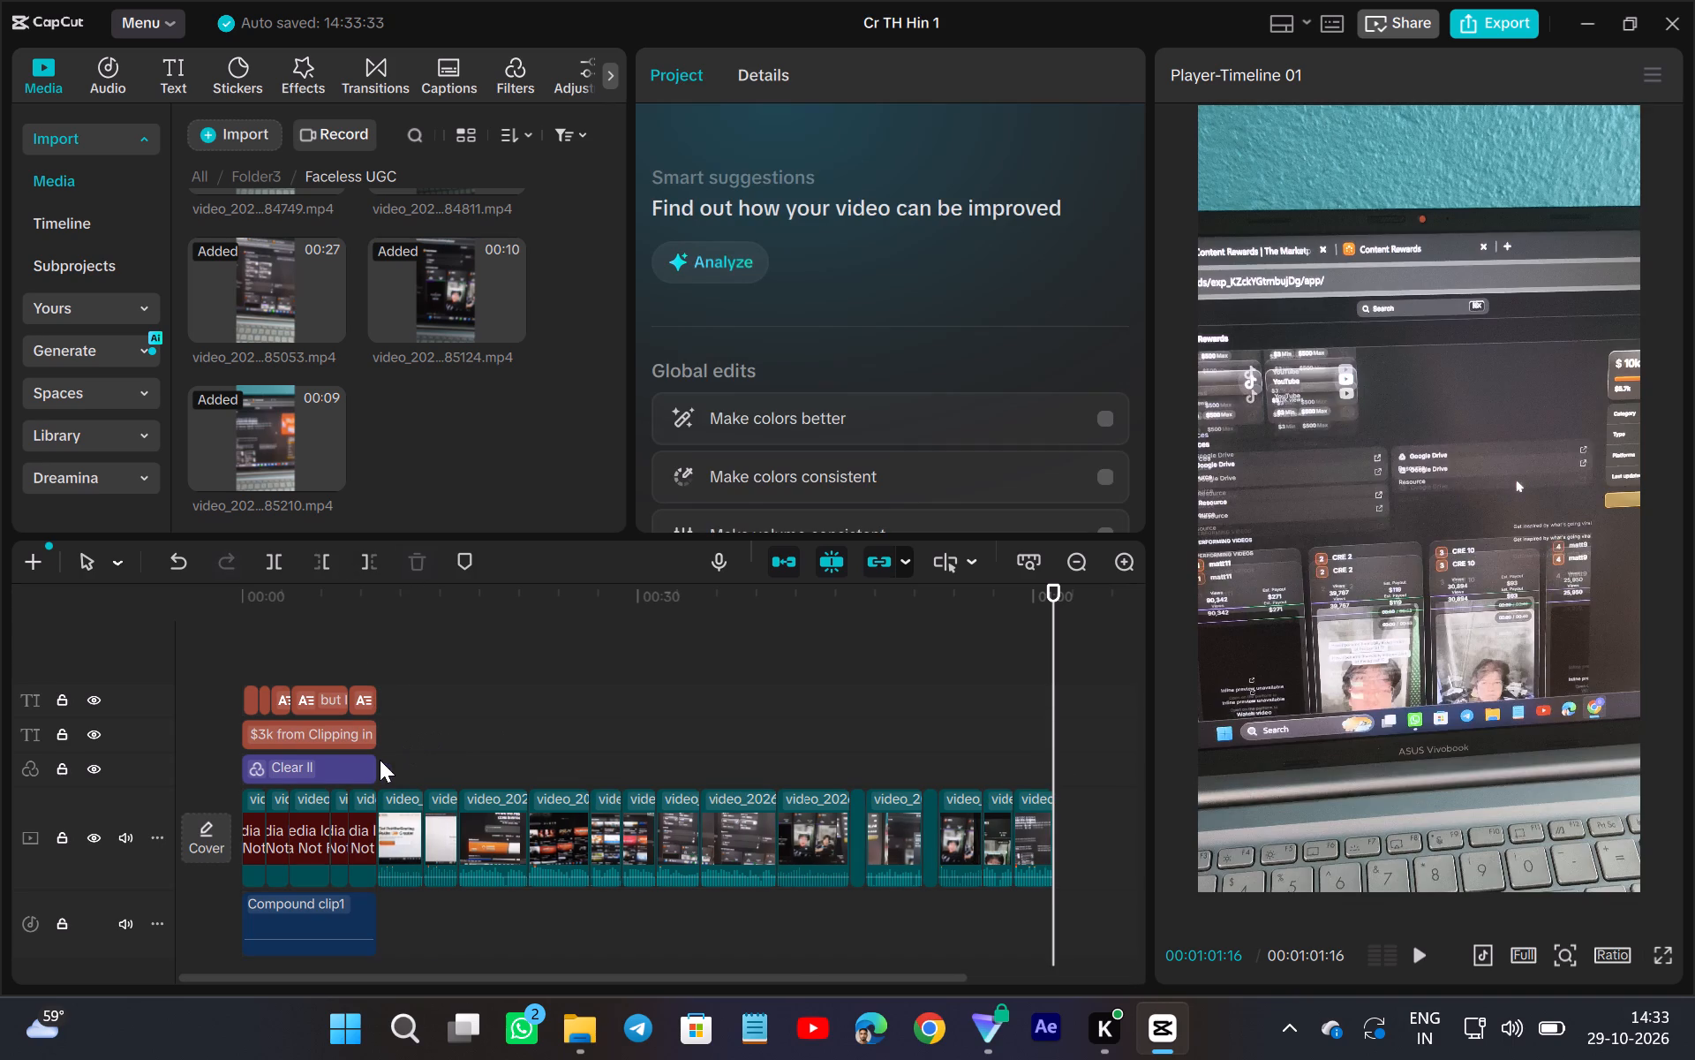
Review the Media Not Found opening with its title and captions, and play the start of the screen footage.
{"action": "left_click", "coordinate": [343, 639]}
{"action": "left_click", "coordinate": [344, 749]}
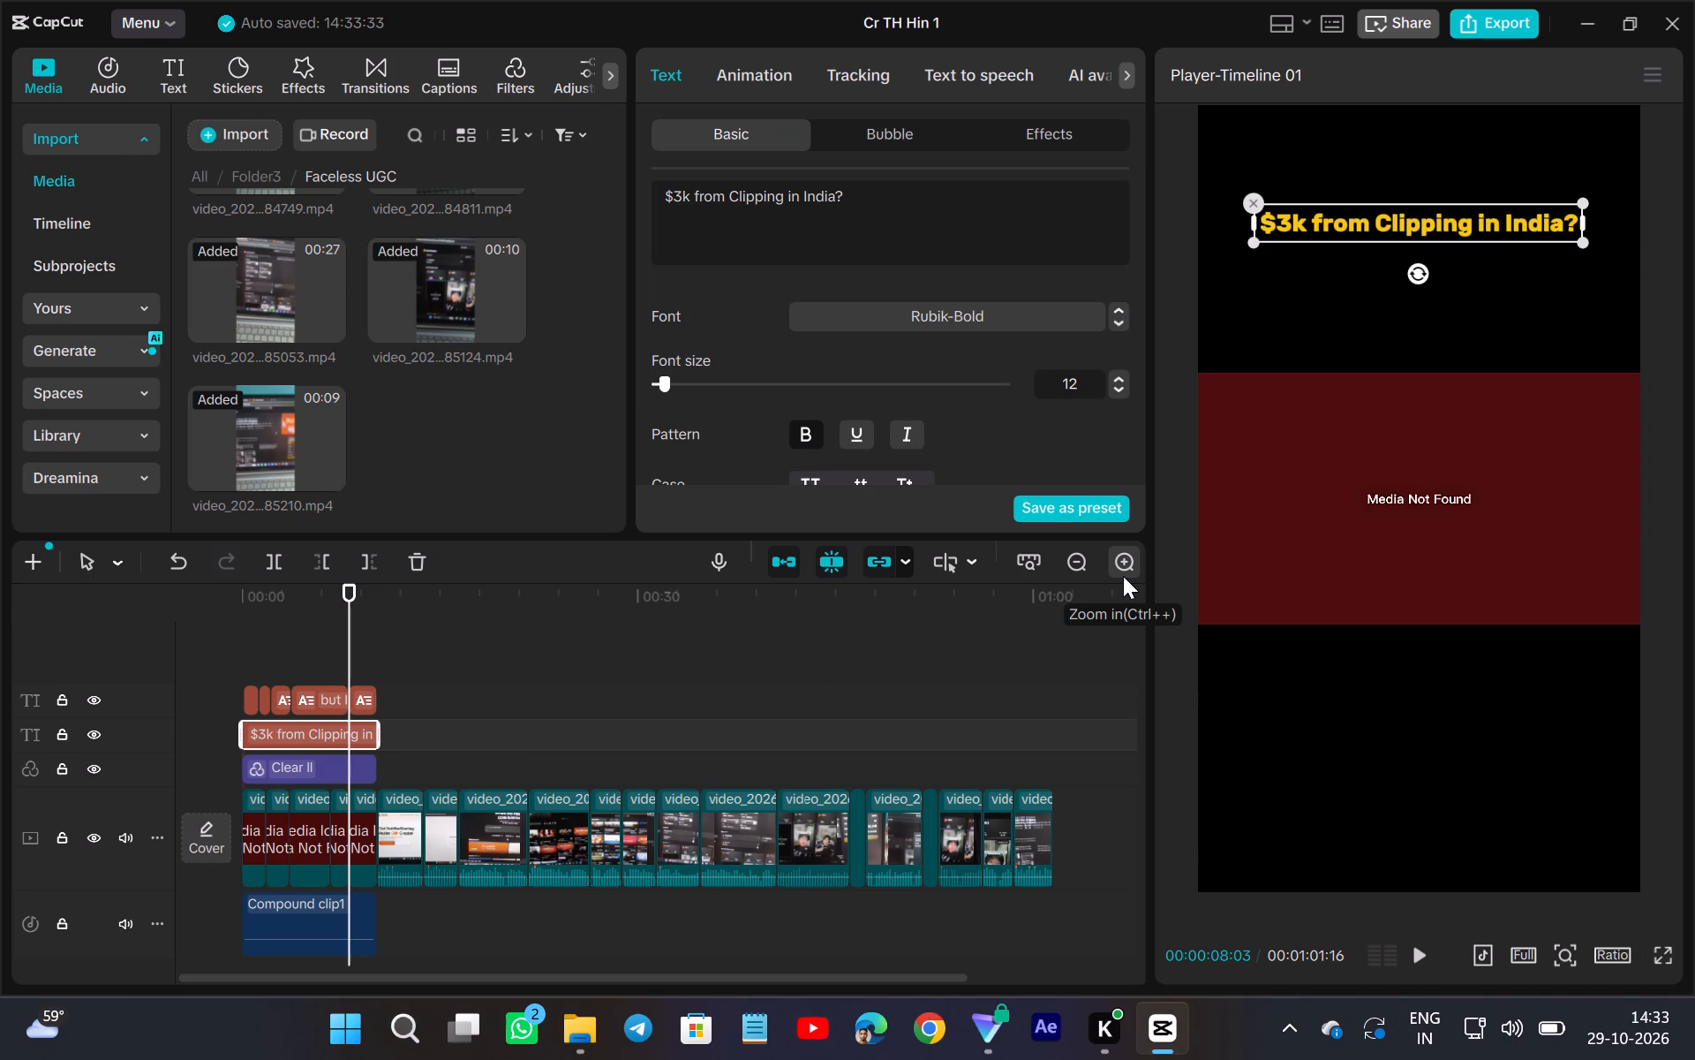
{"action": "scroll", "coordinate": [576, 831], "scroll_direction": "down", "scroll_amount": 1}
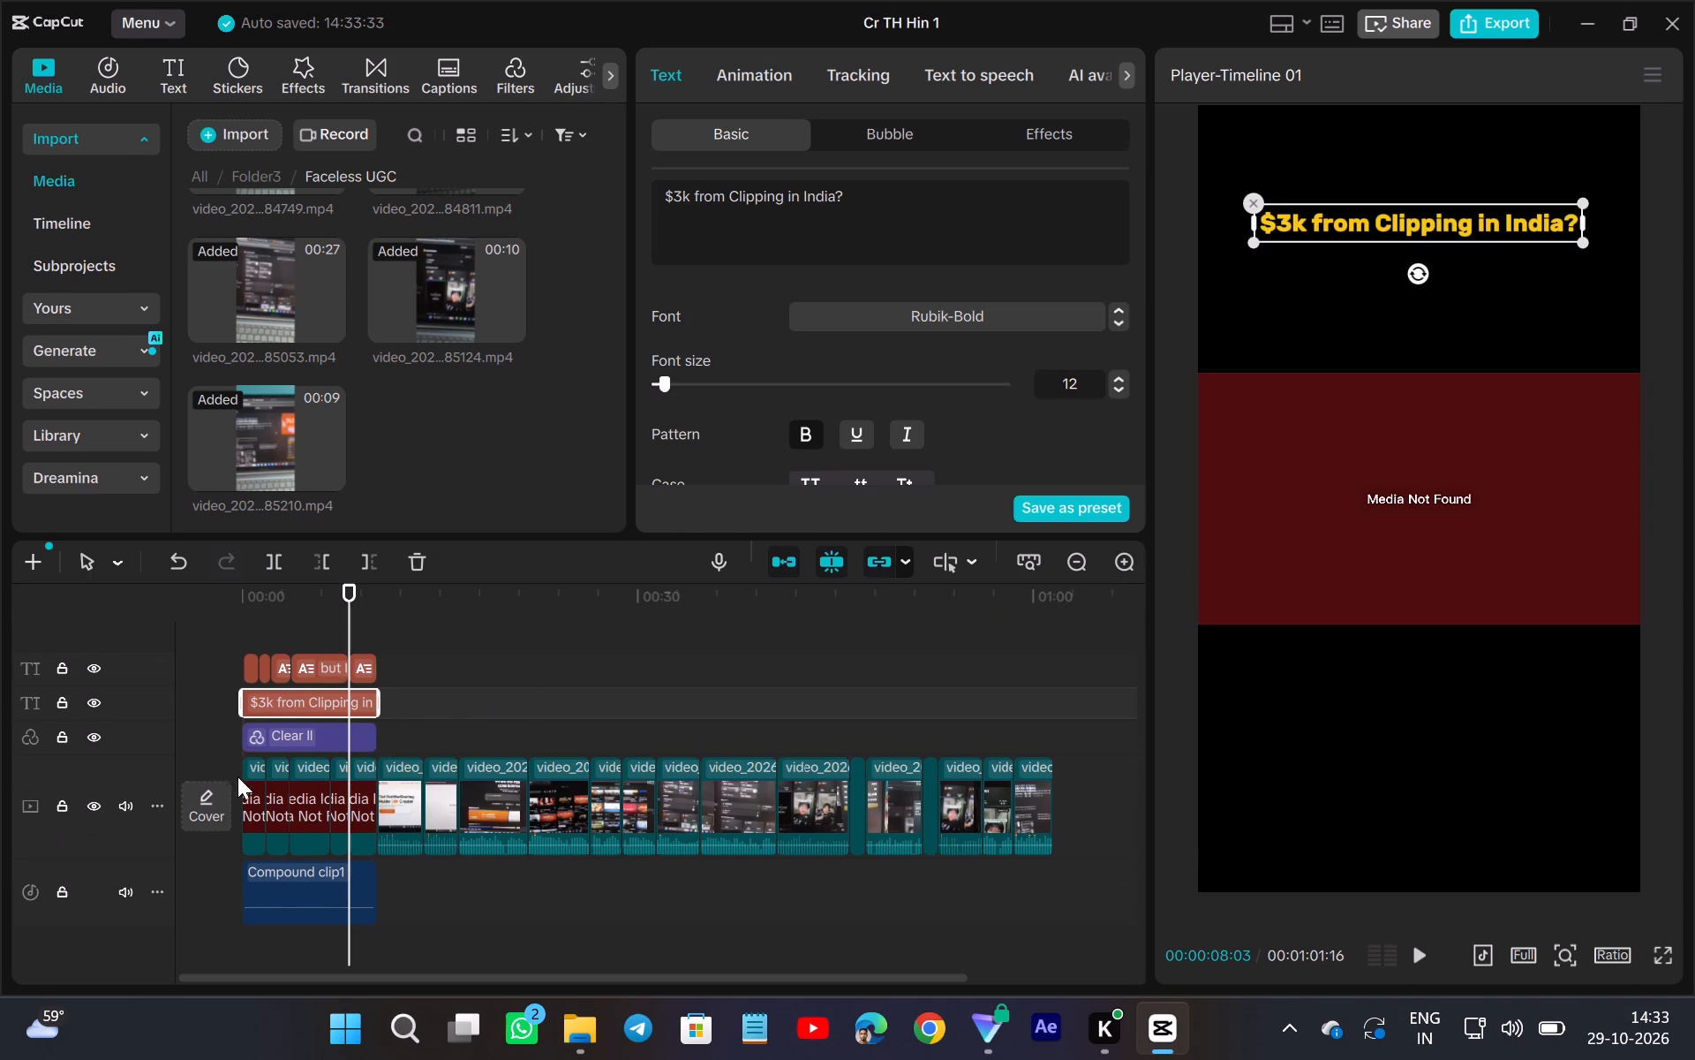
{"action": "left_click", "coordinate": [226, 737]}
{"action": "scroll", "coordinate": [307, 357], "scroll_direction": "up", "scroll_amount": 1}
{"action": "scroll", "coordinate": [530, 311], "scroll_direction": "down", "scroll_amount": 1}
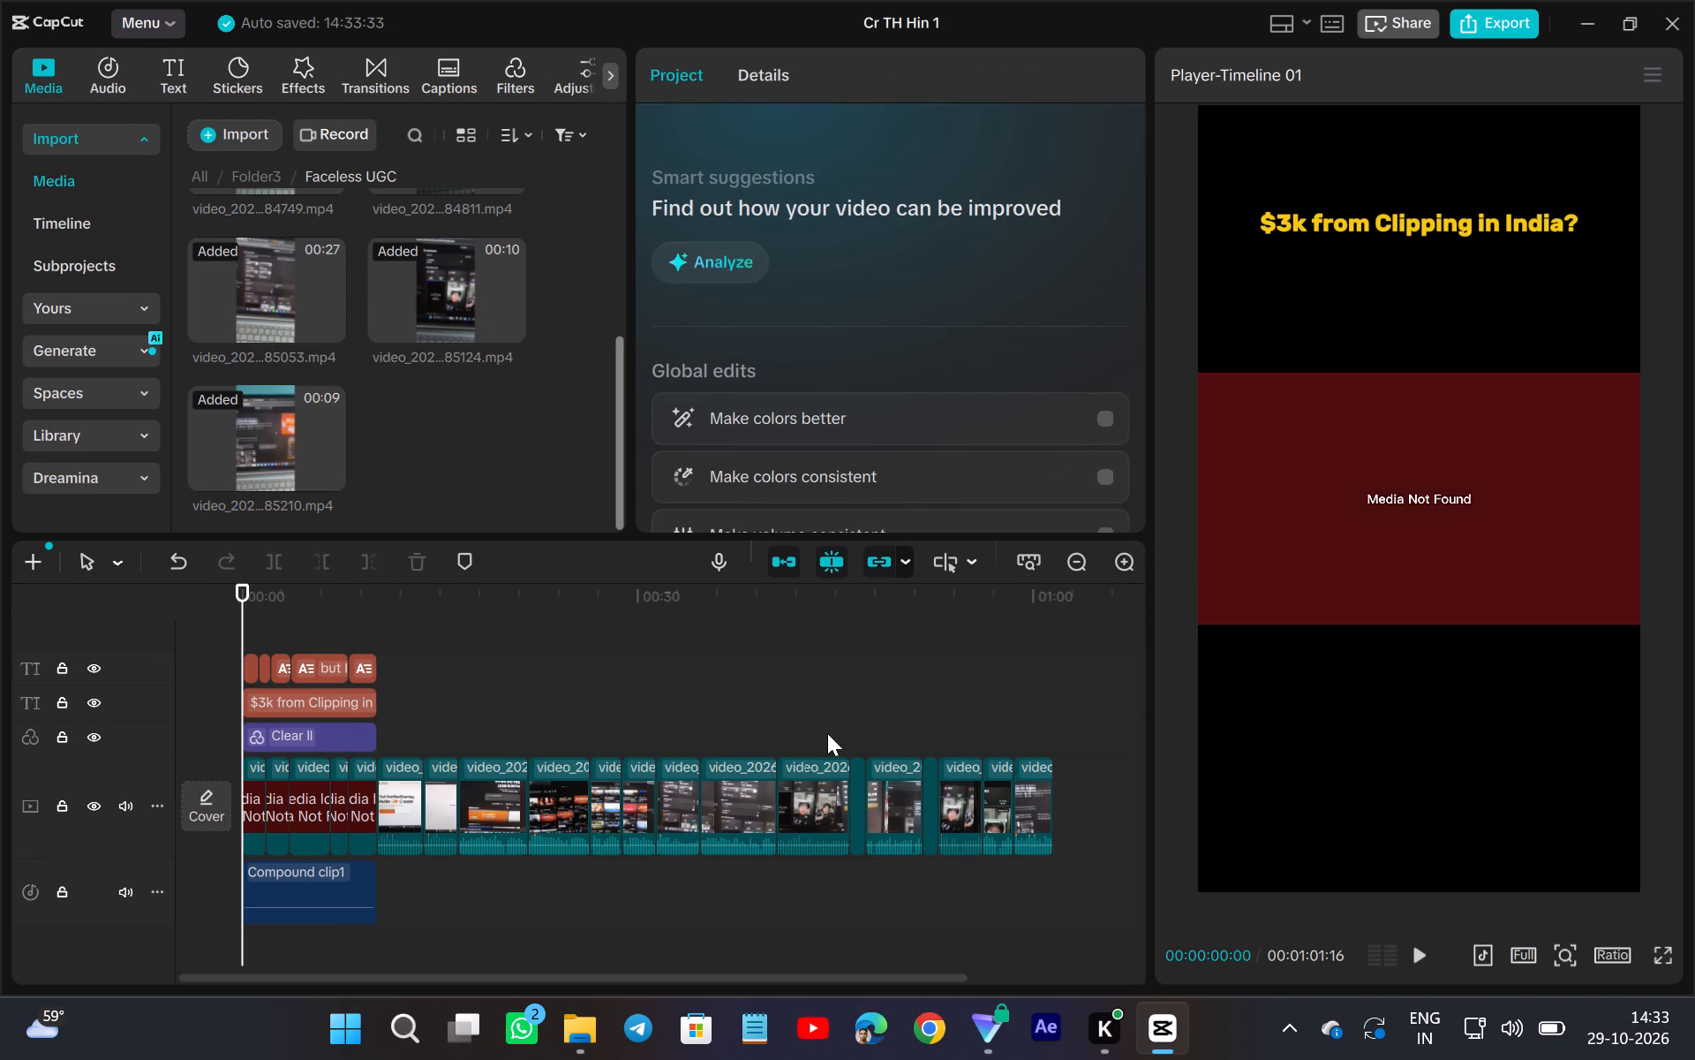
{"action": "left_click", "coordinate": [1426, 957]}
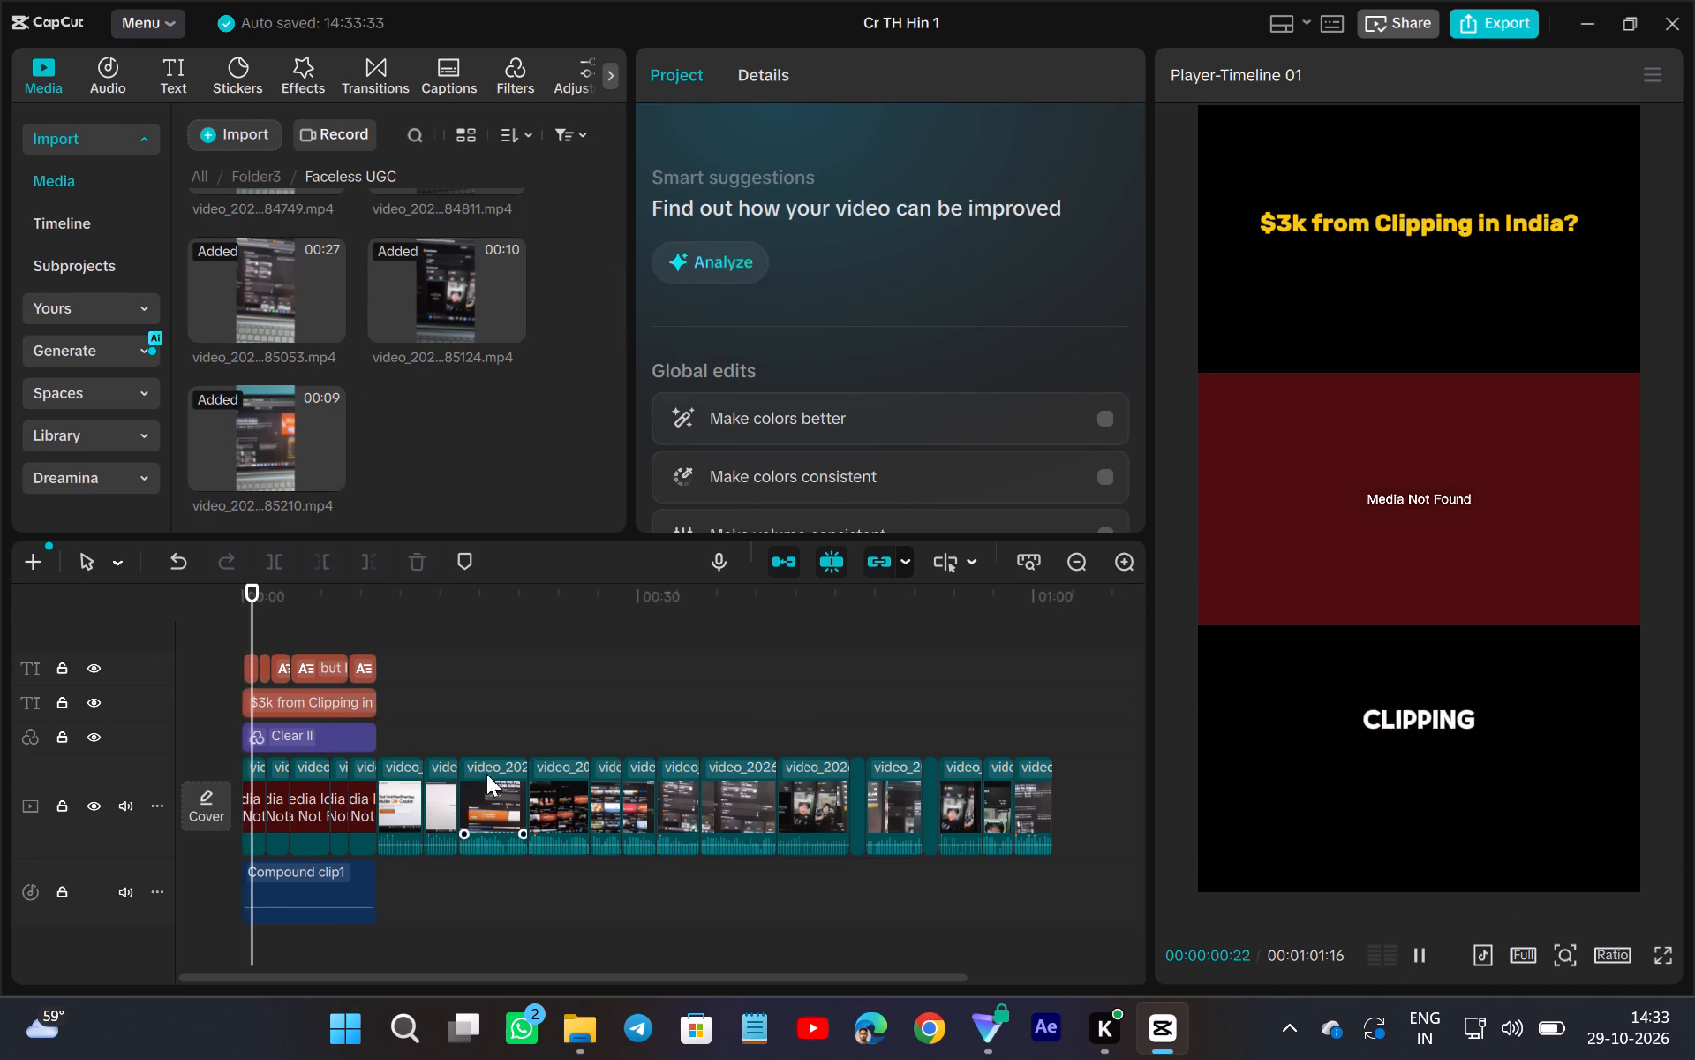
{"action": "left_click", "coordinate": [380, 725]}
{"action": "left_click", "coordinate": [1430, 964]}
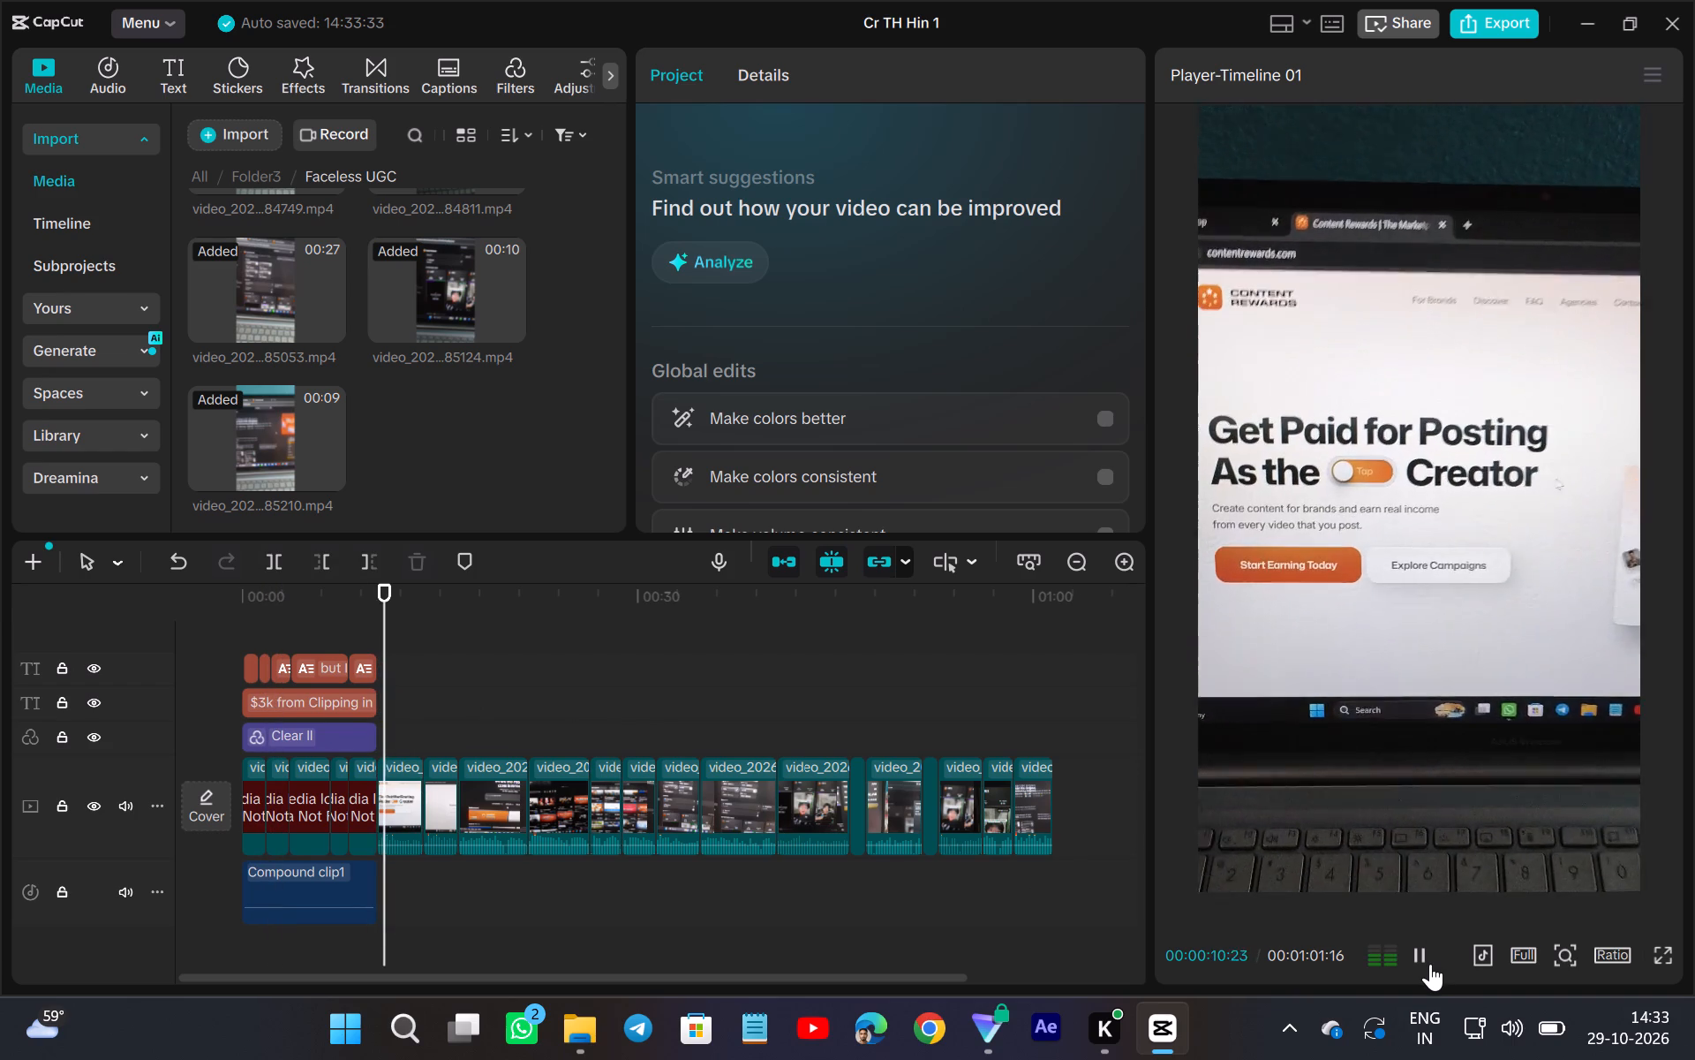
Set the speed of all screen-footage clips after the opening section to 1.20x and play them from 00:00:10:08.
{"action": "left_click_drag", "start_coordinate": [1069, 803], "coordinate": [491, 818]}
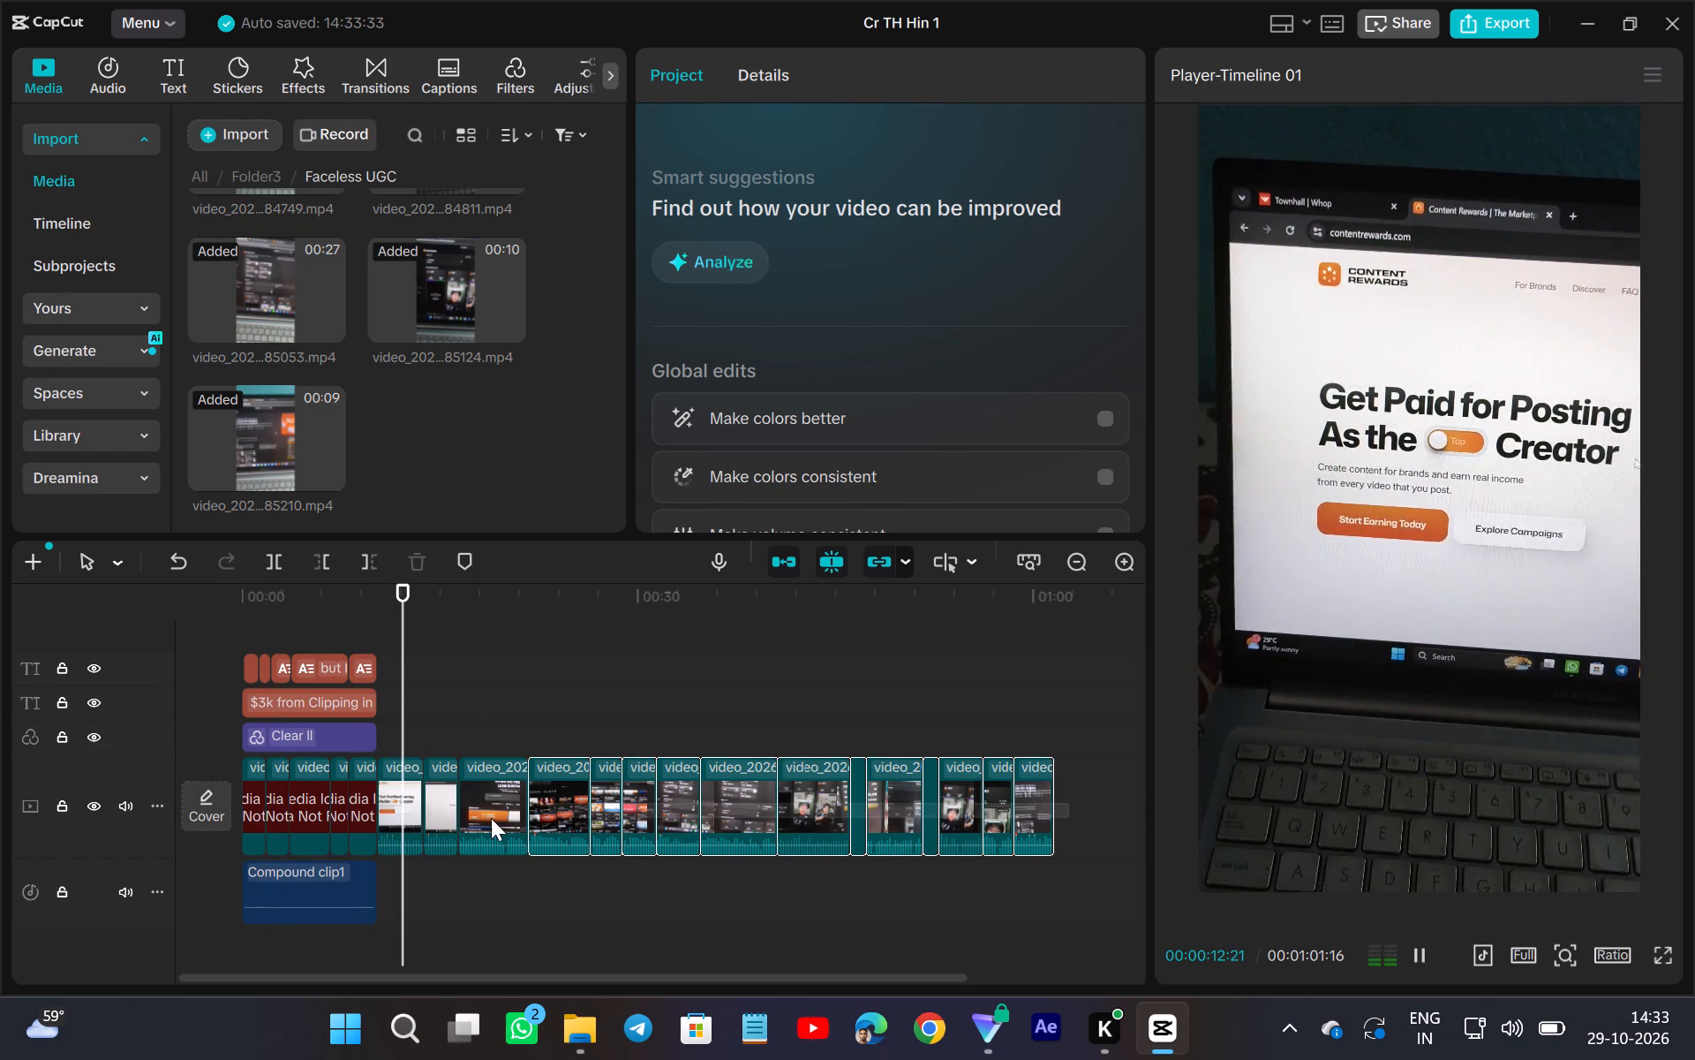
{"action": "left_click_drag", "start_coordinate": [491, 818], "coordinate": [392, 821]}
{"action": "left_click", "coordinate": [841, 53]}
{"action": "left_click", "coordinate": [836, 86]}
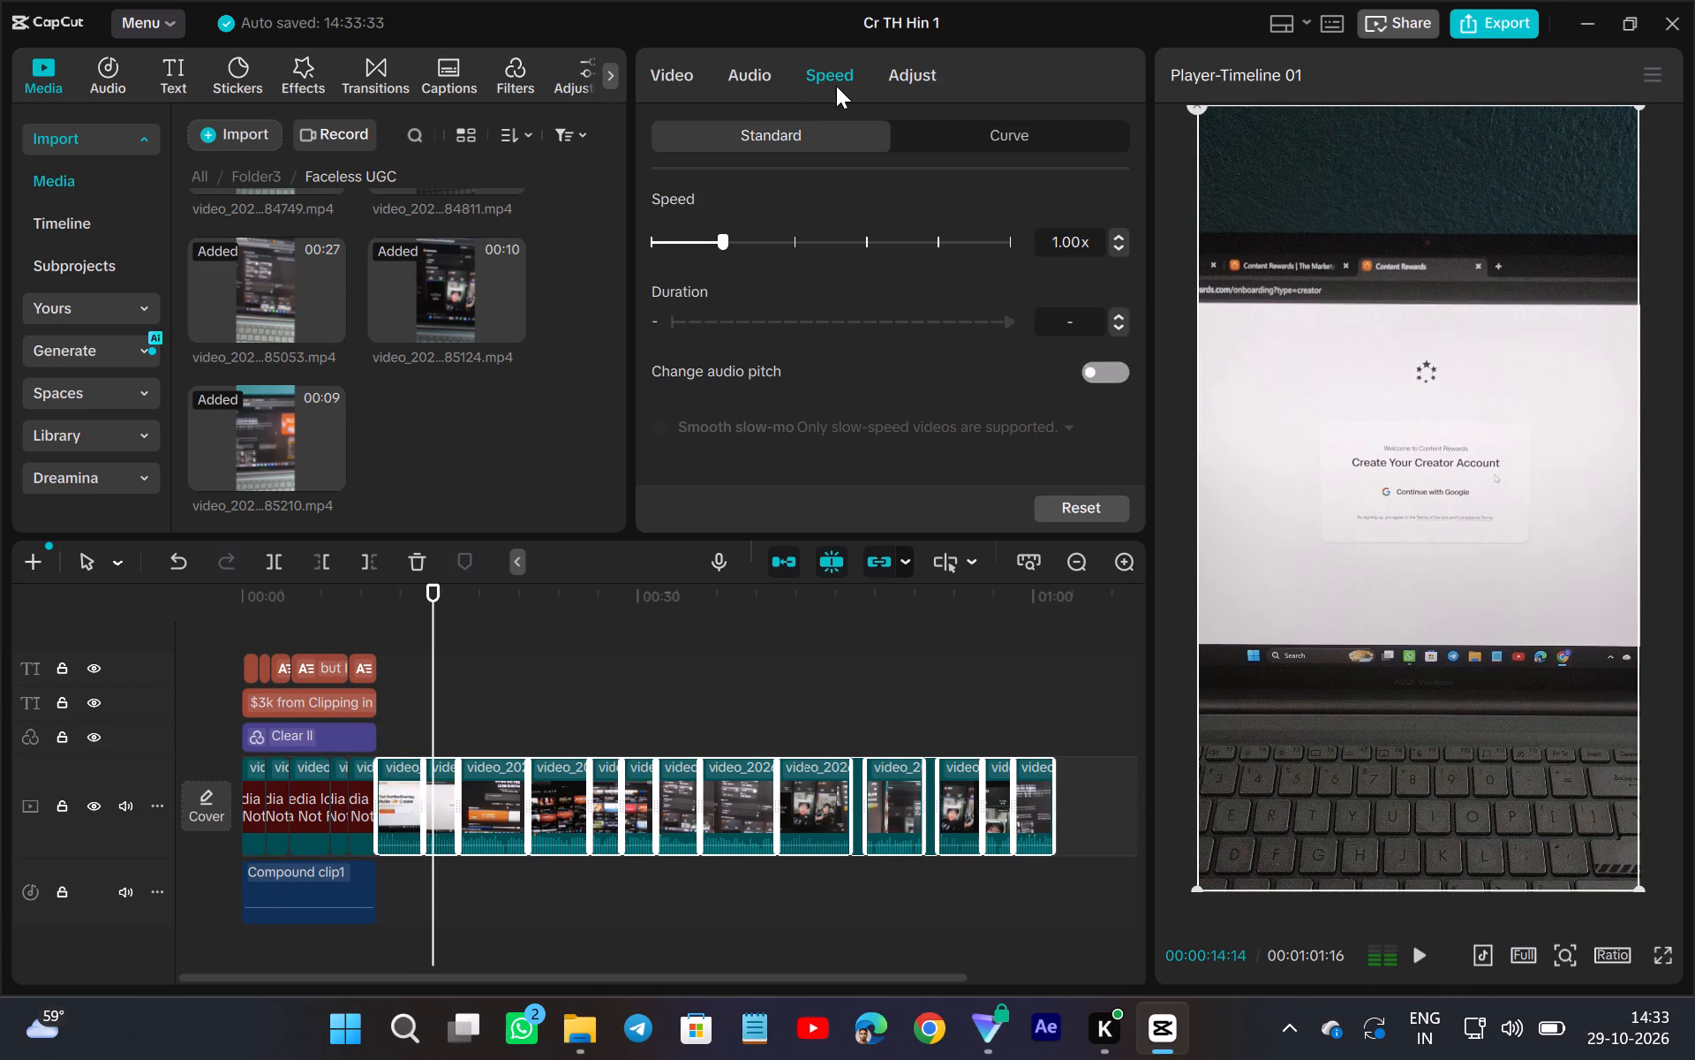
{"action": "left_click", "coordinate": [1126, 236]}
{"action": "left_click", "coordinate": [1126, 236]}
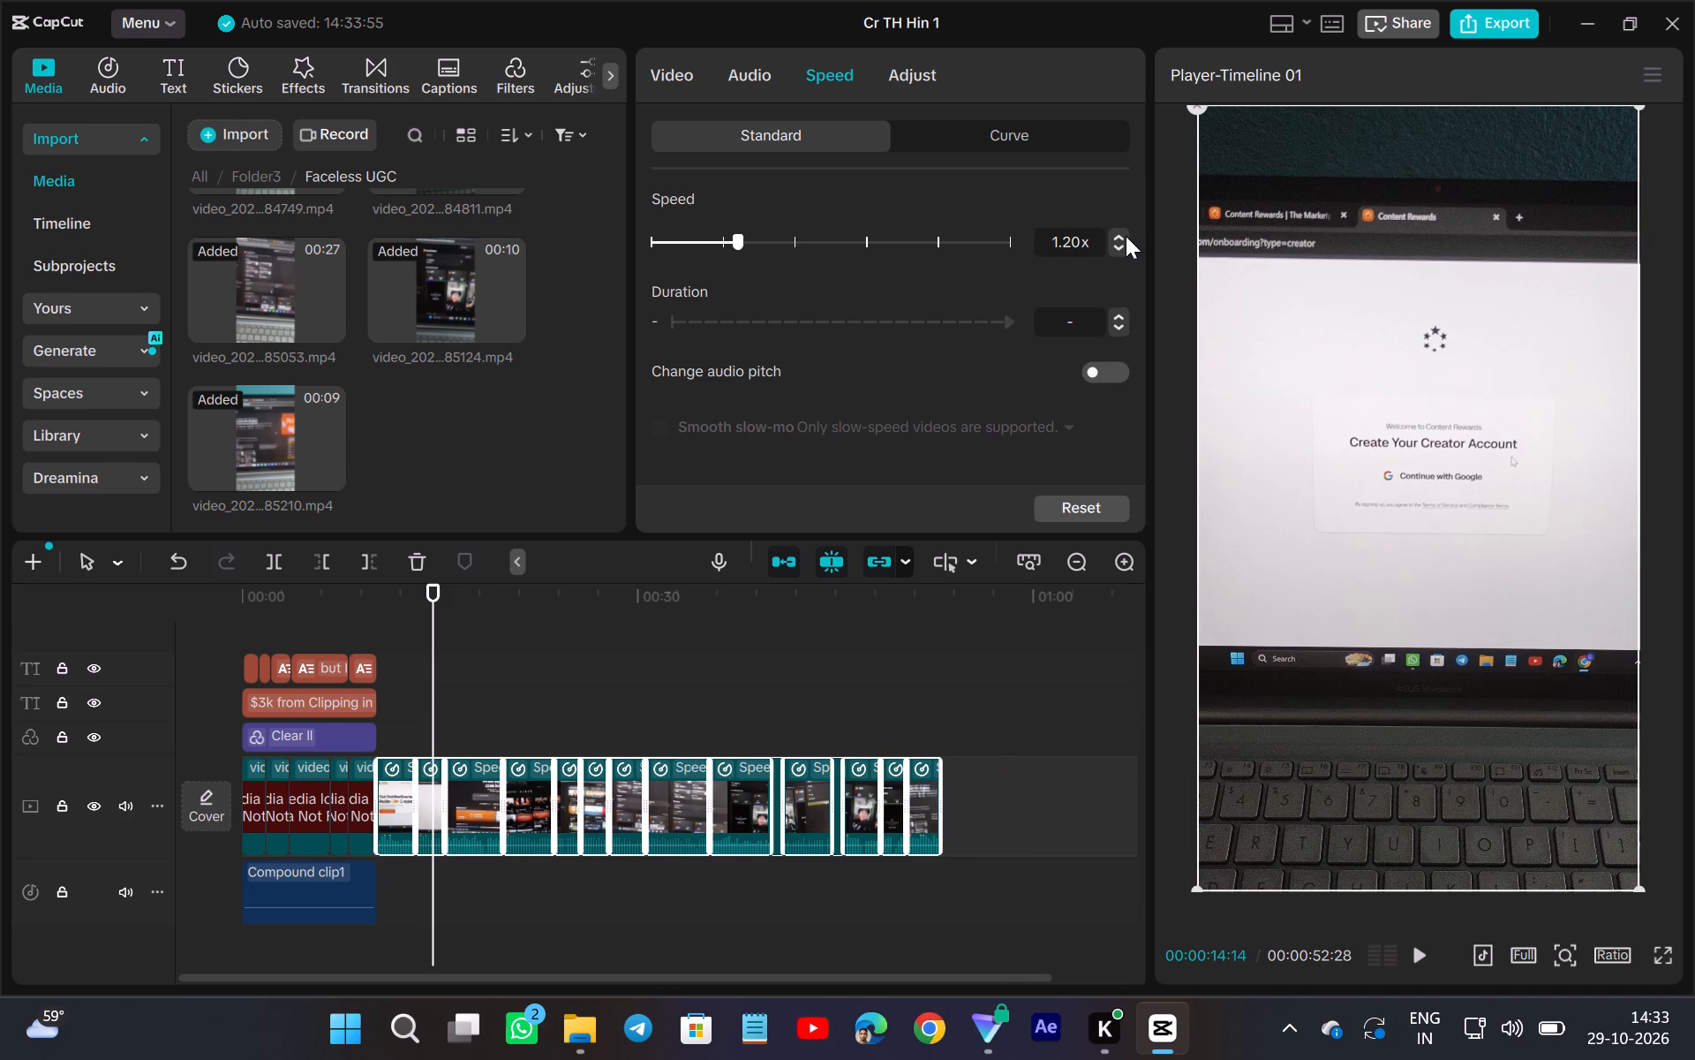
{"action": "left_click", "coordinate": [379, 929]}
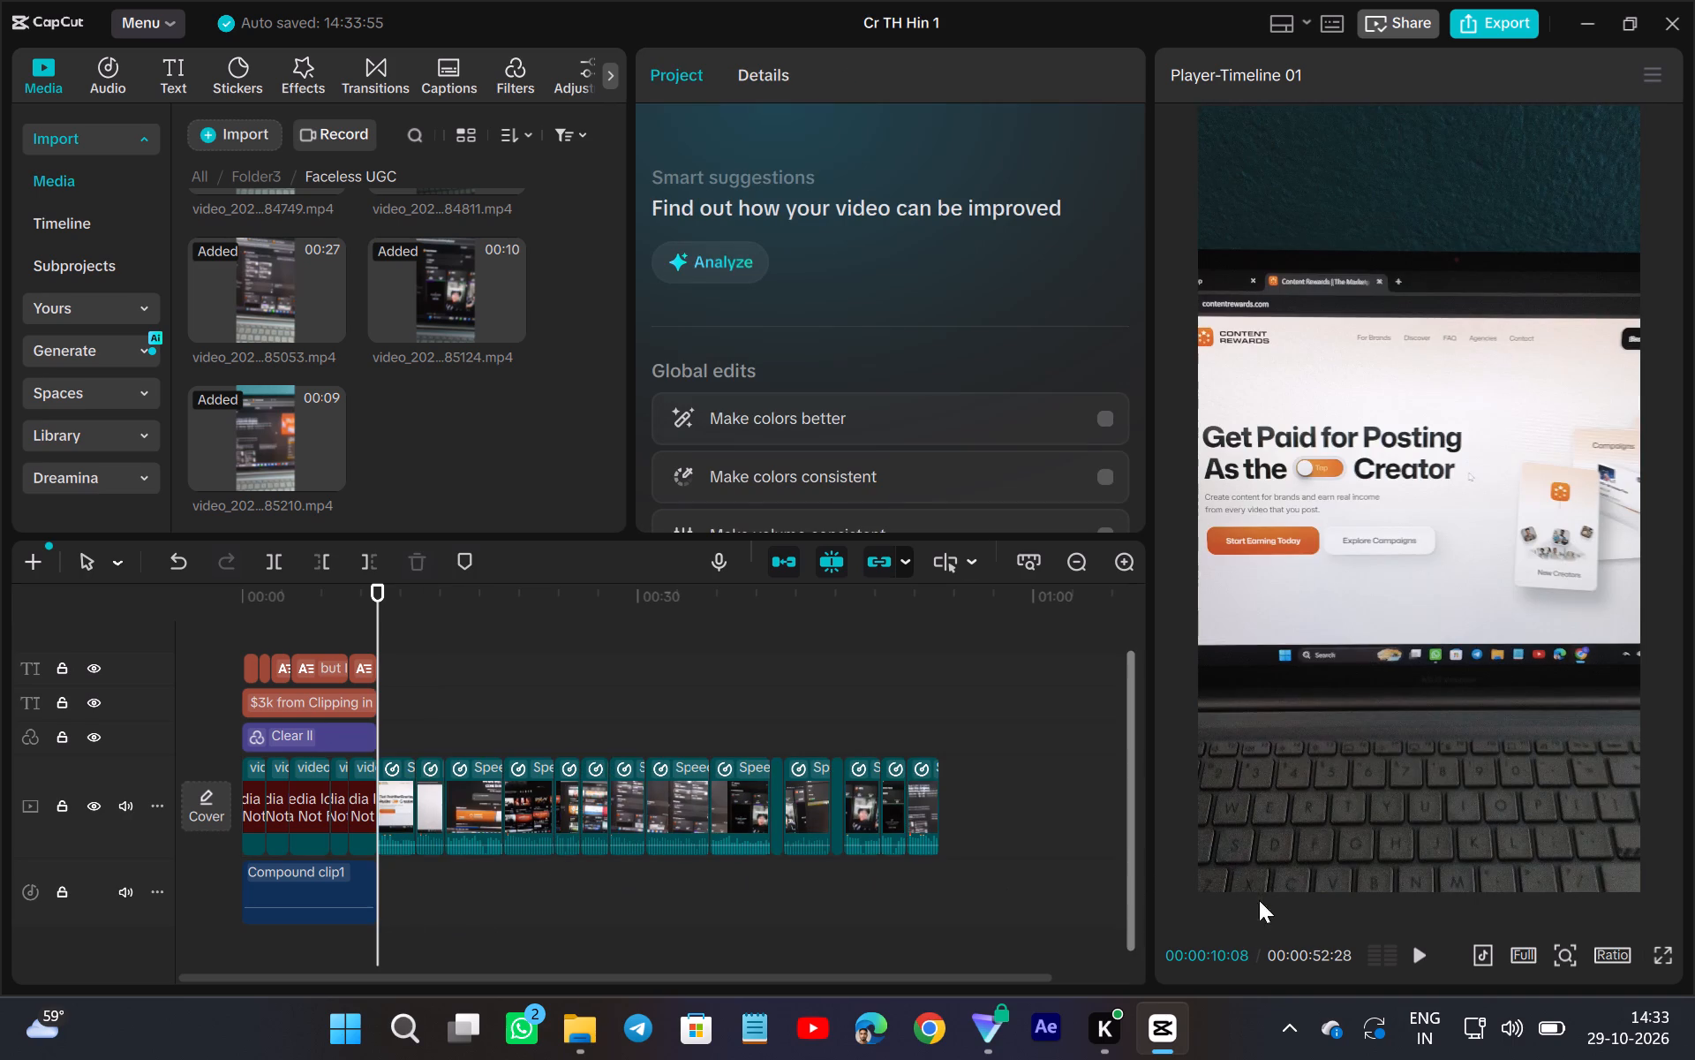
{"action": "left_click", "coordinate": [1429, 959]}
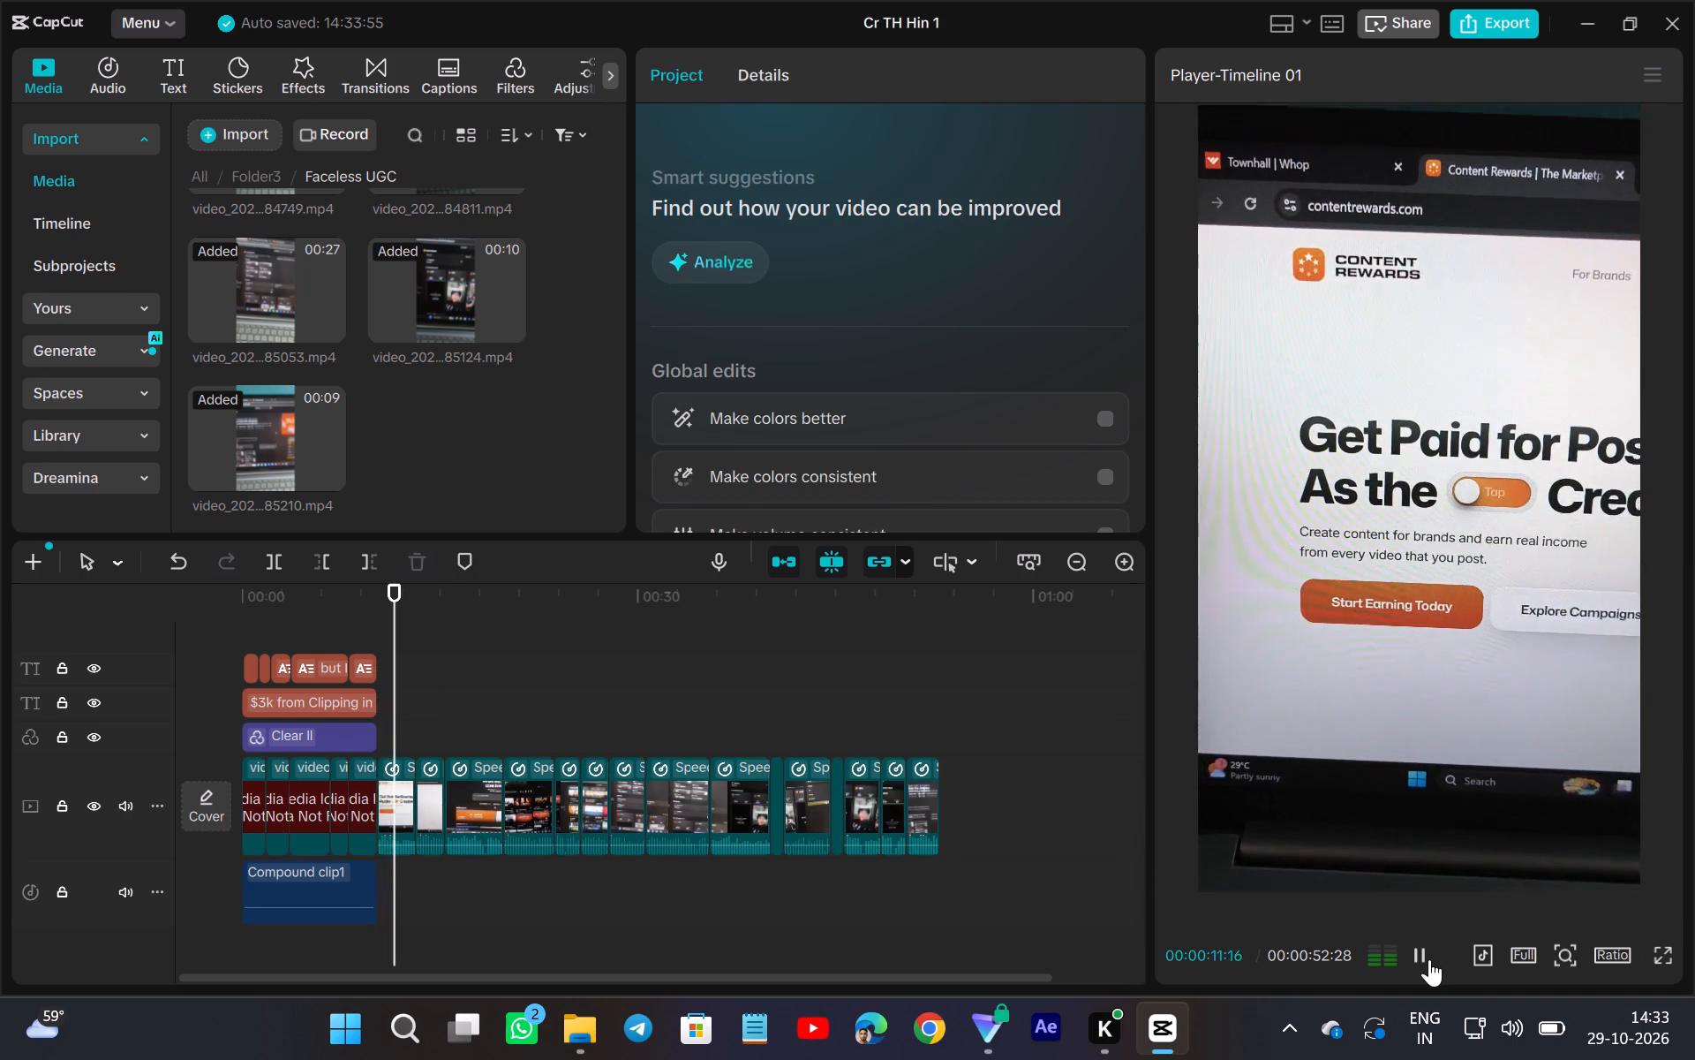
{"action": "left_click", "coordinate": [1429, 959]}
Set the speed of all screen-footage clips after the opening section to 1.10x and play the start of the footage.
{"action": "left_click_drag", "start_coordinate": [987, 790], "coordinate": [381, 830]}
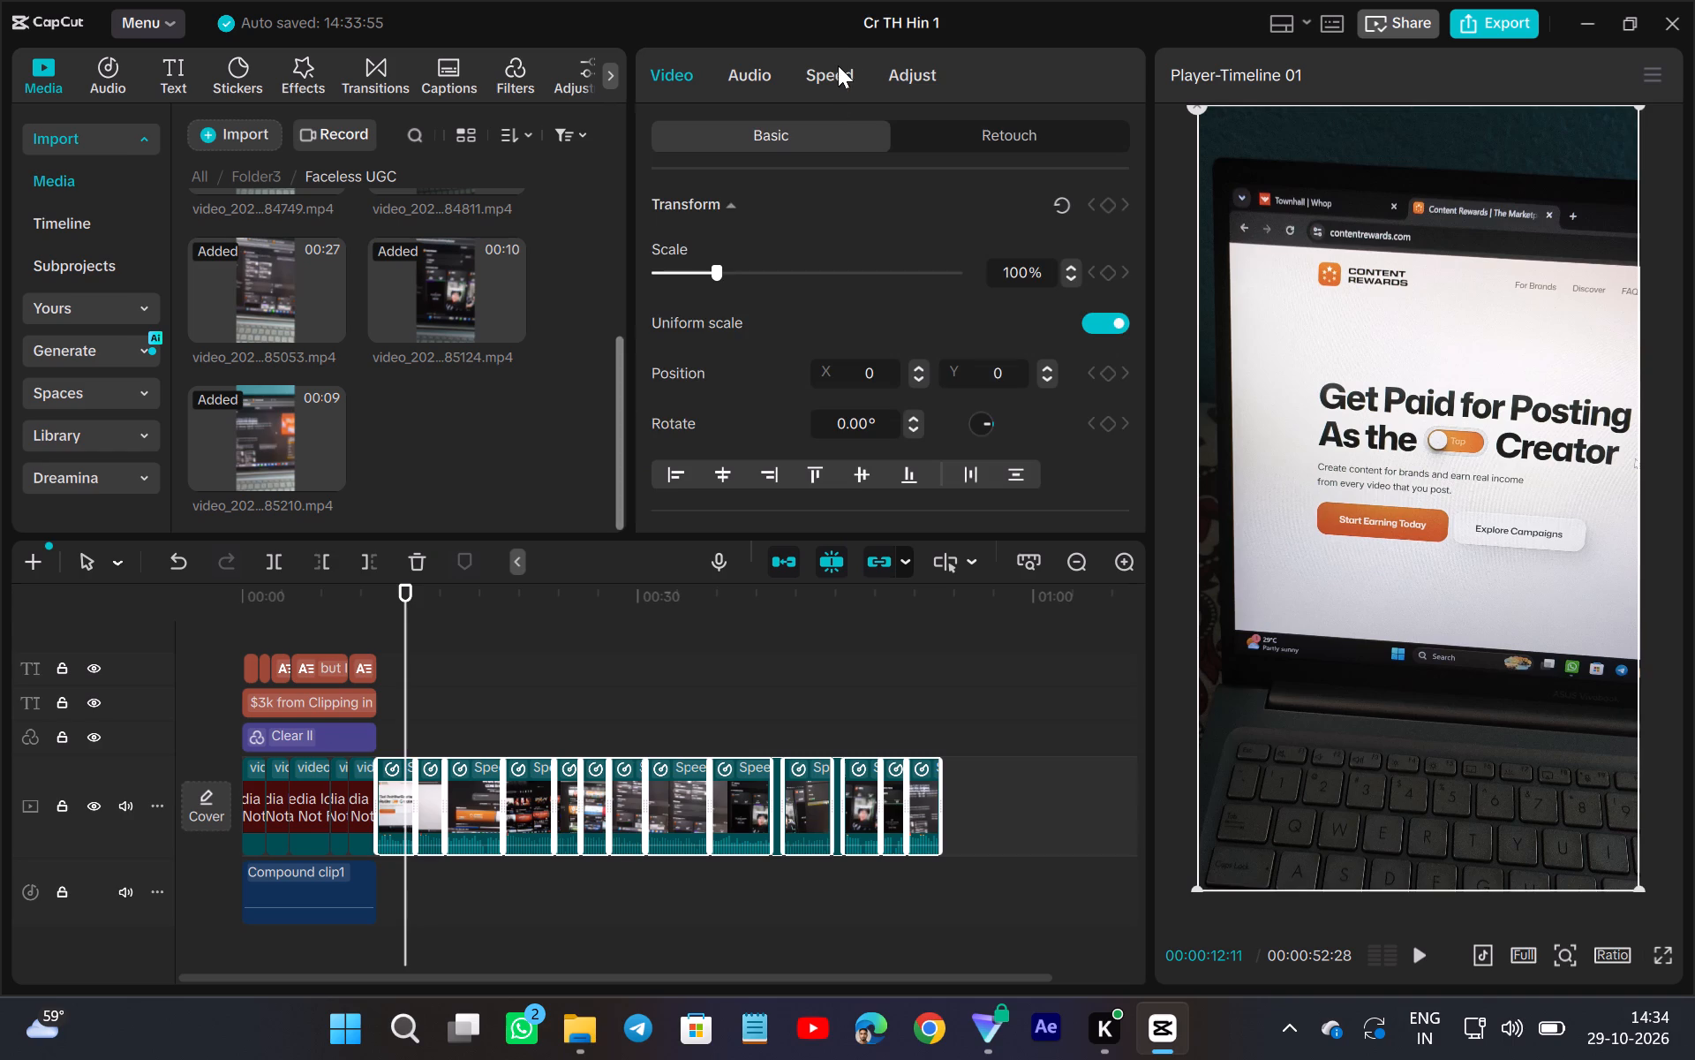
{"action": "left_click", "coordinate": [843, 52]}
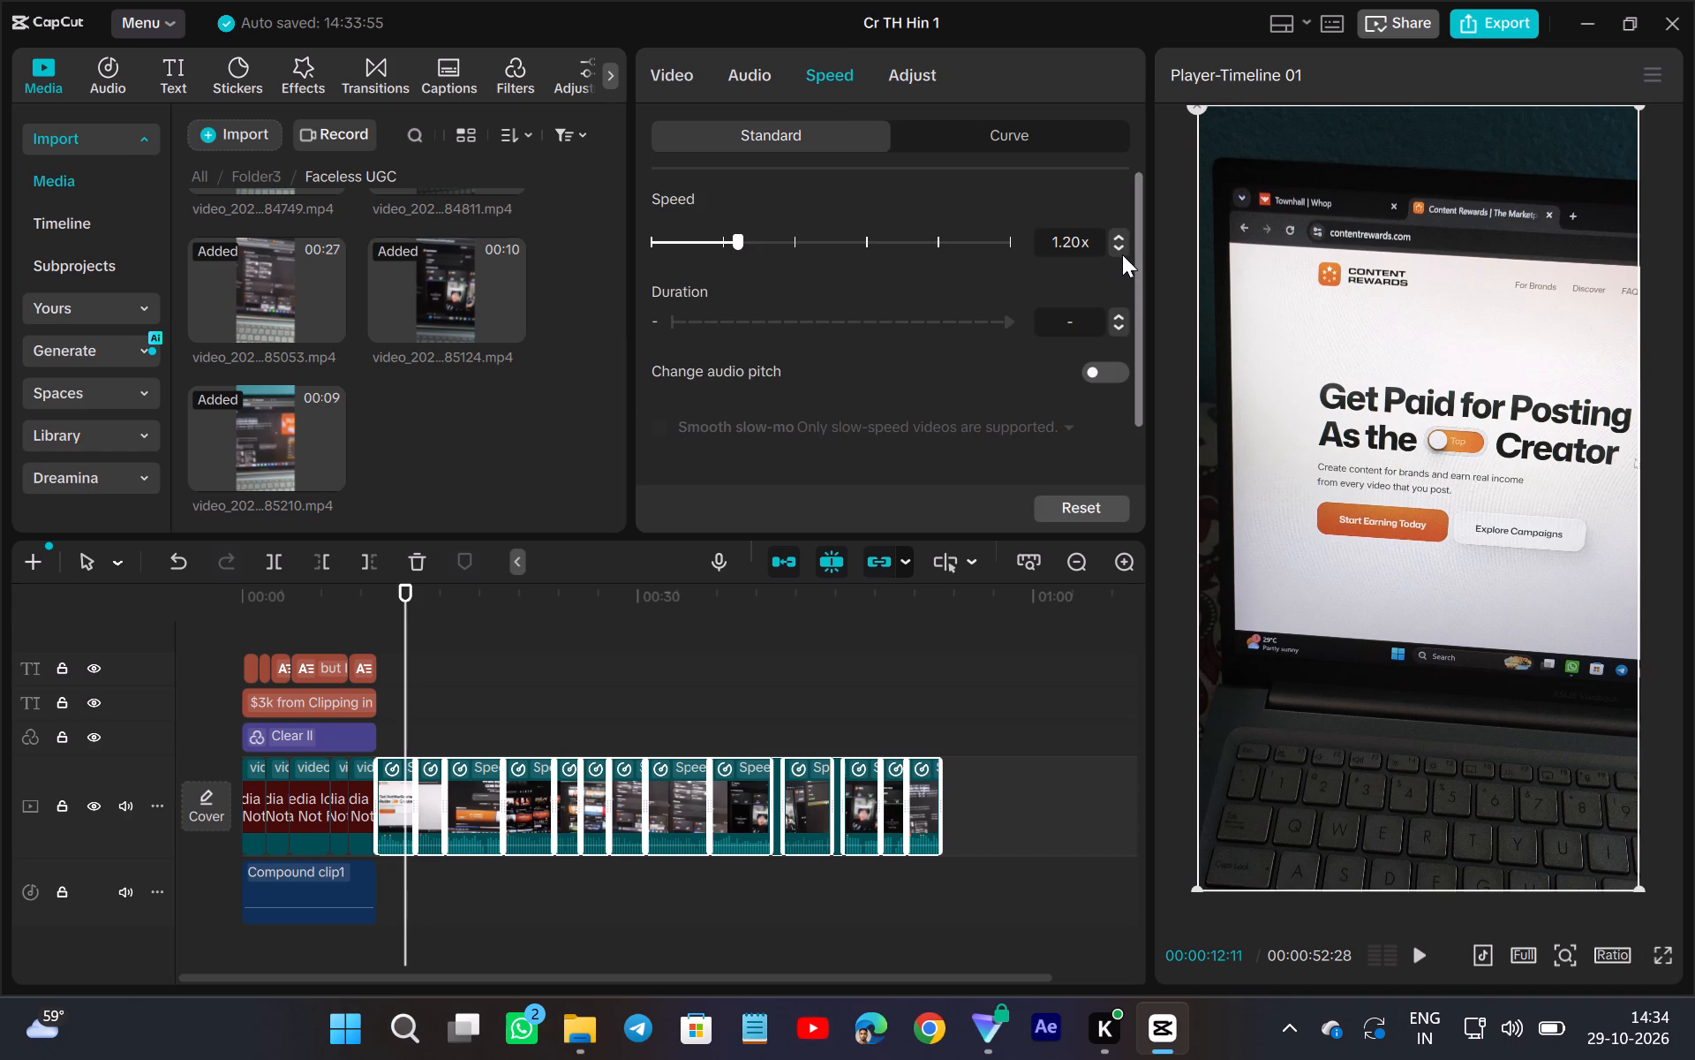
{"action": "left_click", "coordinate": [1120, 250]}
{"action": "scroll", "coordinate": [244, 848], "scroll_direction": "down", "scroll_amount": 1}
{"action": "scroll", "coordinate": [244, 849], "scroll_direction": "up", "scroll_amount": 1}
{"action": "scroll", "coordinate": [244, 851], "scroll_direction": "down", "scroll_amount": 2}
{"action": "scroll", "coordinate": [244, 852], "scroll_direction": "up", "scroll_amount": 1}
{"action": "scroll", "coordinate": [244, 852], "scroll_direction": "down", "scroll_amount": 1}
{"action": "scroll", "coordinate": [244, 854], "scroll_direction": "up", "scroll_amount": 1}
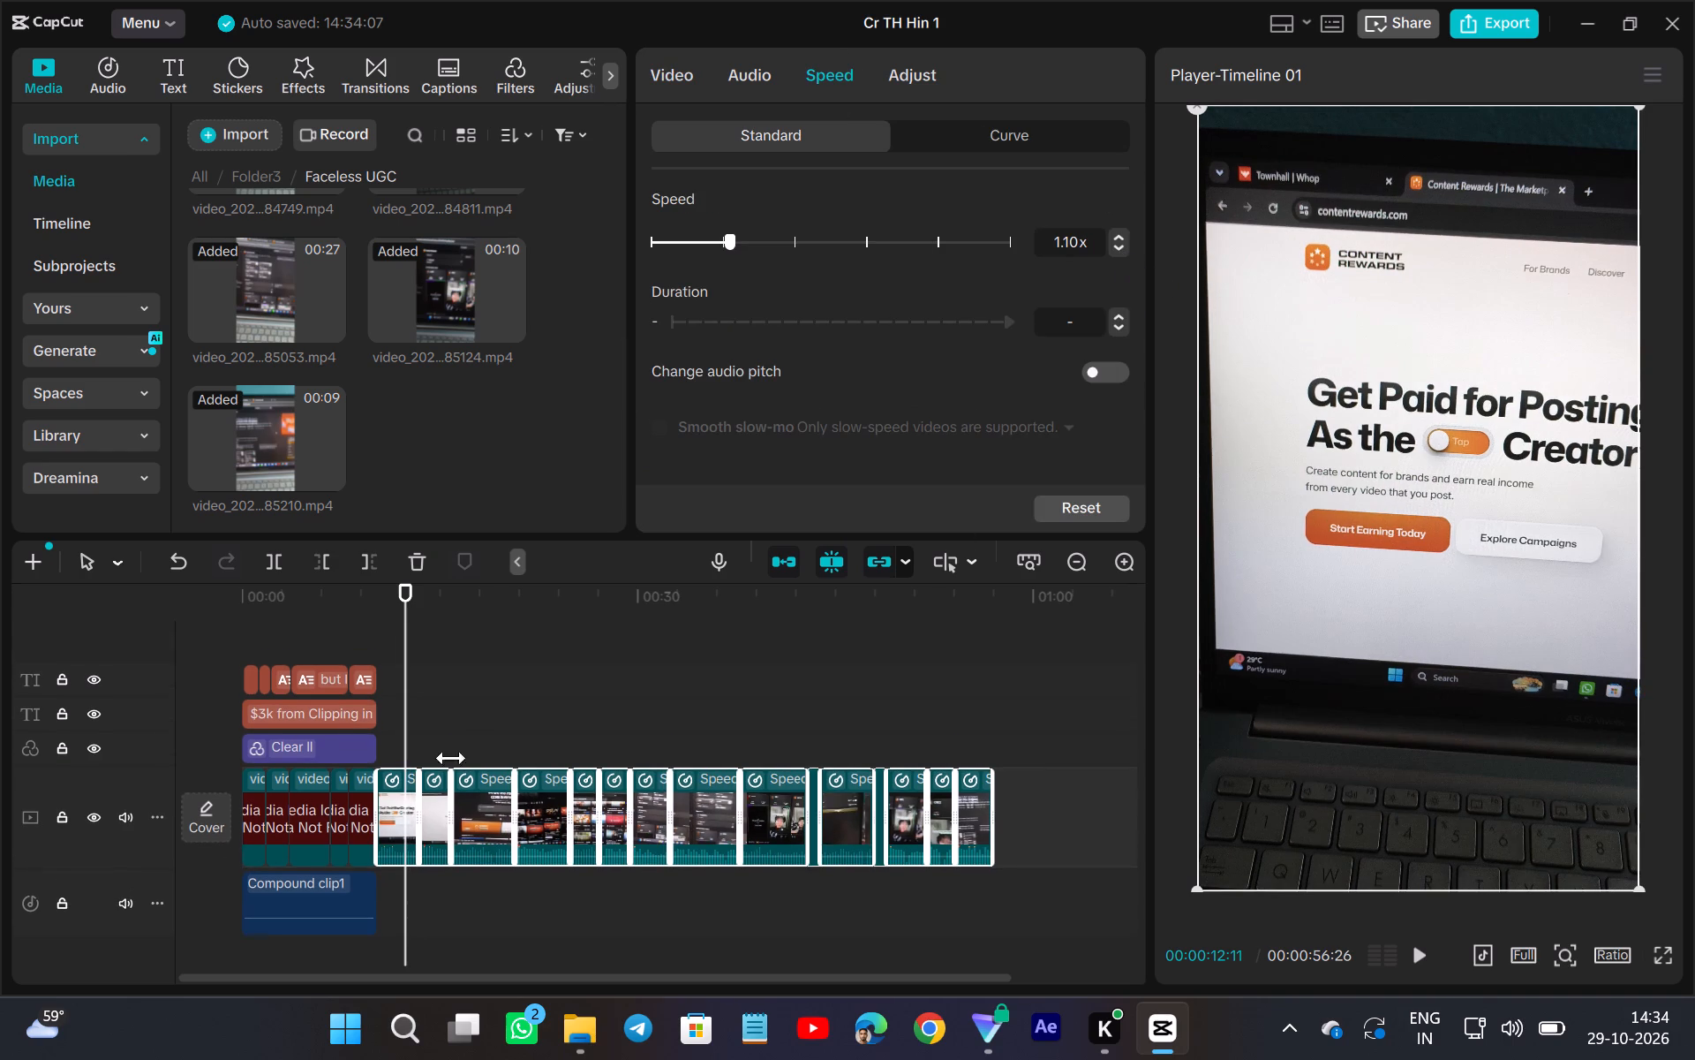
{"action": "left_click", "coordinate": [372, 619]}
{"action": "left_click", "coordinate": [1422, 953]}
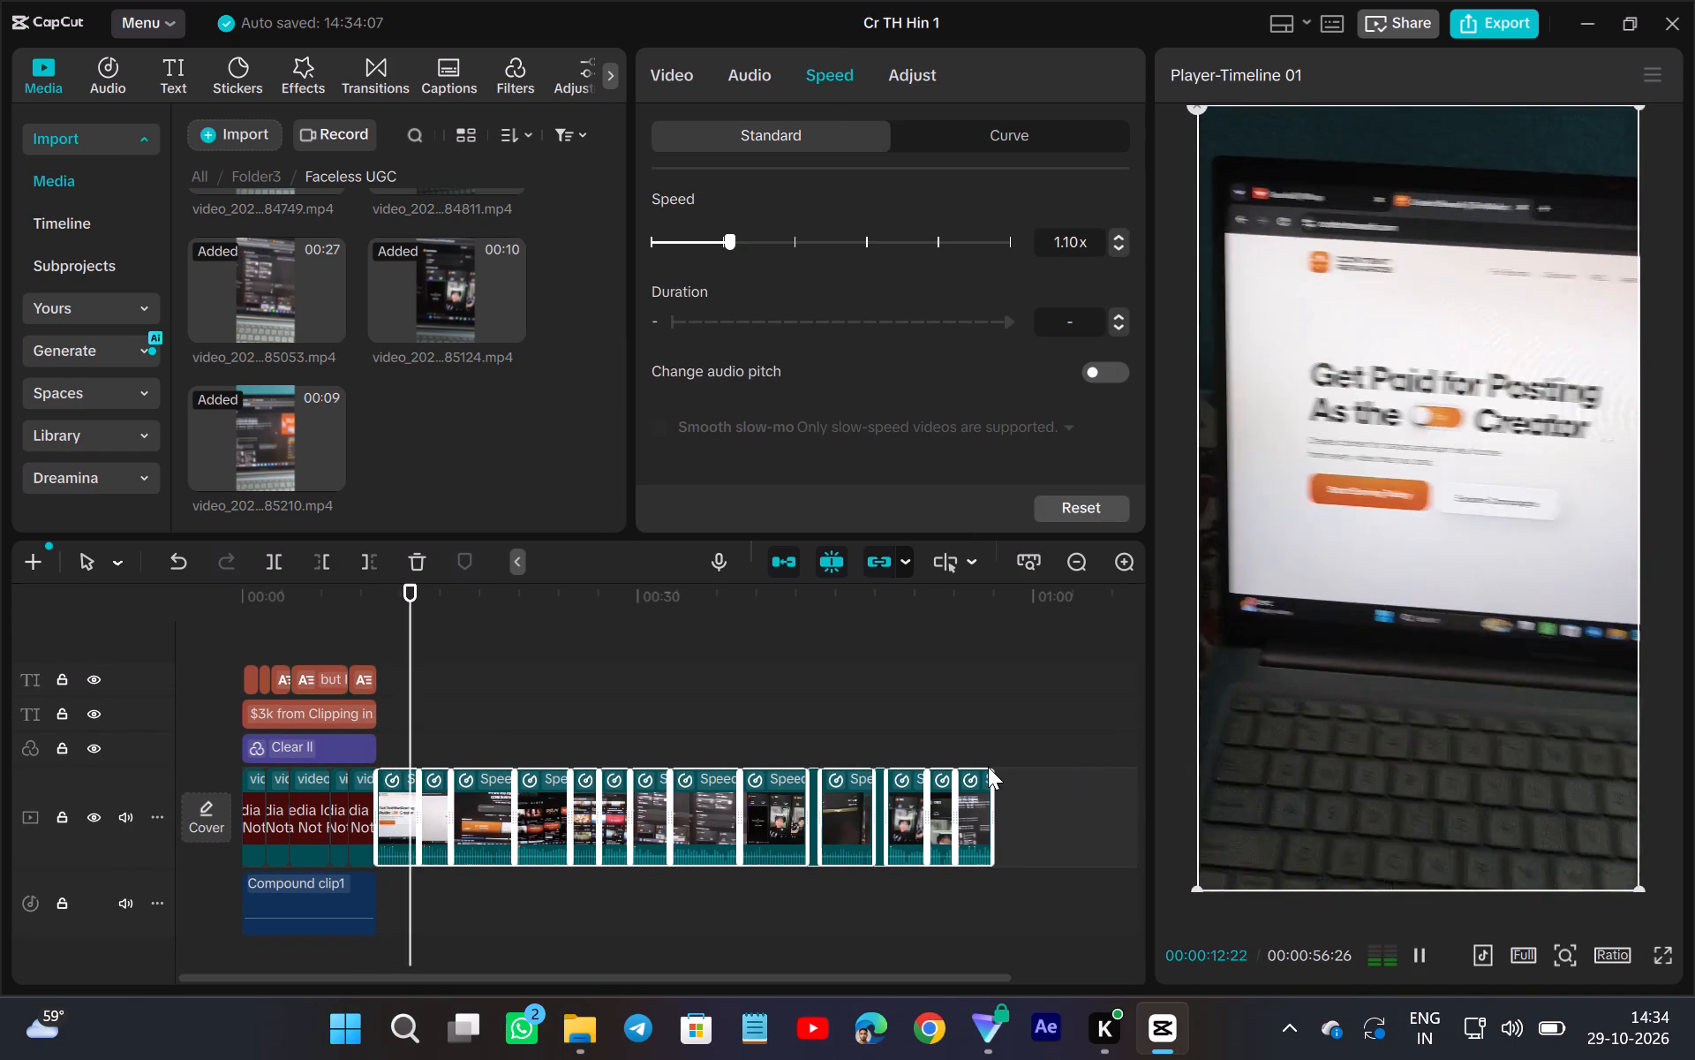
Extend the "$3k from Clipping in India?" title into the second screen-footage clip and split it at 00:00:10:08, where the footage begins.
{"action": "scroll", "coordinate": [1015, 763], "scroll_direction": "down", "scroll_amount": 1}
{"action": "scroll", "coordinate": [1020, 763], "scroll_direction": "up", "scroll_amount": 1}
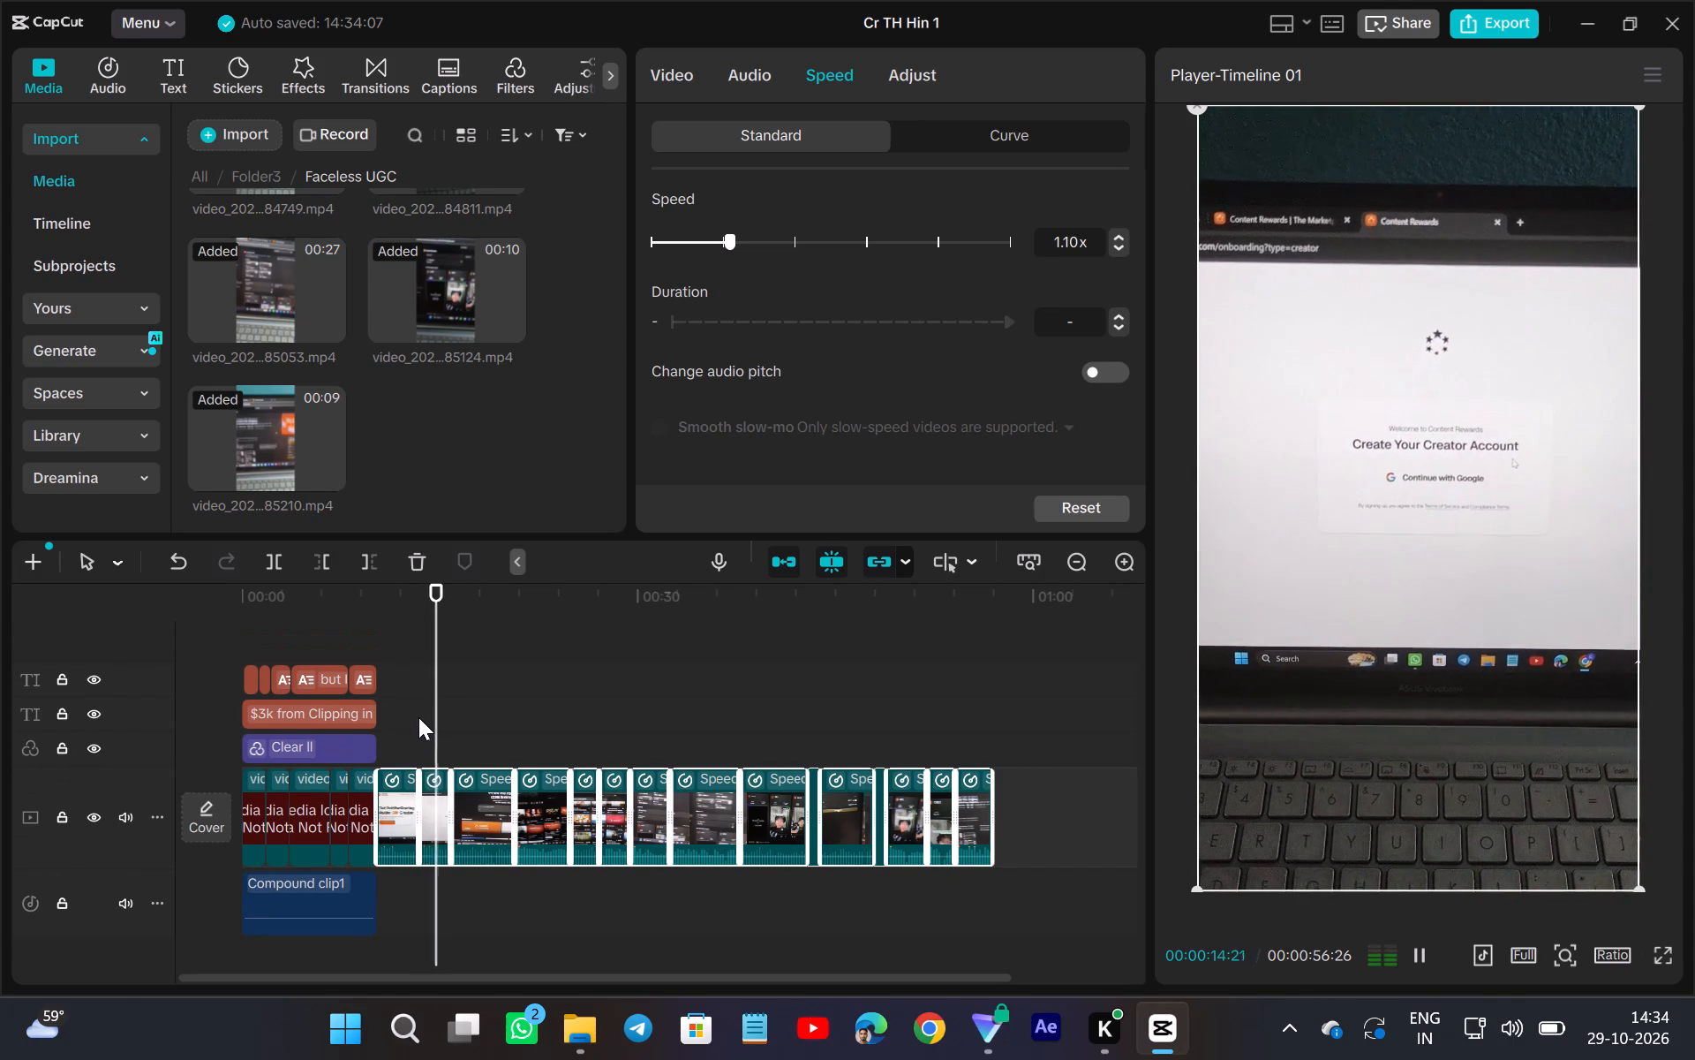
{"action": "left_click", "coordinate": [424, 717]}
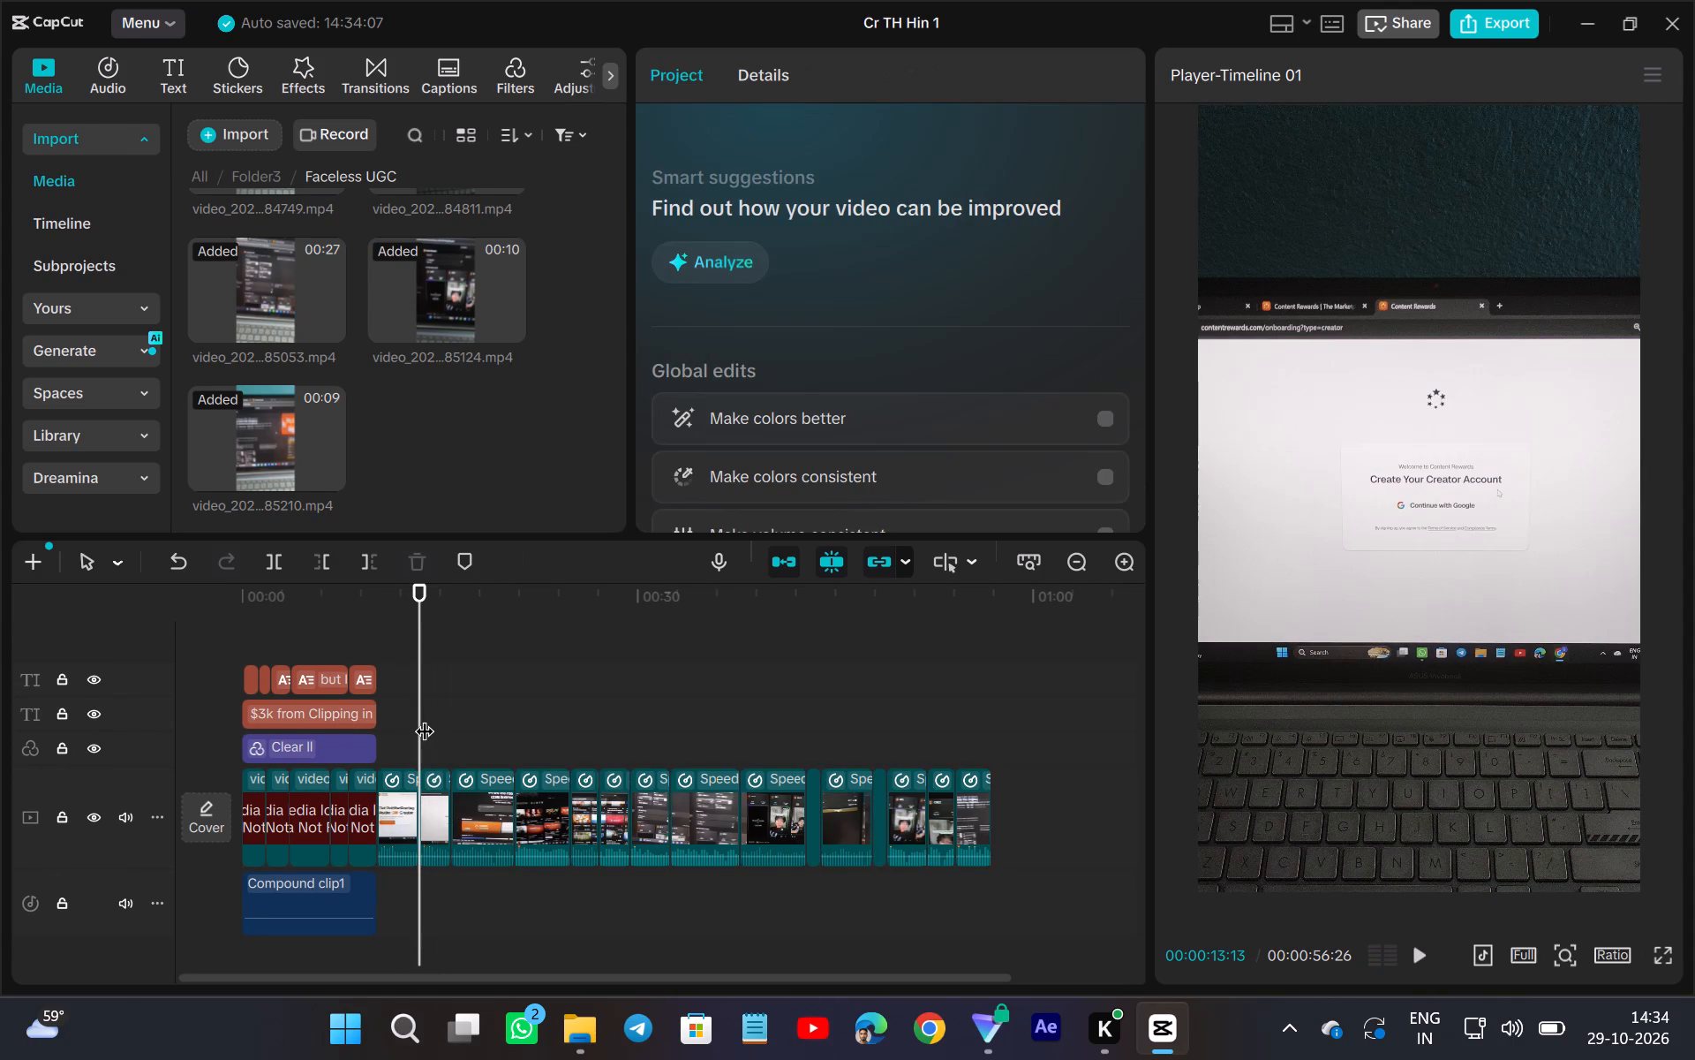
{"action": "double_click", "coordinate": [1139, 564]}
{"action": "scroll", "coordinate": [621, 696], "scroll_direction": "right", "scroll_amount": 1}
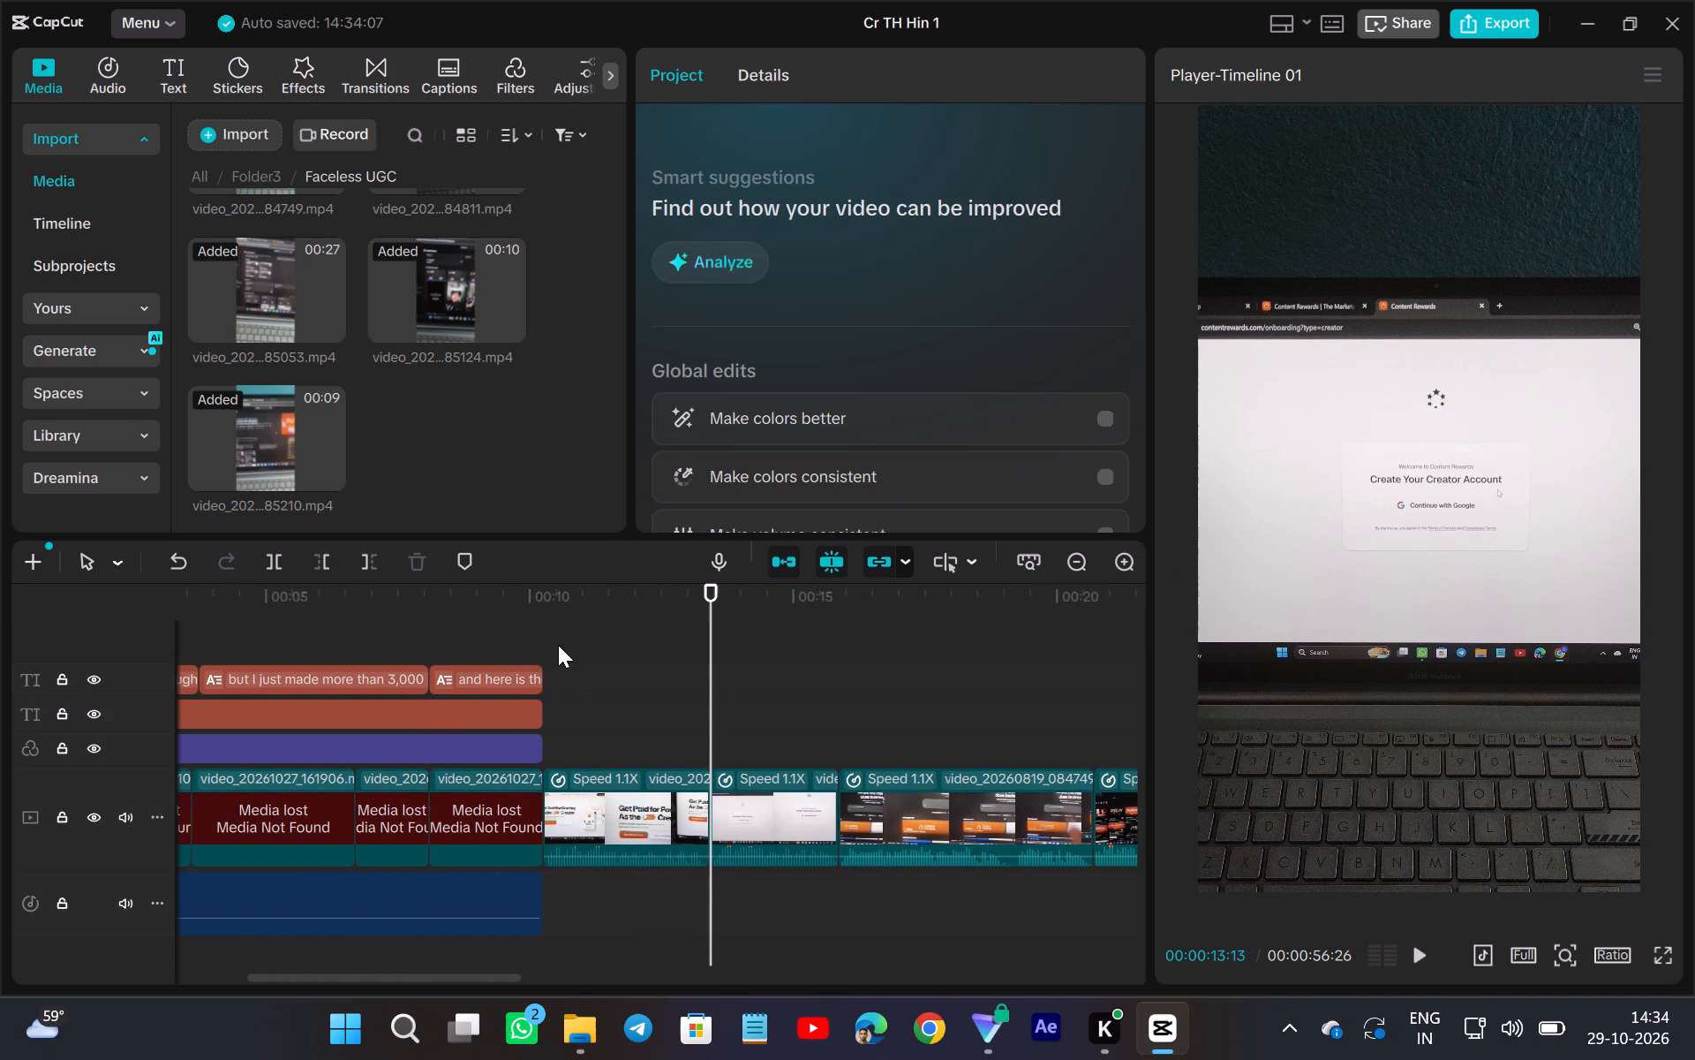
{"action": "left_click", "coordinate": [552, 640]}
{"action": "left_click_drag", "start_coordinate": [552, 640], "coordinate": [548, 679]}
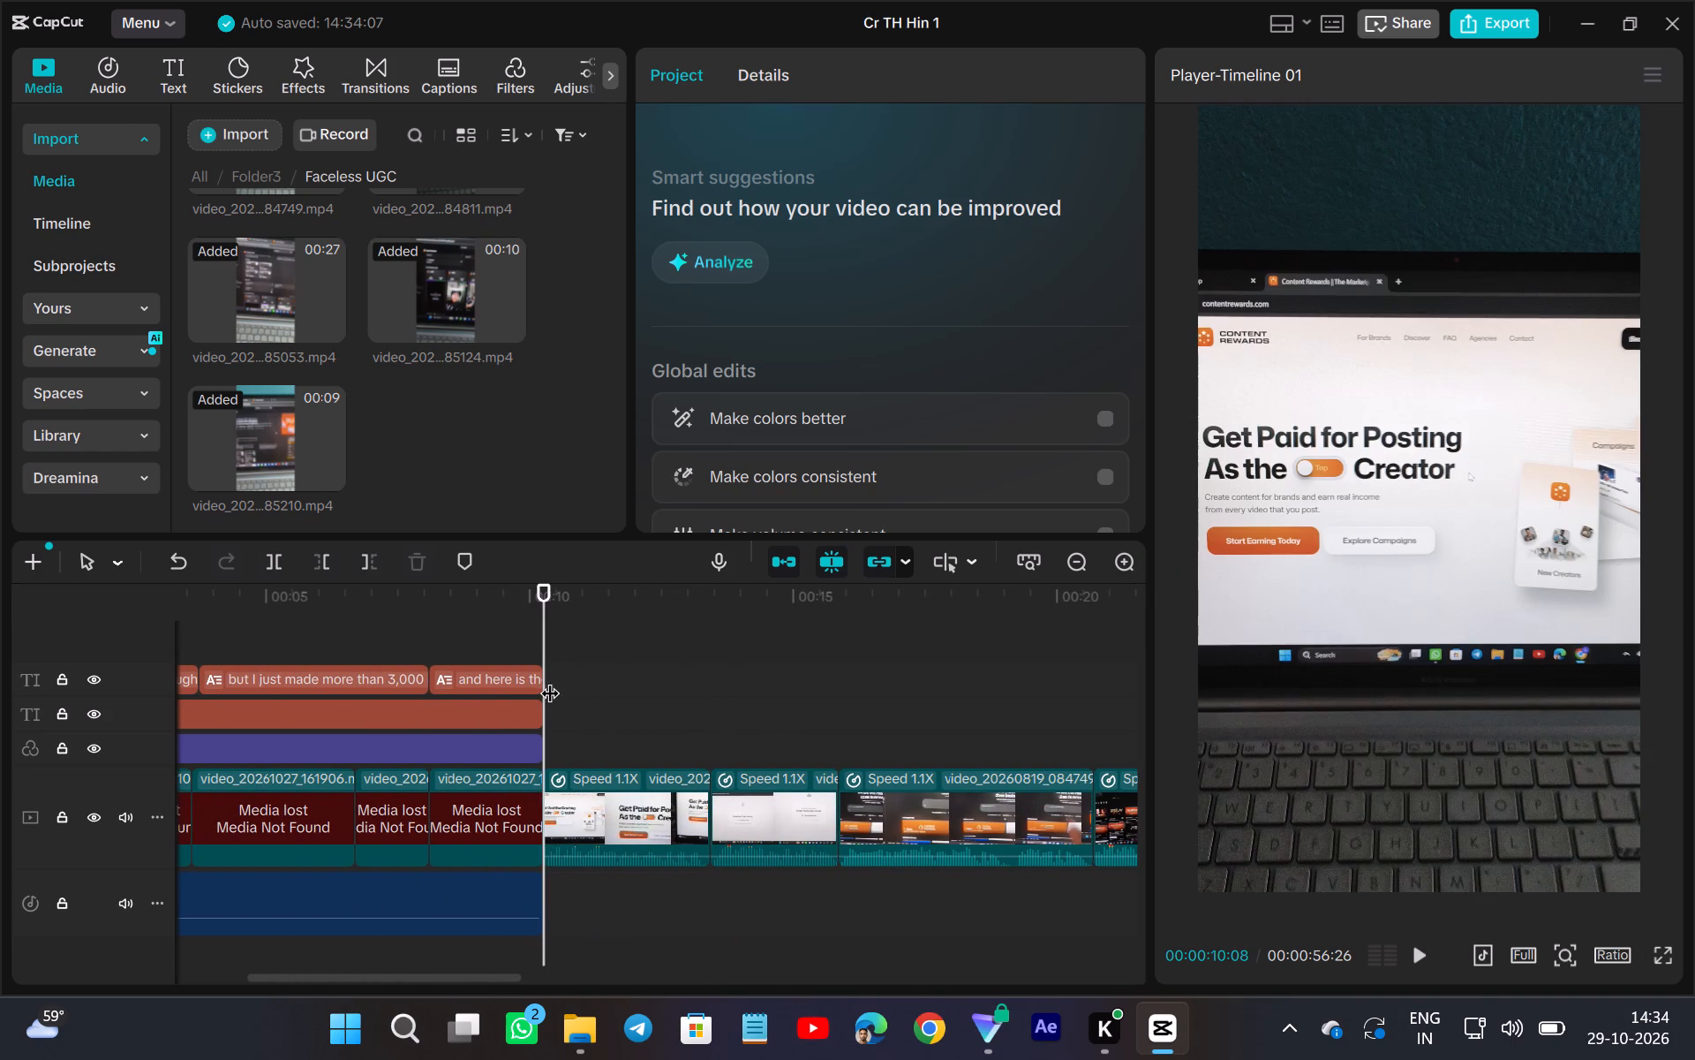
{"action": "scroll", "coordinate": [494, 527], "scroll_direction": "up", "scroll_amount": 2}
{"action": "scroll", "coordinate": [521, 574], "scroll_direction": "down", "scroll_amount": 2}
{"action": "scroll", "coordinate": [524, 582], "scroll_direction": "up", "scroll_amount": 2}
{"action": "scroll", "coordinate": [524, 583], "scroll_direction": "down", "scroll_amount": 1}
{"action": "scroll", "coordinate": [524, 588], "scroll_direction": "up", "scroll_amount": 2}
{"action": "scroll", "coordinate": [524, 610], "scroll_direction": "down", "scroll_amount": 1}
{"action": "scroll", "coordinate": [519, 629], "scroll_direction": "up", "scroll_amount": 1}
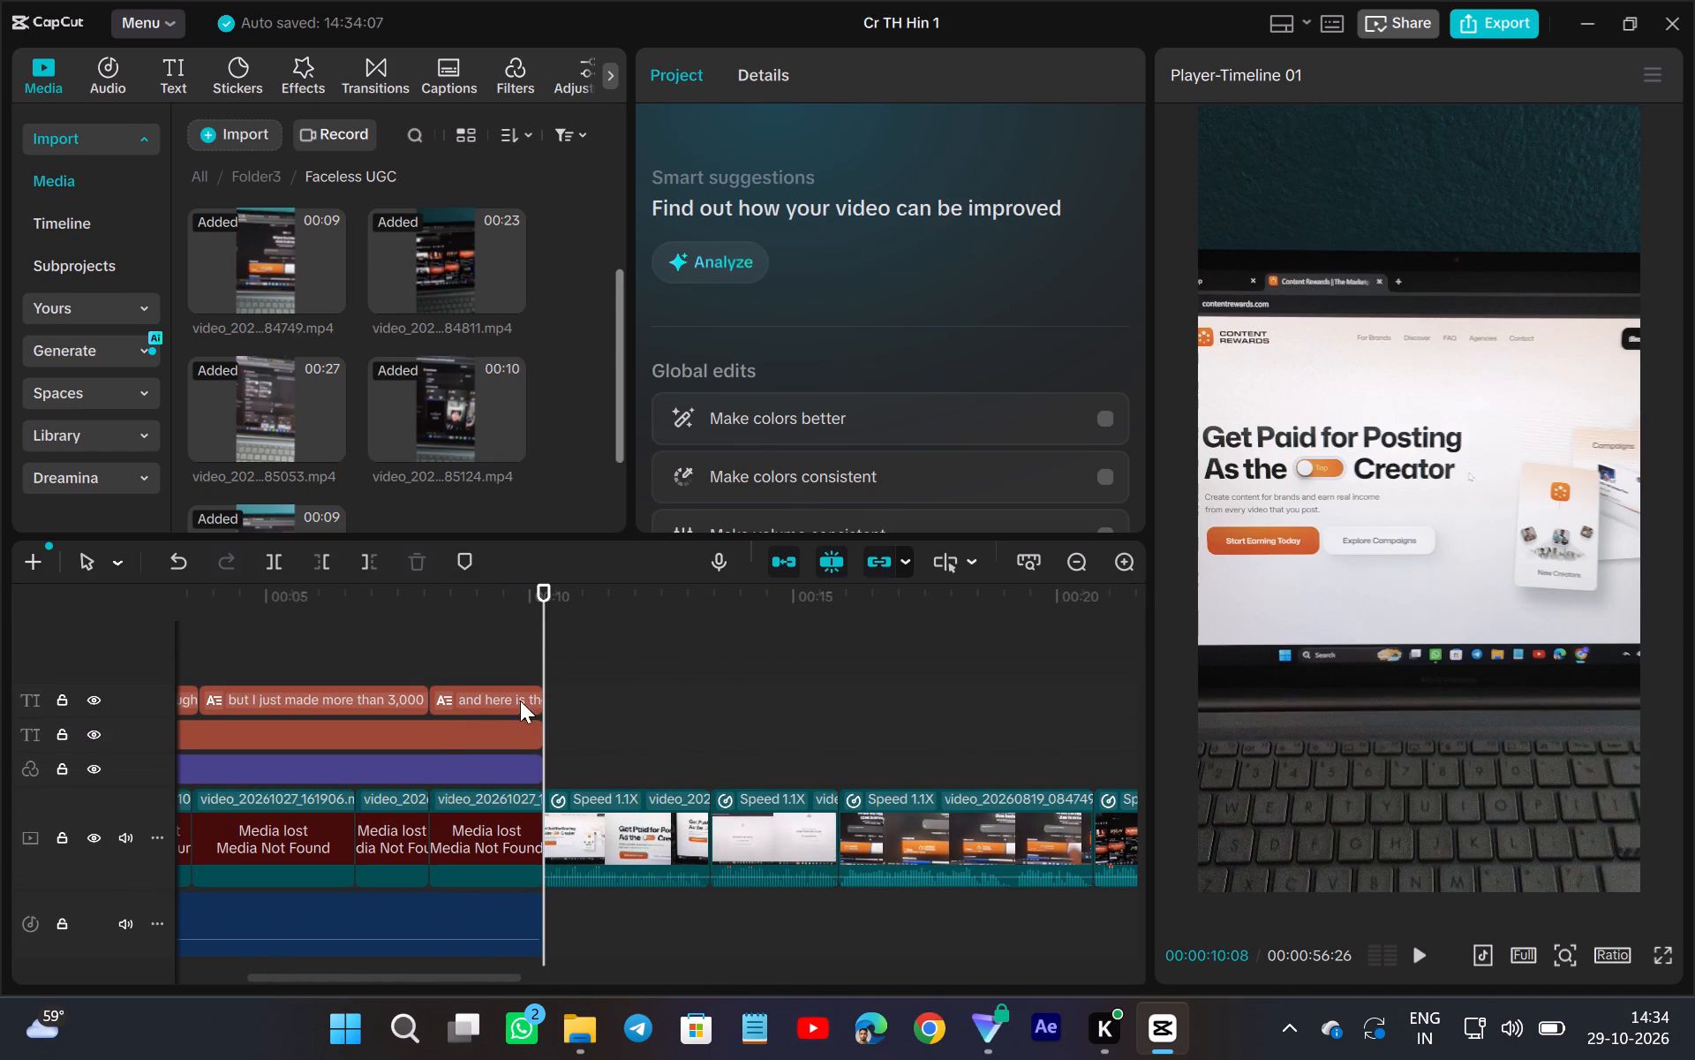
{"action": "left_click", "coordinate": [486, 721]}
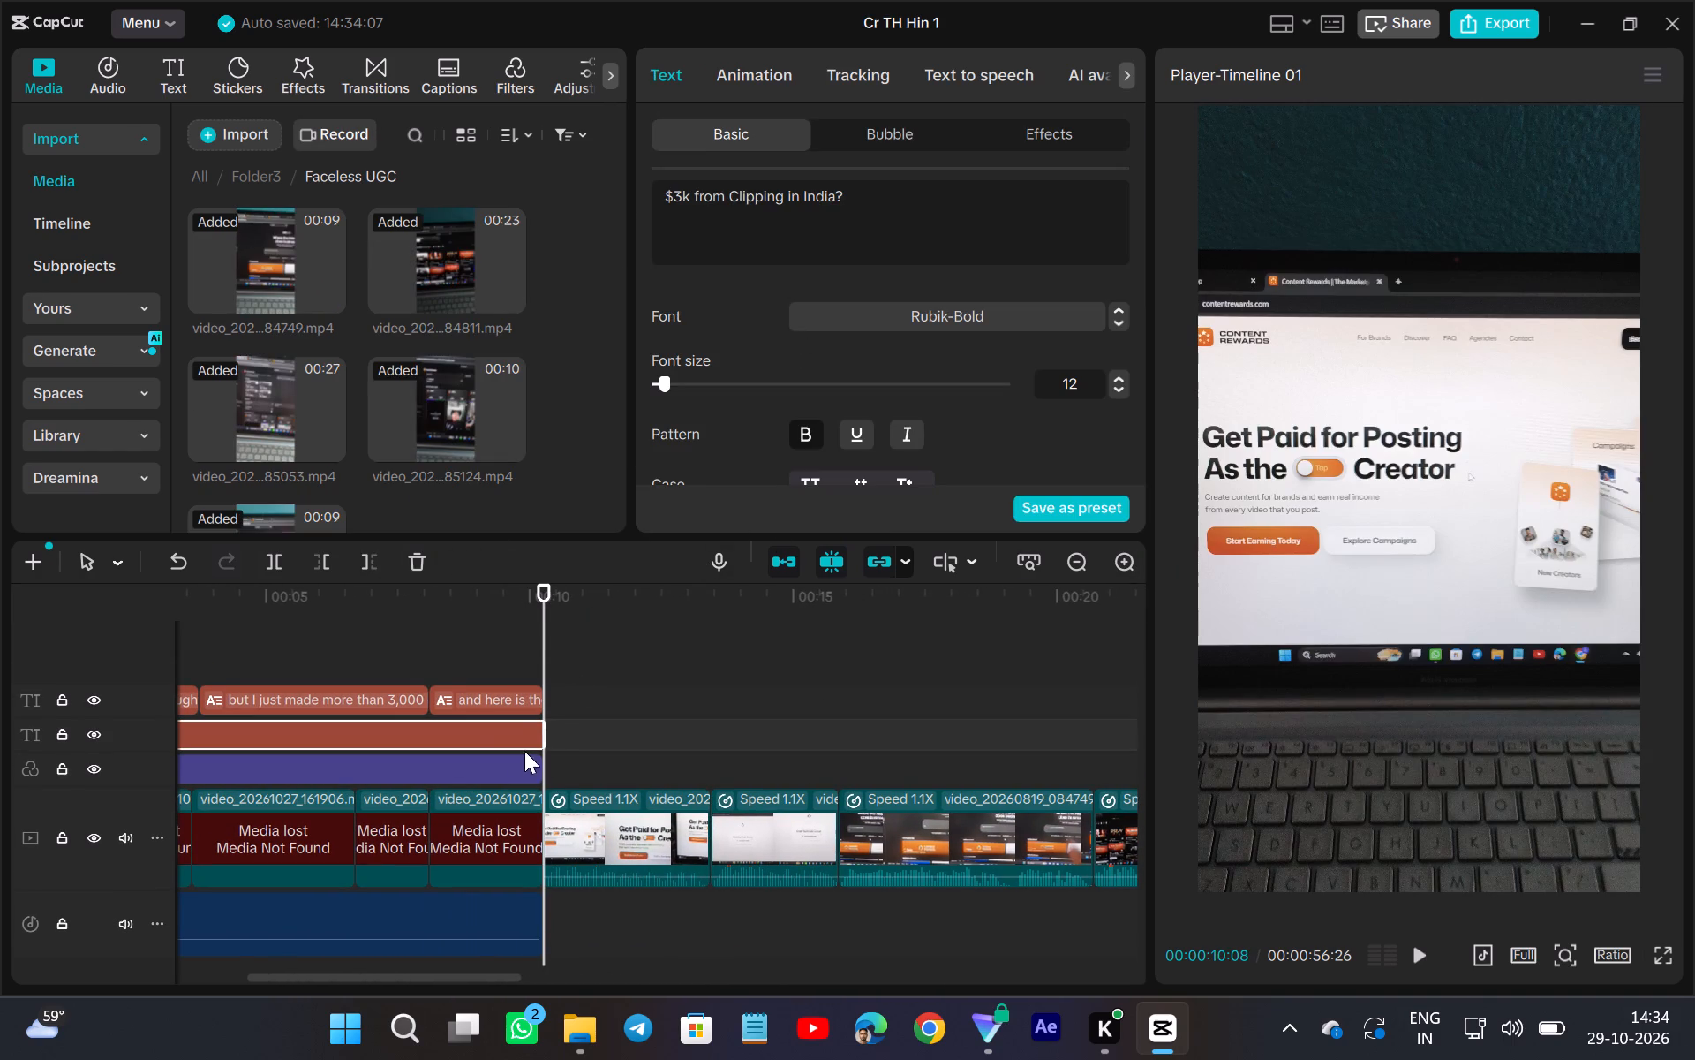
{"action": "left_click_drag", "start_coordinate": [539, 729], "coordinate": [755, 791]}
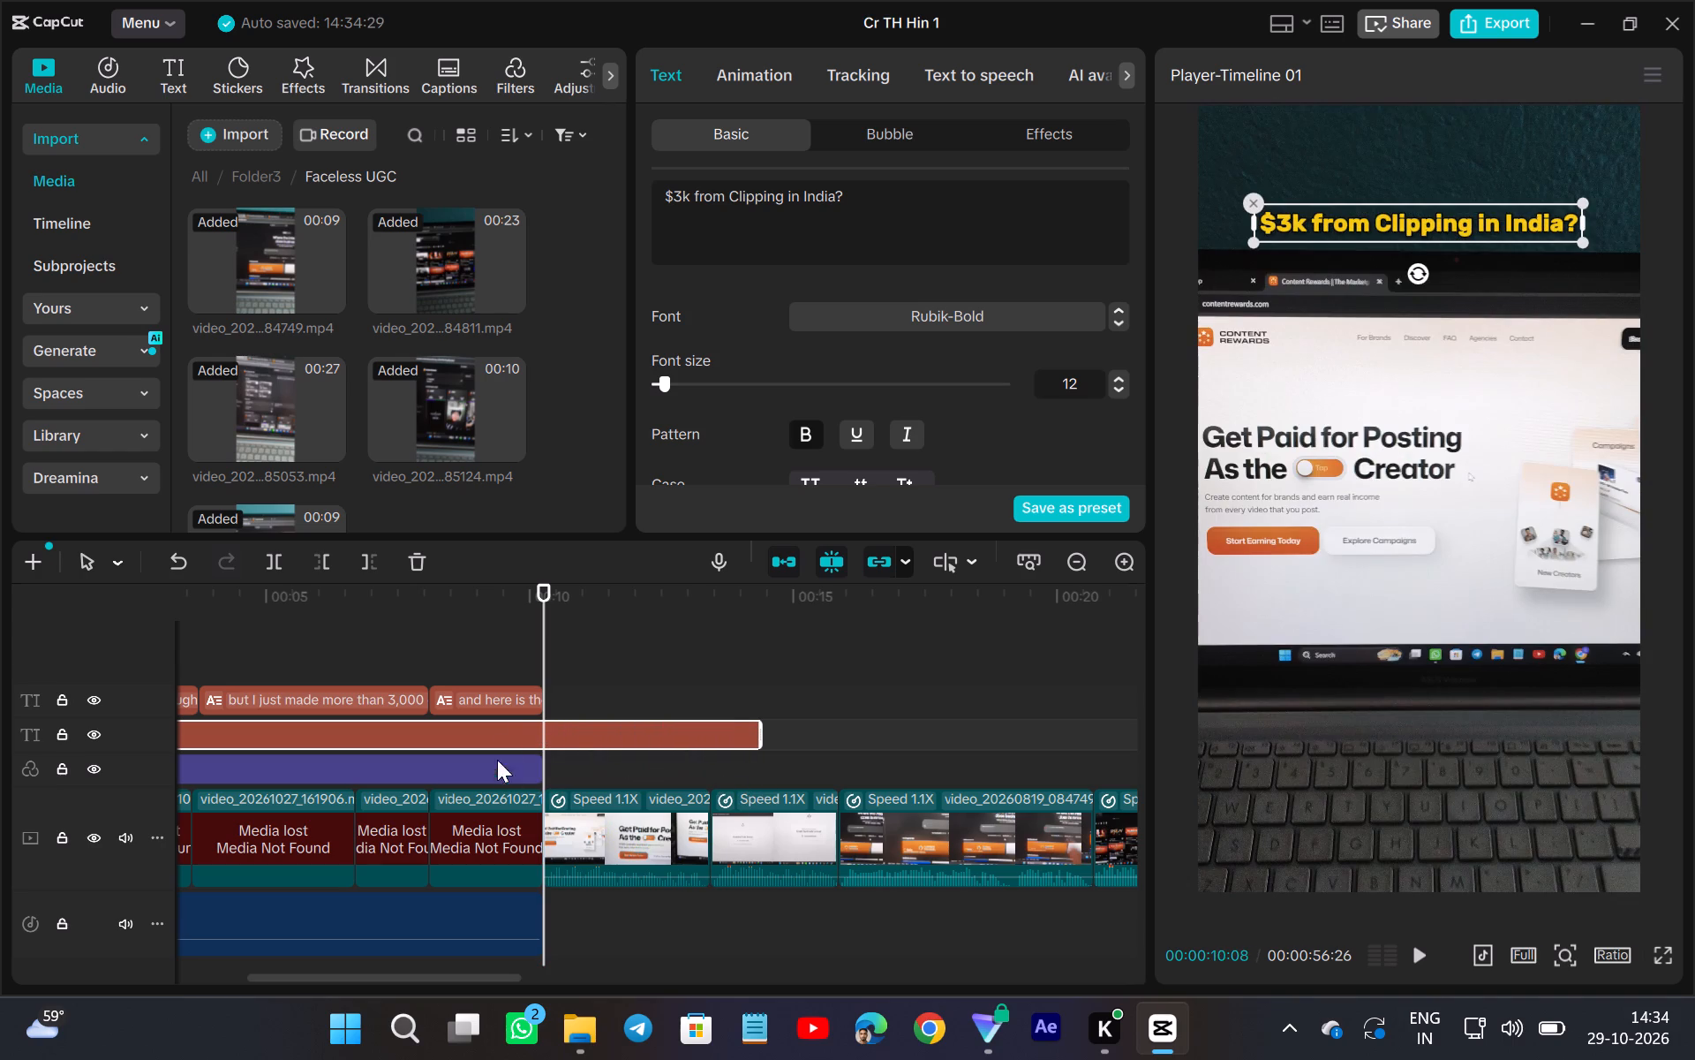
{"action": "left_click", "coordinate": [274, 554]}
Replace the text of the title part over the screen footage with "1. Go to Content Rewards".
{"action": "scroll", "coordinate": [274, 554], "scroll_direction": "up", "scroll_amount": 1}
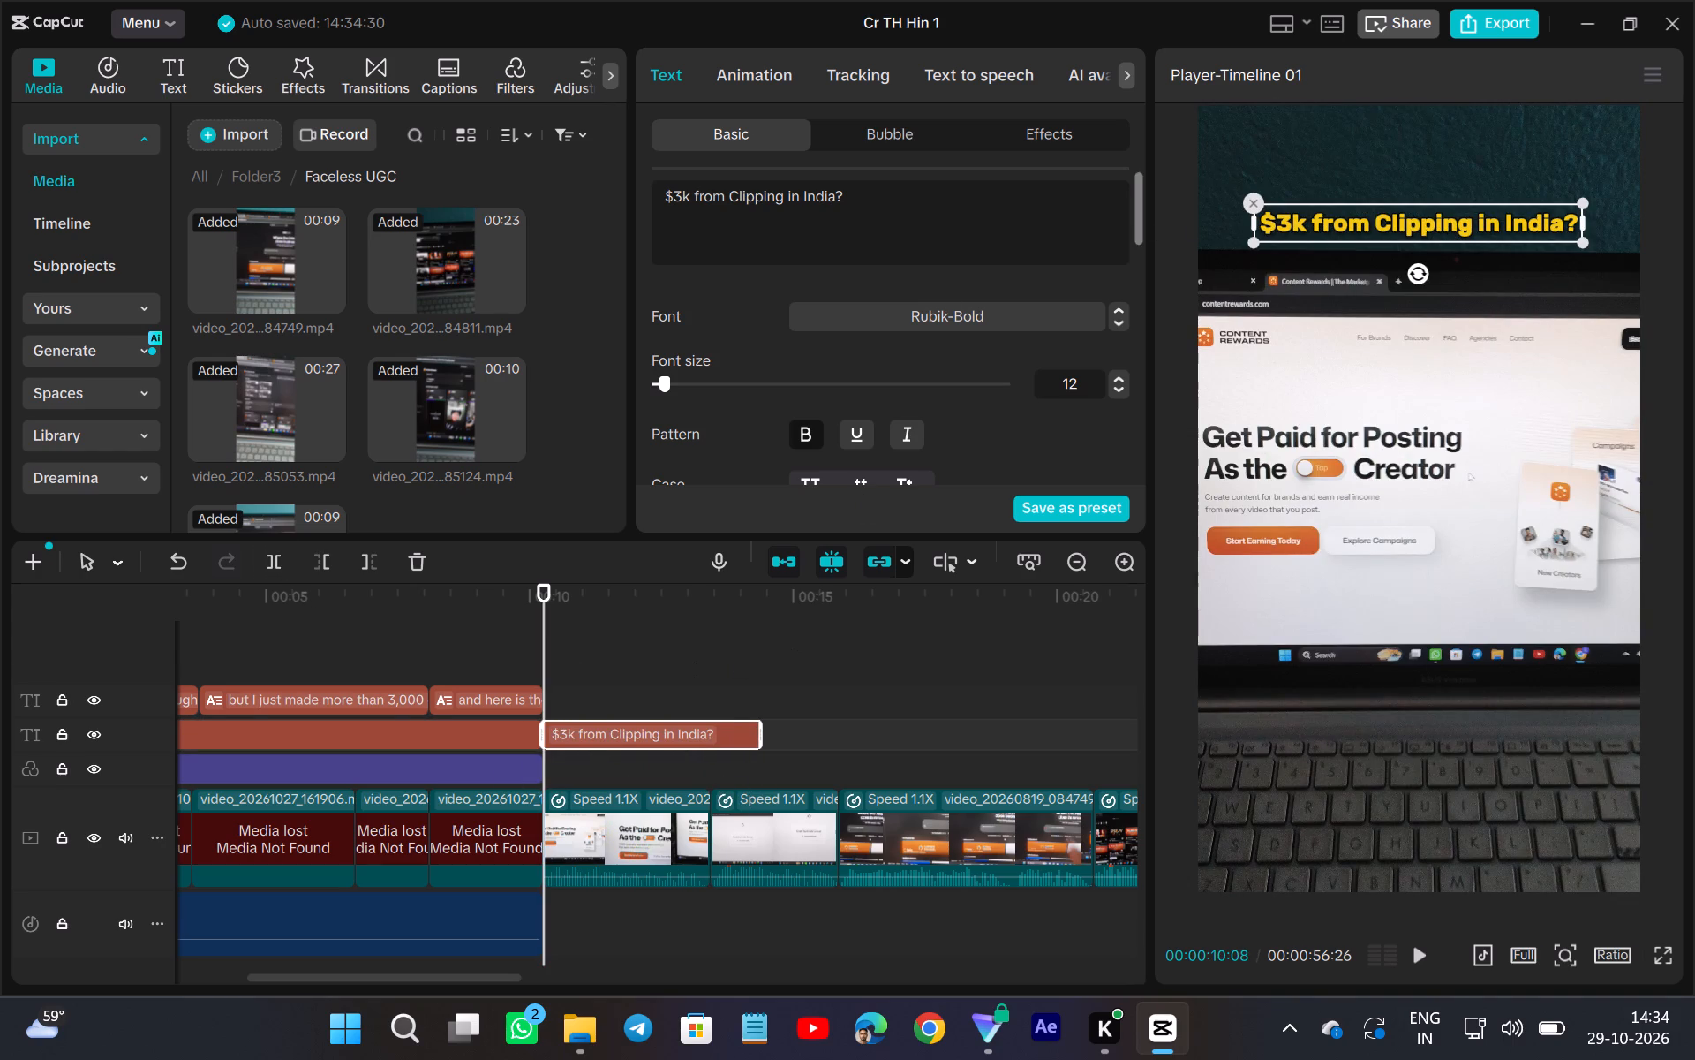
{"action": "left_click_drag", "start_coordinate": [871, 196], "coordinate": [608, 191]}
{"action": "key", "text": "BackSpace"}
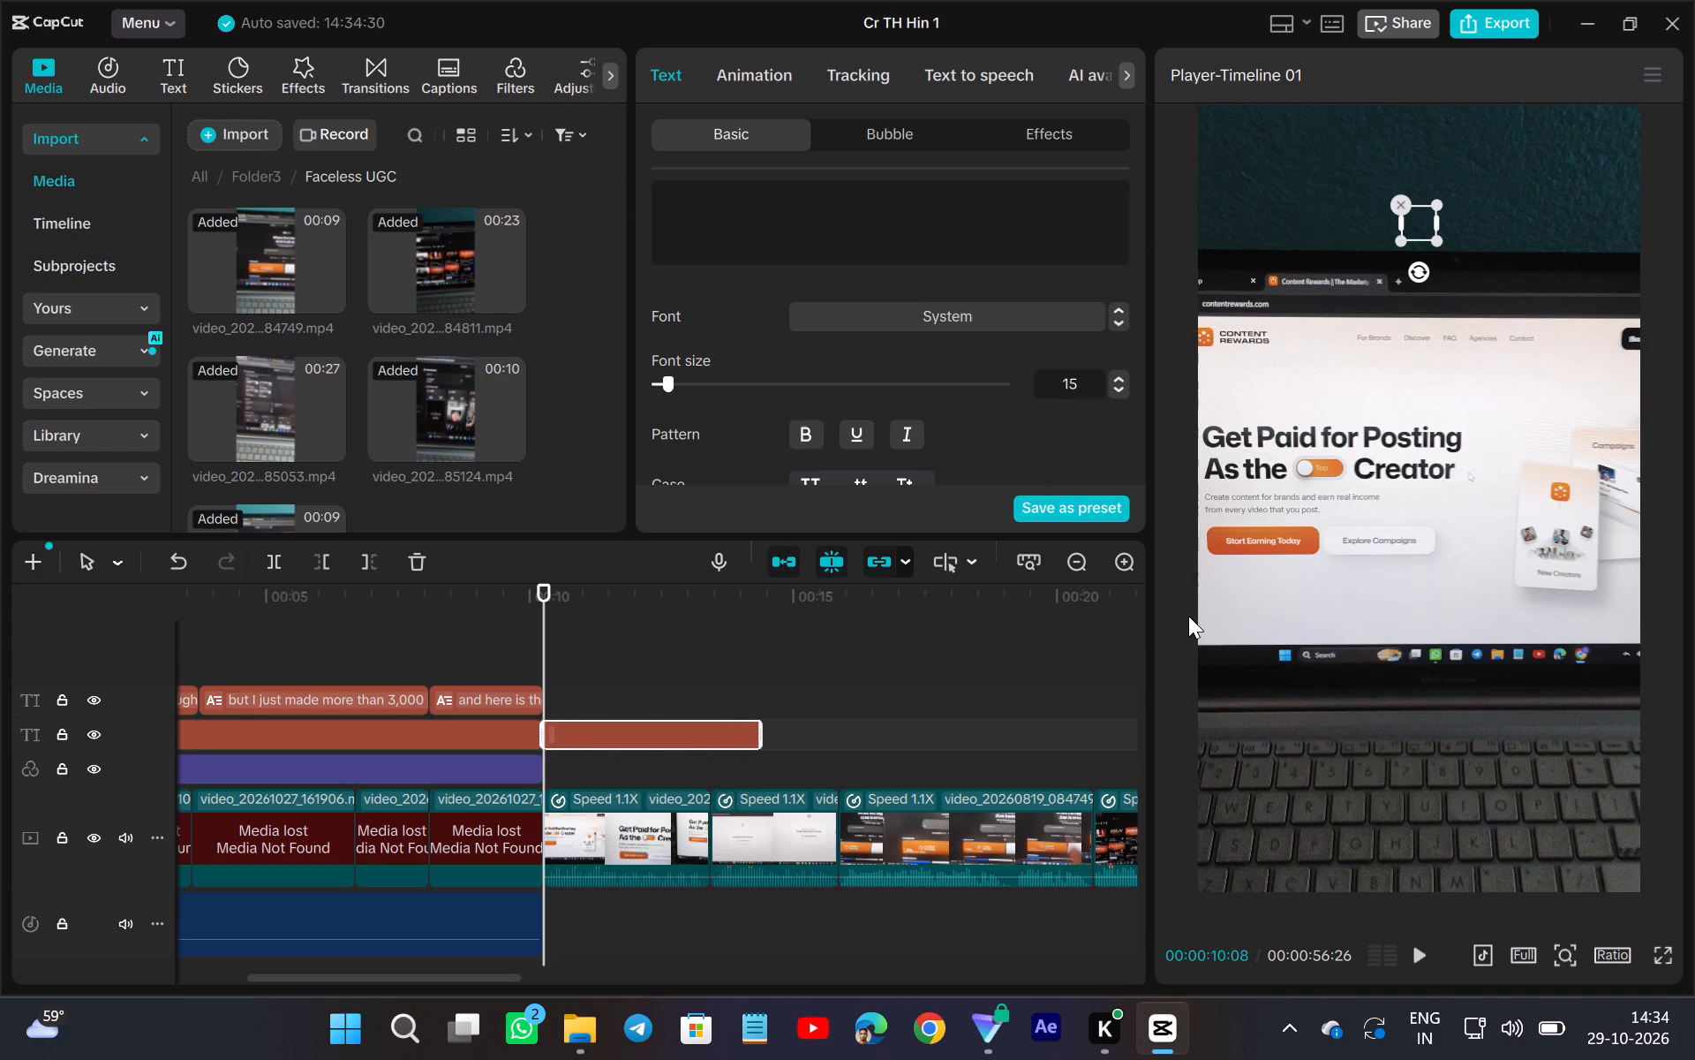
{"action": "key", "text": "1"}
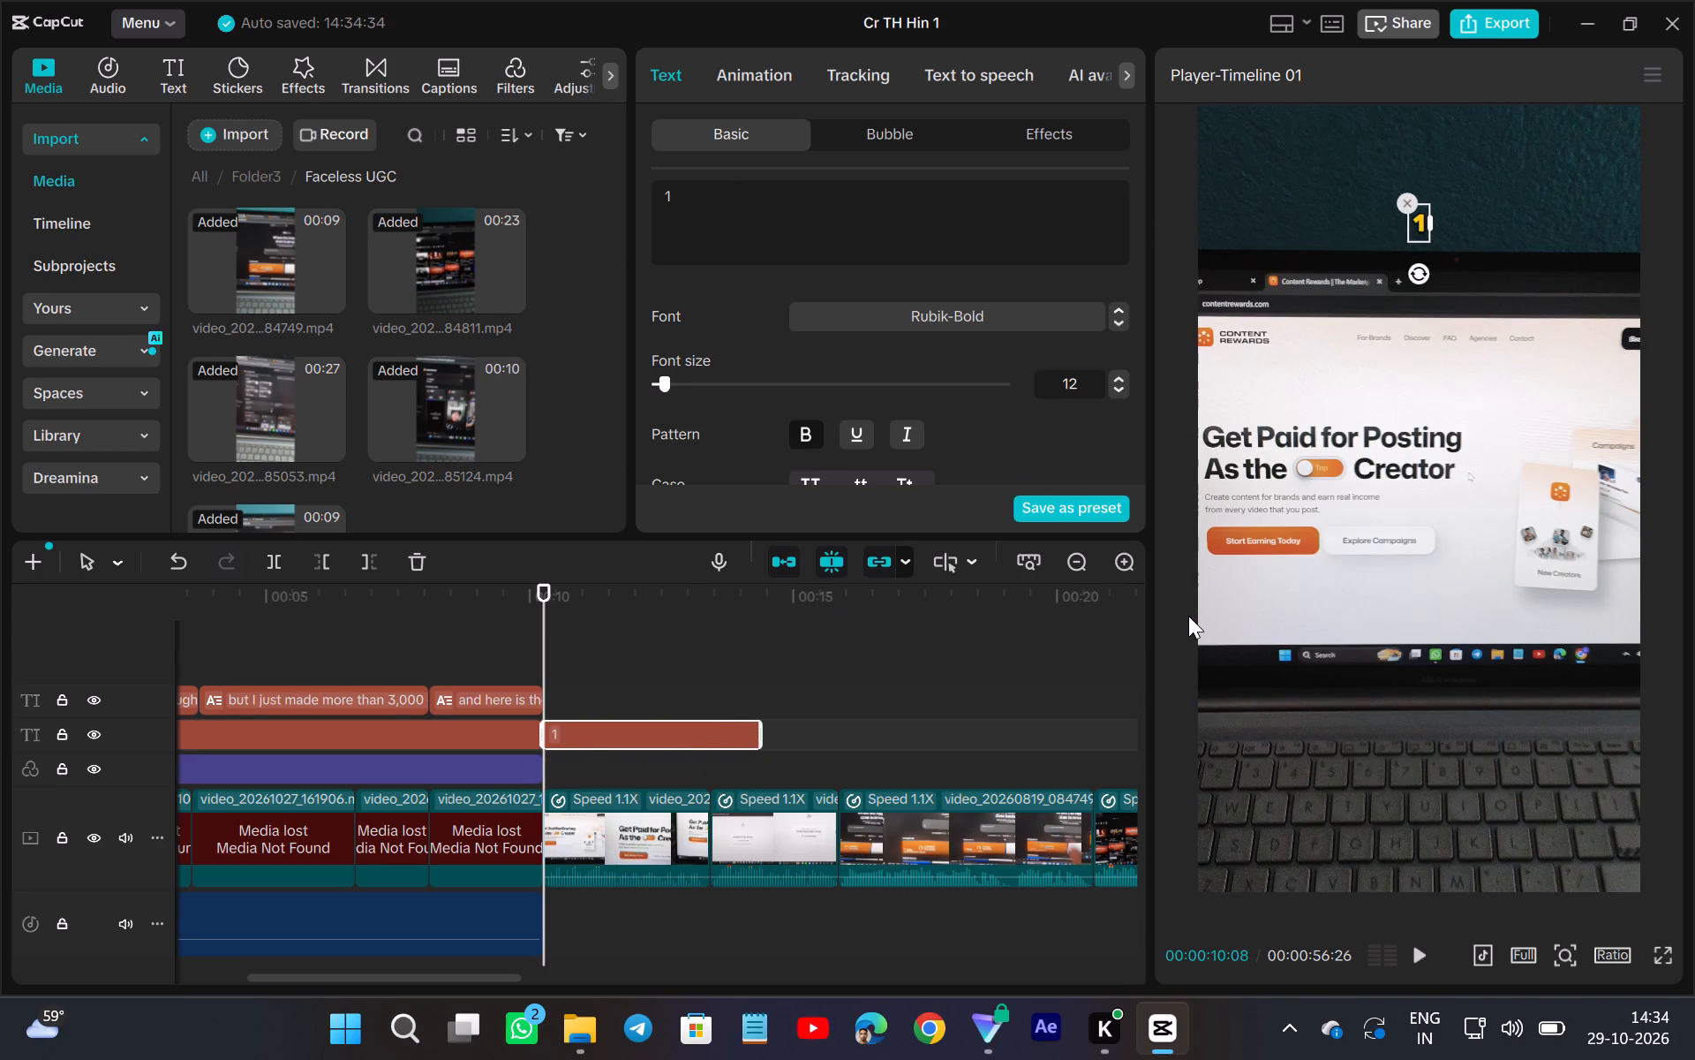
{"action": "key", "text": "p"}
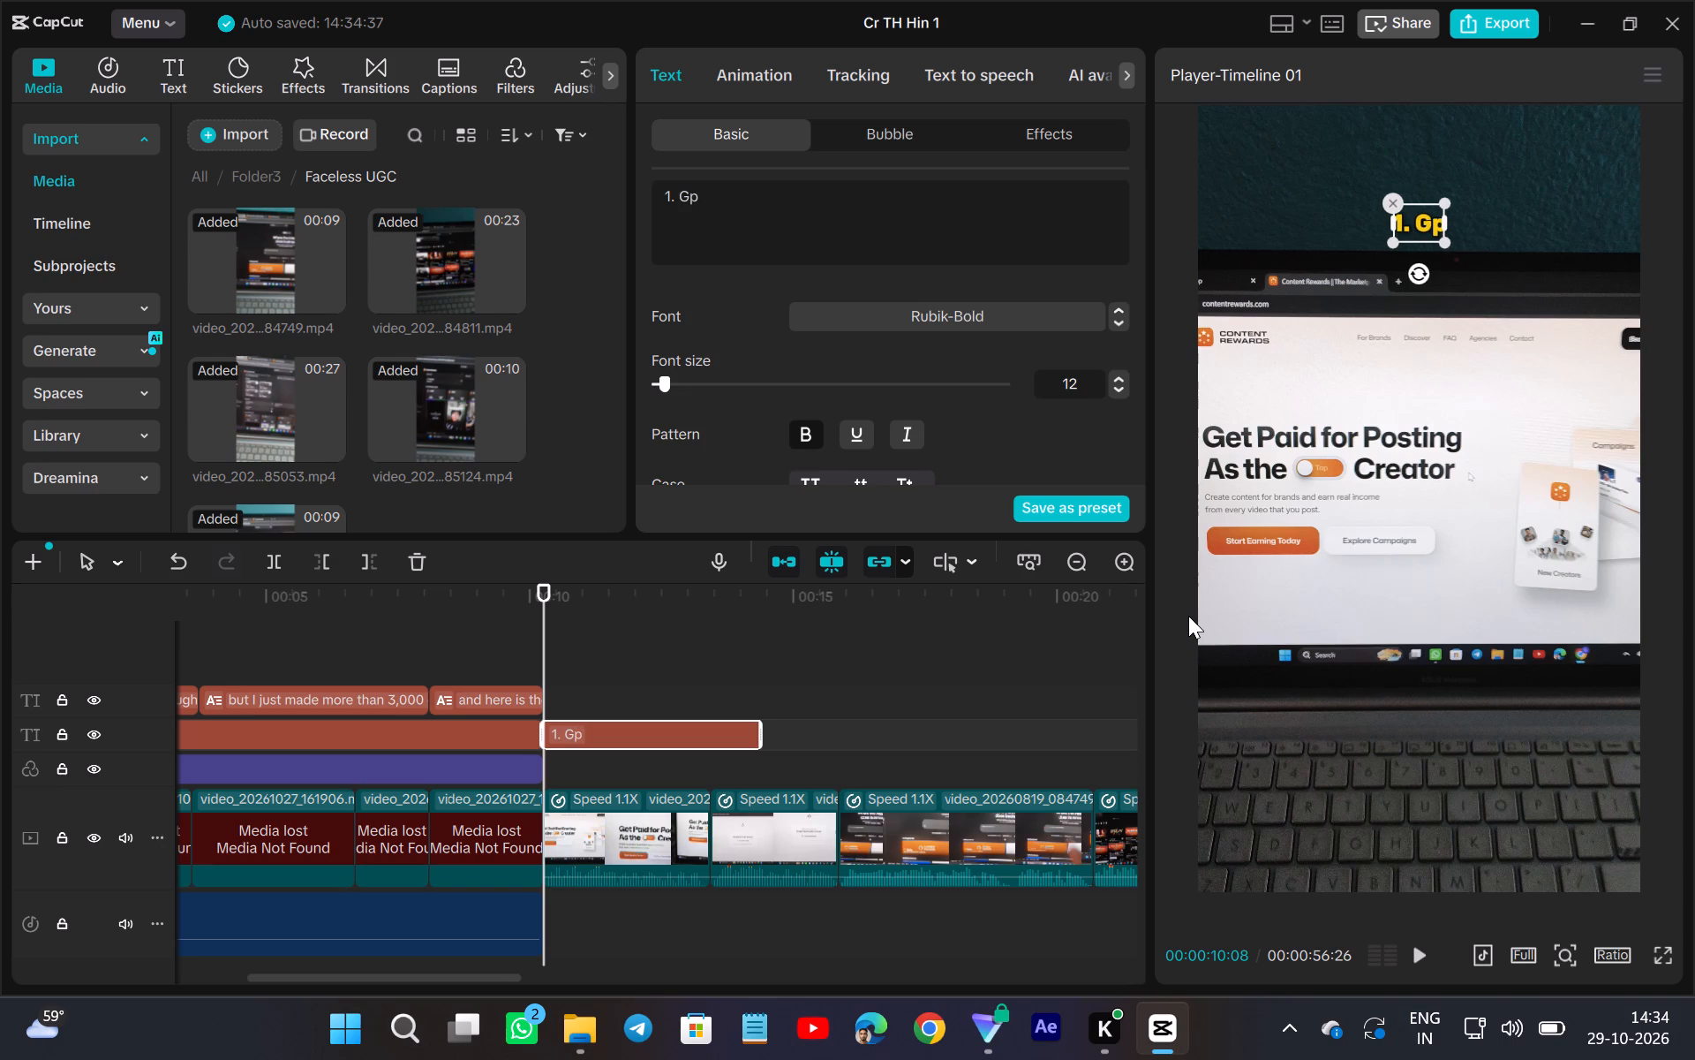
{"action": "key", "text": "BackSpace"}
{"action": "type", "text": "o"}
{"action": "key", "text": "space"}
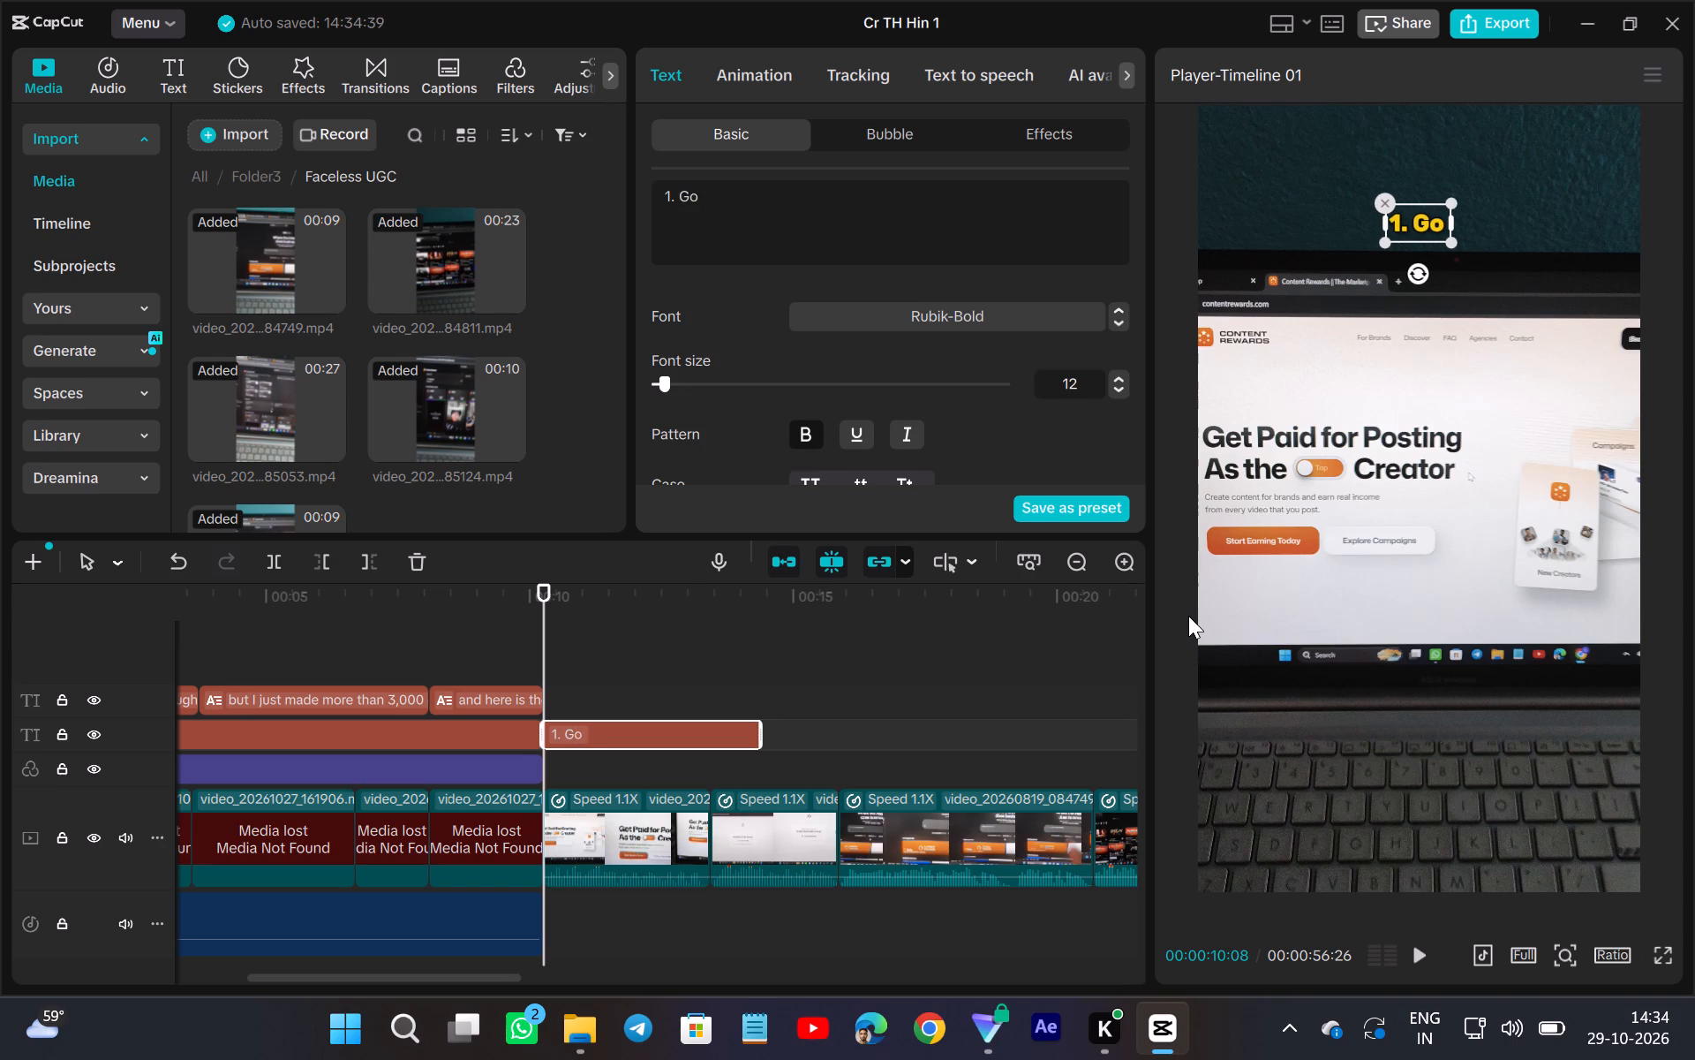
{"action": "type", "text": "ton"}
{"action": "key", "text": "space"}
{"action": "key", "text": "space"}
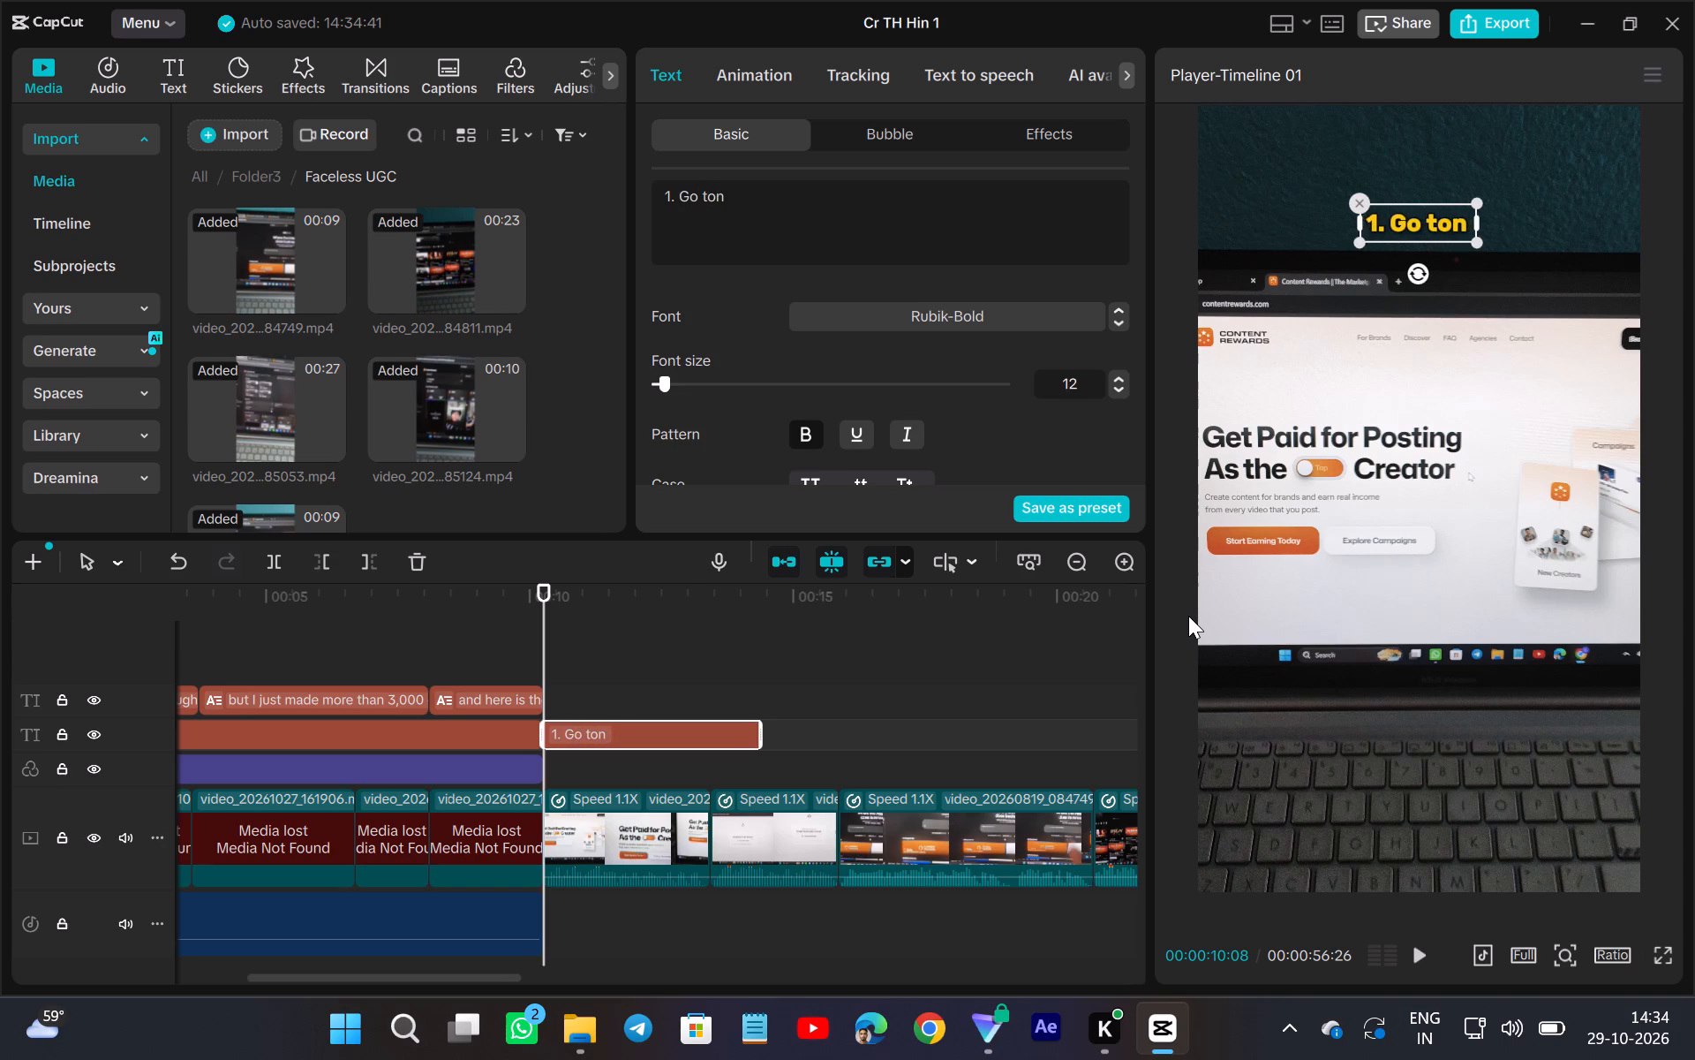
{"action": "key", "text": "BackSpace"}
{"action": "key", "text": "BackSpace"}
{"action": "key", "text": "BackSpace"}
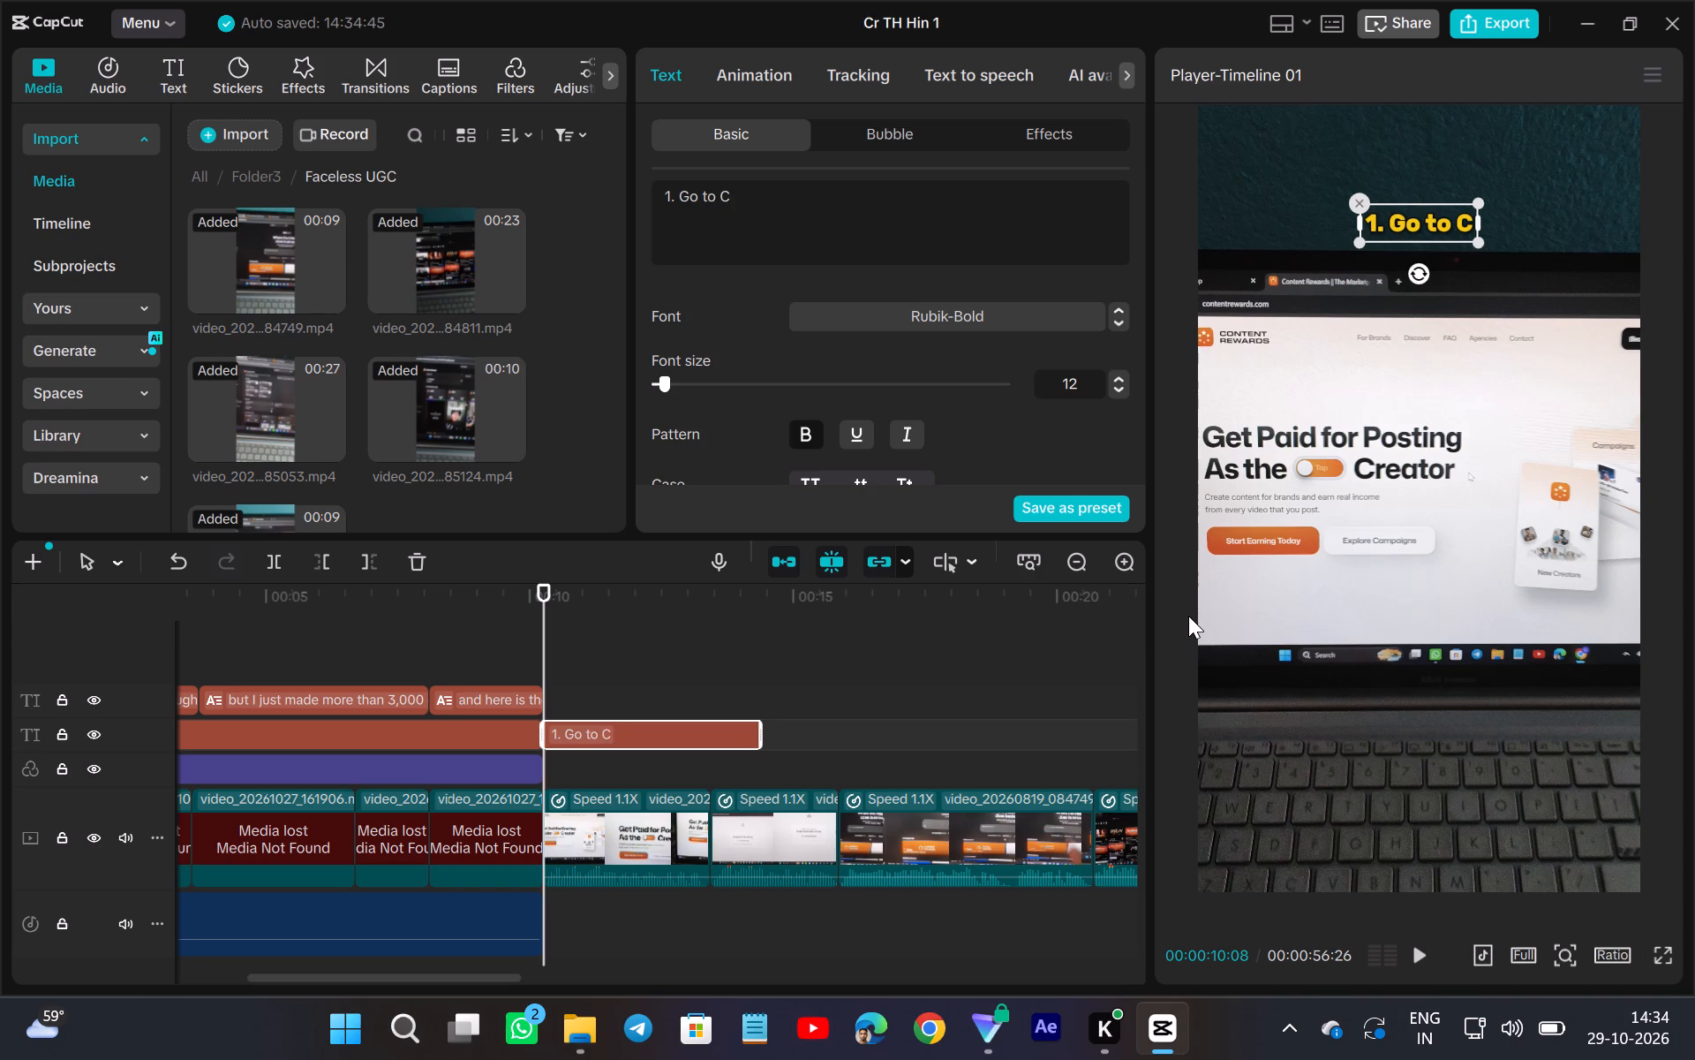
{"action": "type", "text": "ontent"}
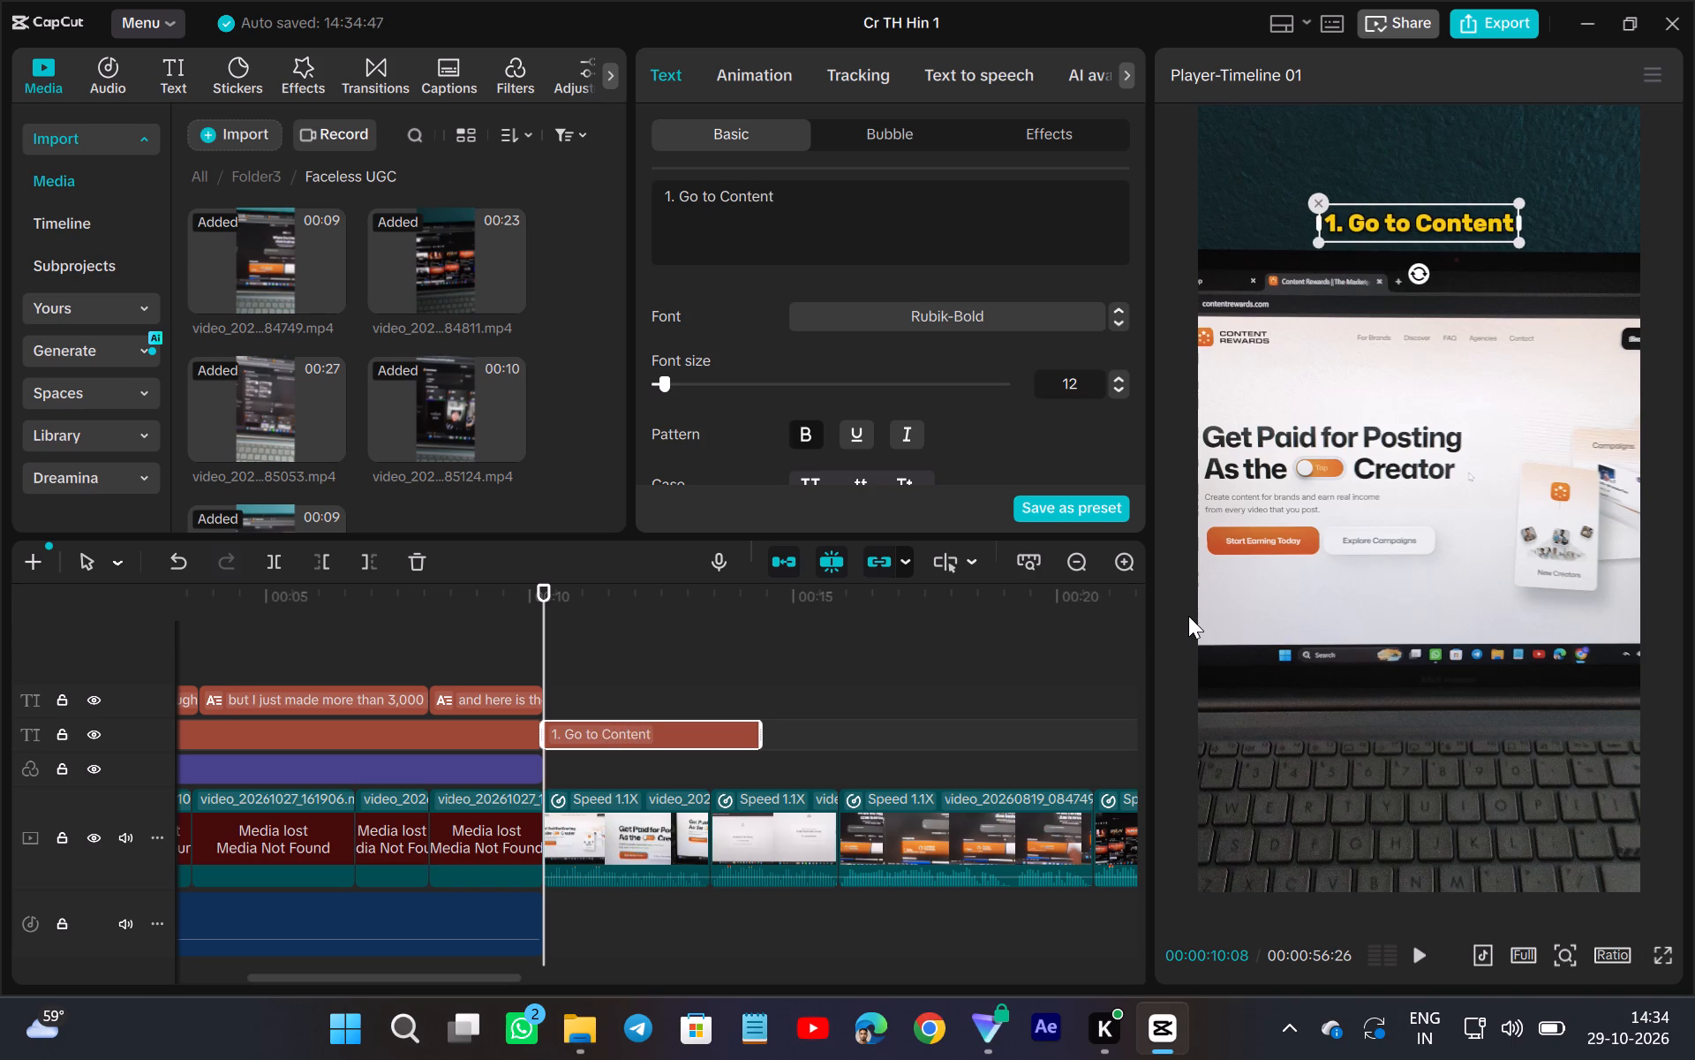
{"action": "key", "text": "space"}
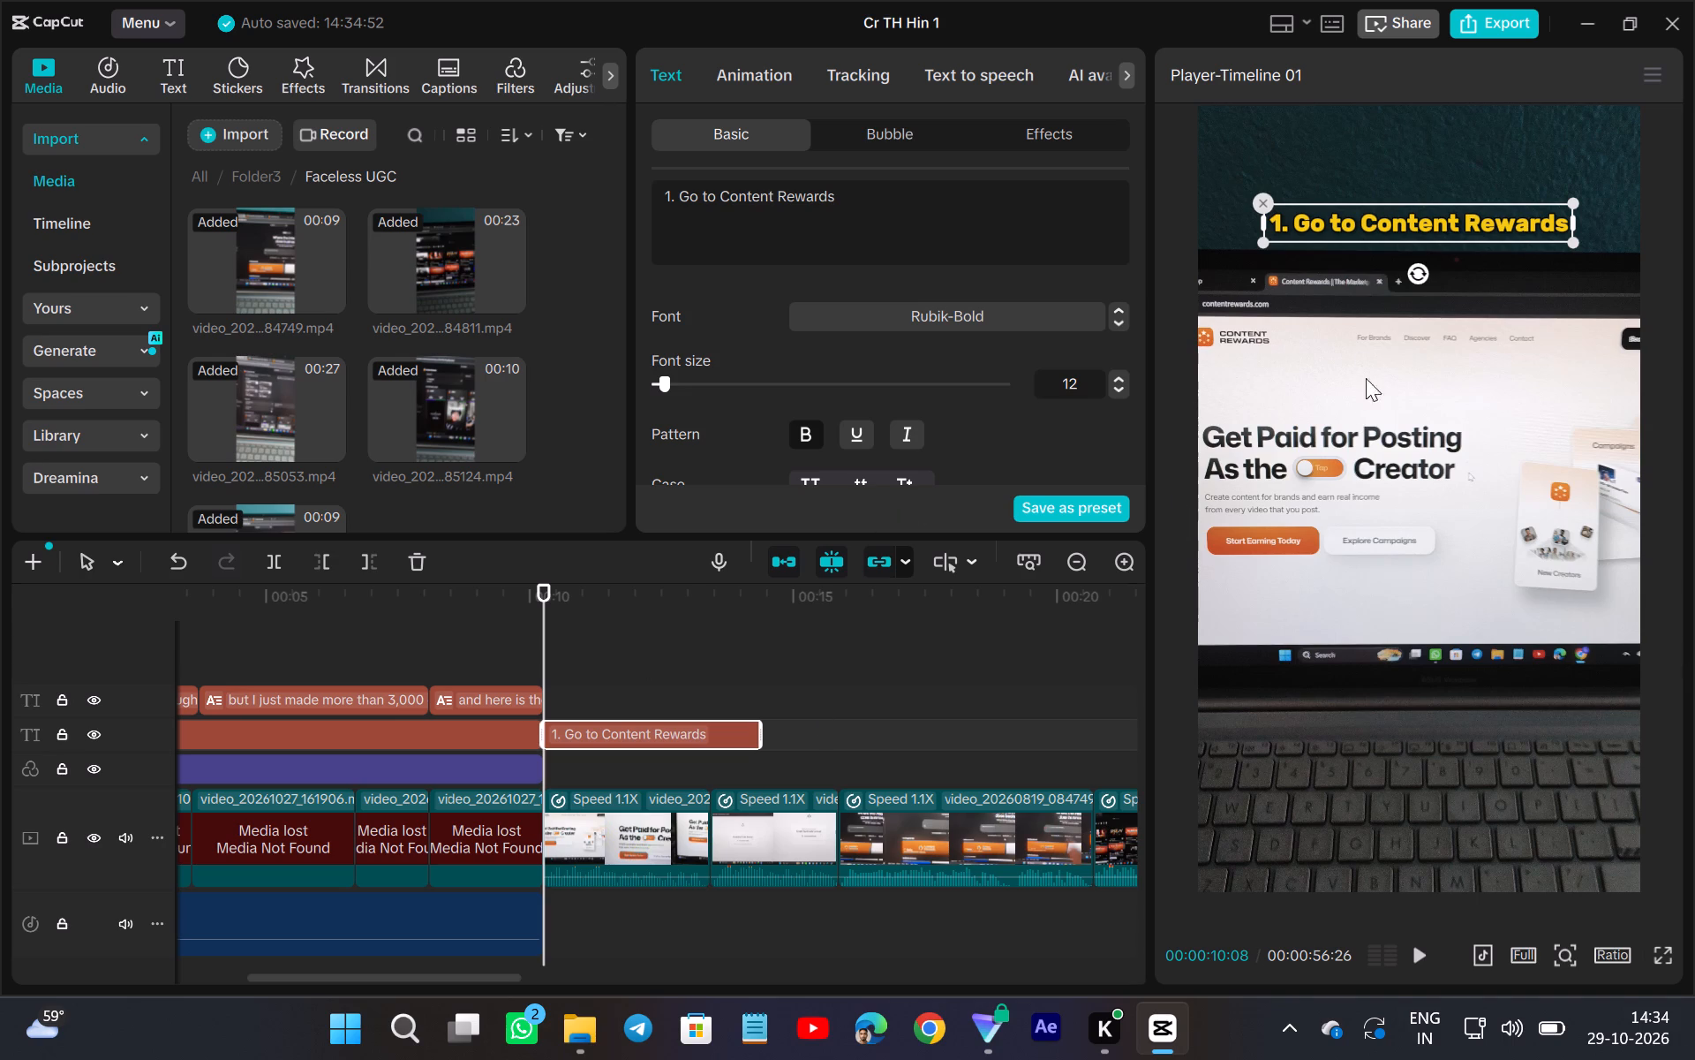
Check the "1. Go to Content Rewards" title in full-screen preview and set its font size to 11.
{"action": "left_click", "coordinate": [1662, 961]}
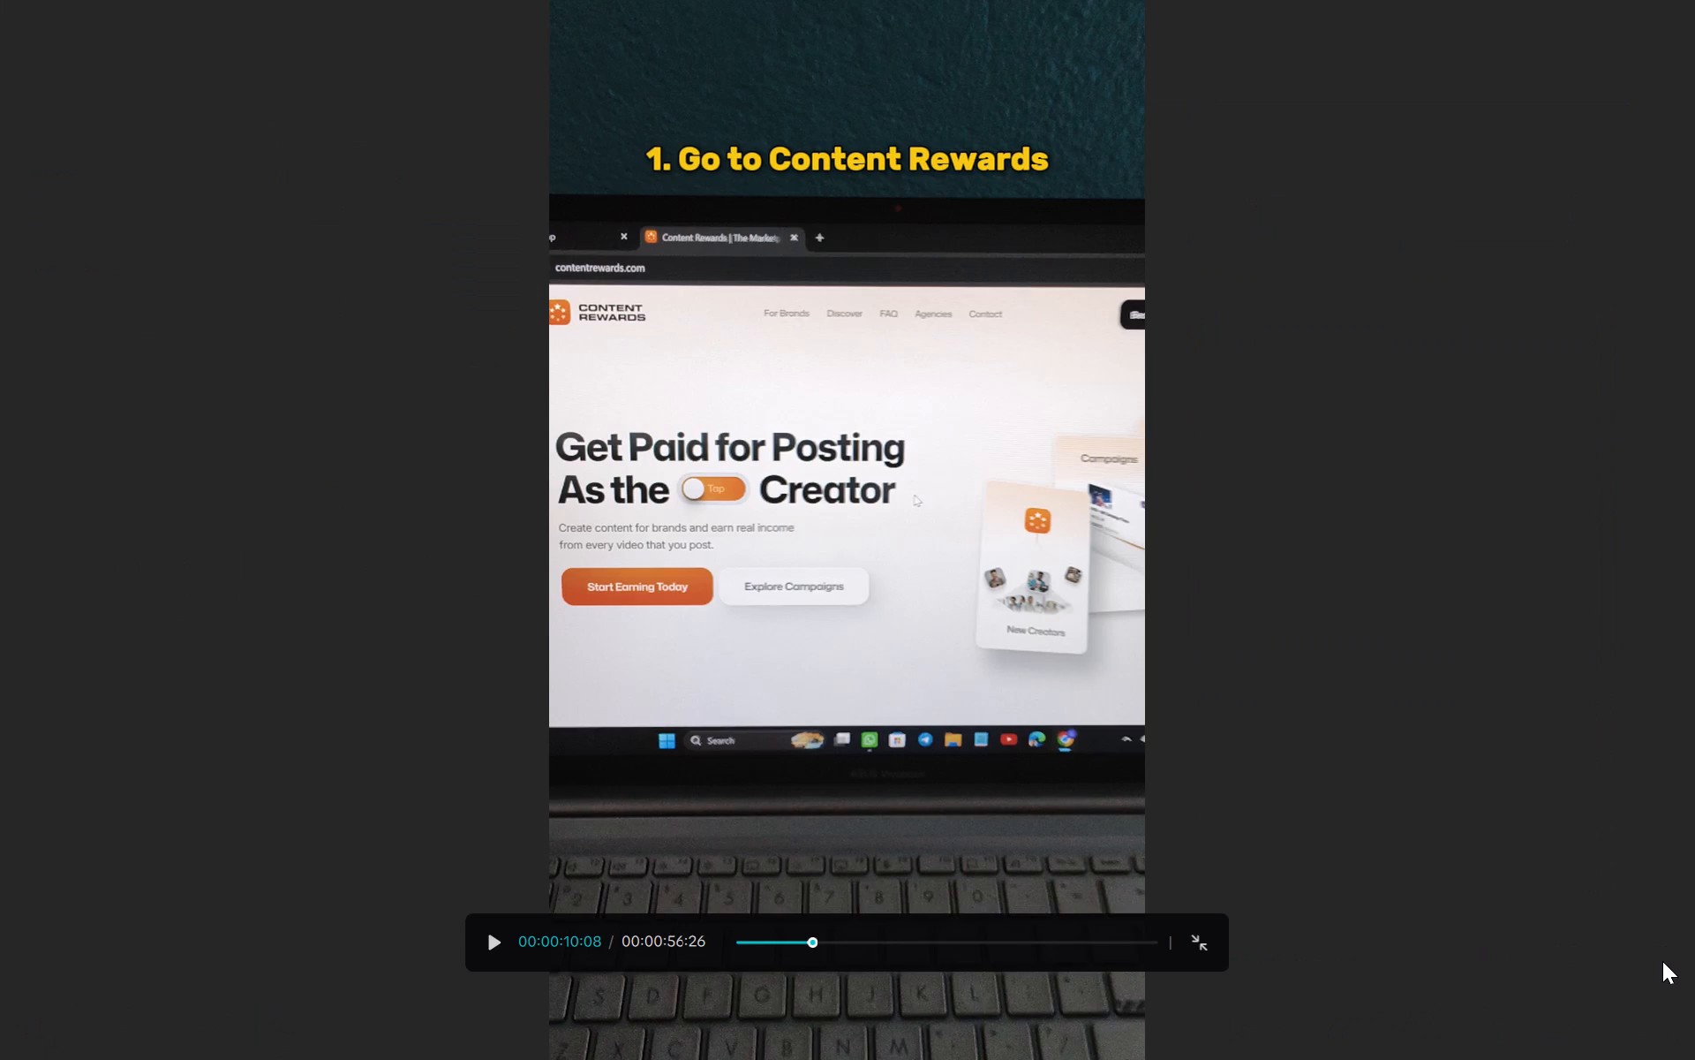
{"action": "left_click", "coordinate": [1198, 937]}
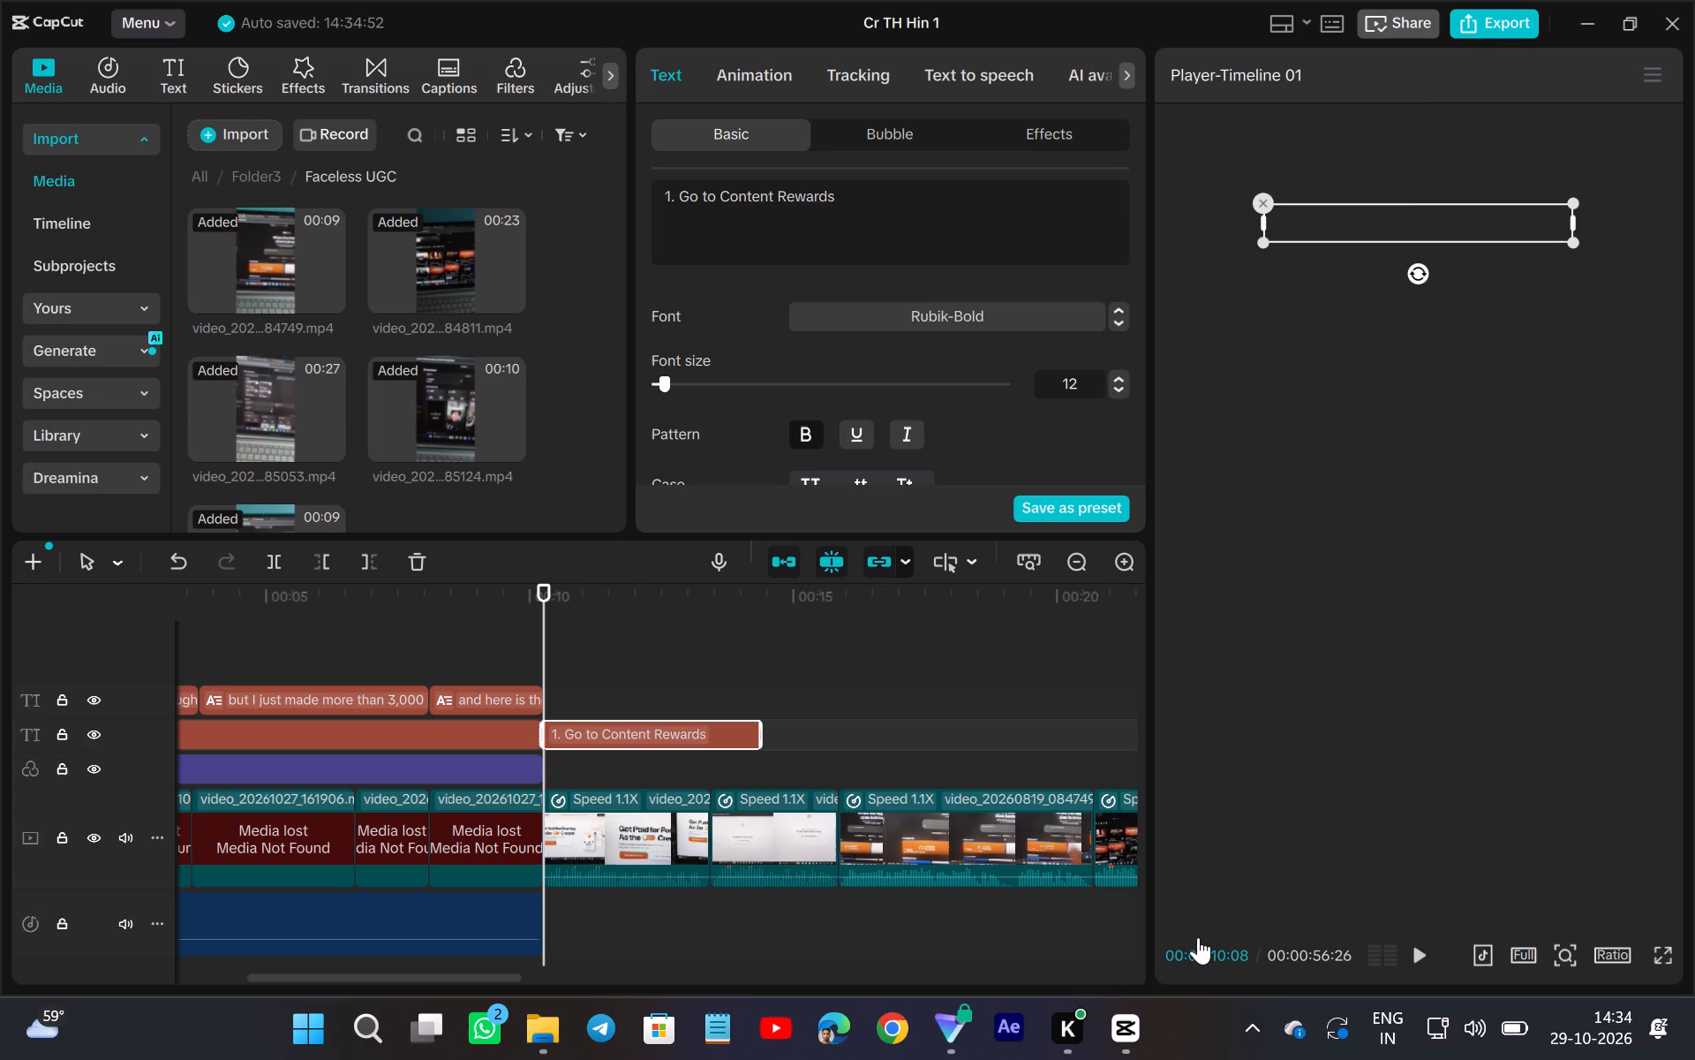
{"action": "scroll", "coordinate": [1244, 473], "scroll_direction": "down", "scroll_amount": 1}
{"action": "scroll", "coordinate": [1244, 470], "scroll_direction": "up", "scroll_amount": 2}
{"action": "scroll", "coordinate": [1161, 443], "scroll_direction": "down", "scroll_amount": 1}
{"action": "left_click", "coordinate": [1114, 393]}
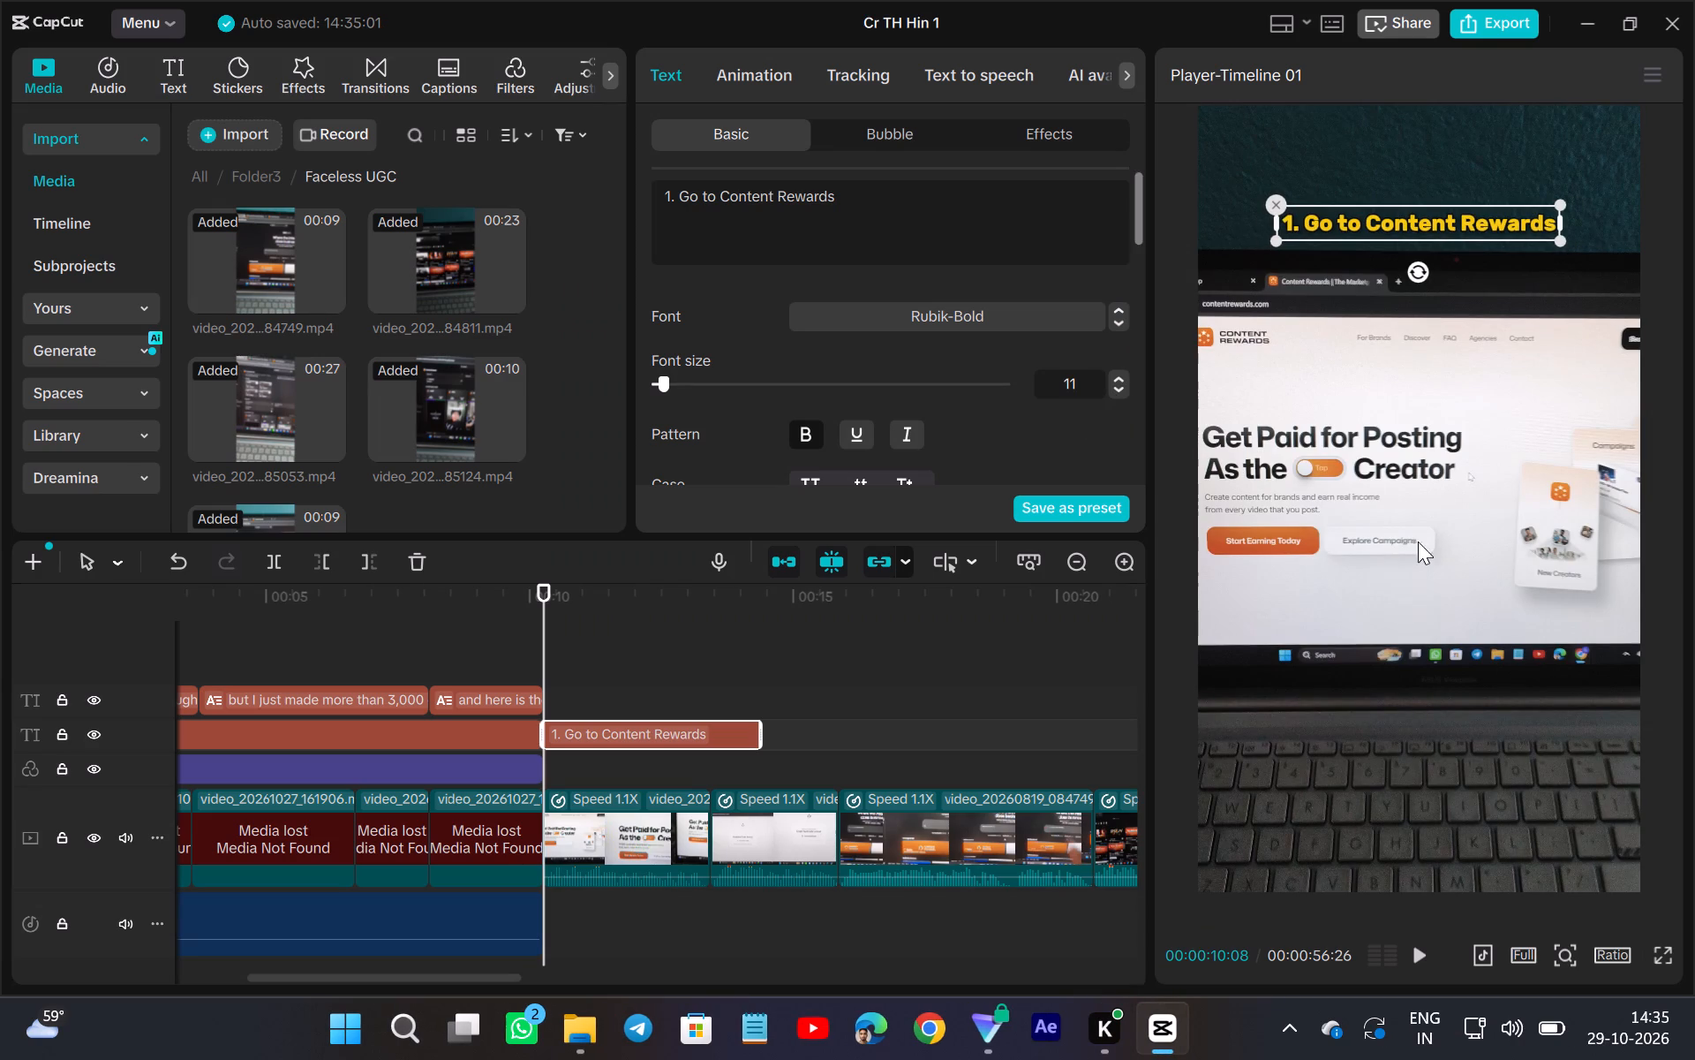
Play the transition from the opening title to "1. Go to Content Rewards" in full-screen preview, starting from 00:00:07:22.
{"action": "scroll", "coordinate": [1665, 955], "scroll_direction": "down", "scroll_amount": 1}
{"action": "scroll", "coordinate": [1665, 955], "scroll_direction": "up", "scroll_amount": 2}
{"action": "left_click", "coordinate": [1665, 955]}
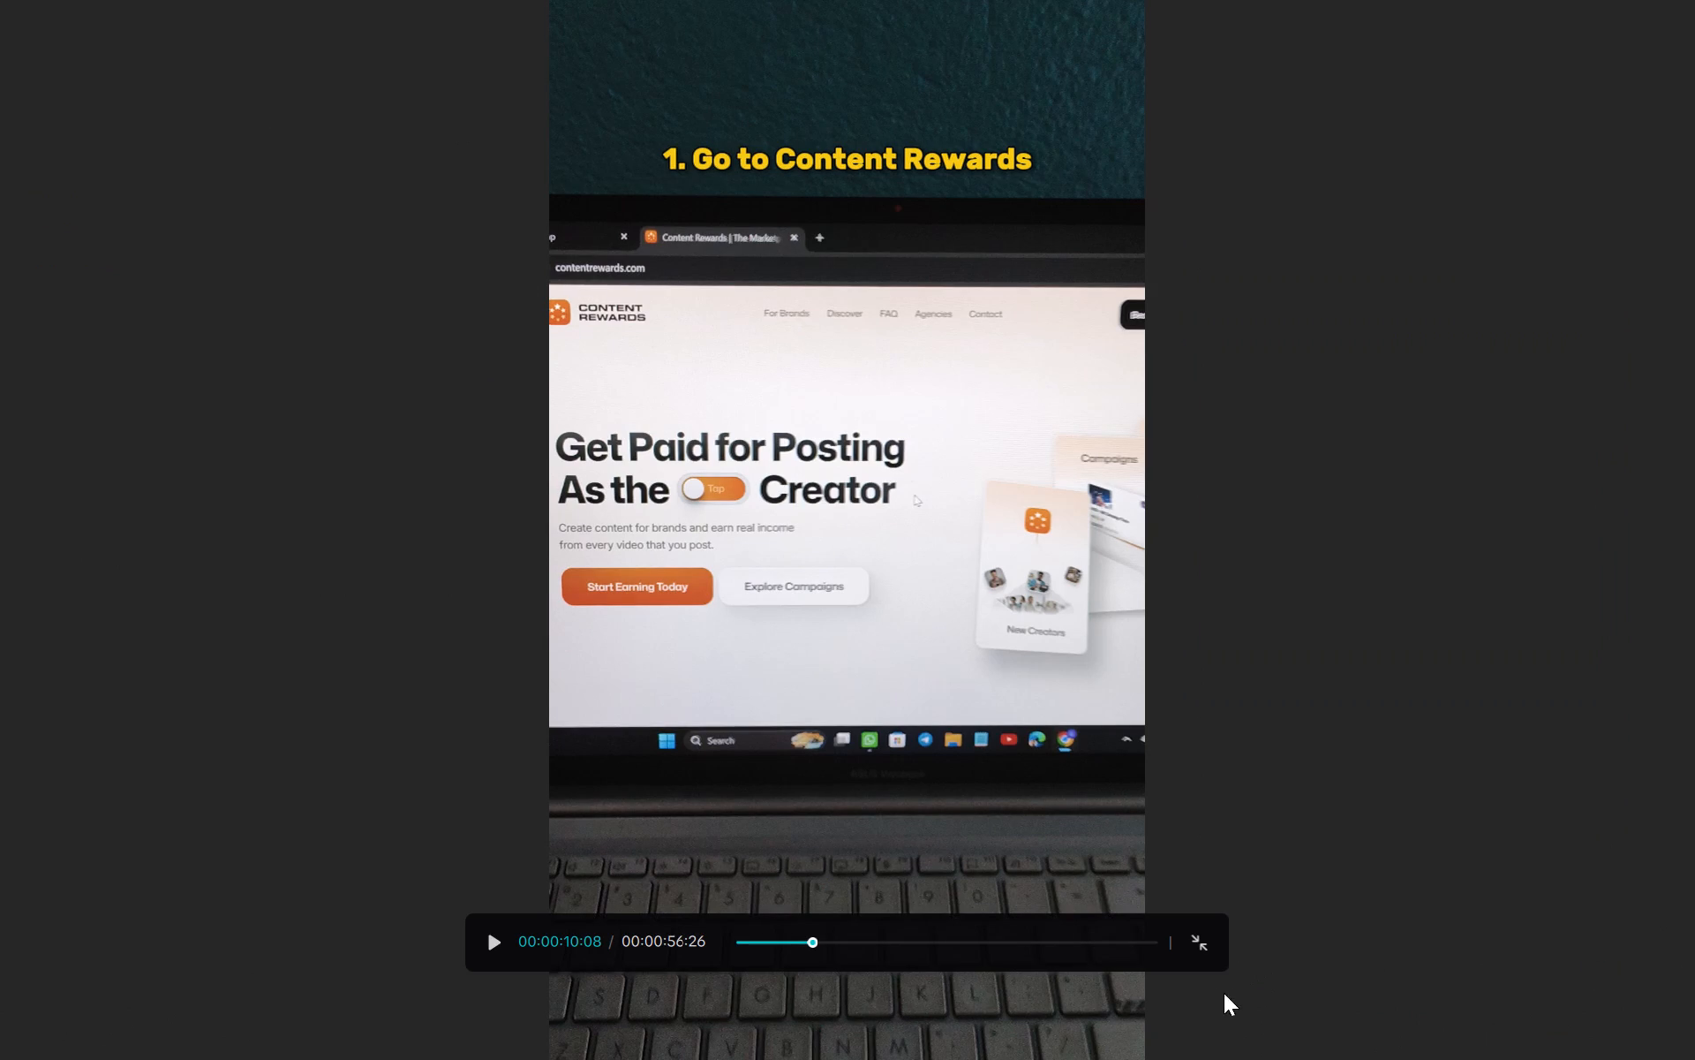
{"action": "left_click_drag", "start_coordinate": [806, 936], "coordinate": [794, 945]}
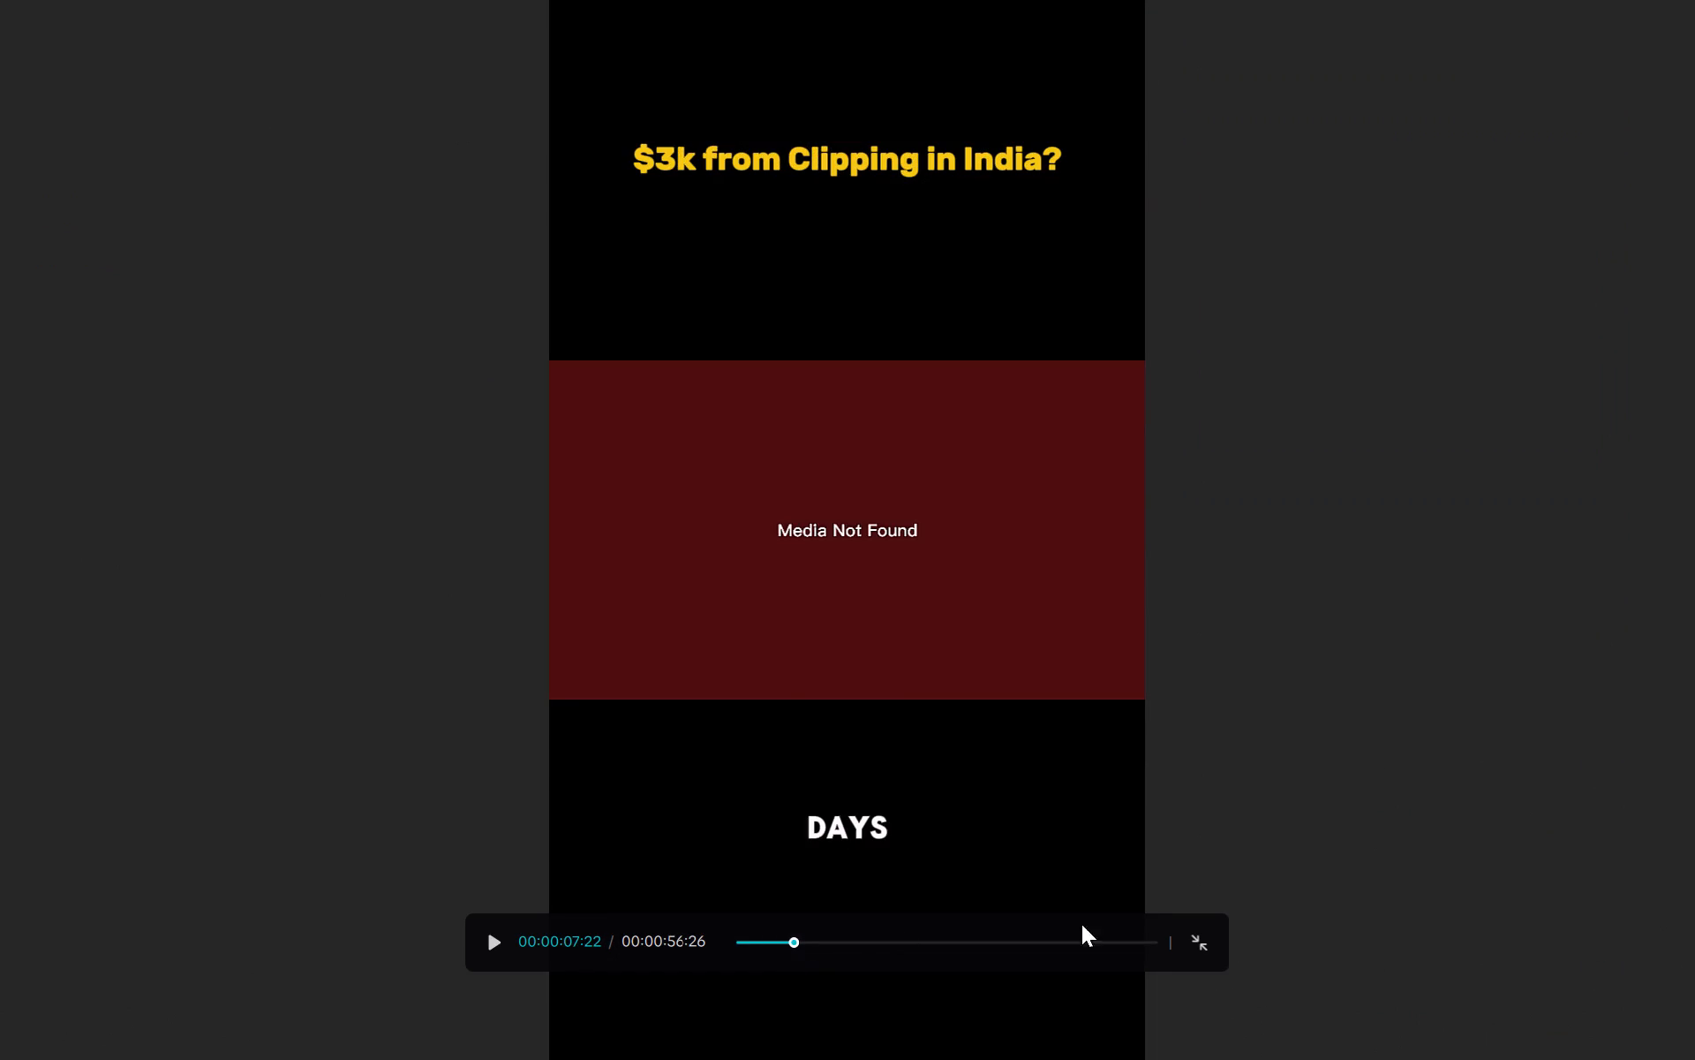
{"action": "left_click", "coordinate": [494, 950]}
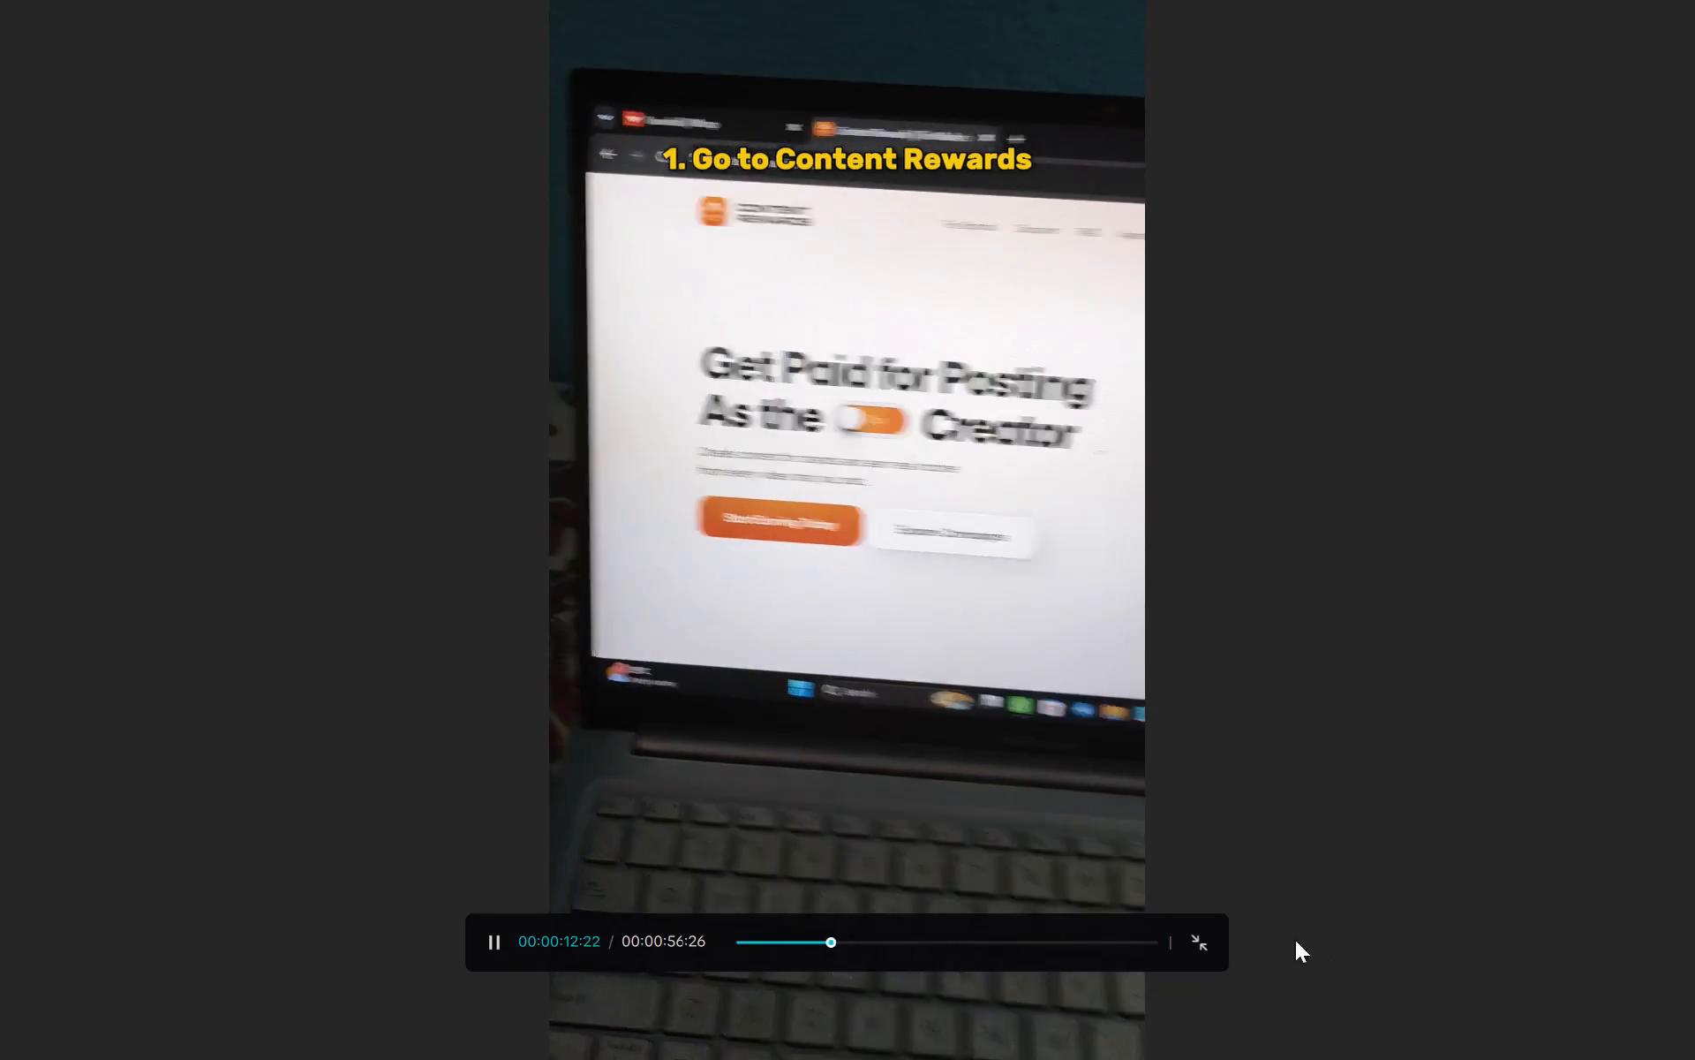
{"action": "left_click", "coordinate": [1161, 911]}
{"action": "scroll", "coordinate": [1205, 954], "scroll_direction": "down", "scroll_amount": 1}
{"action": "left_click", "coordinate": [1205, 954]}
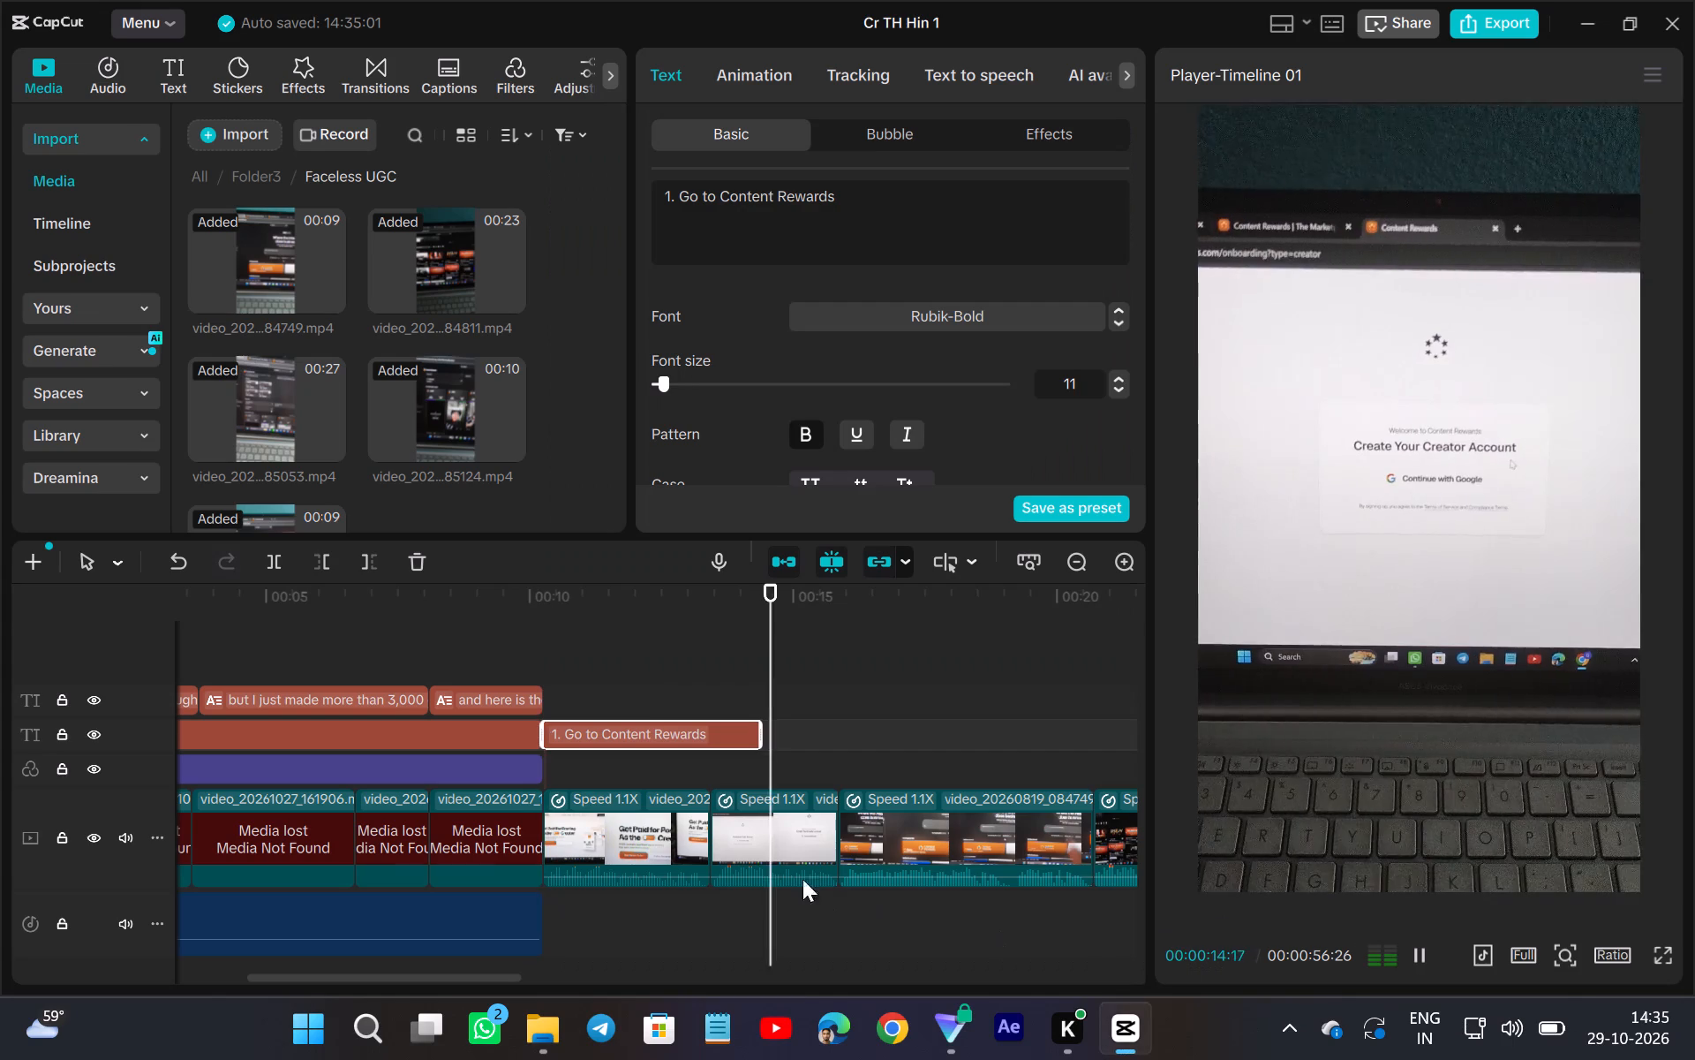
Split the "1. Go to Content Rewards" title at 00:00:13:13, where the second screen-footage clip starts.
{"action": "scroll", "coordinate": [658, 681], "scroll_direction": "up", "scroll_amount": 1}
{"action": "left_click", "coordinate": [701, 661]}
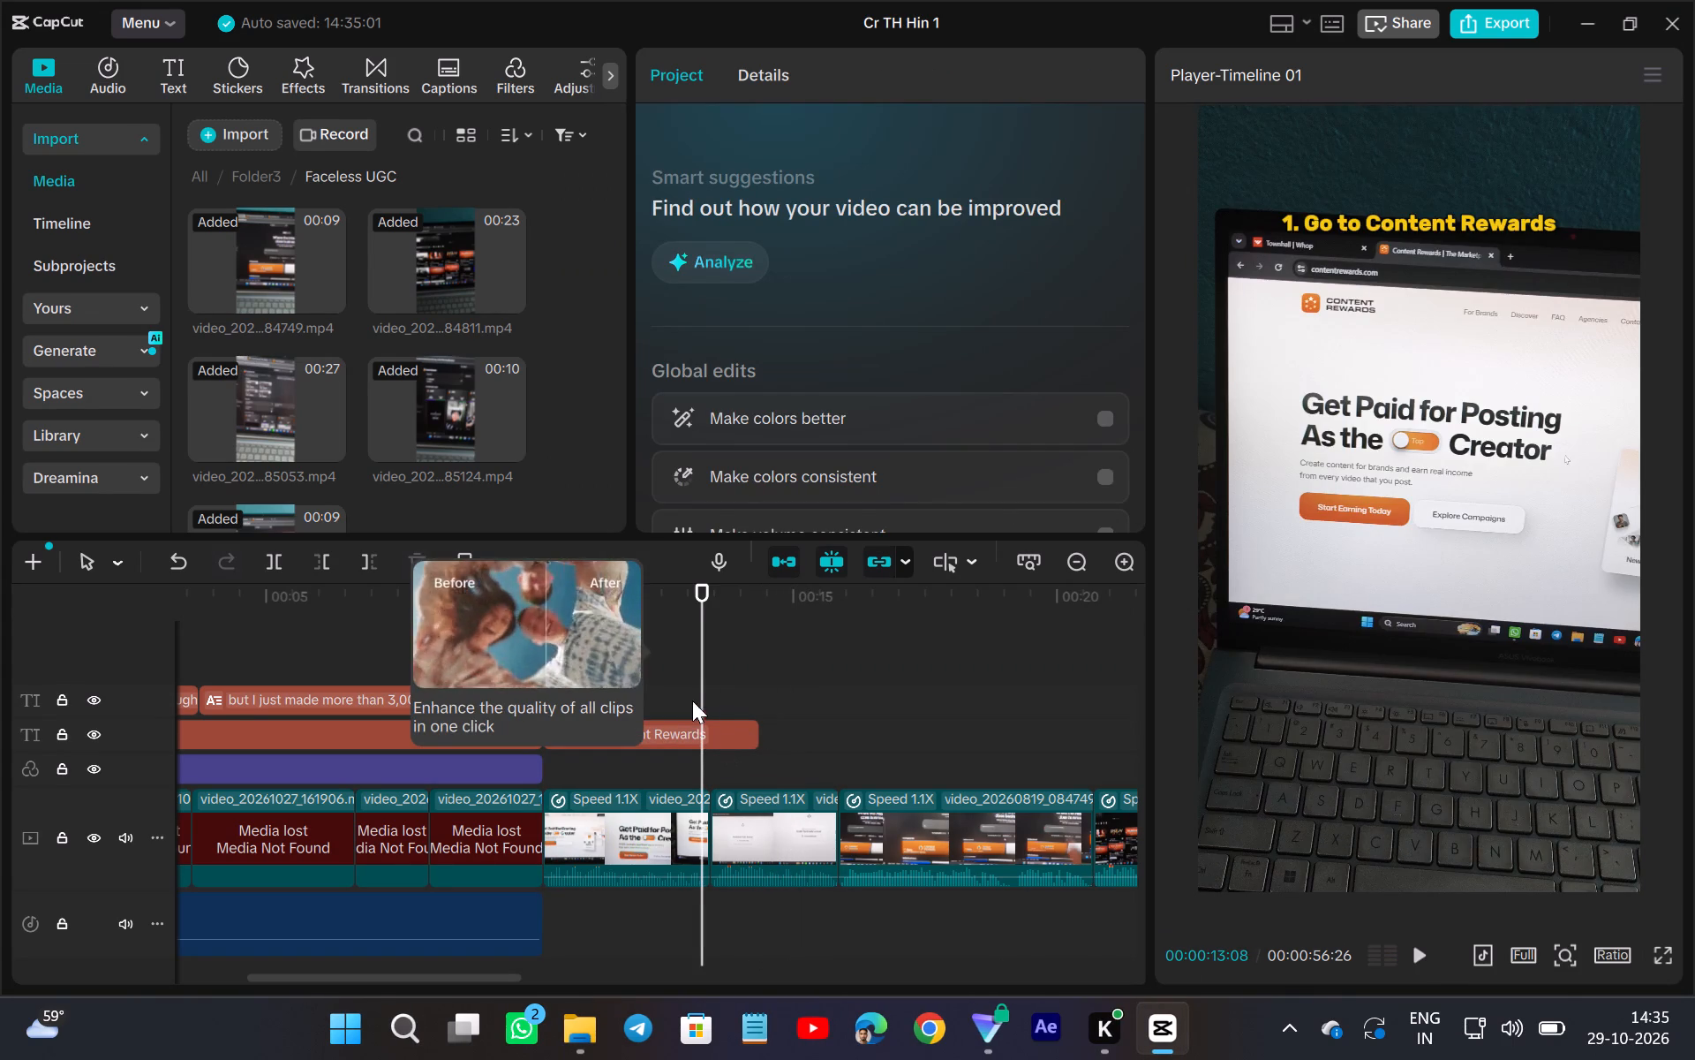
{"action": "left_click_drag", "start_coordinate": [697, 684], "coordinate": [706, 692]}
{"action": "left_click", "coordinate": [704, 723]}
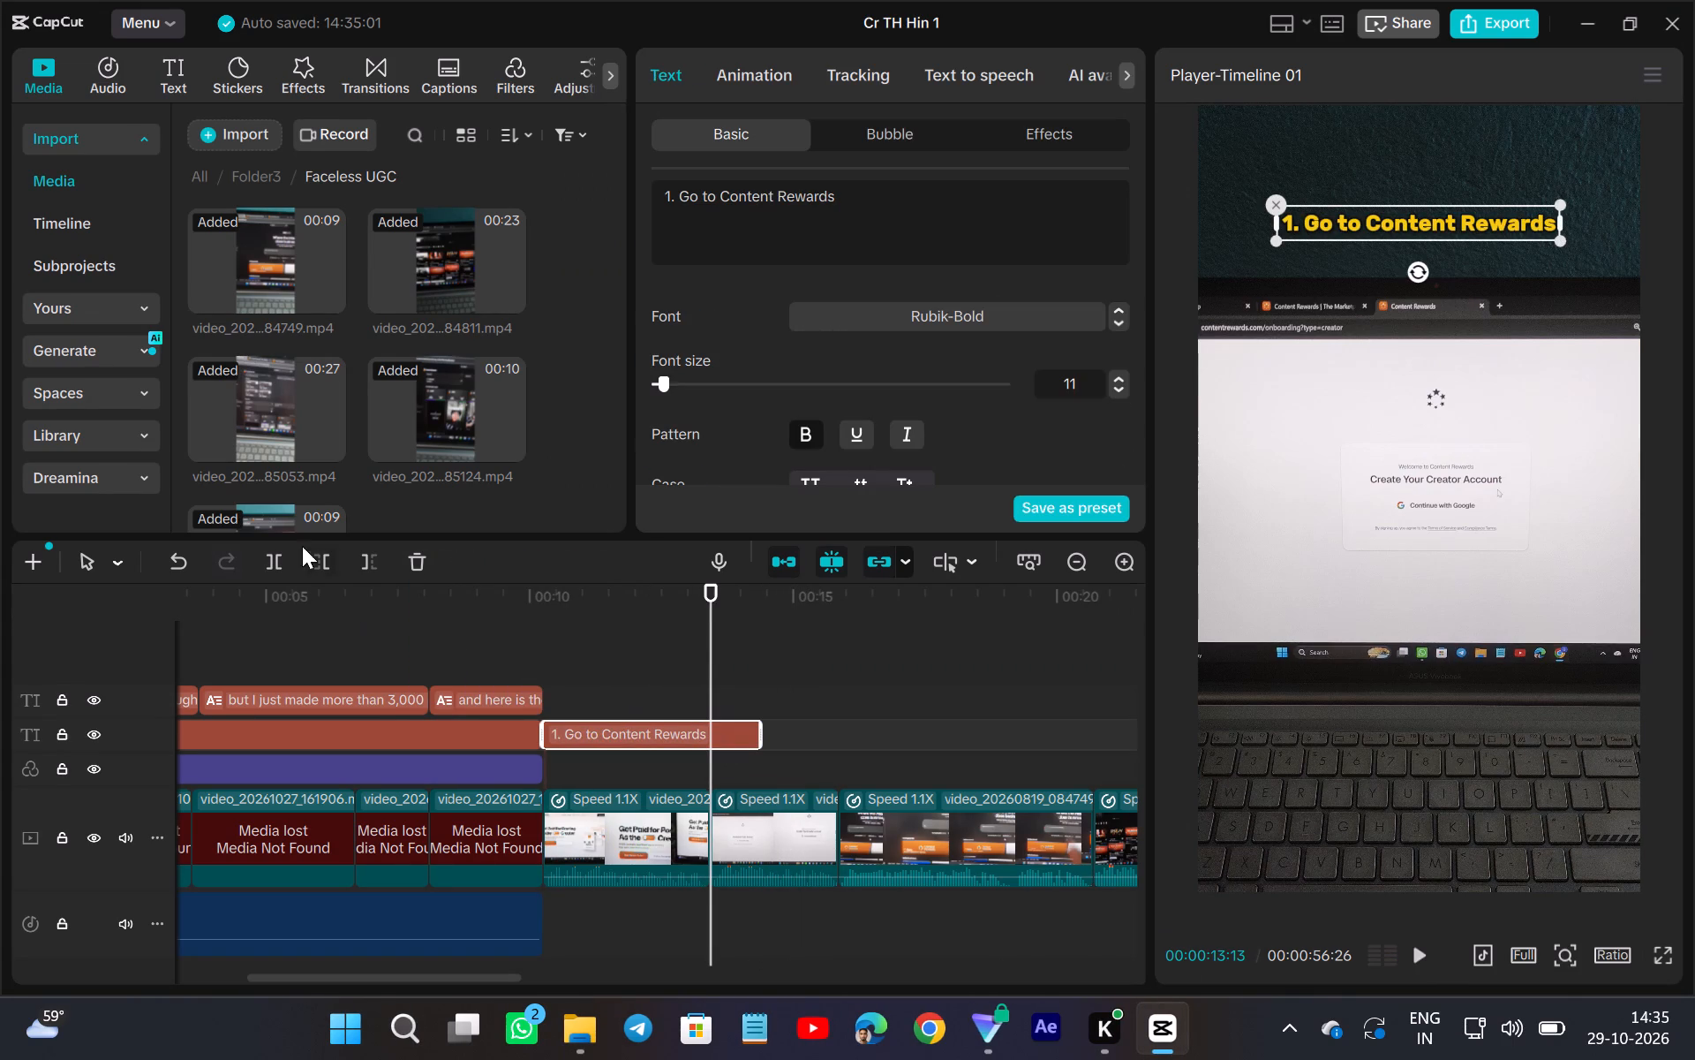
{"action": "left_click", "coordinate": [275, 555]}
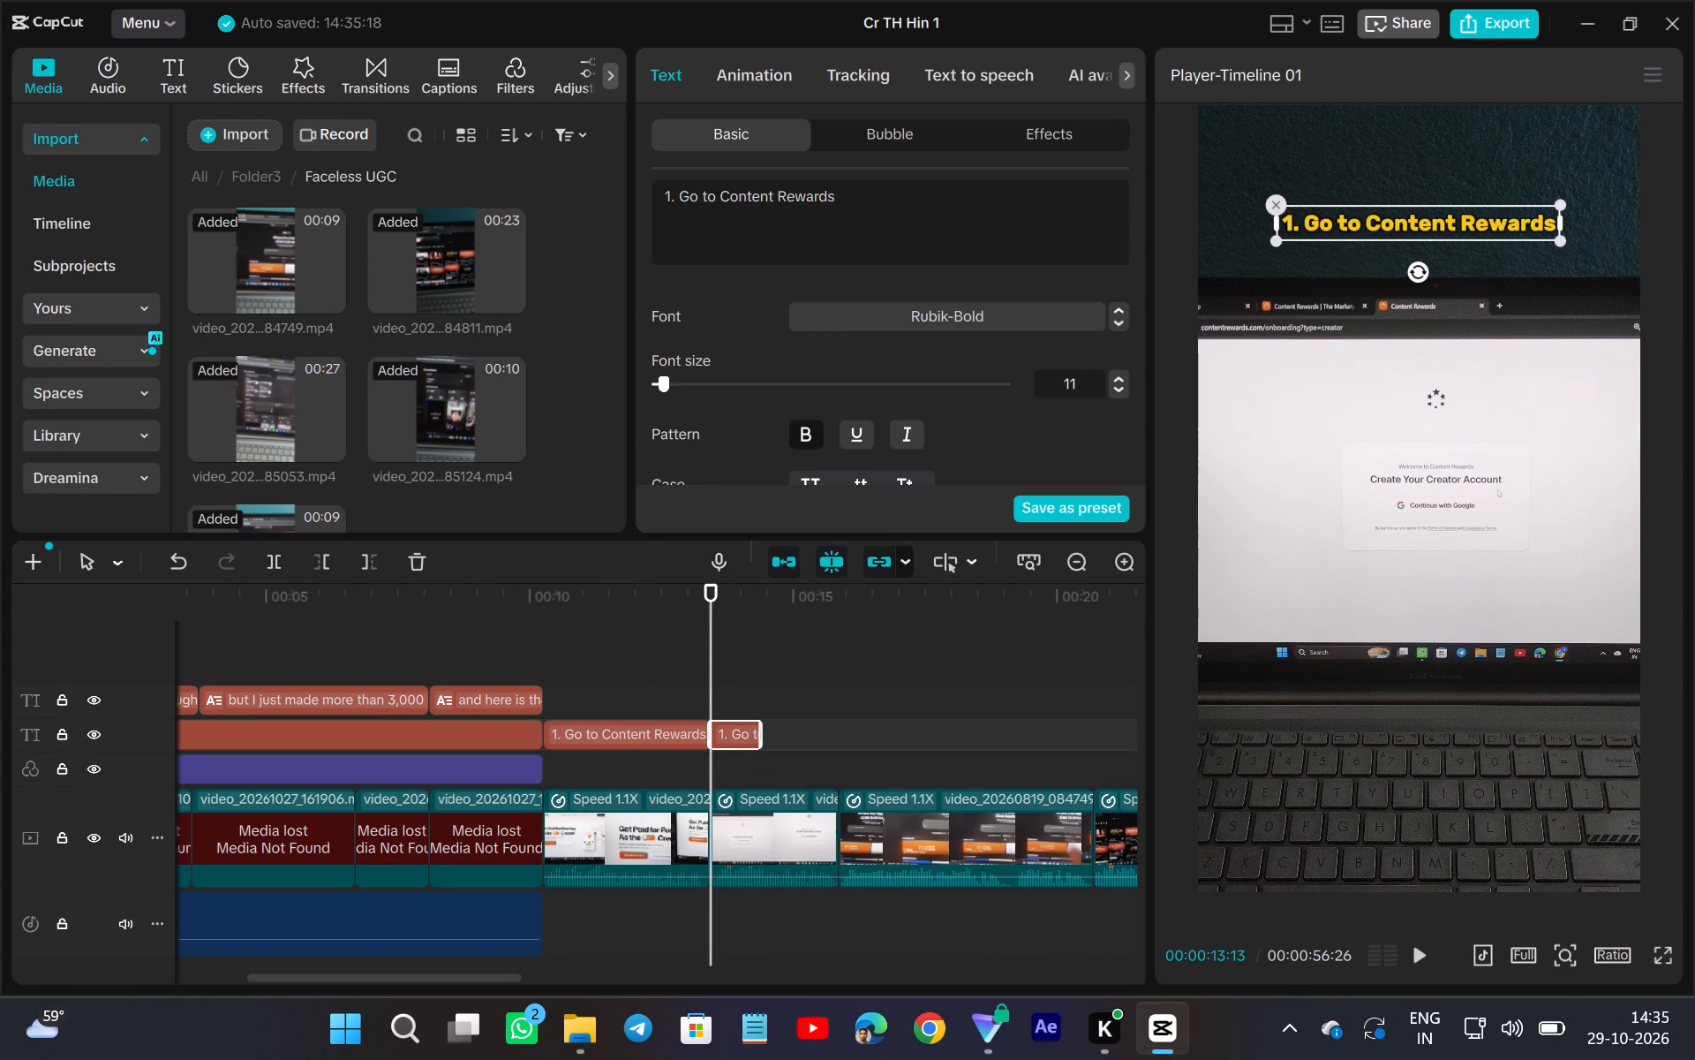
Replace the text of the title part after 00:00:13:13 with "2. Create your account".
{"action": "left_click_drag", "start_coordinate": [850, 198], "coordinate": [654, 208]}
{"action": "left_click_drag", "start_coordinate": [654, 208], "coordinate": [669, 179]}
{"action": "key", "text": "BackSpace"}
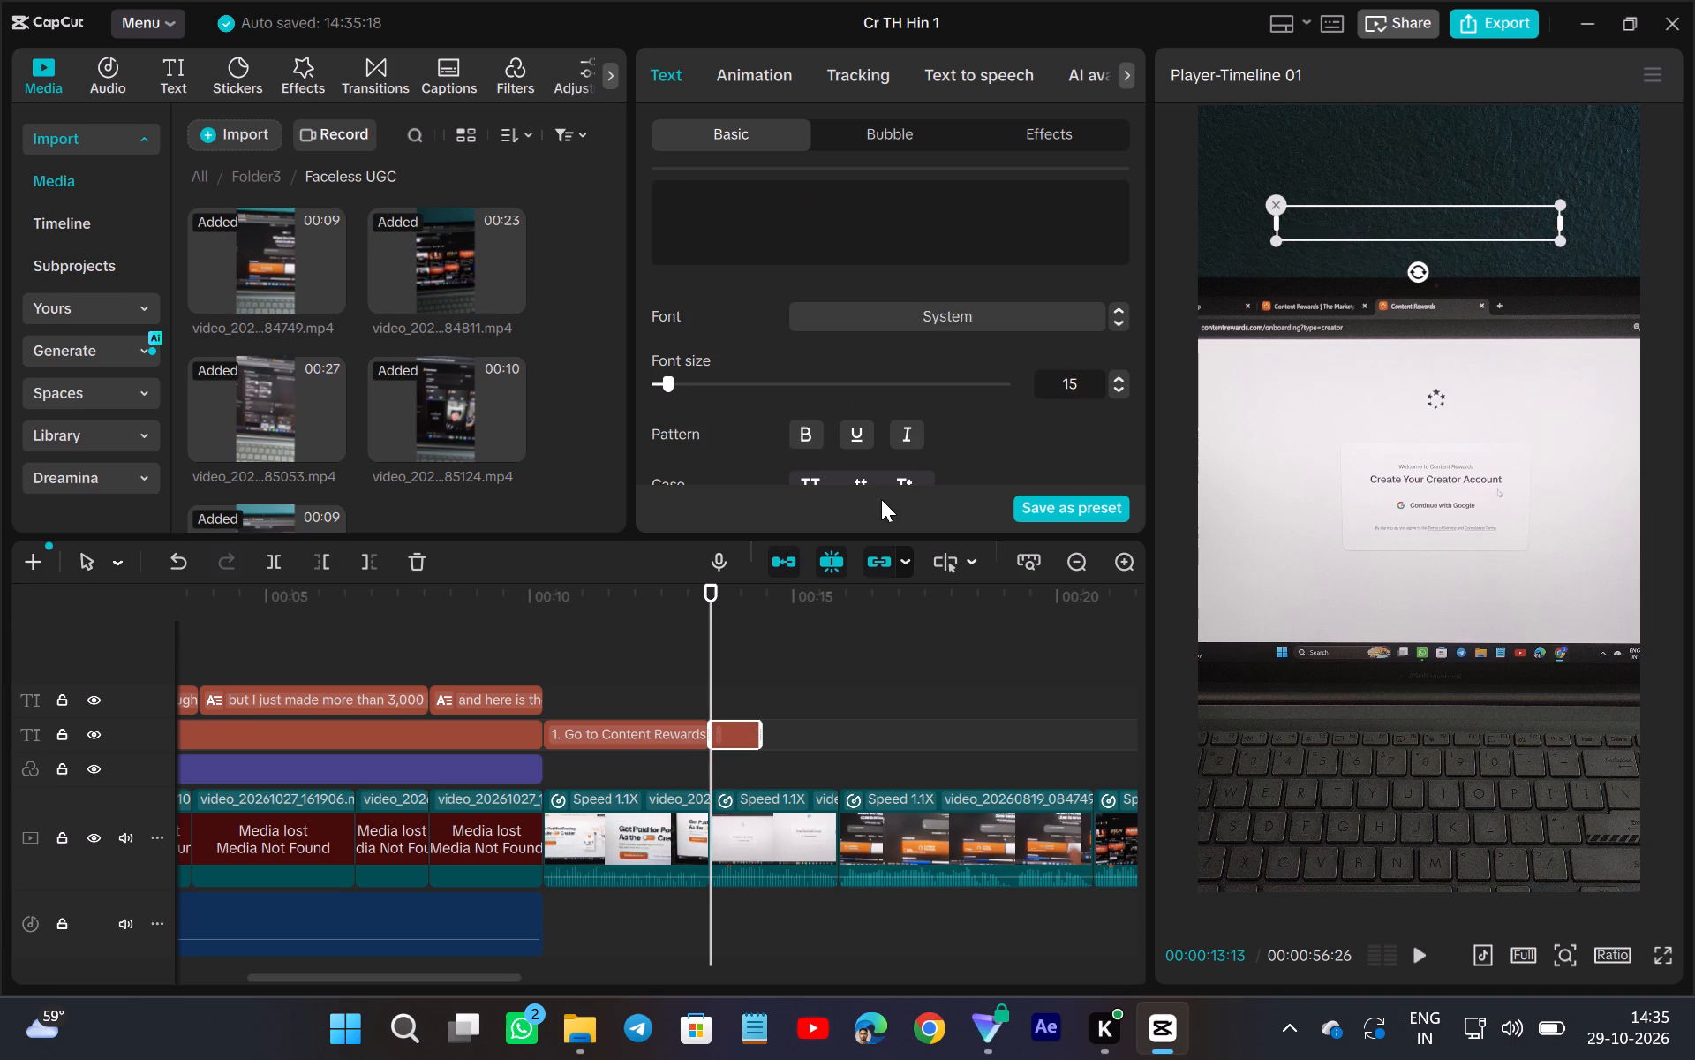
{"action": "key", "text": "2"}
{"action": "type", "text": "."}
{"action": "key", "text": "space"}
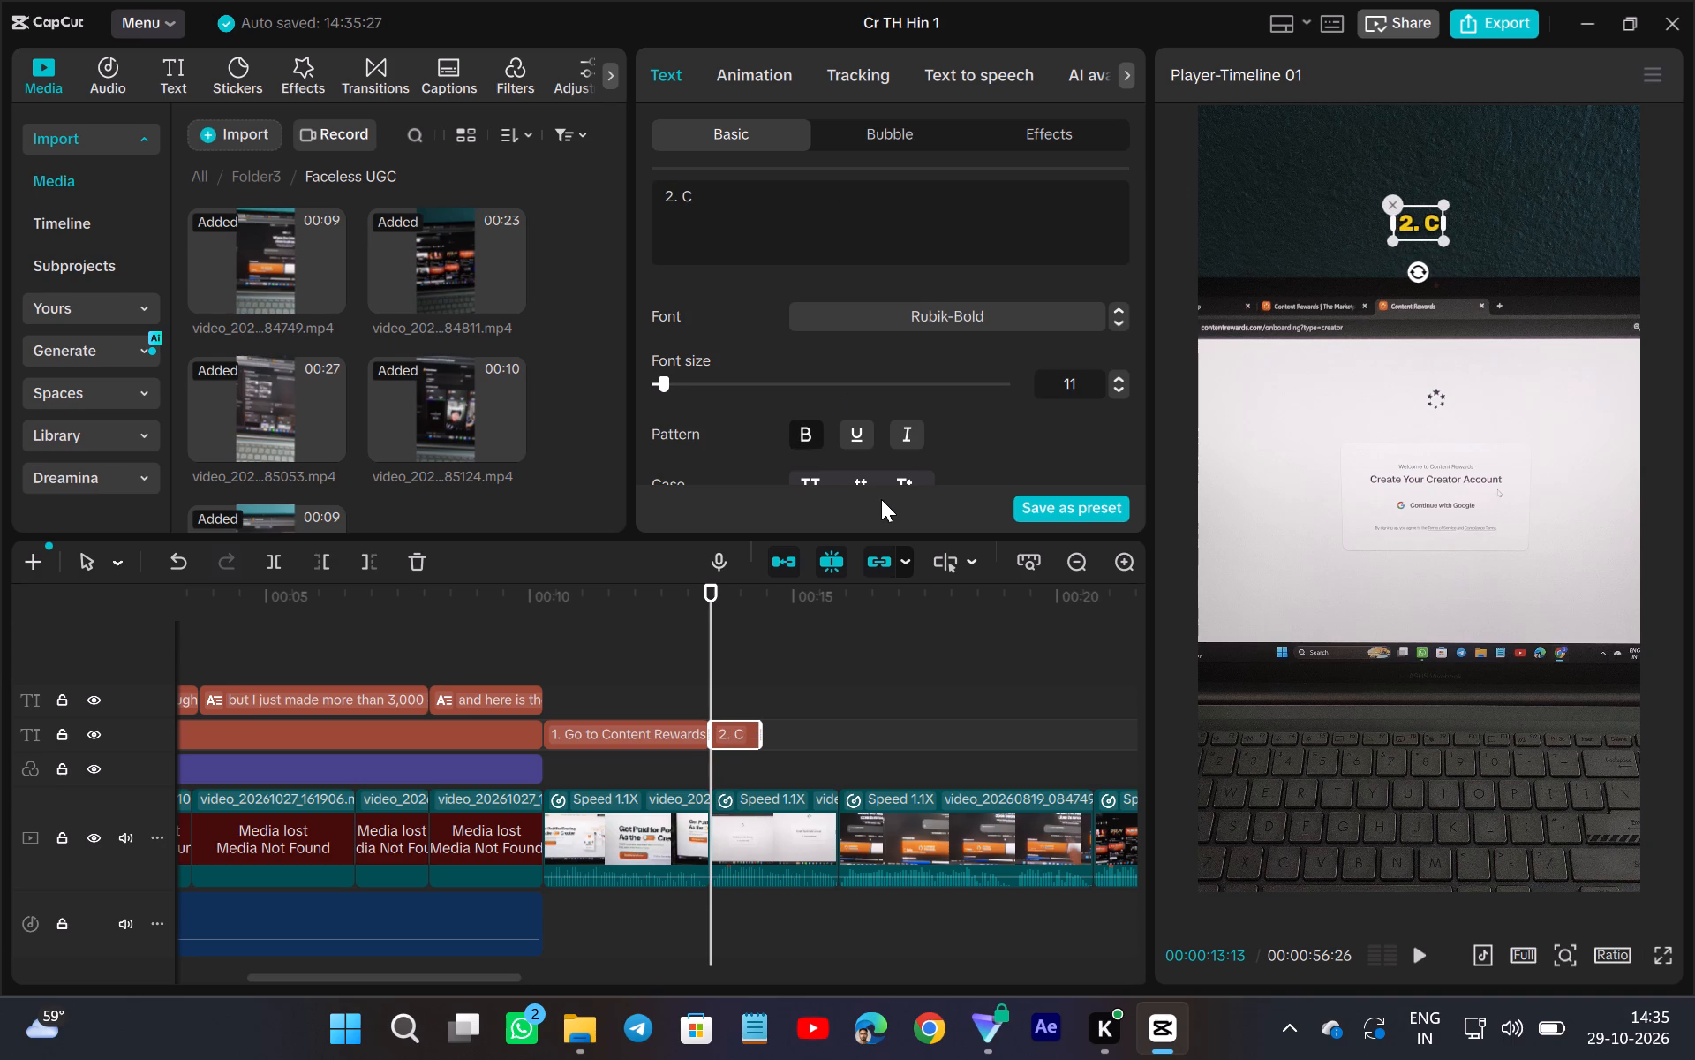
{"action": "type", "text": "reate"}
{"action": "key", "text": "space"}
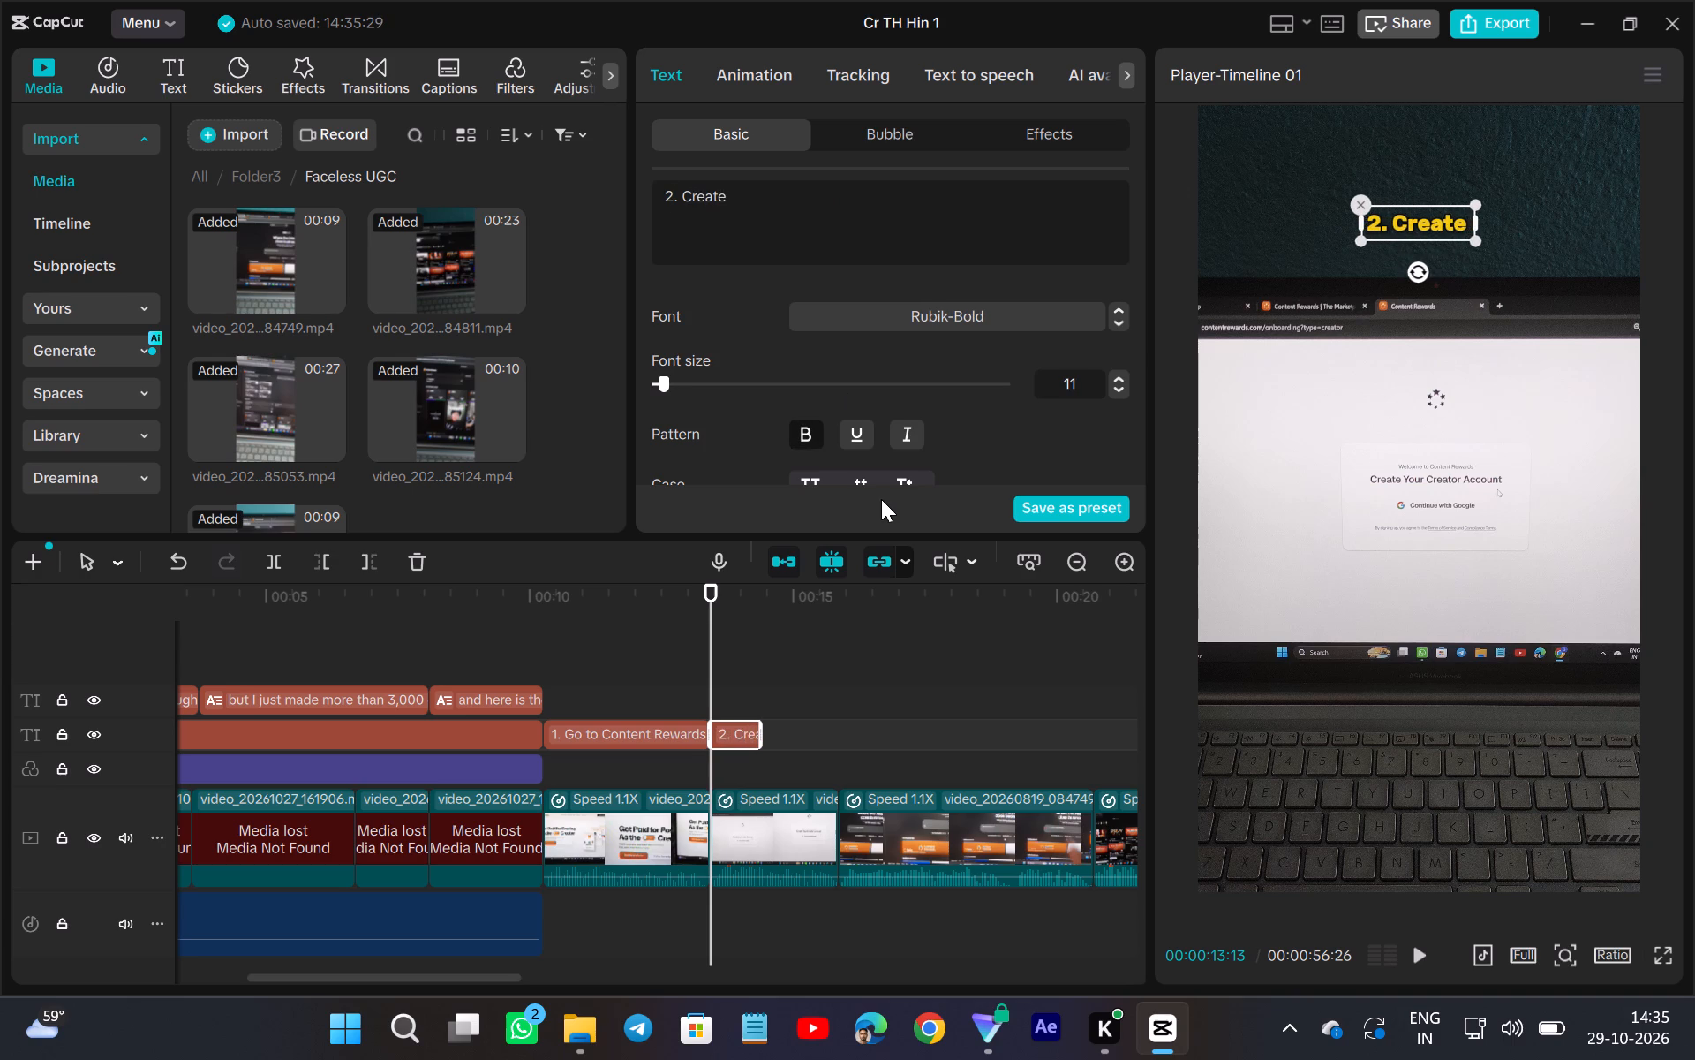
{"action": "type", "text": "your"}
{"action": "key", "text": "space"}
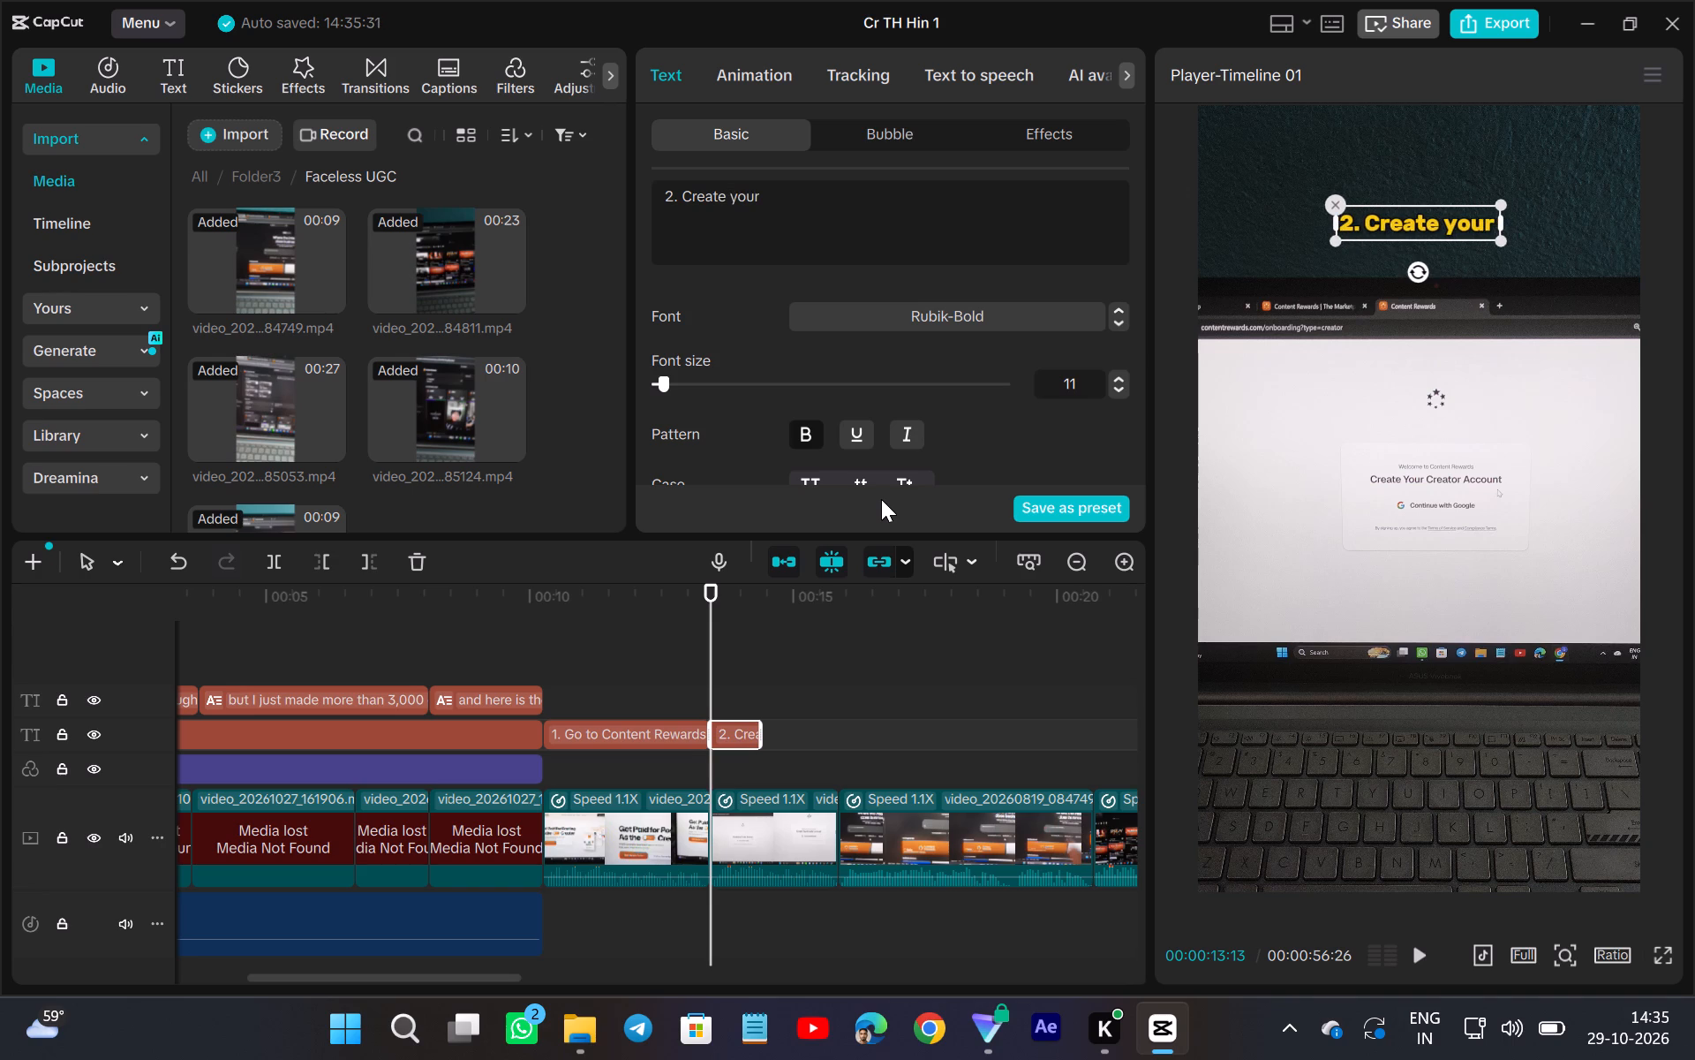
{"action": "type", "text": "account"}
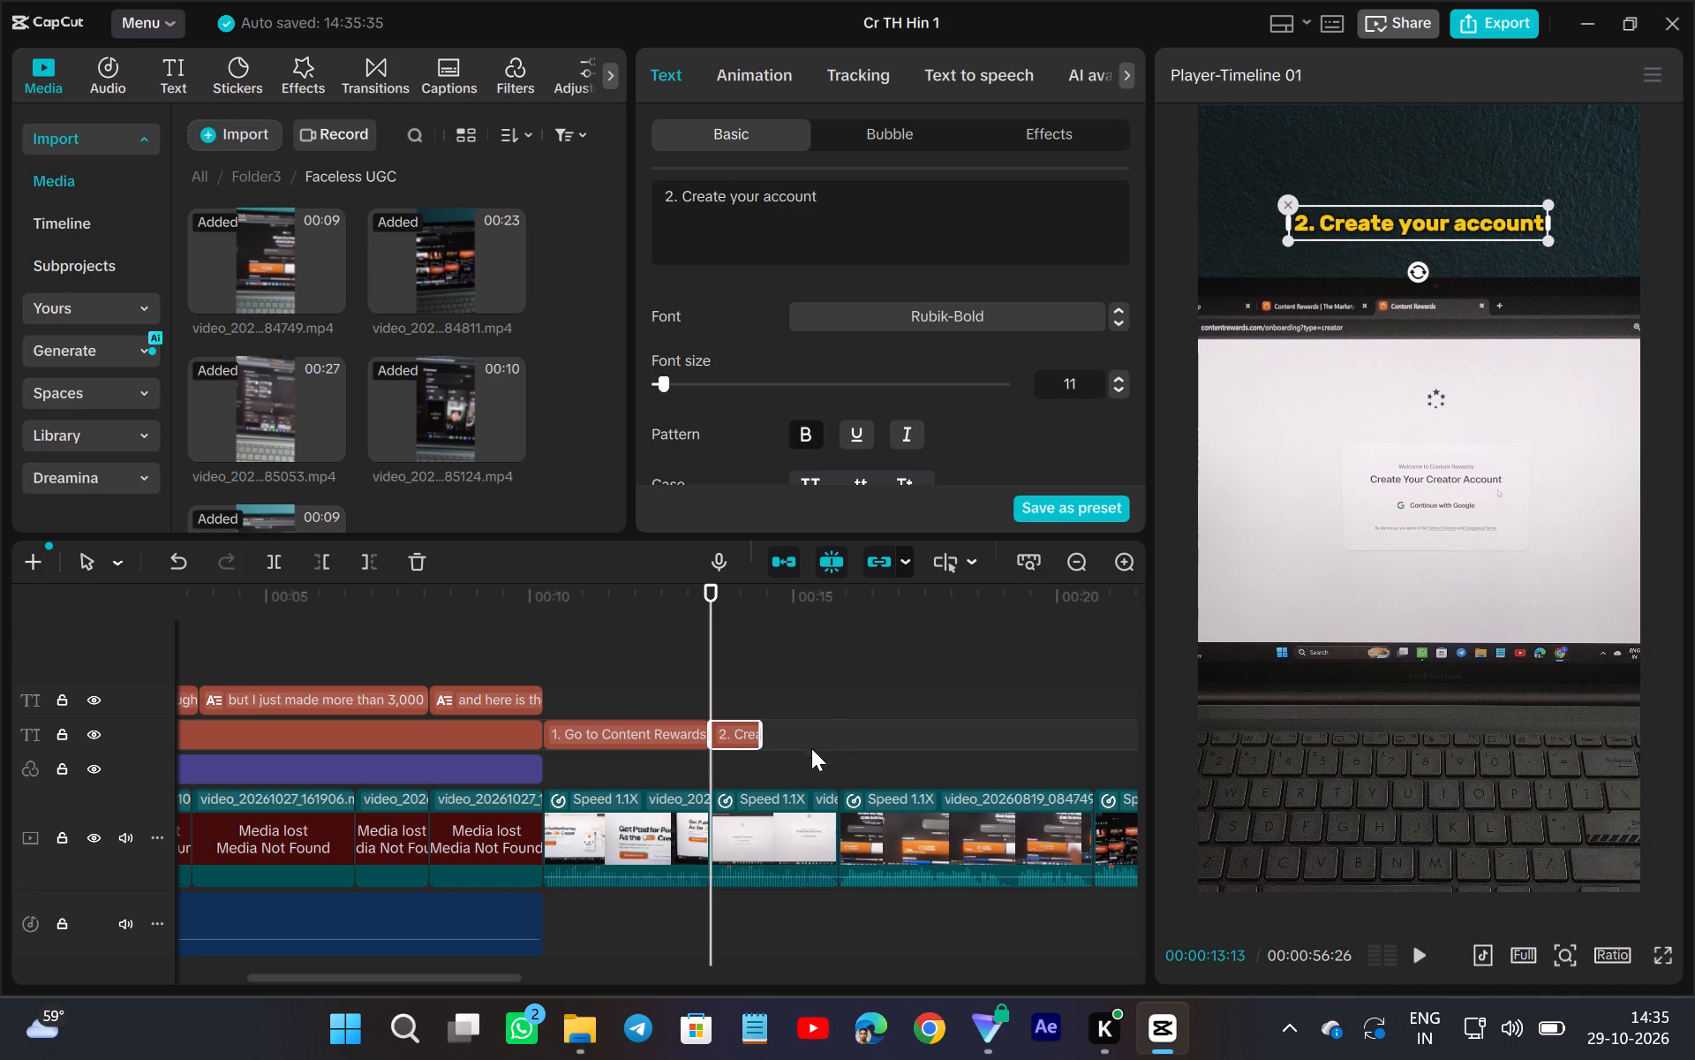
Extend the "2. Create your account" title to the end of the last screen-footage clip at 00:00:56:26.
{"action": "left_click", "coordinate": [1419, 965]}
{"action": "scroll", "coordinate": [950, 972], "scroll_direction": "left", "scroll_amount": 1}
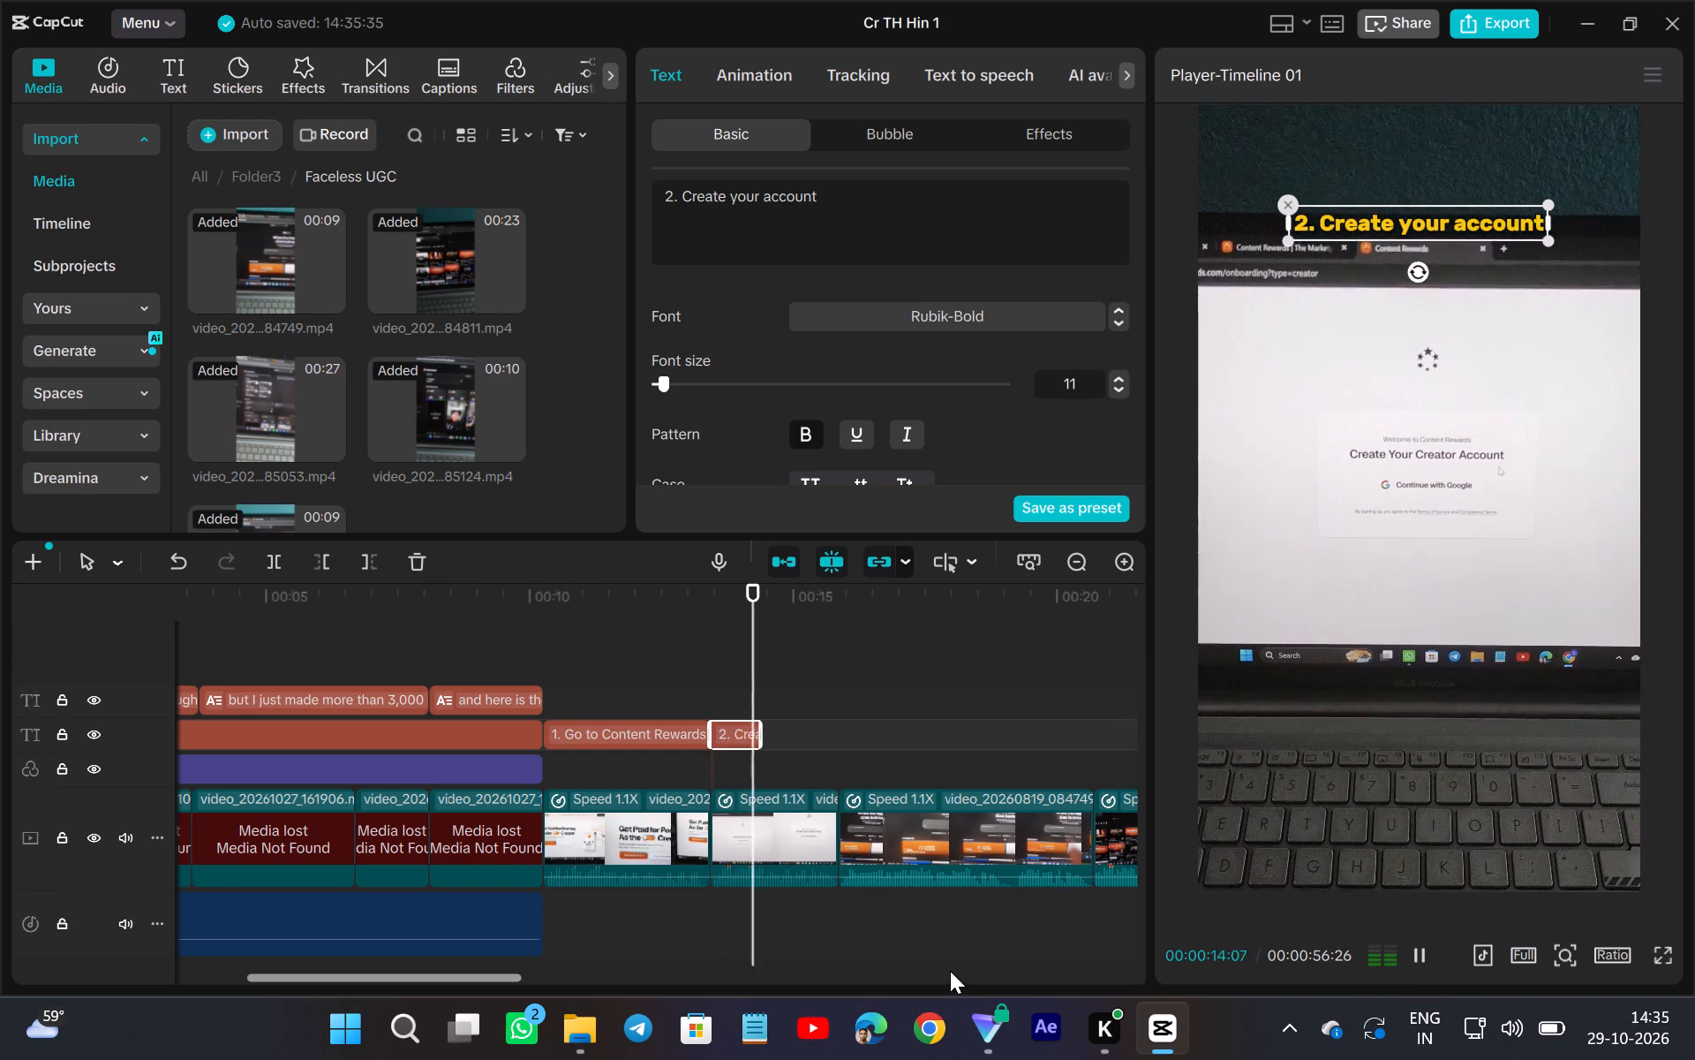
{"action": "scroll", "coordinate": [950, 971], "scroll_direction": "left", "scroll_amount": 1}
{"action": "left_click_drag", "start_coordinate": [502, 735], "coordinate": [562, 775]}
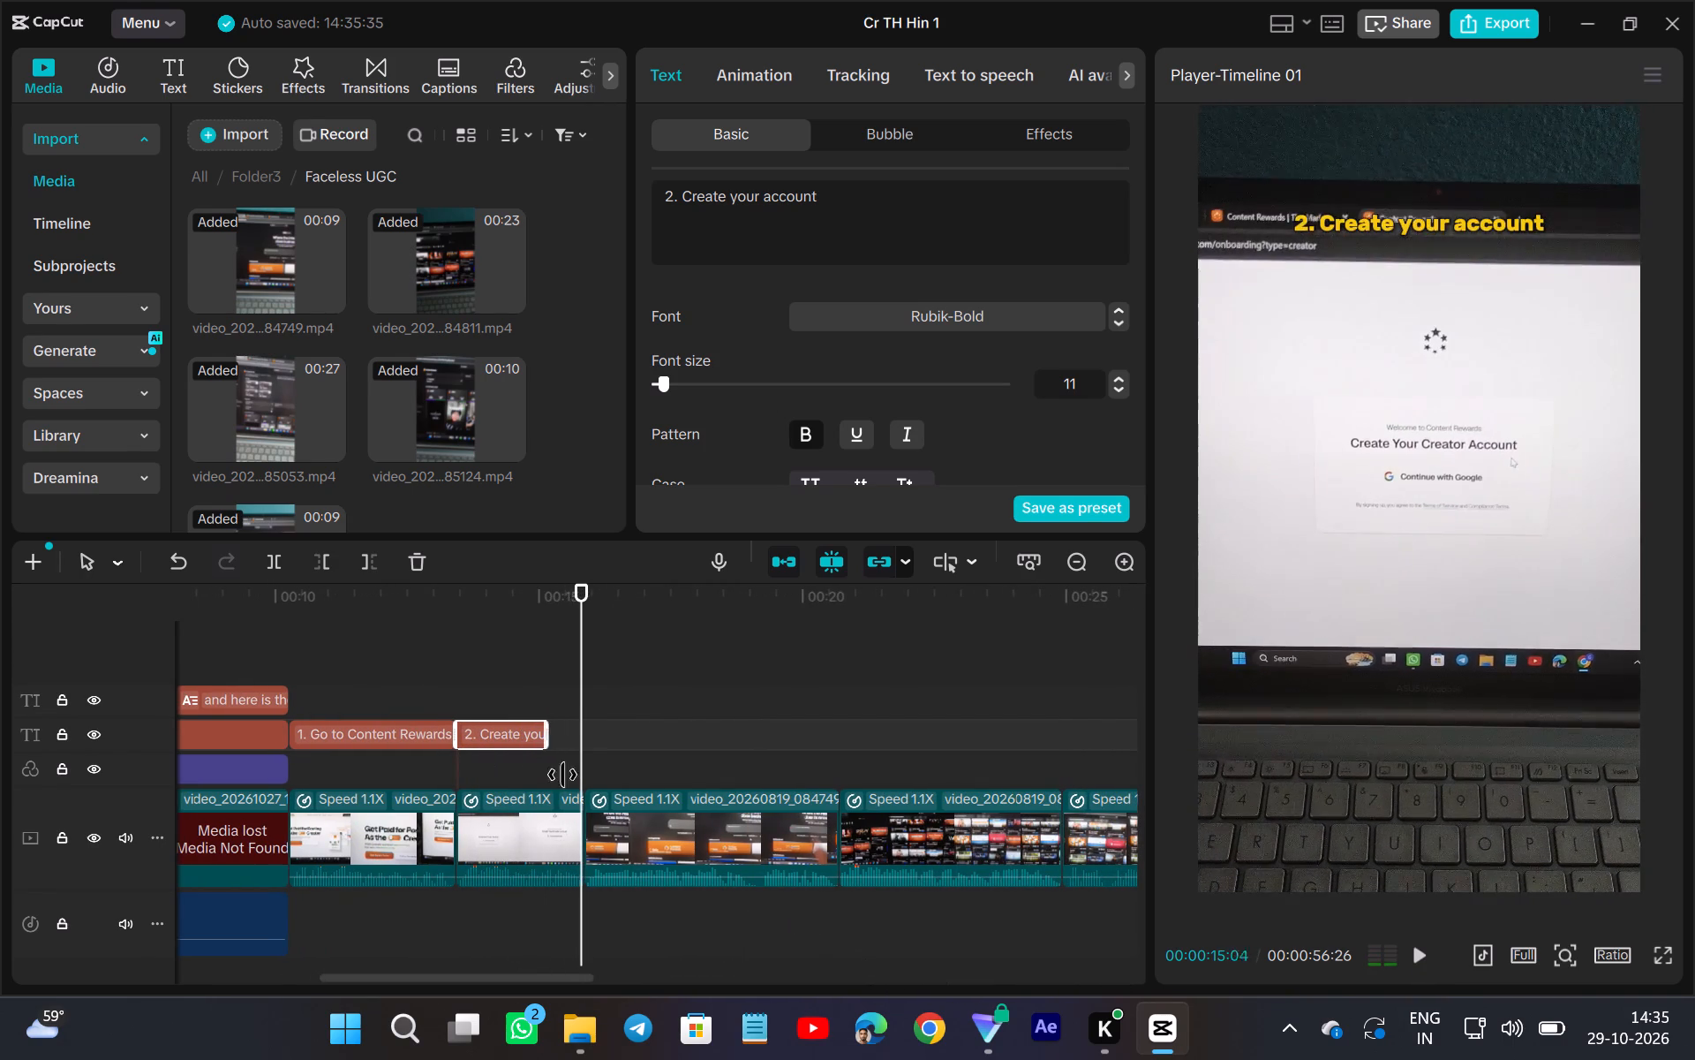
{"action": "left_click_drag", "start_coordinate": [562, 775], "coordinate": [1093, 859]}
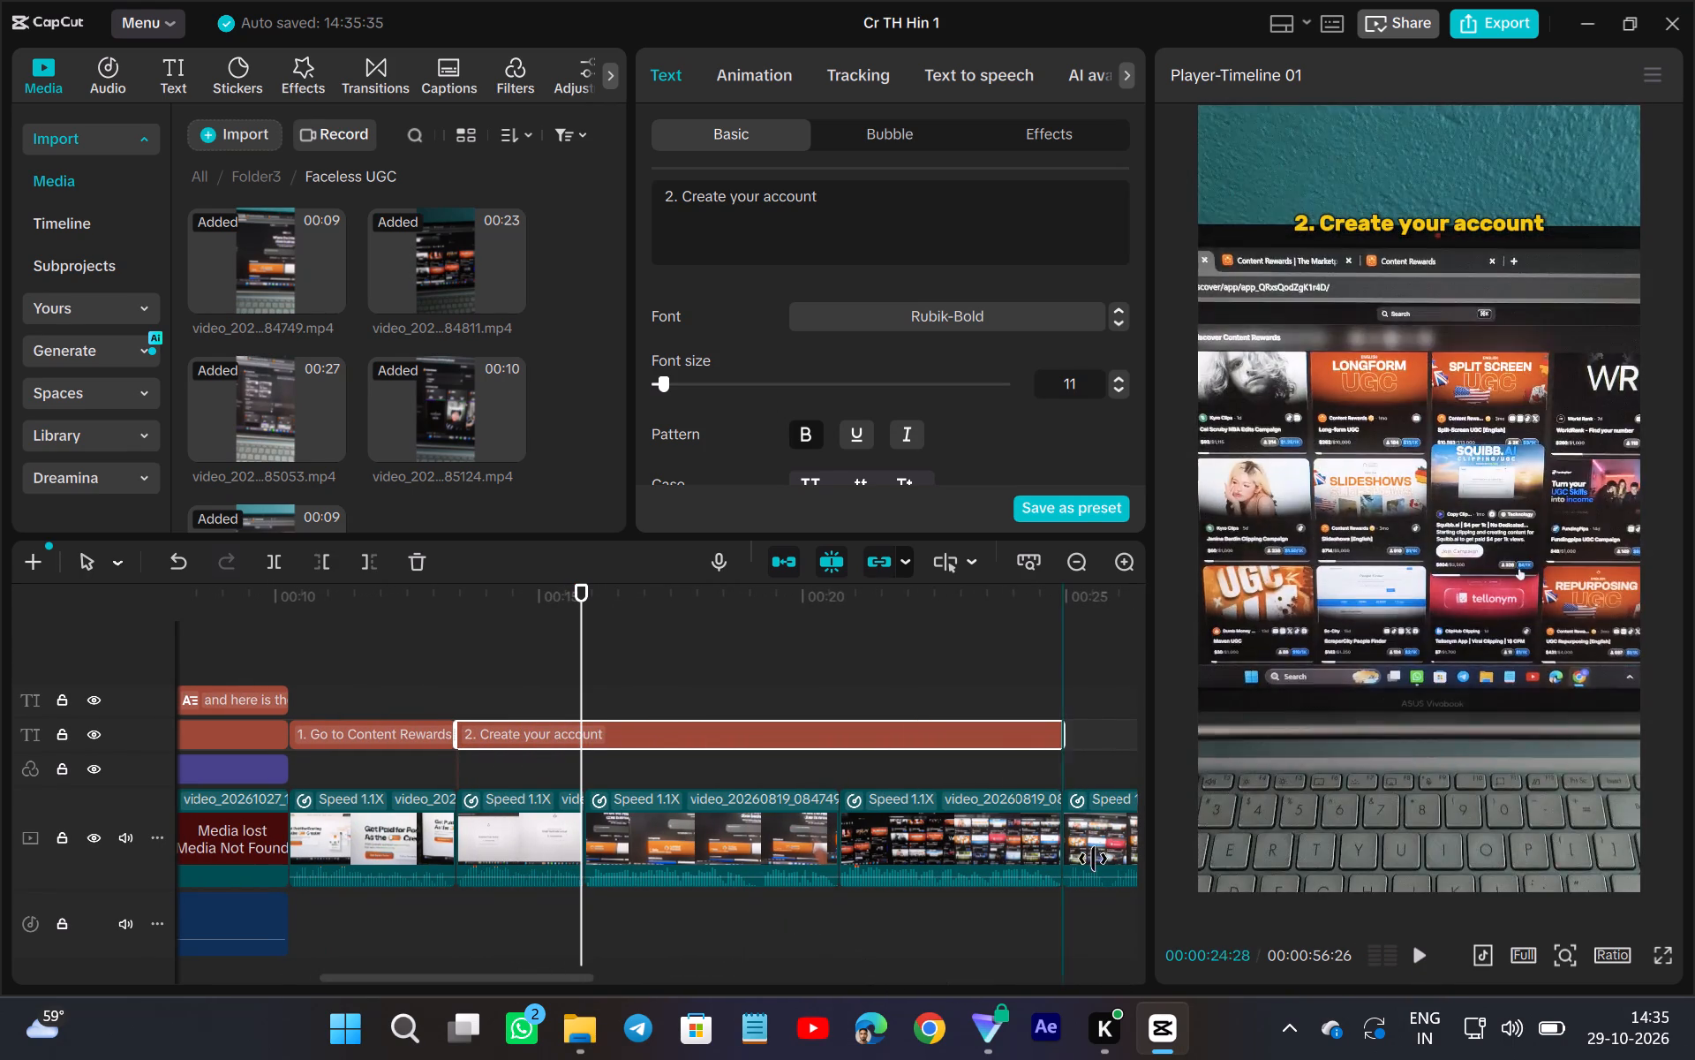
{"action": "left_click_drag", "start_coordinate": [1093, 859], "coordinate": [792, 965]}
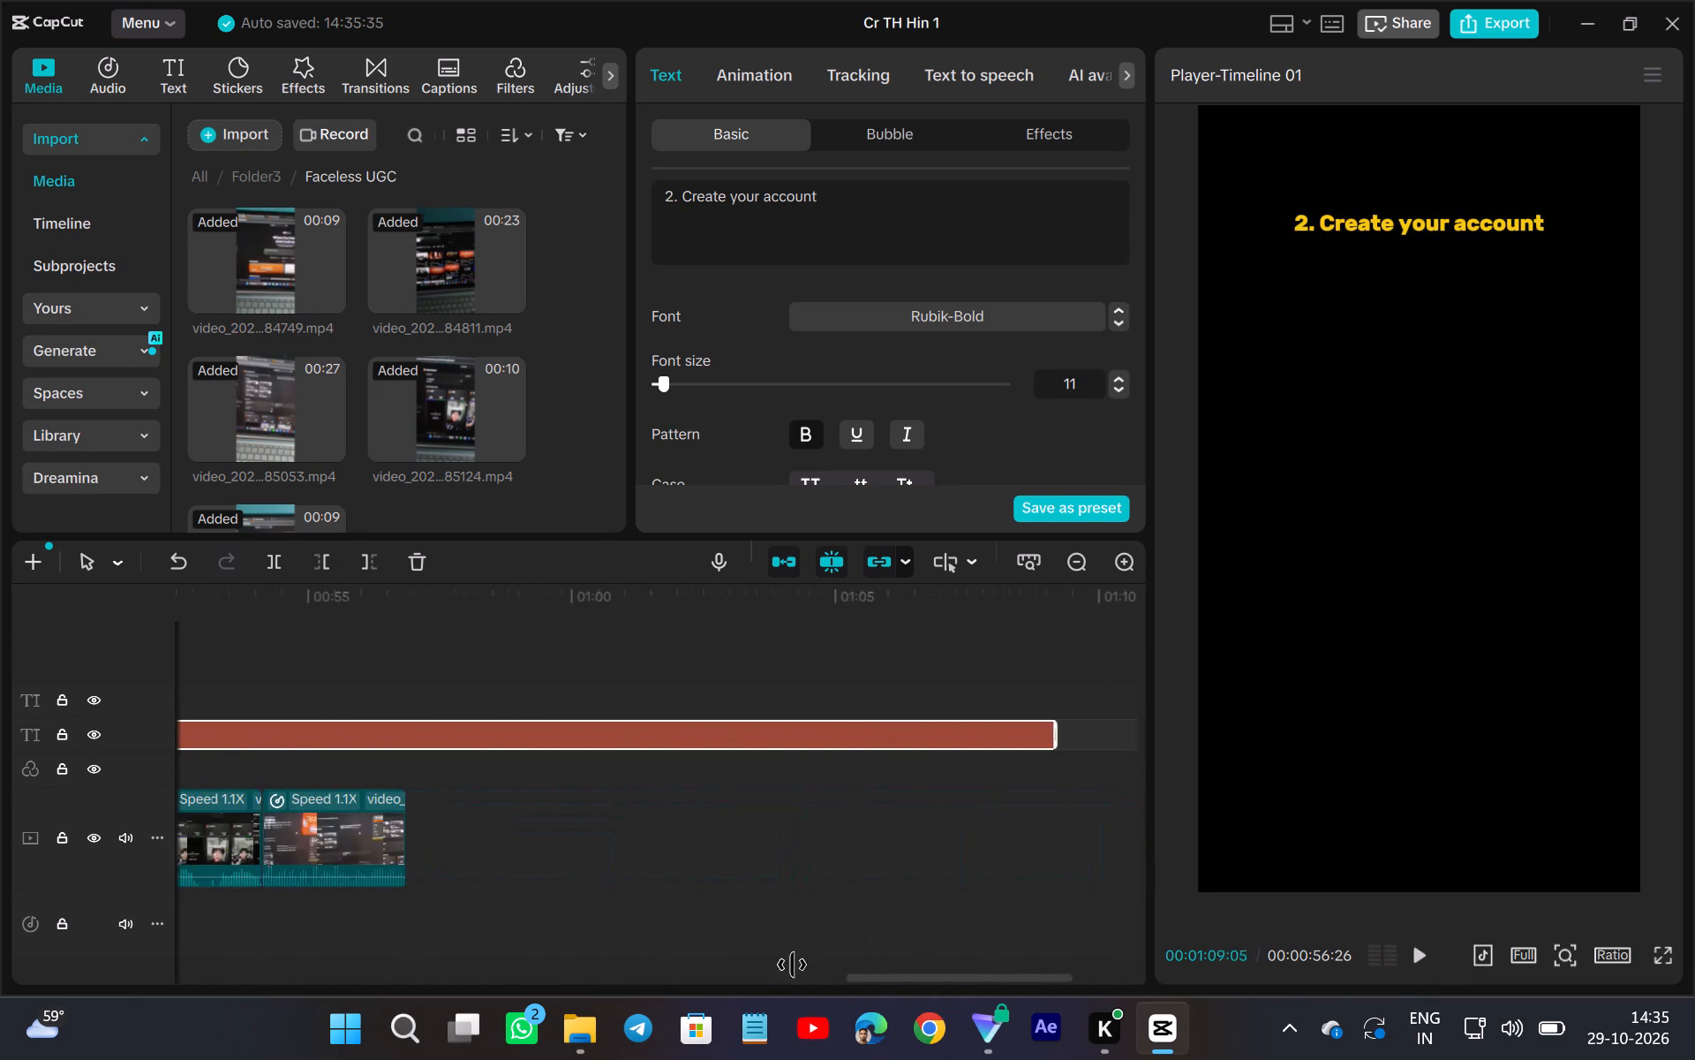
{"action": "left_click_drag", "start_coordinate": [792, 965], "coordinate": [409, 1010]}
Split the "2. Create your account" title at 00:00:15:26, where the third screen-footage clip starts.
{"action": "left_click", "coordinate": [572, 592]}
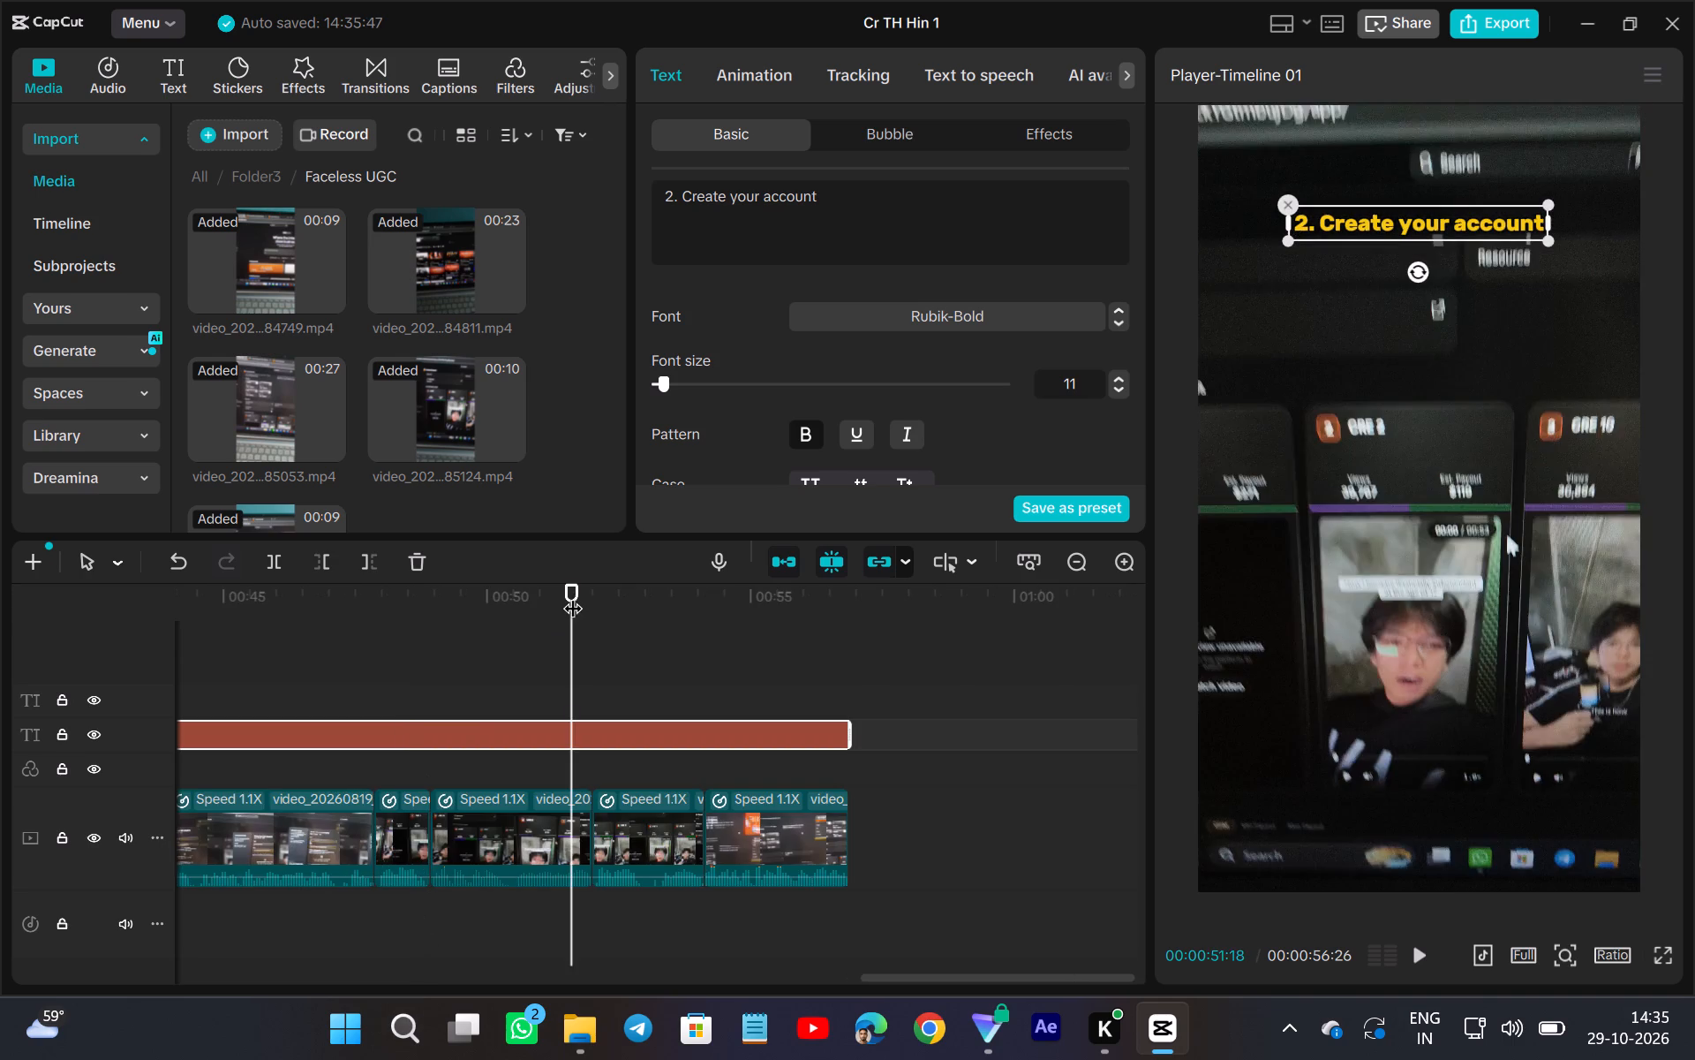
{"action": "left_click_drag", "start_coordinate": [572, 594], "coordinate": [1066, 865]}
{"action": "left_click", "coordinate": [930, 940]}
{"action": "scroll", "coordinate": [1082, 919], "scroll_direction": "left", "scroll_amount": 1}
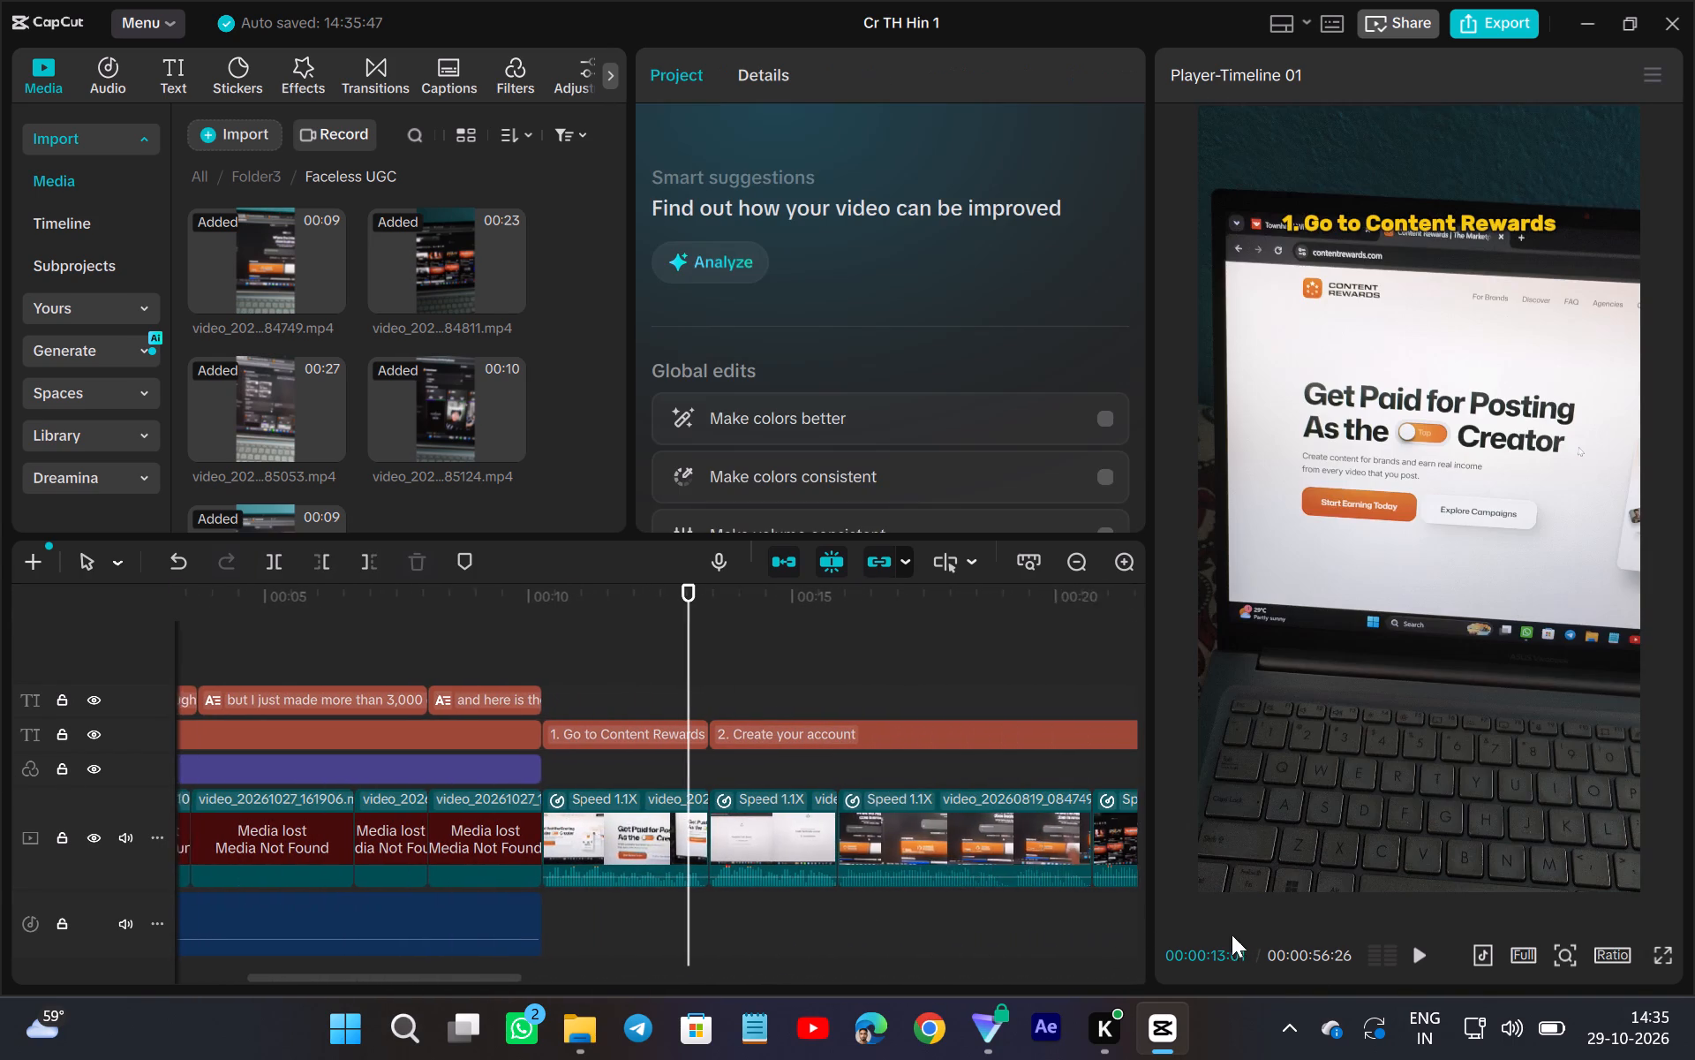
{"action": "scroll", "coordinate": [1232, 935], "scroll_direction": "left", "scroll_amount": 1}
{"action": "left_click", "coordinate": [1420, 963]}
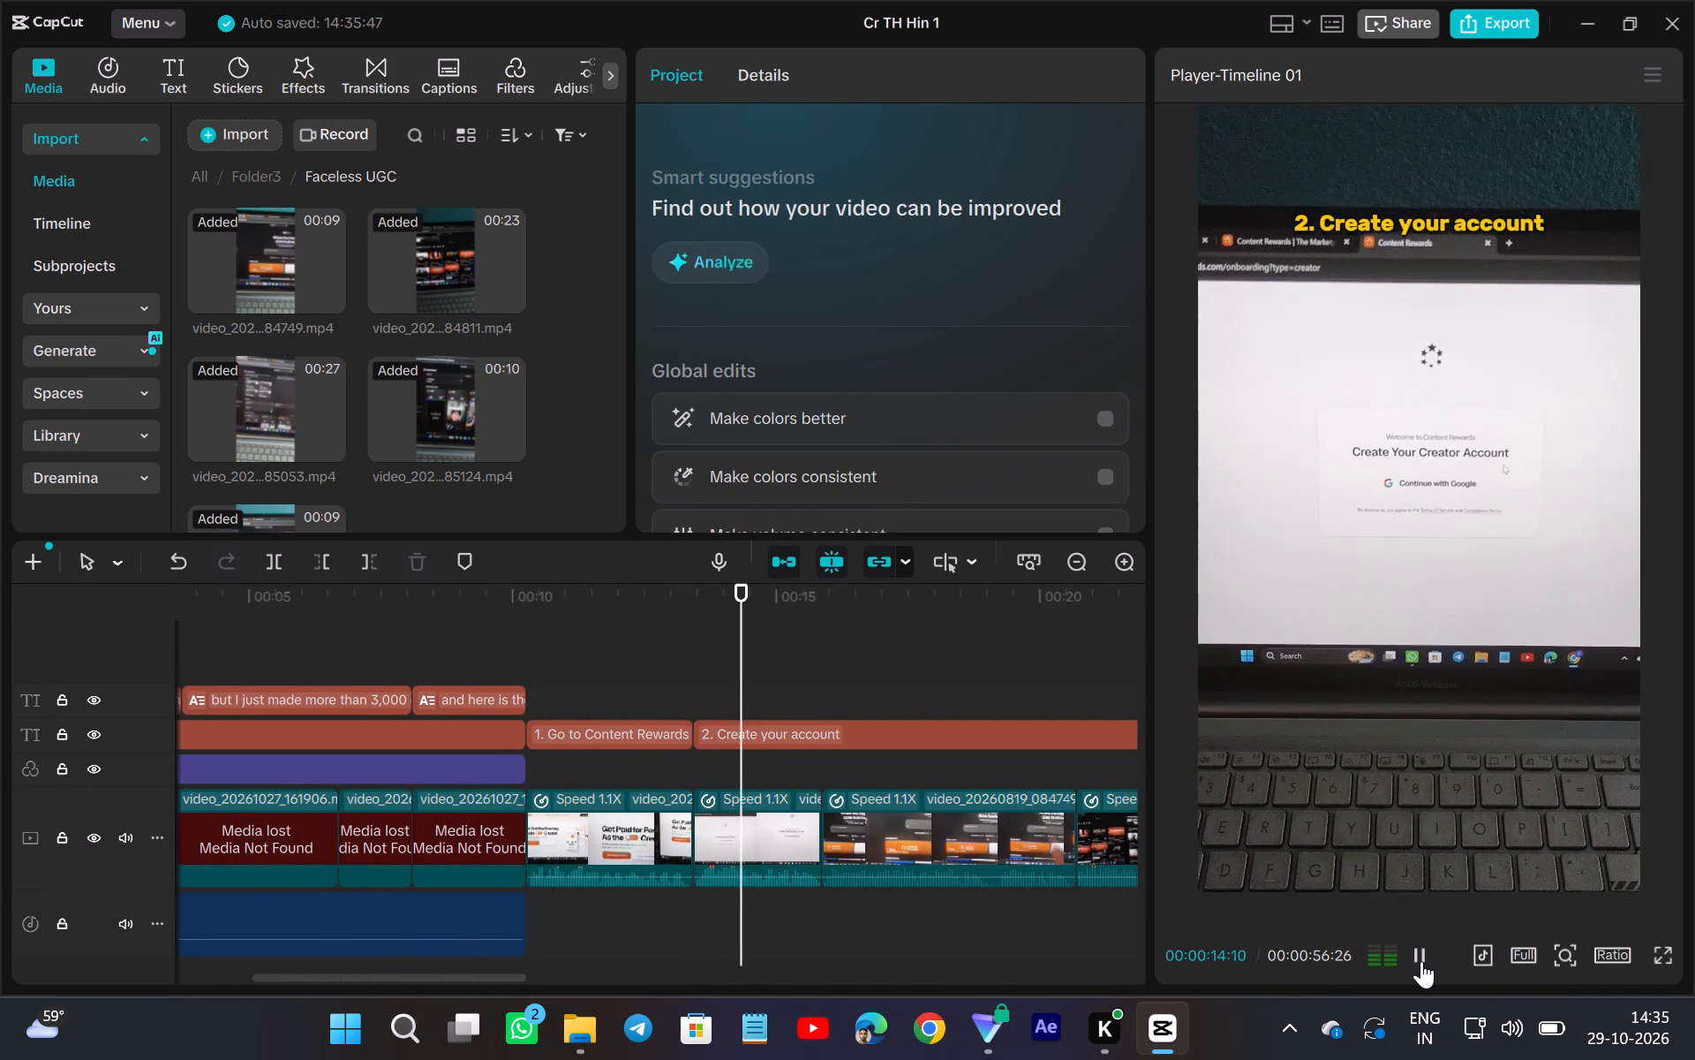
{"action": "left_click", "coordinate": [1424, 955]}
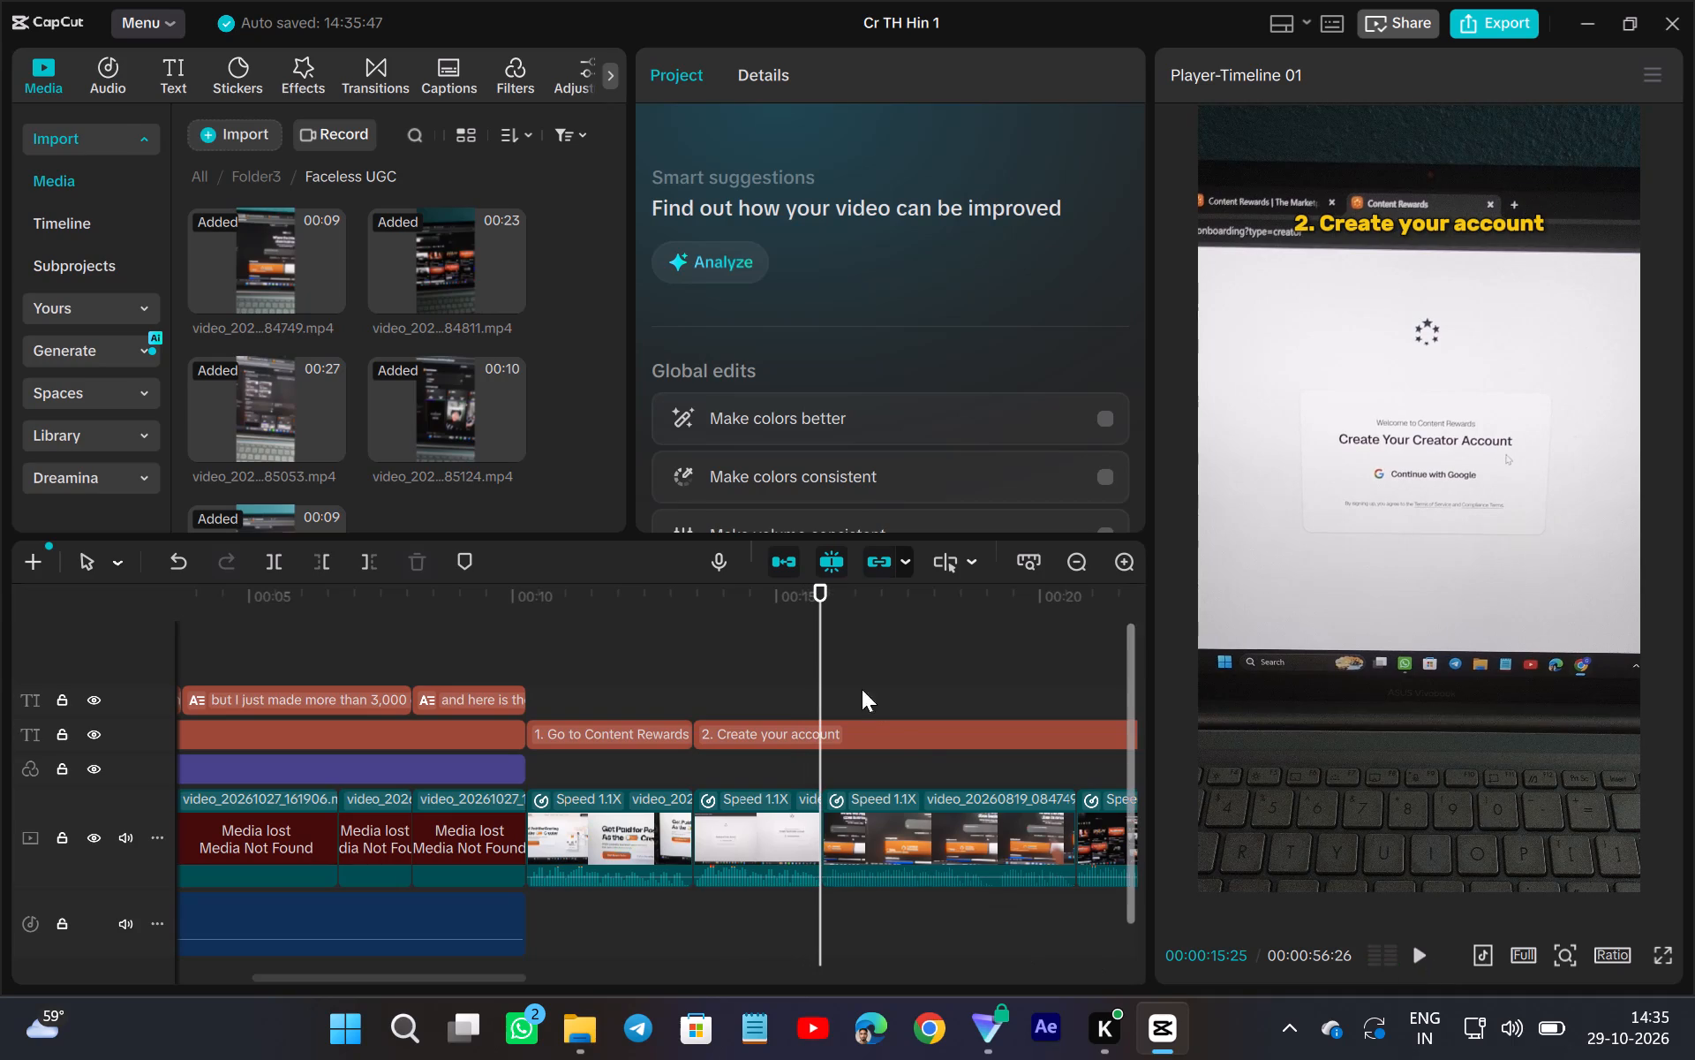
{"action": "left_click_drag", "start_coordinate": [825, 636], "coordinate": [820, 695]}
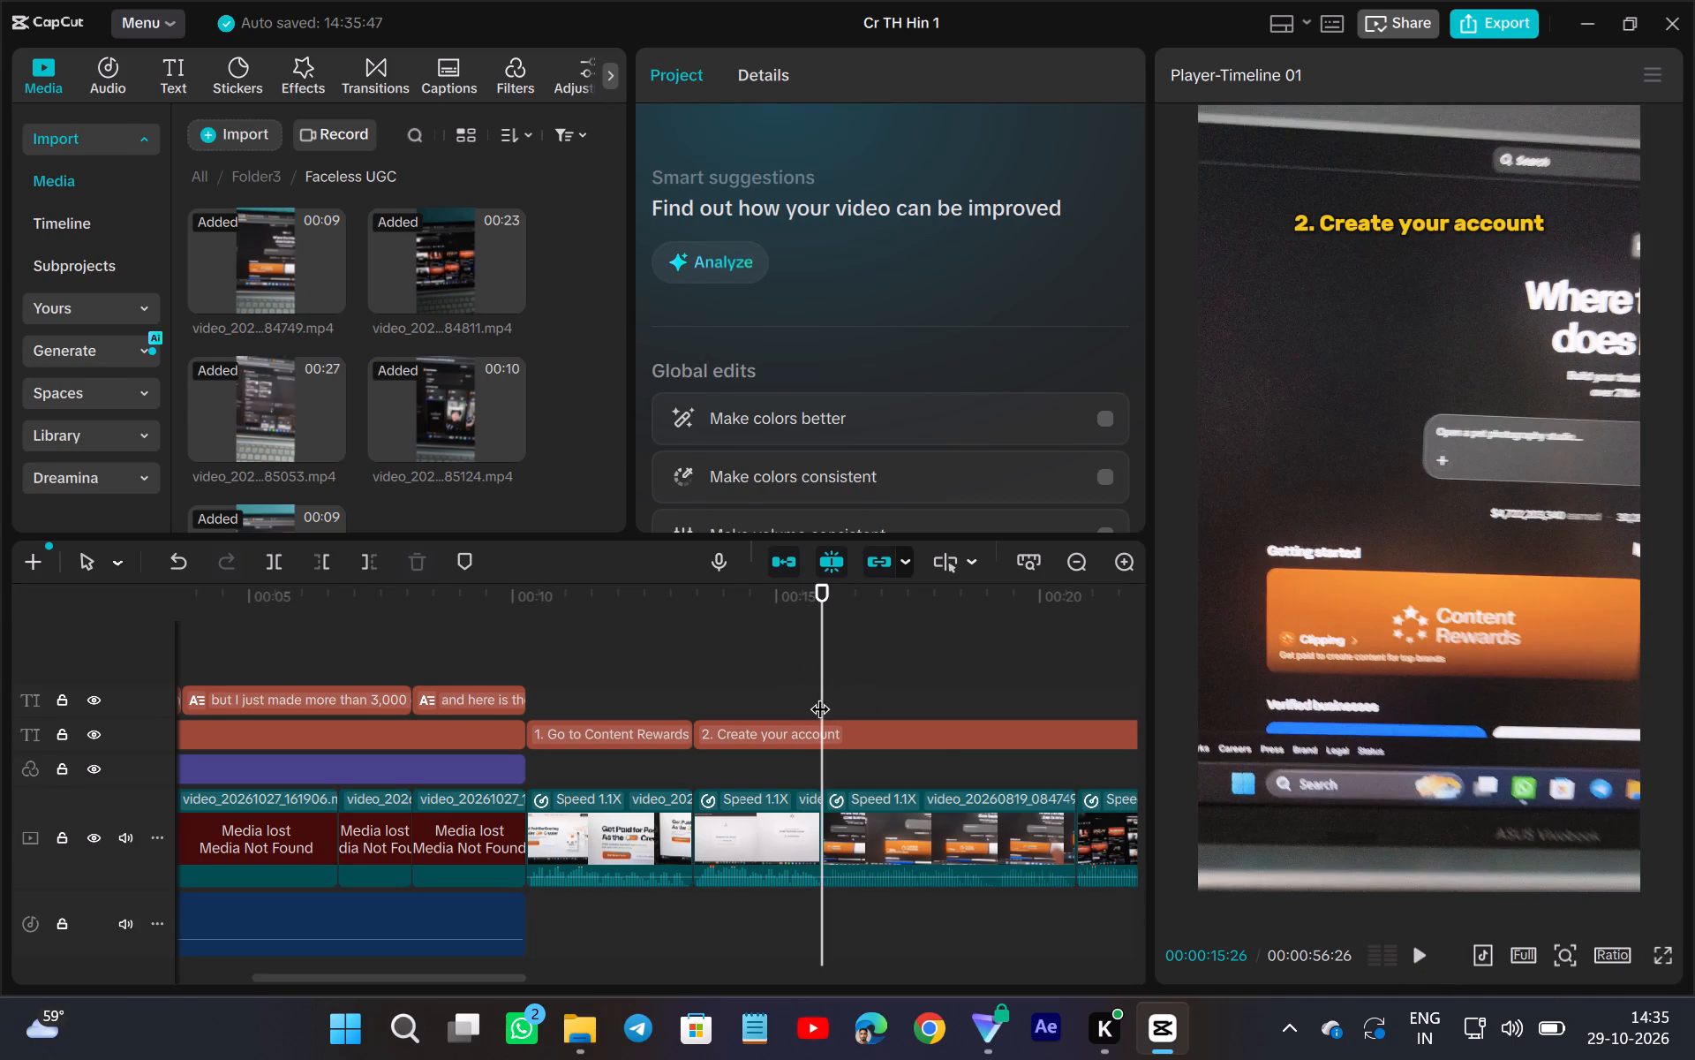
{"action": "left_click", "coordinate": [802, 723]}
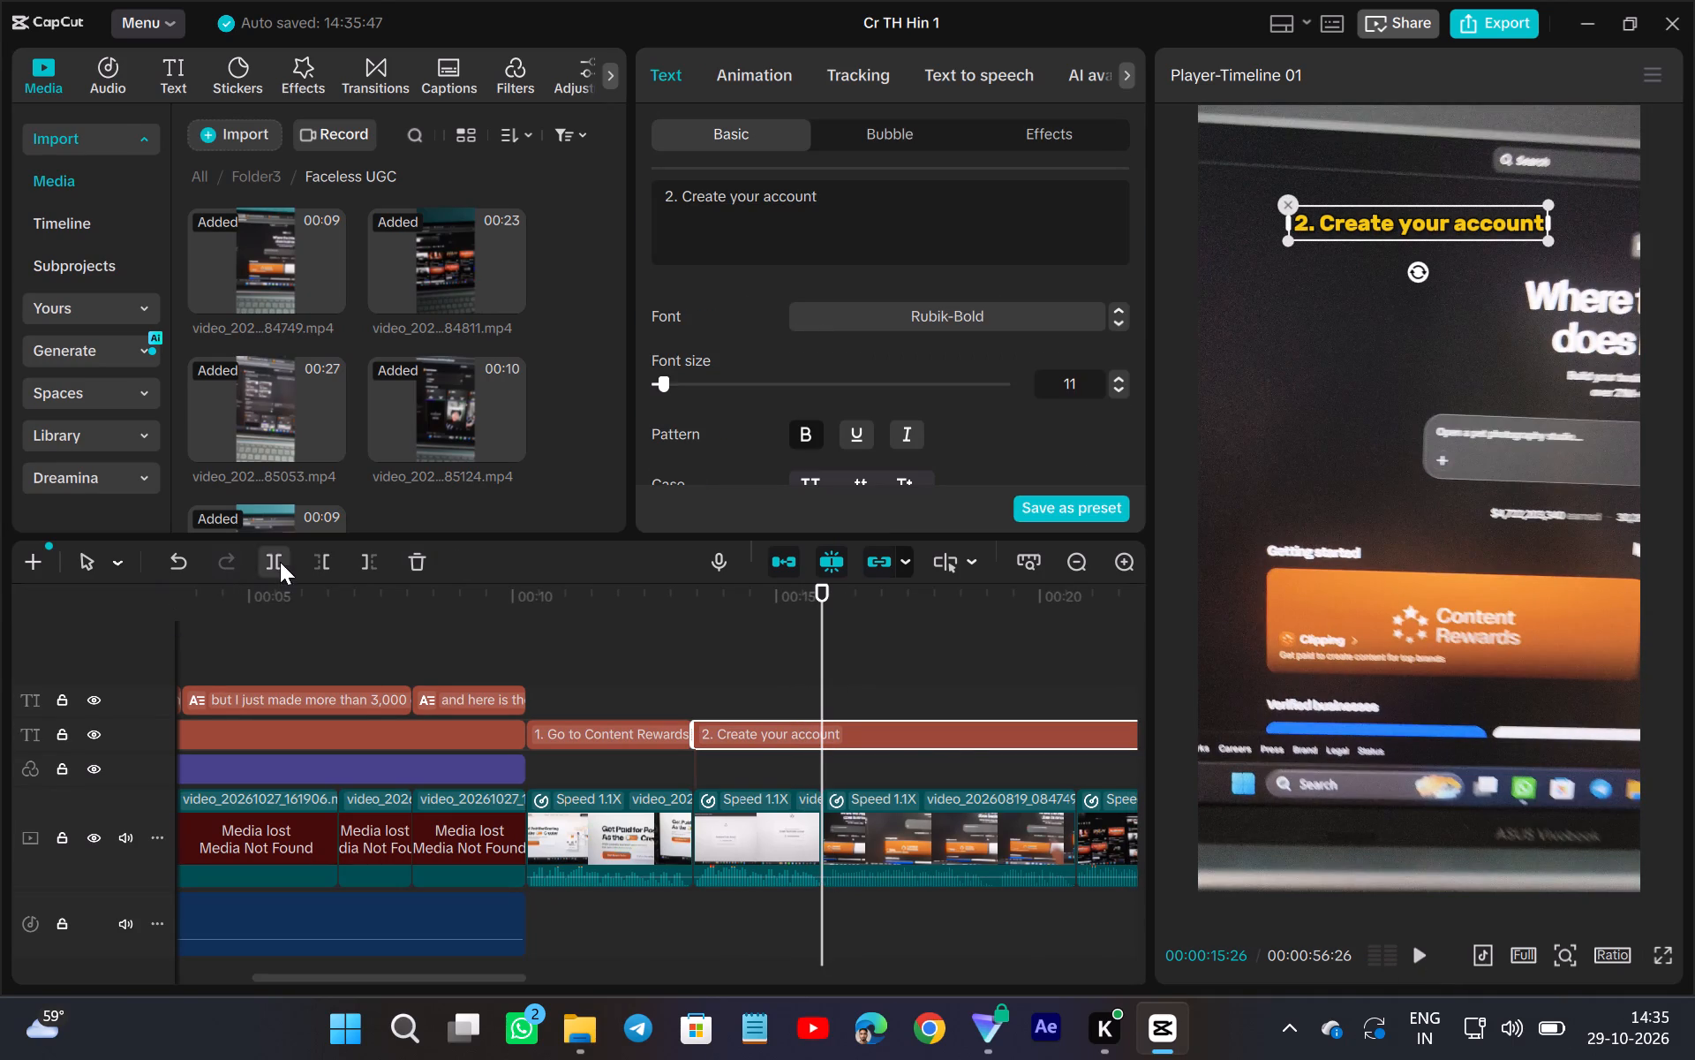
{"action": "left_click", "coordinate": [280, 562]}
Play the footage from 00:00:15:26 and split the title part above it at the clip boundary at 00:00:29:14.
{"action": "scroll", "coordinate": [1281, 855], "scroll_direction": "left", "scroll_amount": 1}
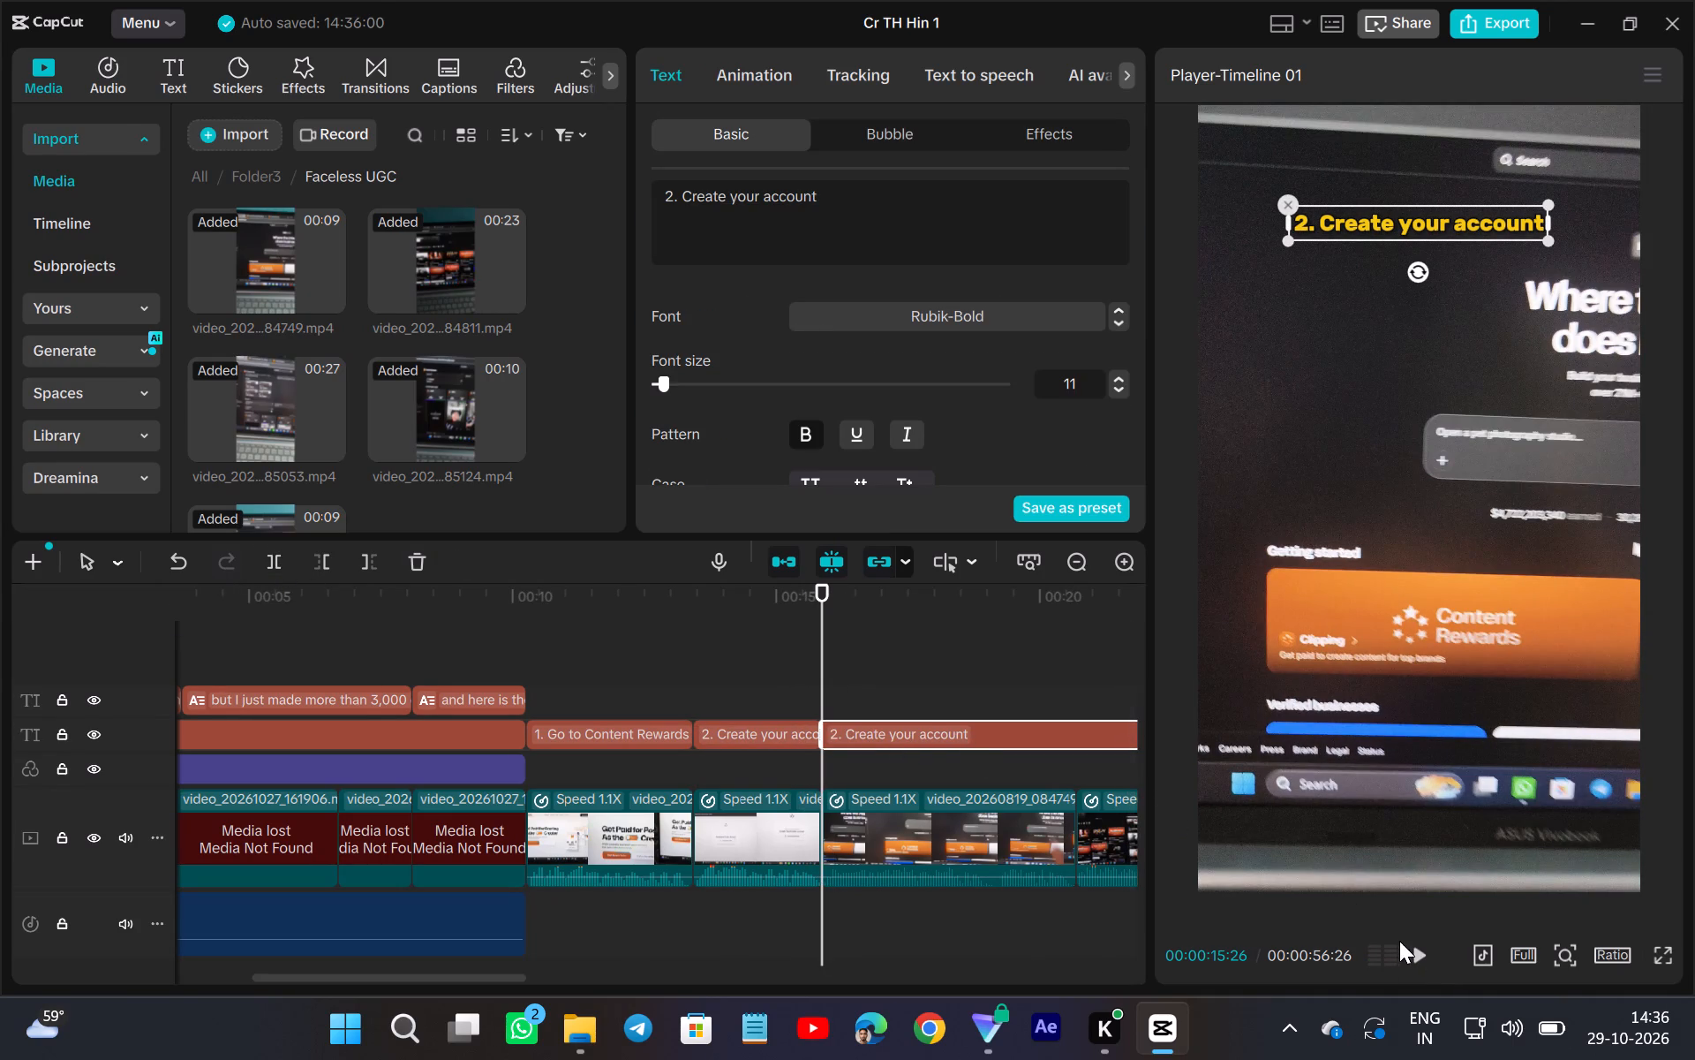
{"action": "left_click", "coordinate": [1417, 950]}
{"action": "scroll", "coordinate": [1314, 943], "scroll_direction": "left", "scroll_amount": 1}
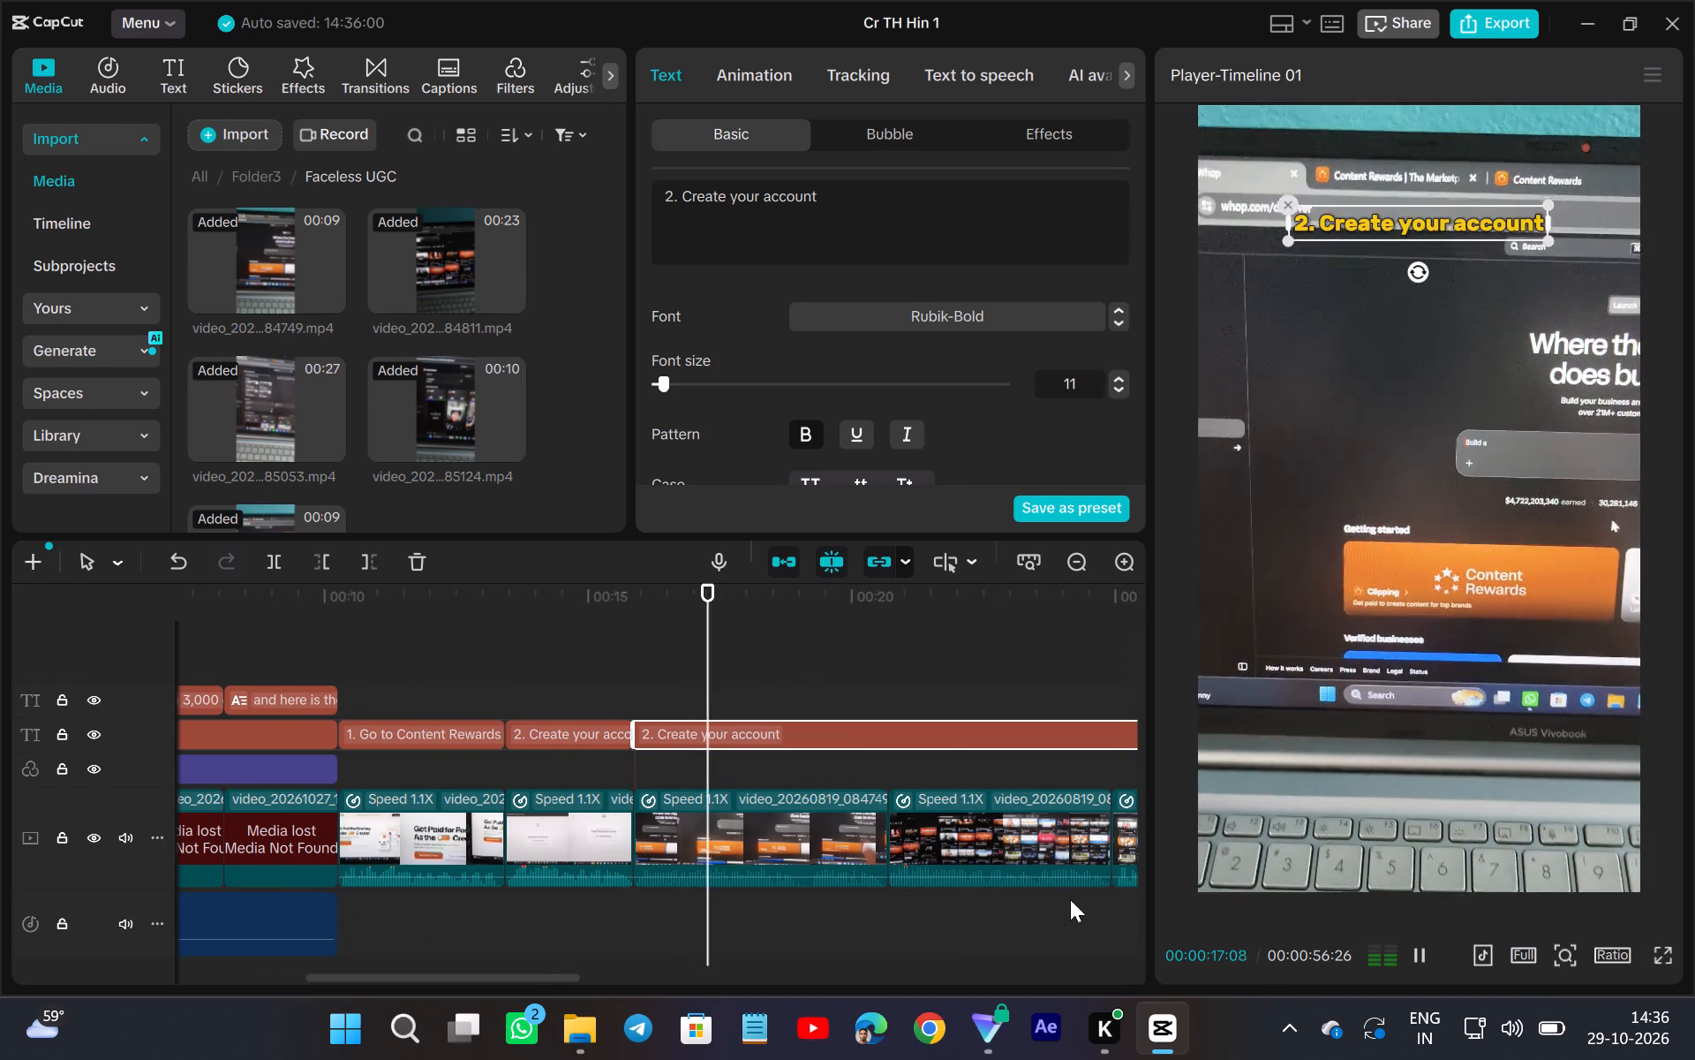
{"action": "scroll", "coordinate": [1073, 899], "scroll_direction": "left", "scroll_amount": 1}
{"action": "scroll", "coordinate": [781, 942], "scroll_direction": "left", "scroll_amount": 1}
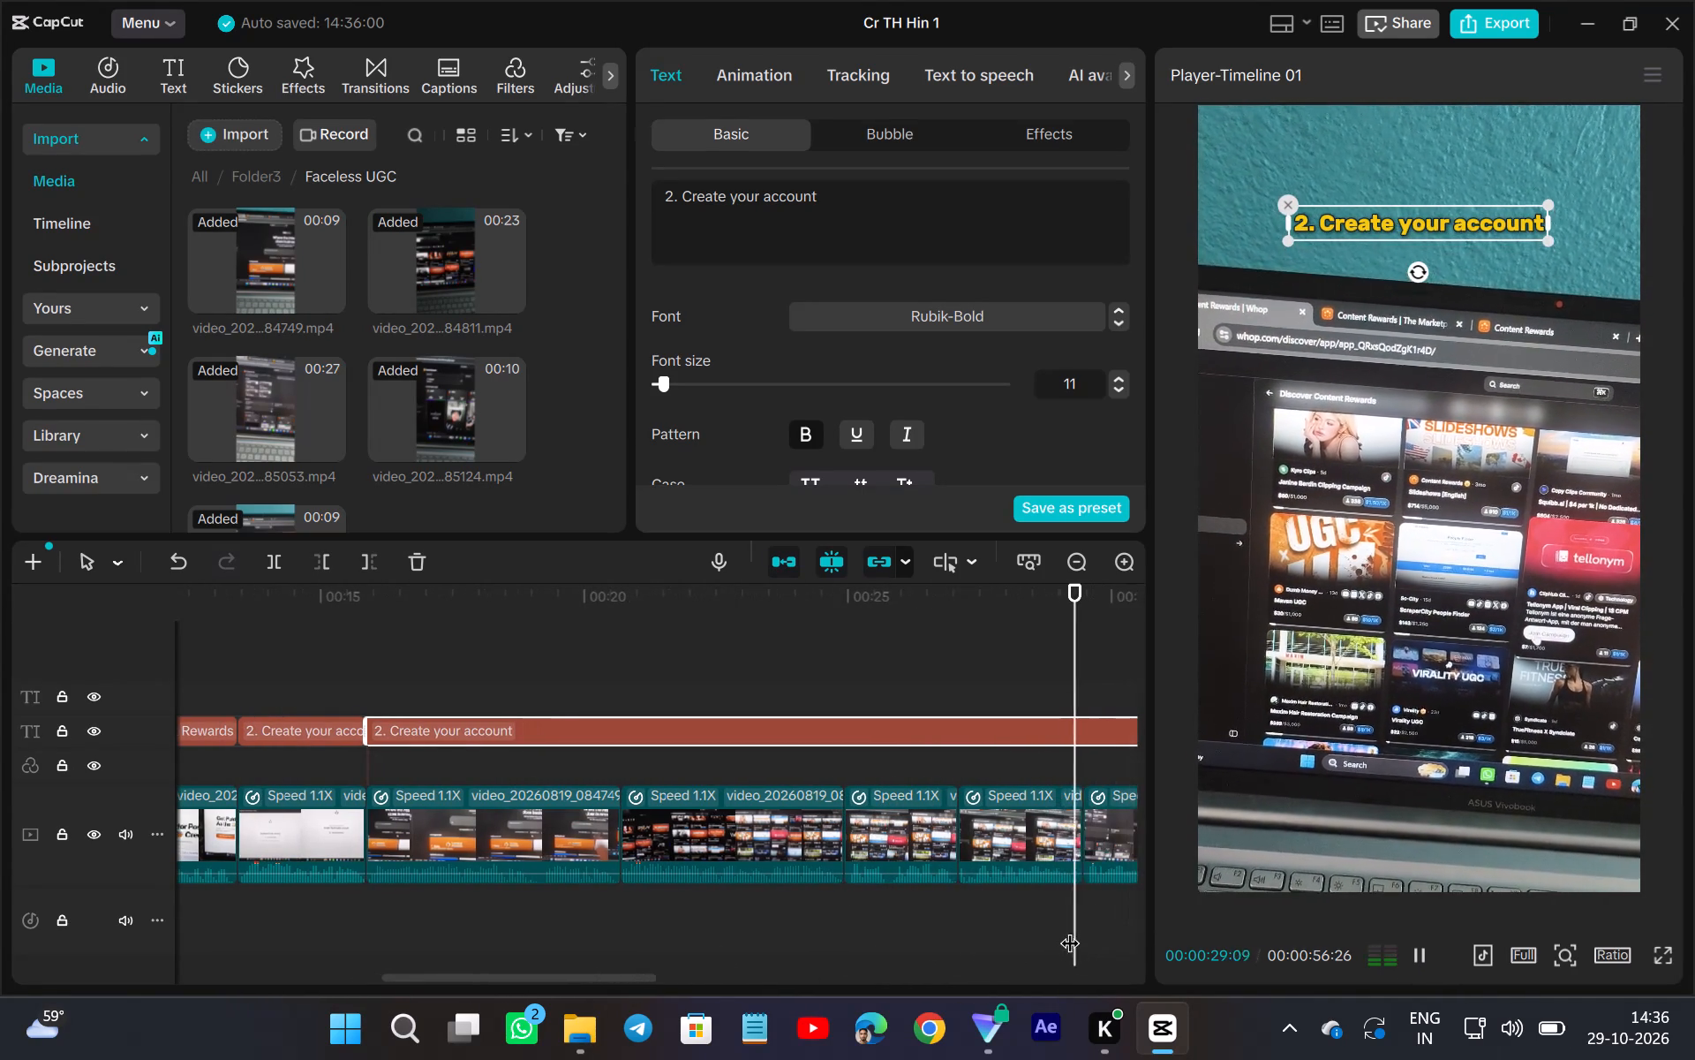
{"action": "left_click", "coordinate": [1069, 918]}
{"action": "left_click_drag", "start_coordinate": [1069, 917], "coordinate": [1086, 926]}
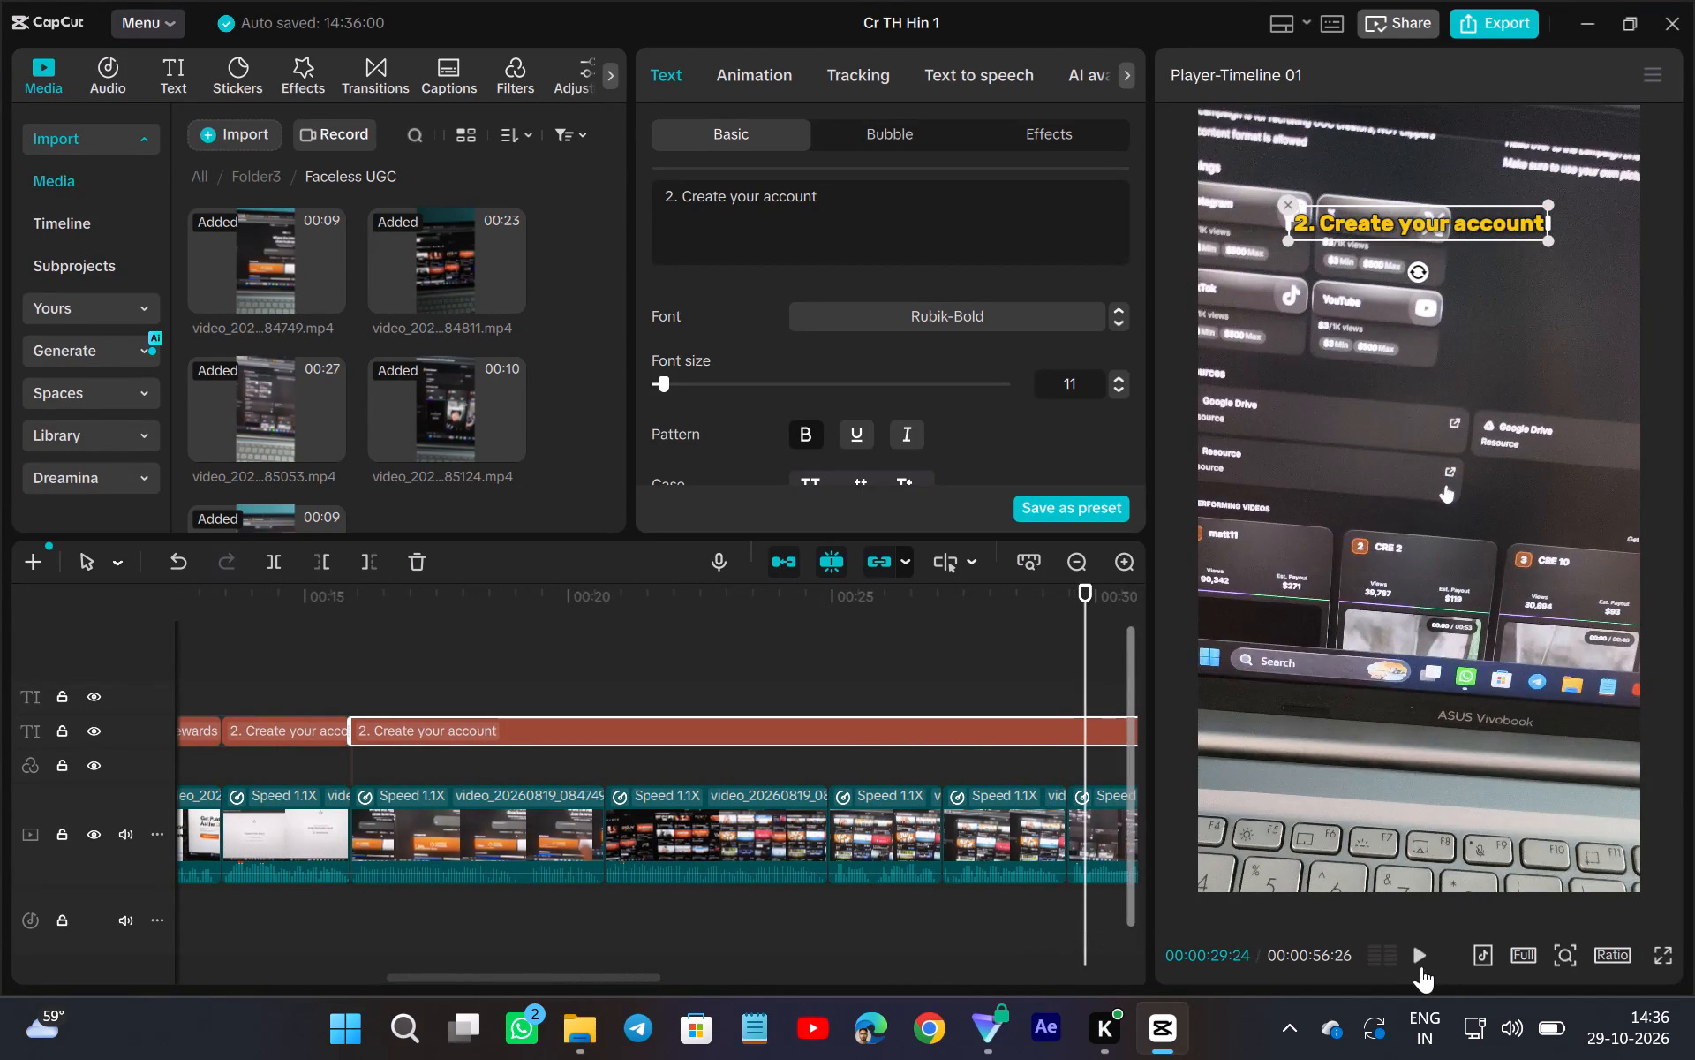
{"action": "left_click", "coordinate": [1421, 966]}
{"action": "scroll", "coordinate": [1027, 940], "scroll_direction": "right", "scroll_amount": 1}
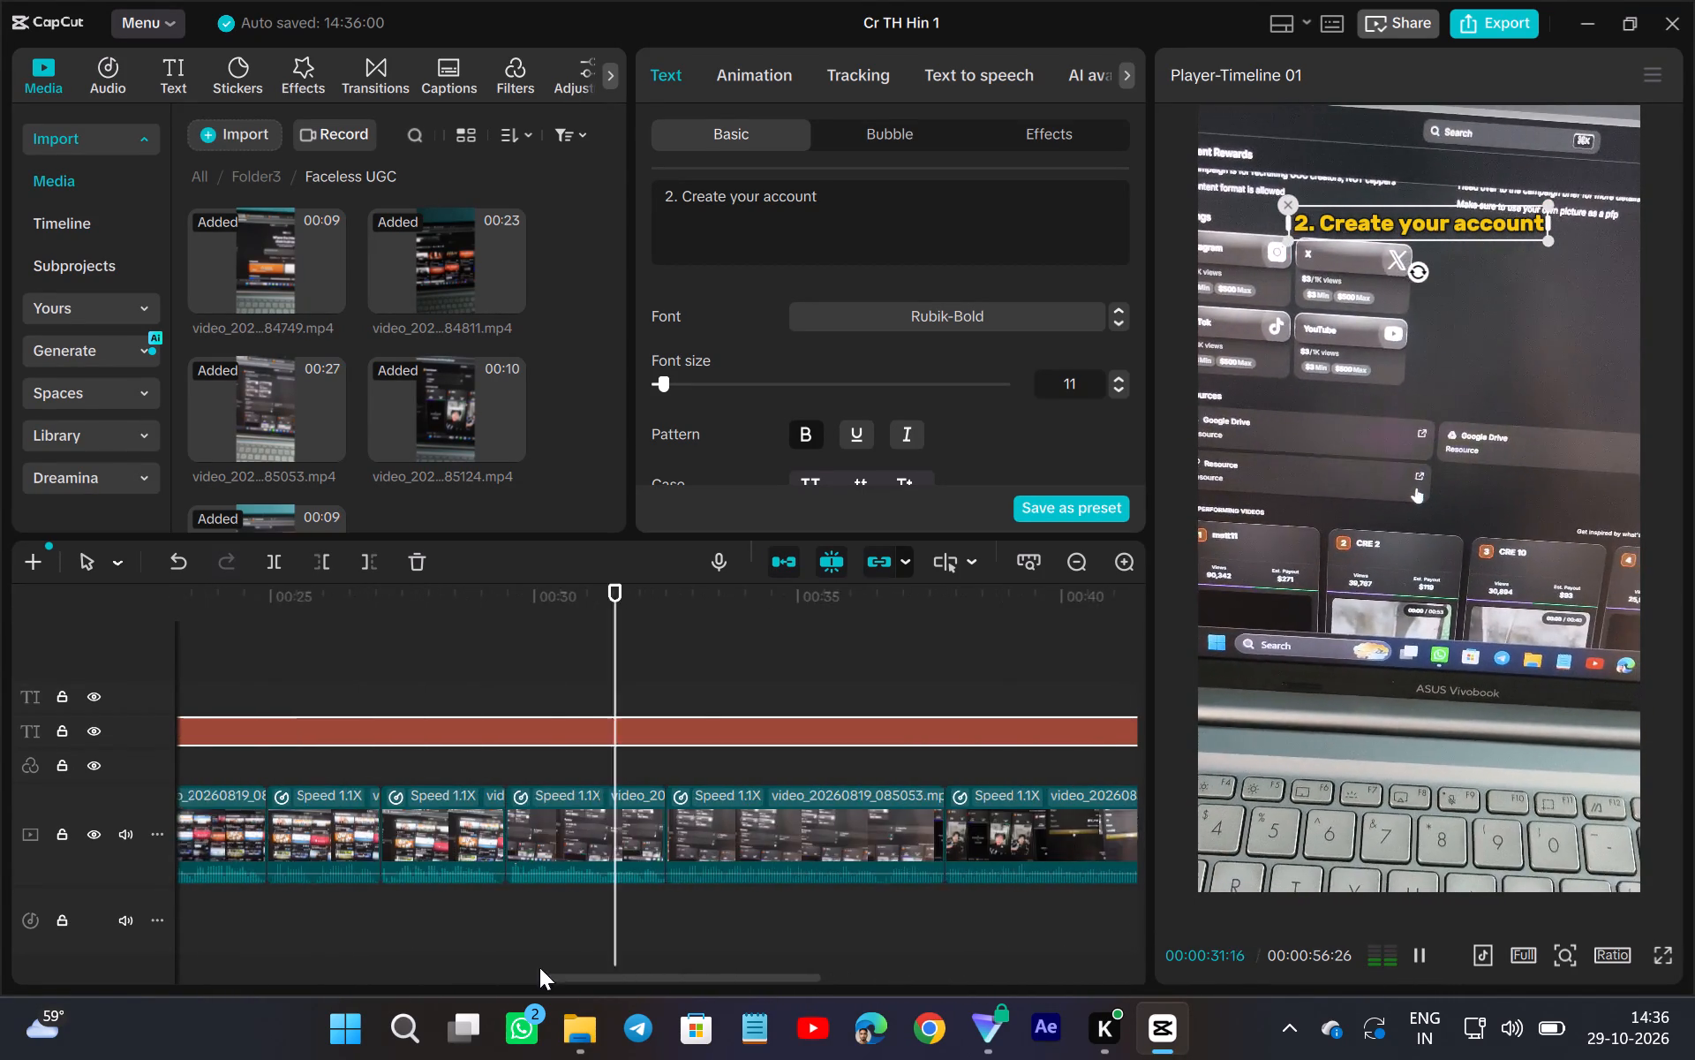
{"action": "scroll", "coordinate": [539, 967], "scroll_direction": "right", "scroll_amount": 1}
{"action": "left_click", "coordinate": [583, 924]}
{"action": "scroll", "coordinate": [584, 924], "scroll_direction": "up", "scroll_amount": 1}
{"action": "scroll", "coordinate": [585, 914], "scroll_direction": "right", "scroll_amount": 1}
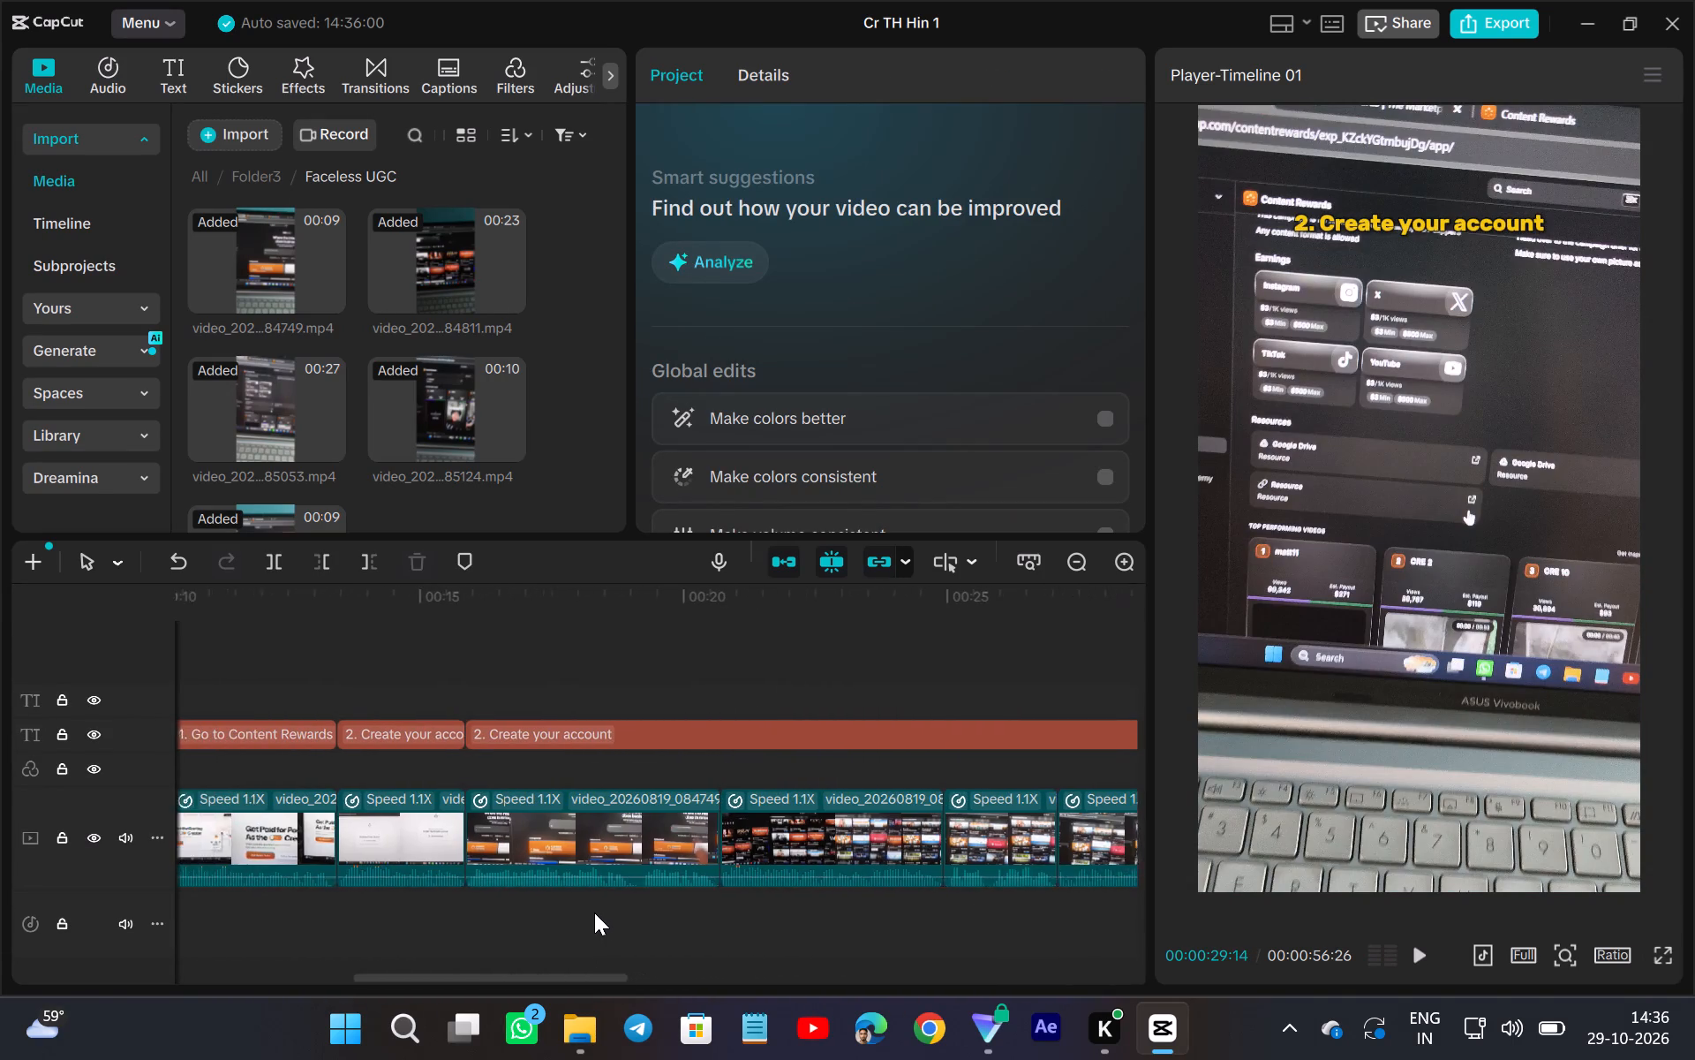
{"action": "scroll", "coordinate": [594, 912], "scroll_direction": "right", "scroll_amount": 1}
{"action": "scroll", "coordinate": [594, 912], "scroll_direction": "up", "scroll_amount": 1}
{"action": "scroll", "coordinate": [594, 912], "scroll_direction": "right", "scroll_amount": 1}
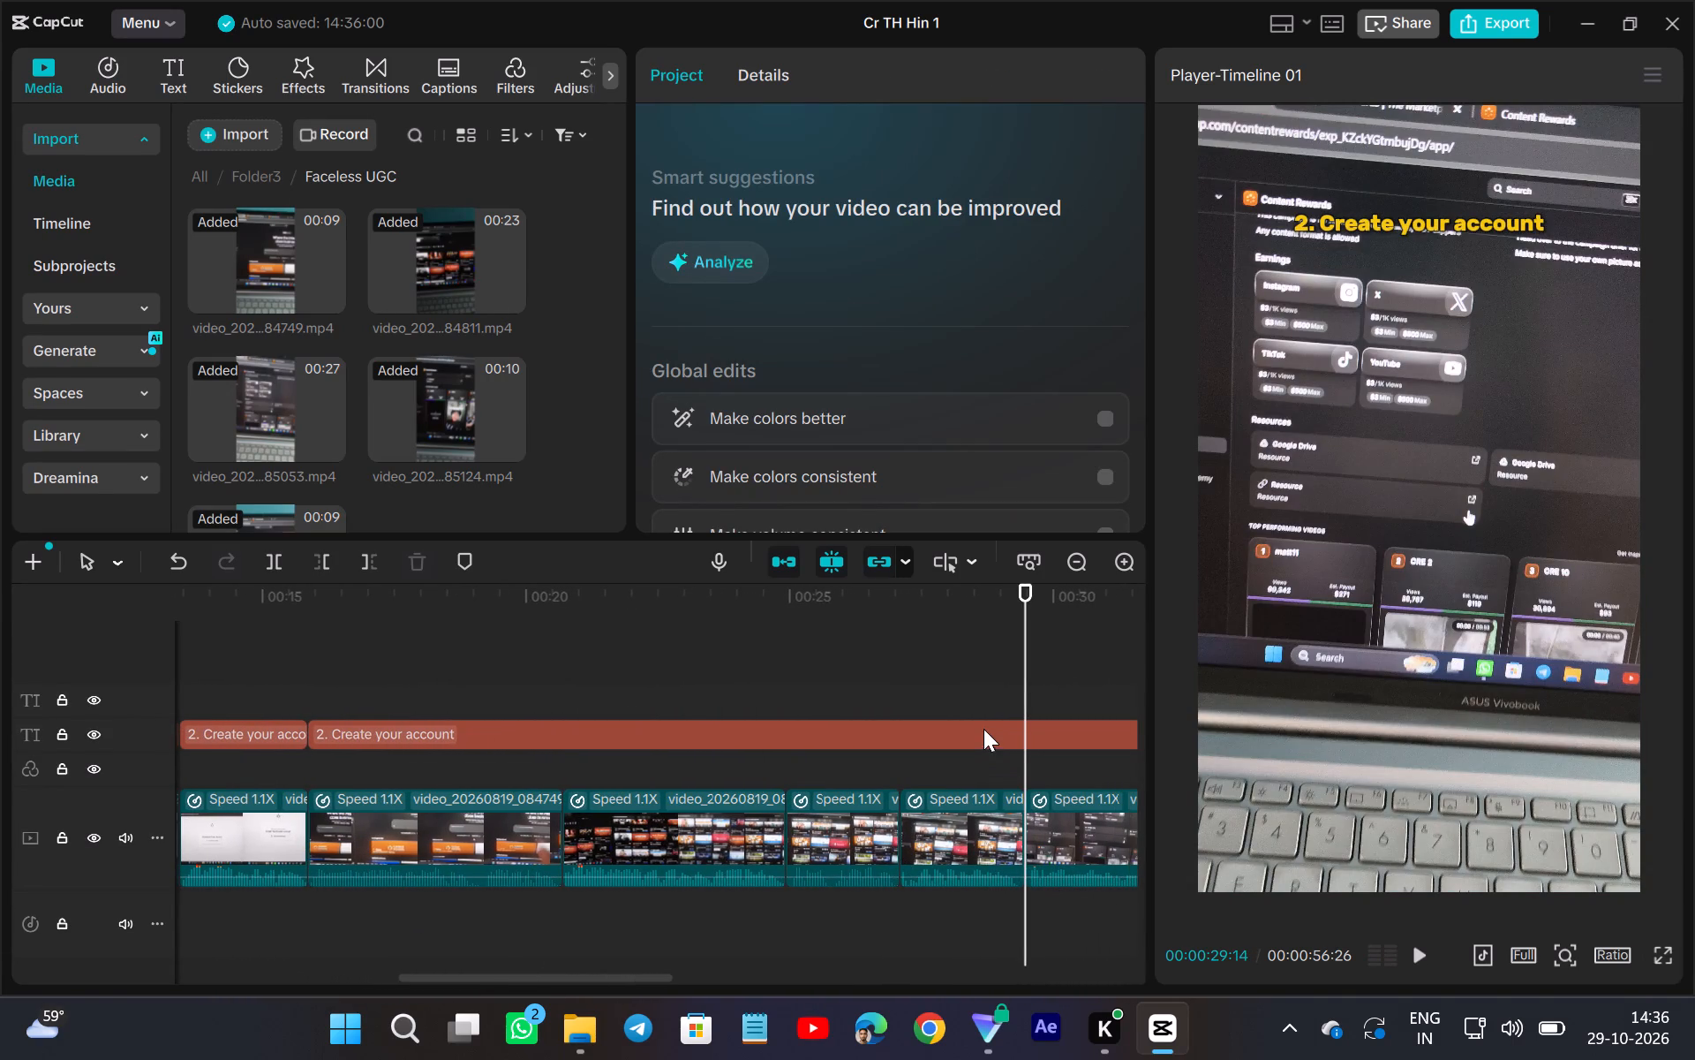
{"action": "left_click", "coordinate": [983, 728]}
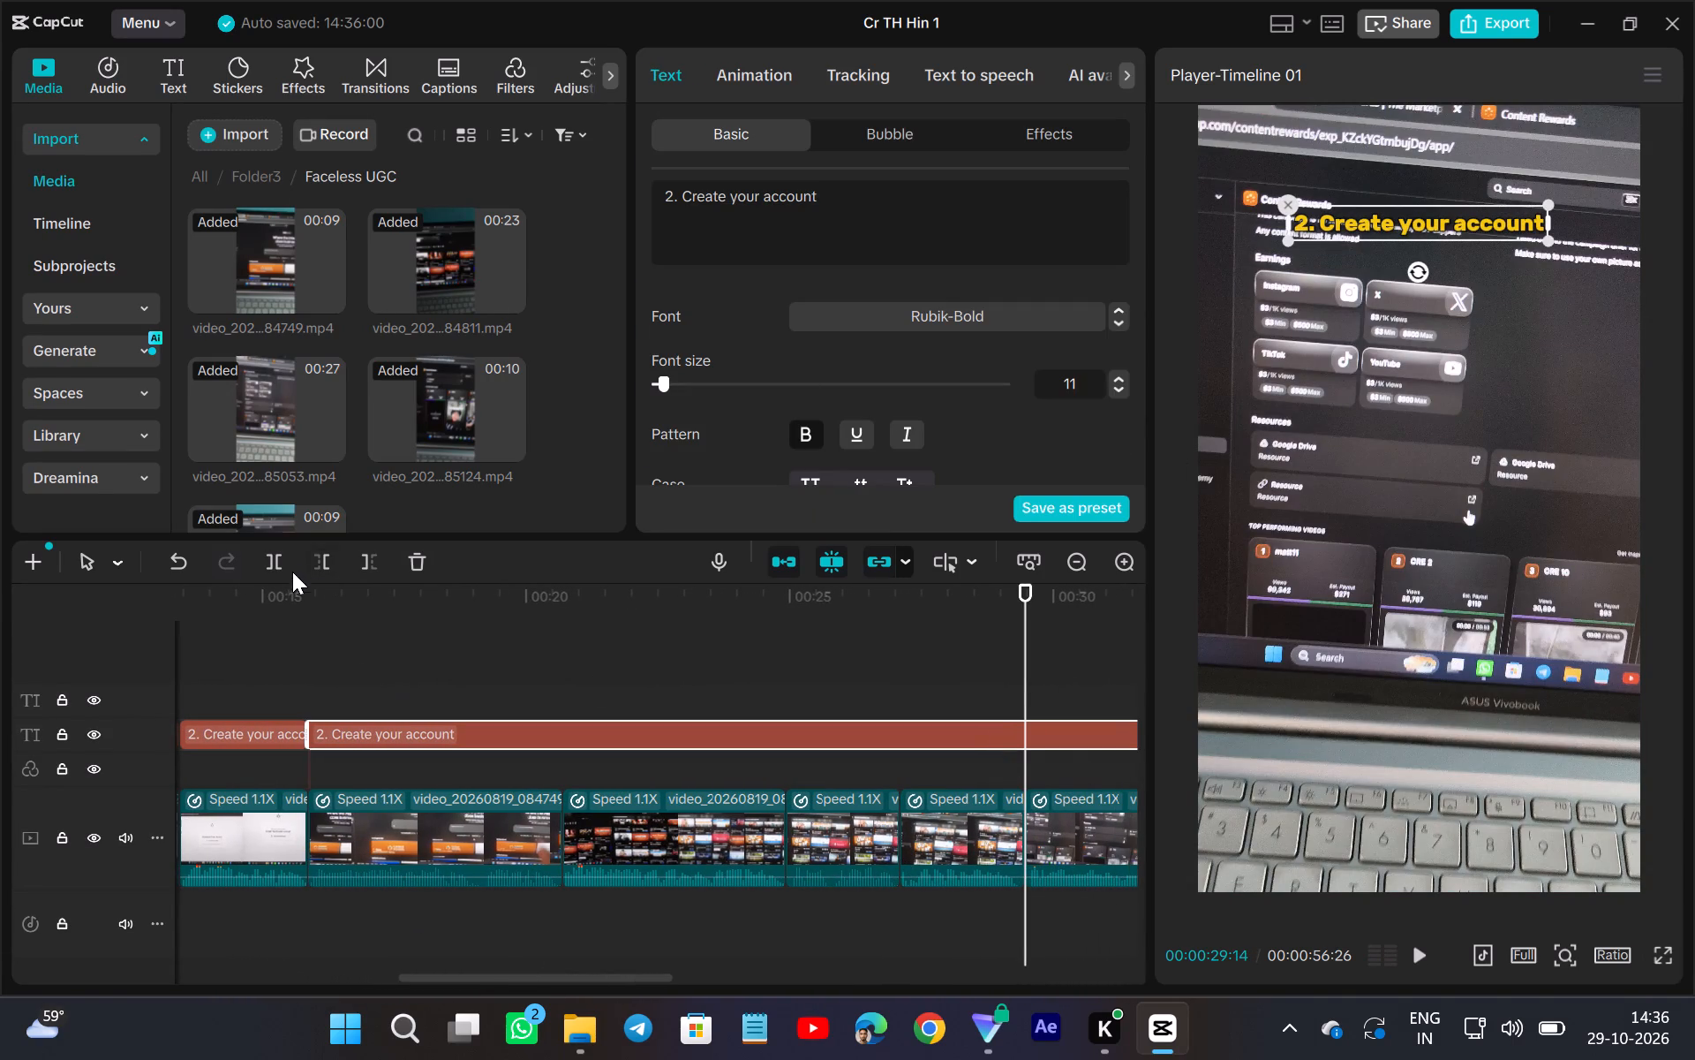
{"action": "left_click", "coordinate": [289, 558]}
Replace the text of the title part between 00:00:15:26 and 00:00:29:14 with "3. Join a high paying Campa".
{"action": "left_click", "coordinate": [304, 682]}
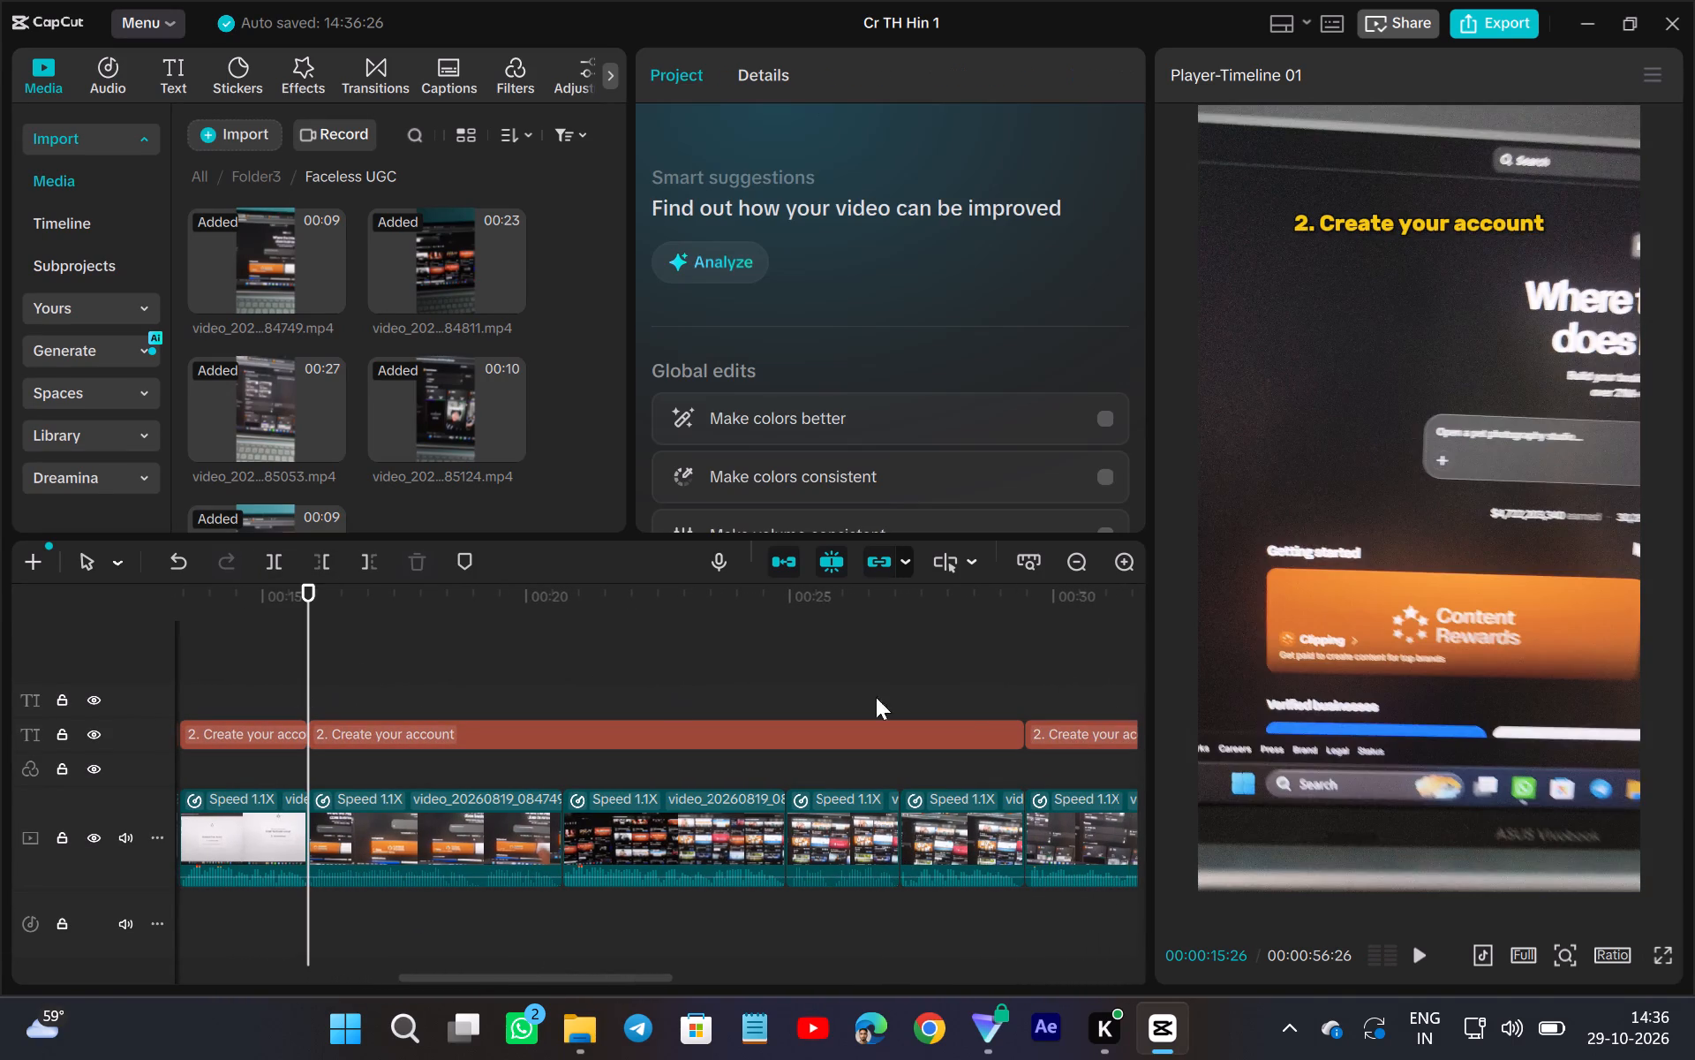
{"action": "left_click", "coordinate": [1411, 955]}
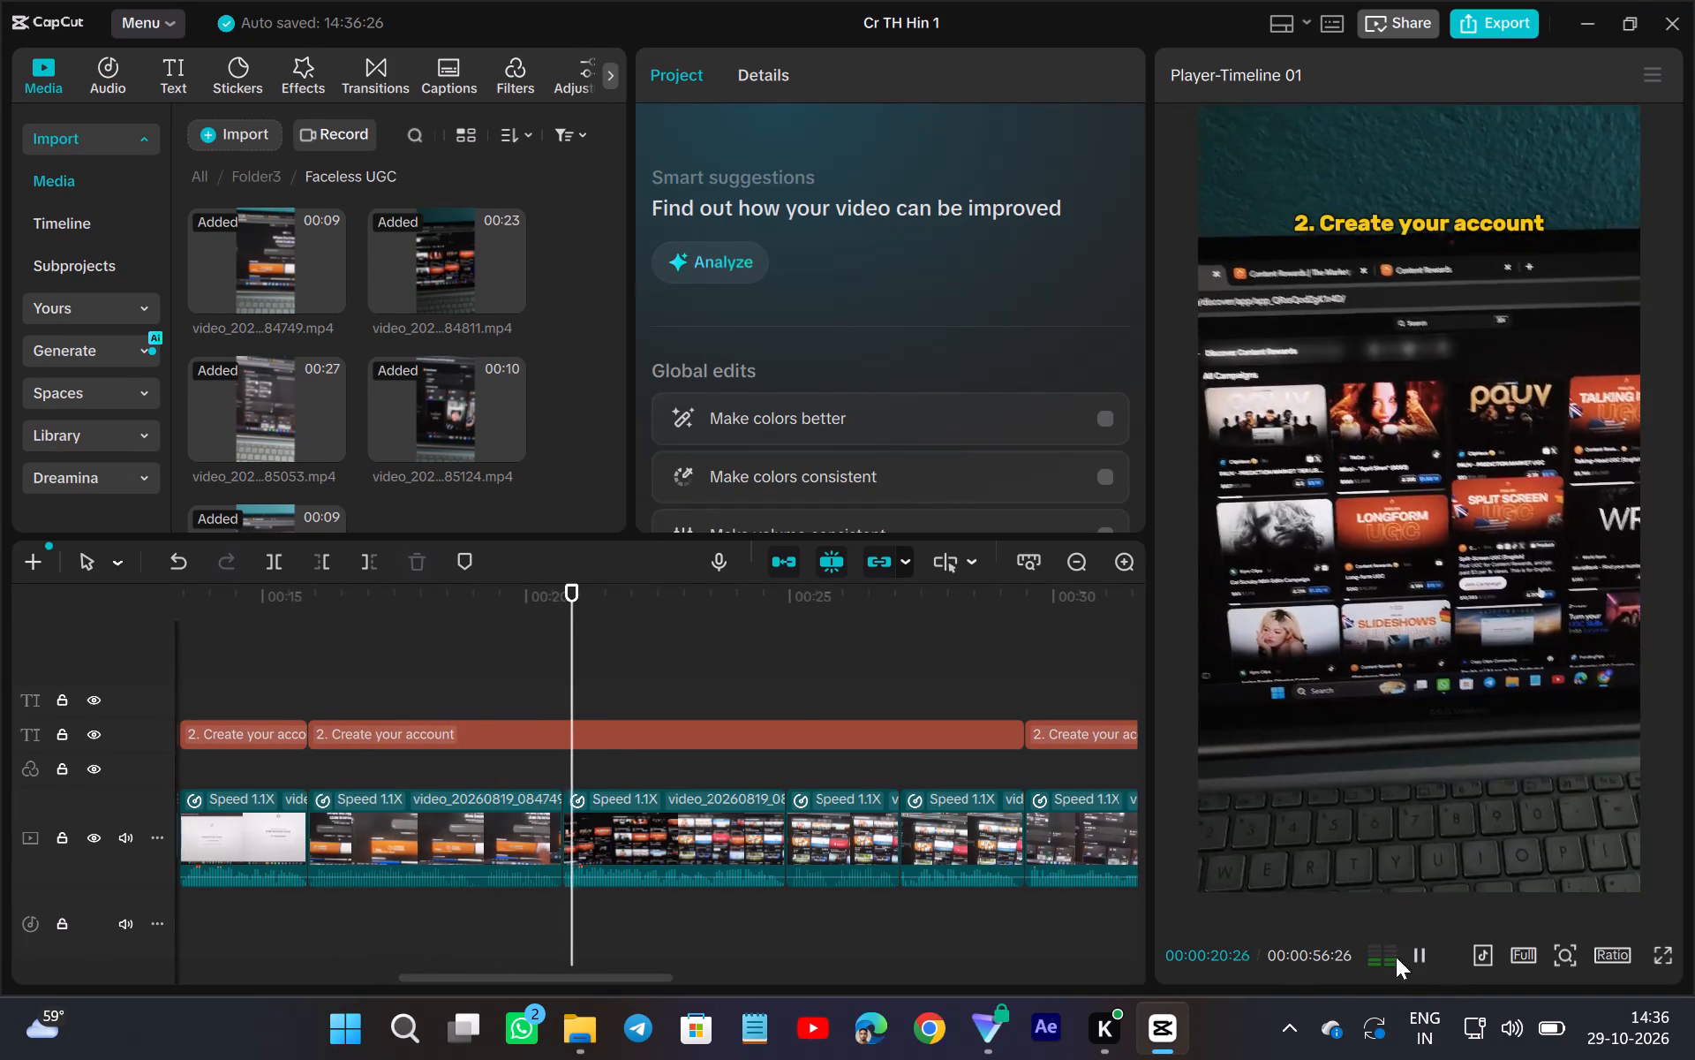
{"action": "left_click", "coordinate": [799, 732]}
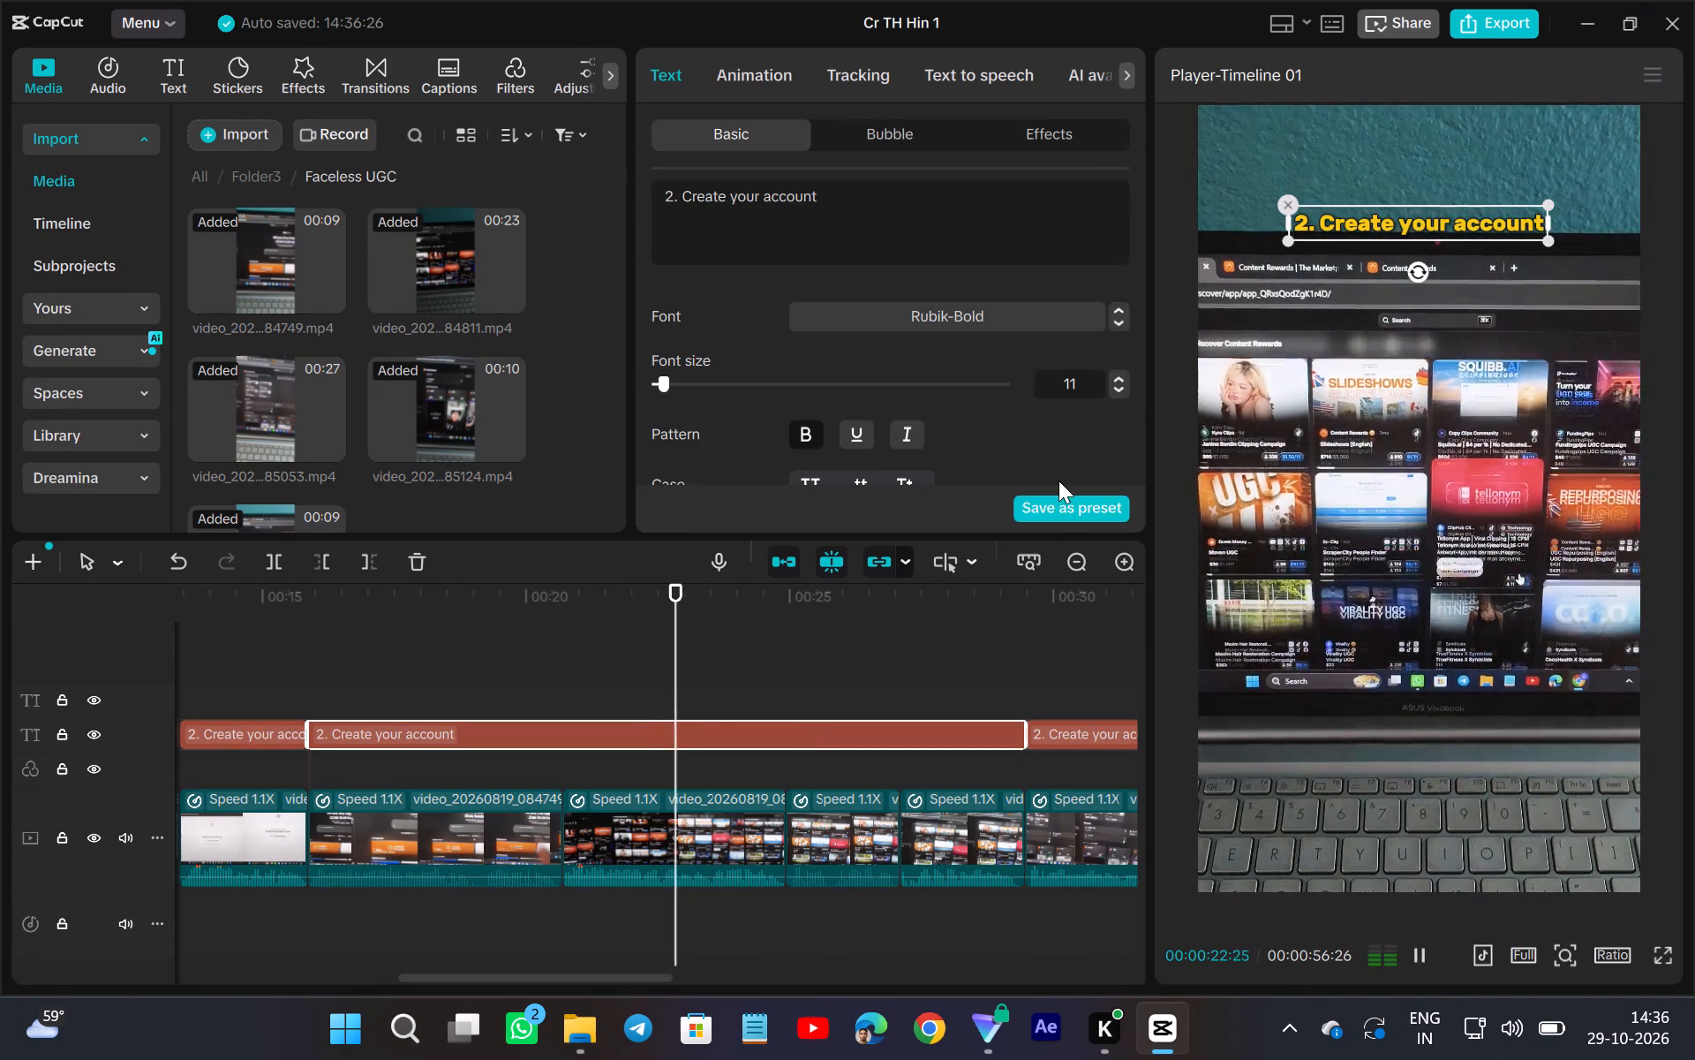
{"action": "left_click_drag", "start_coordinate": [833, 196], "coordinate": [637, 193]}
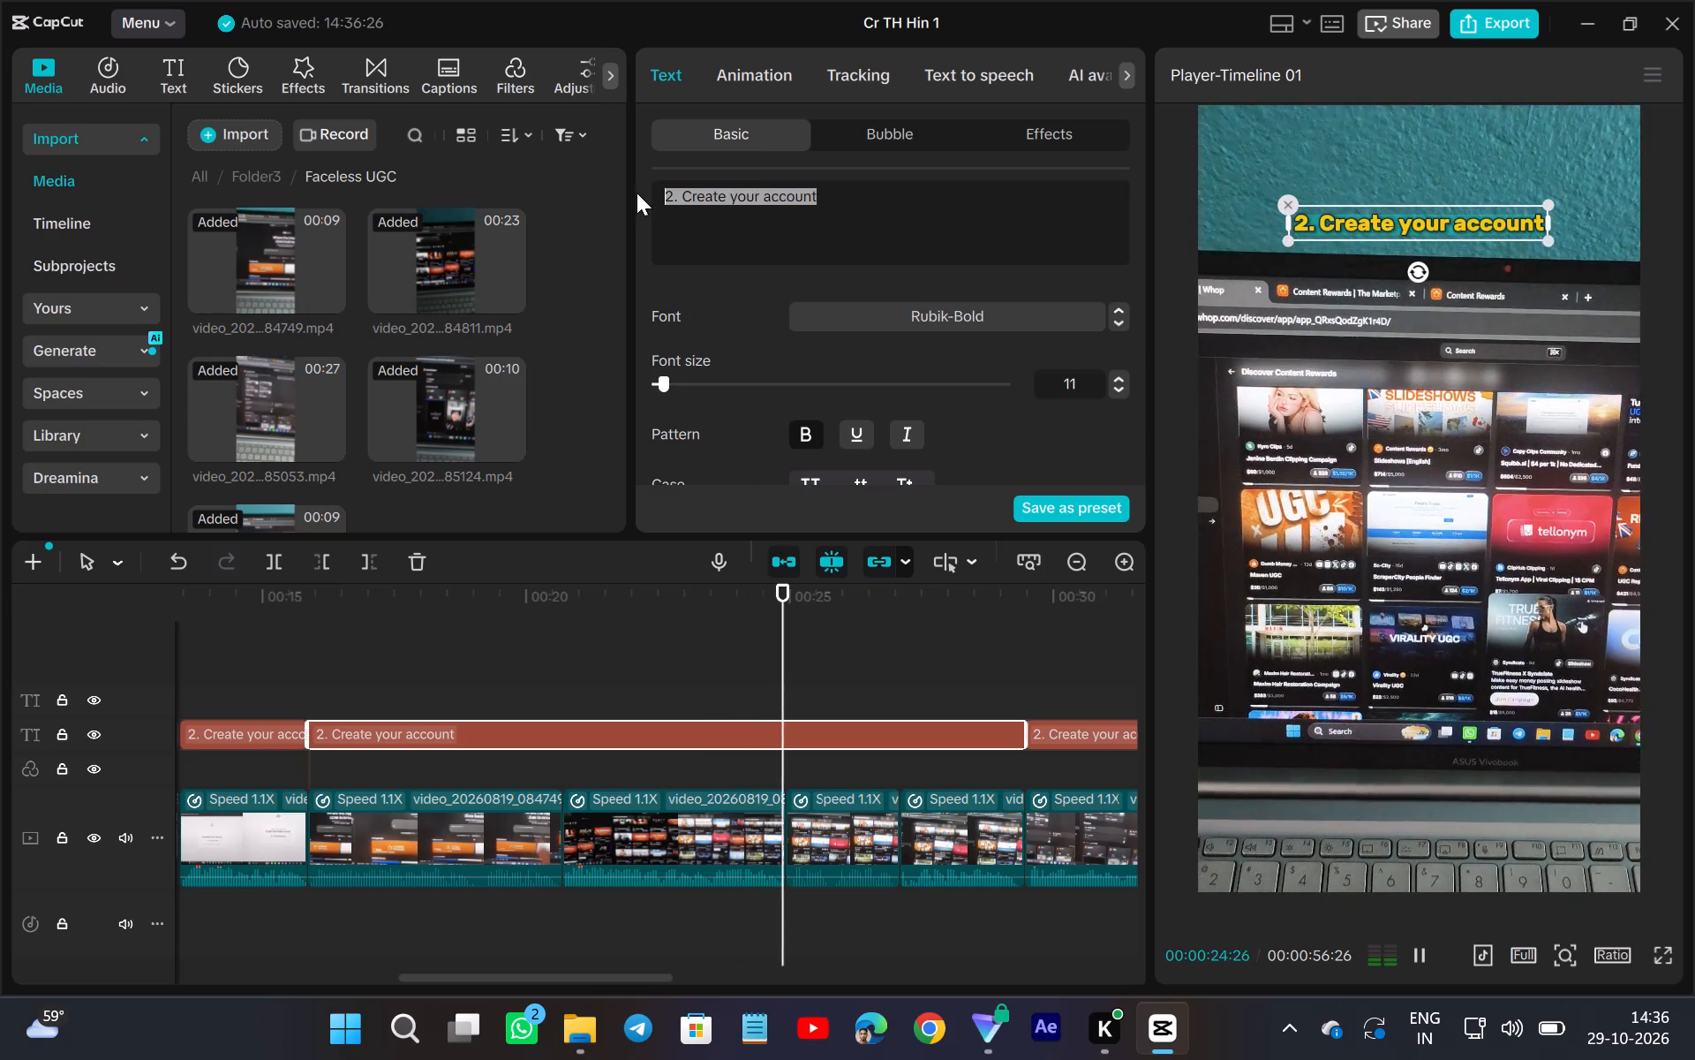
{"action": "key", "text": "BackSpace"}
{"action": "key", "text": "3"}
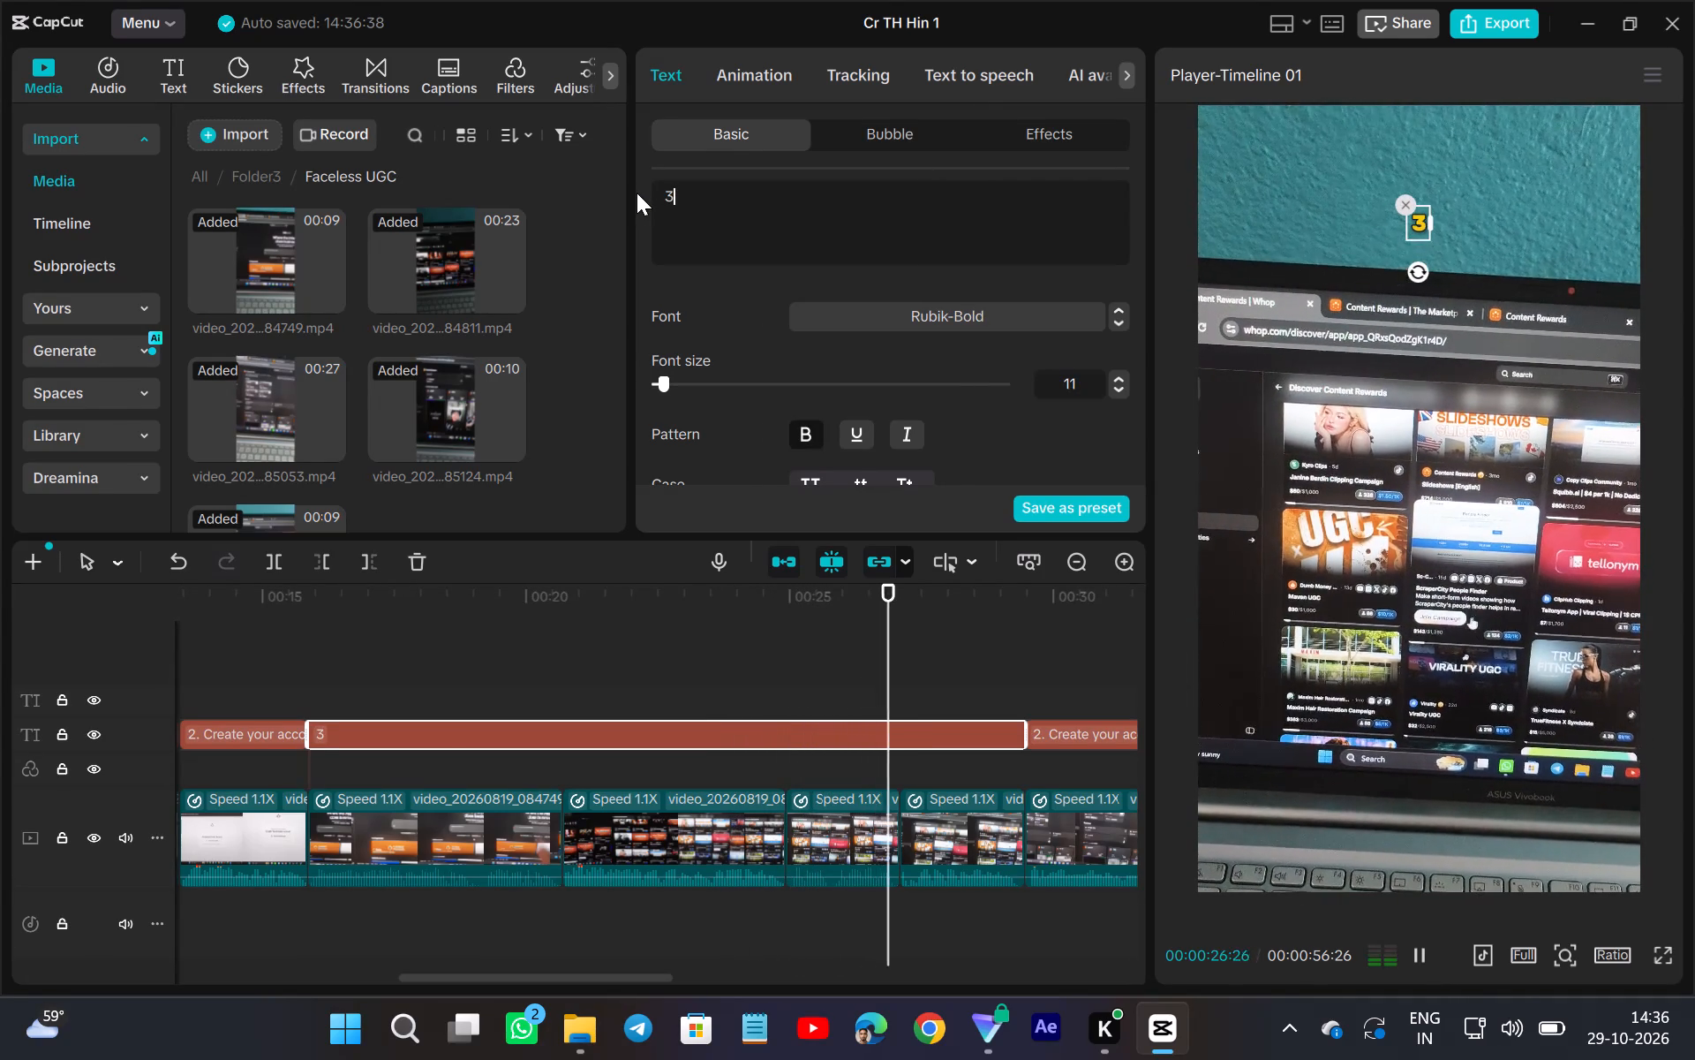
{"action": "key", "text": "period"}
{"action": "left_click", "coordinate": [800, 667]}
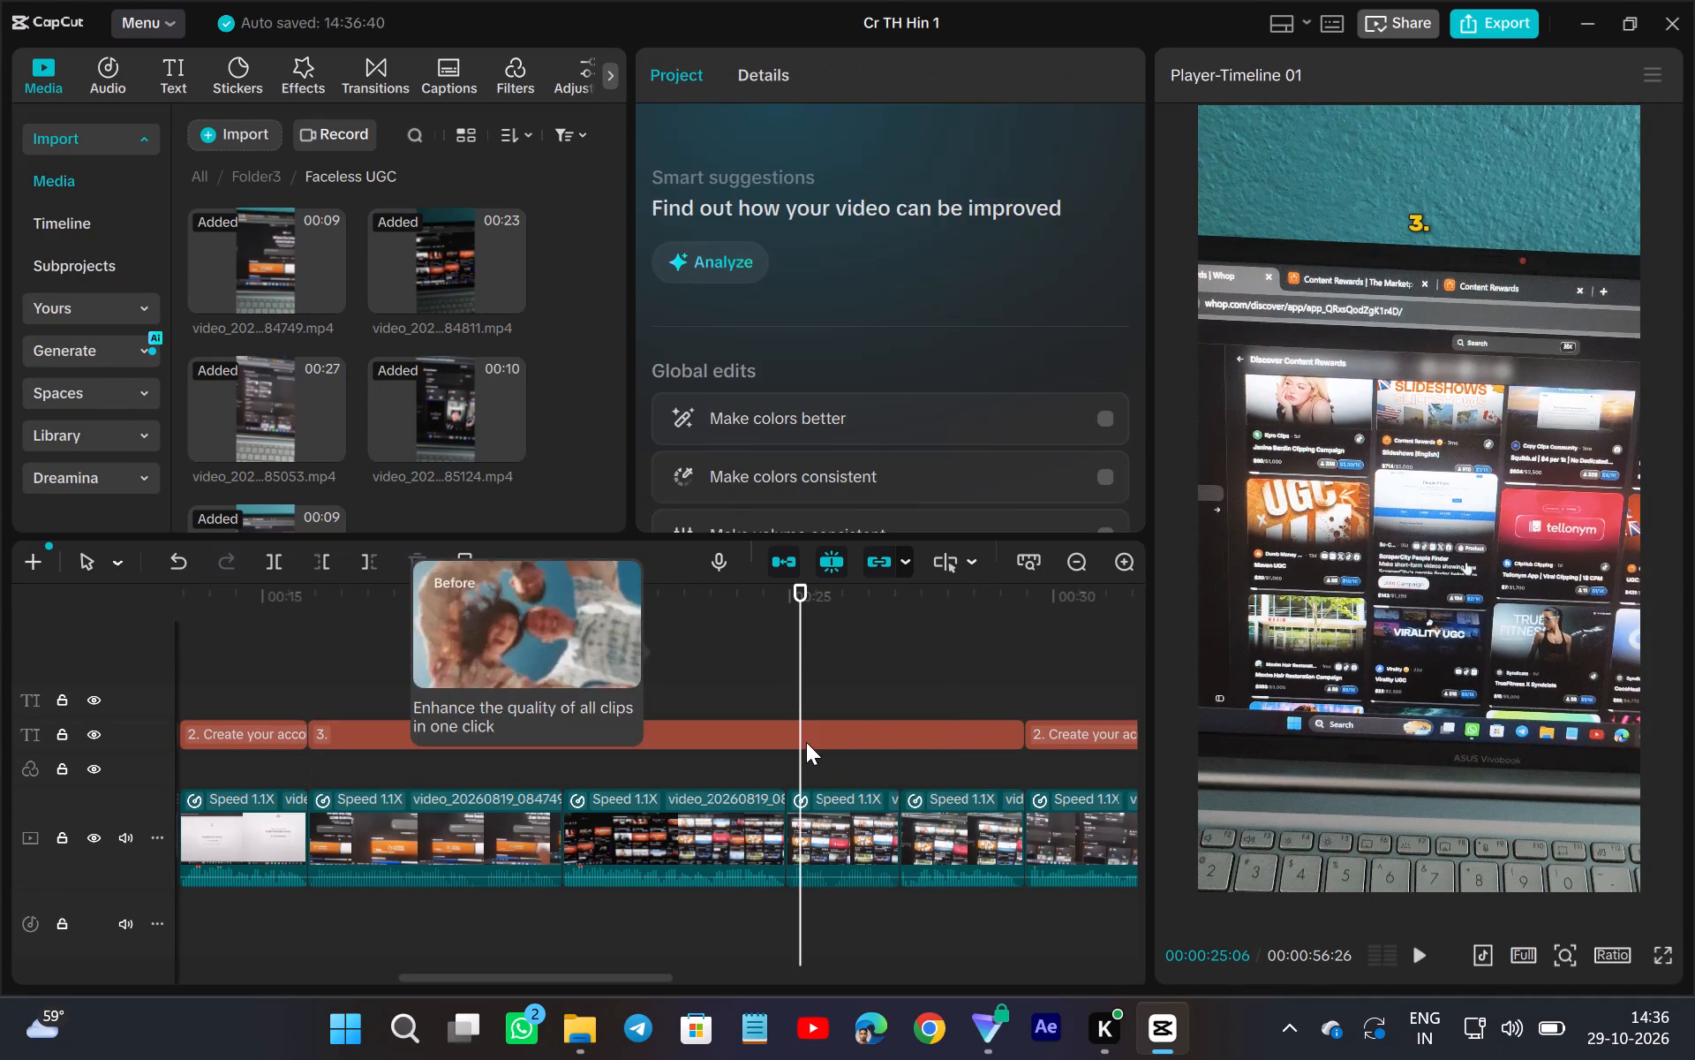
{"action": "left_click", "coordinate": [806, 742]}
{"action": "left_click", "coordinate": [722, 194]}
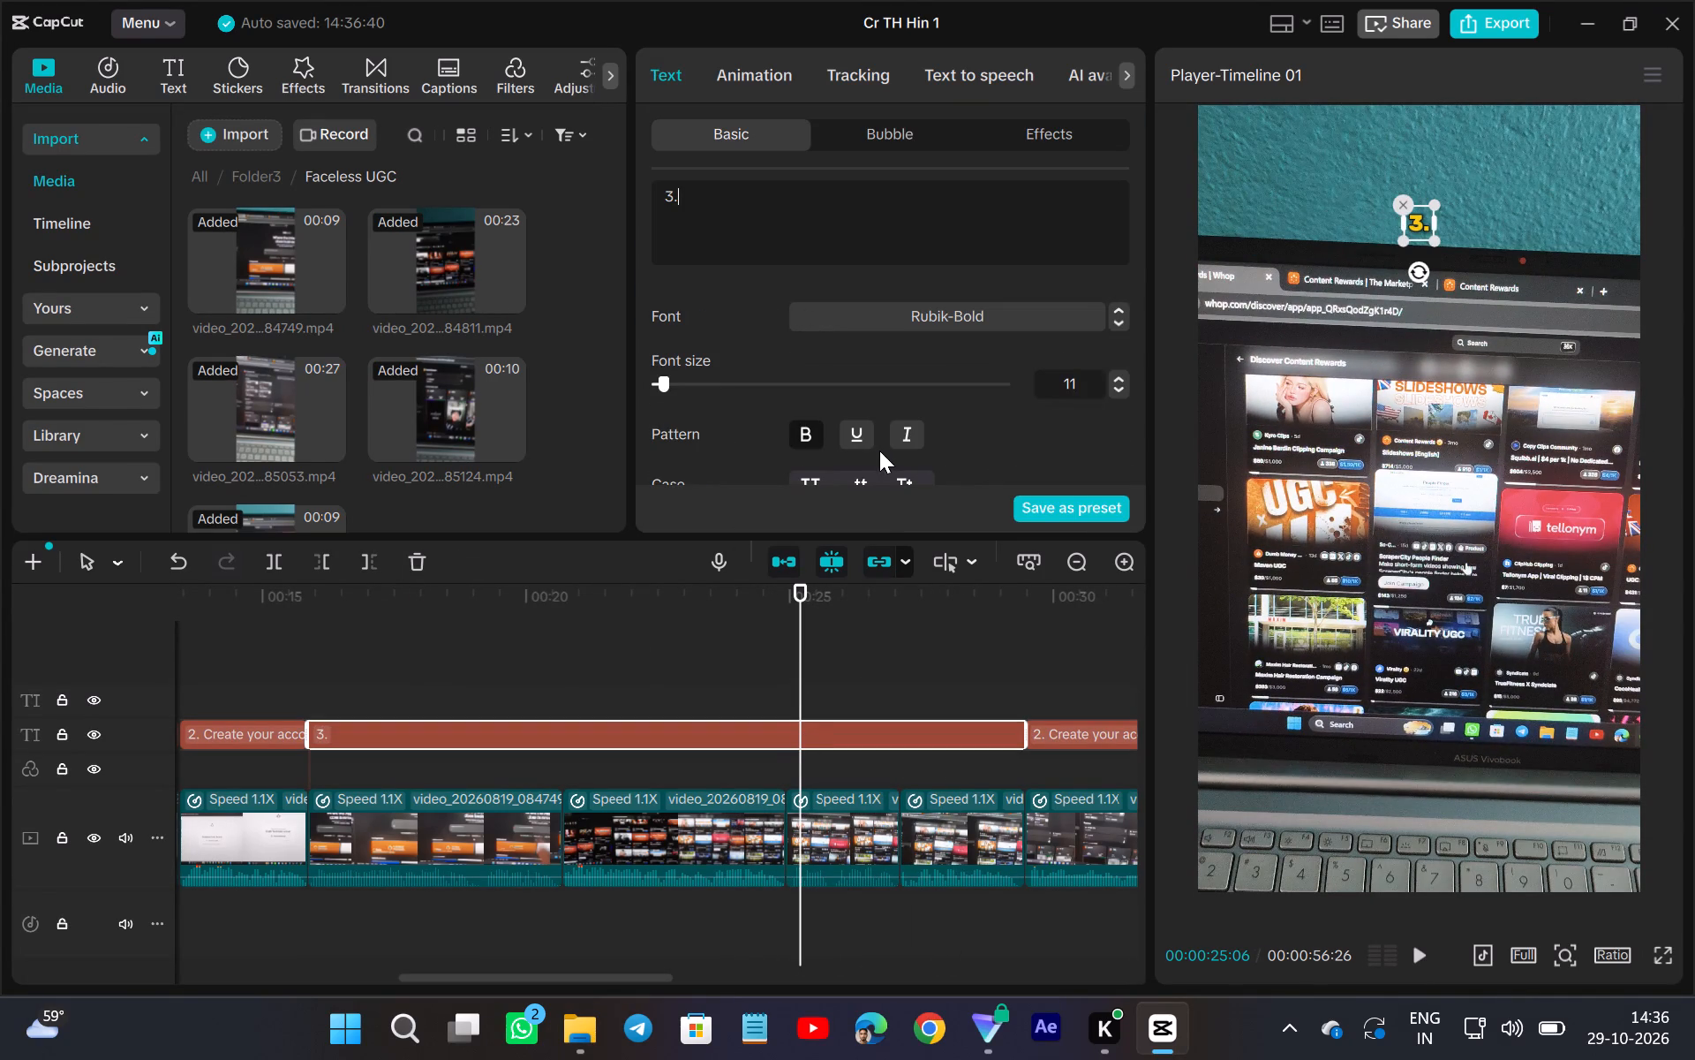
{"action": "key", "text": "space"}
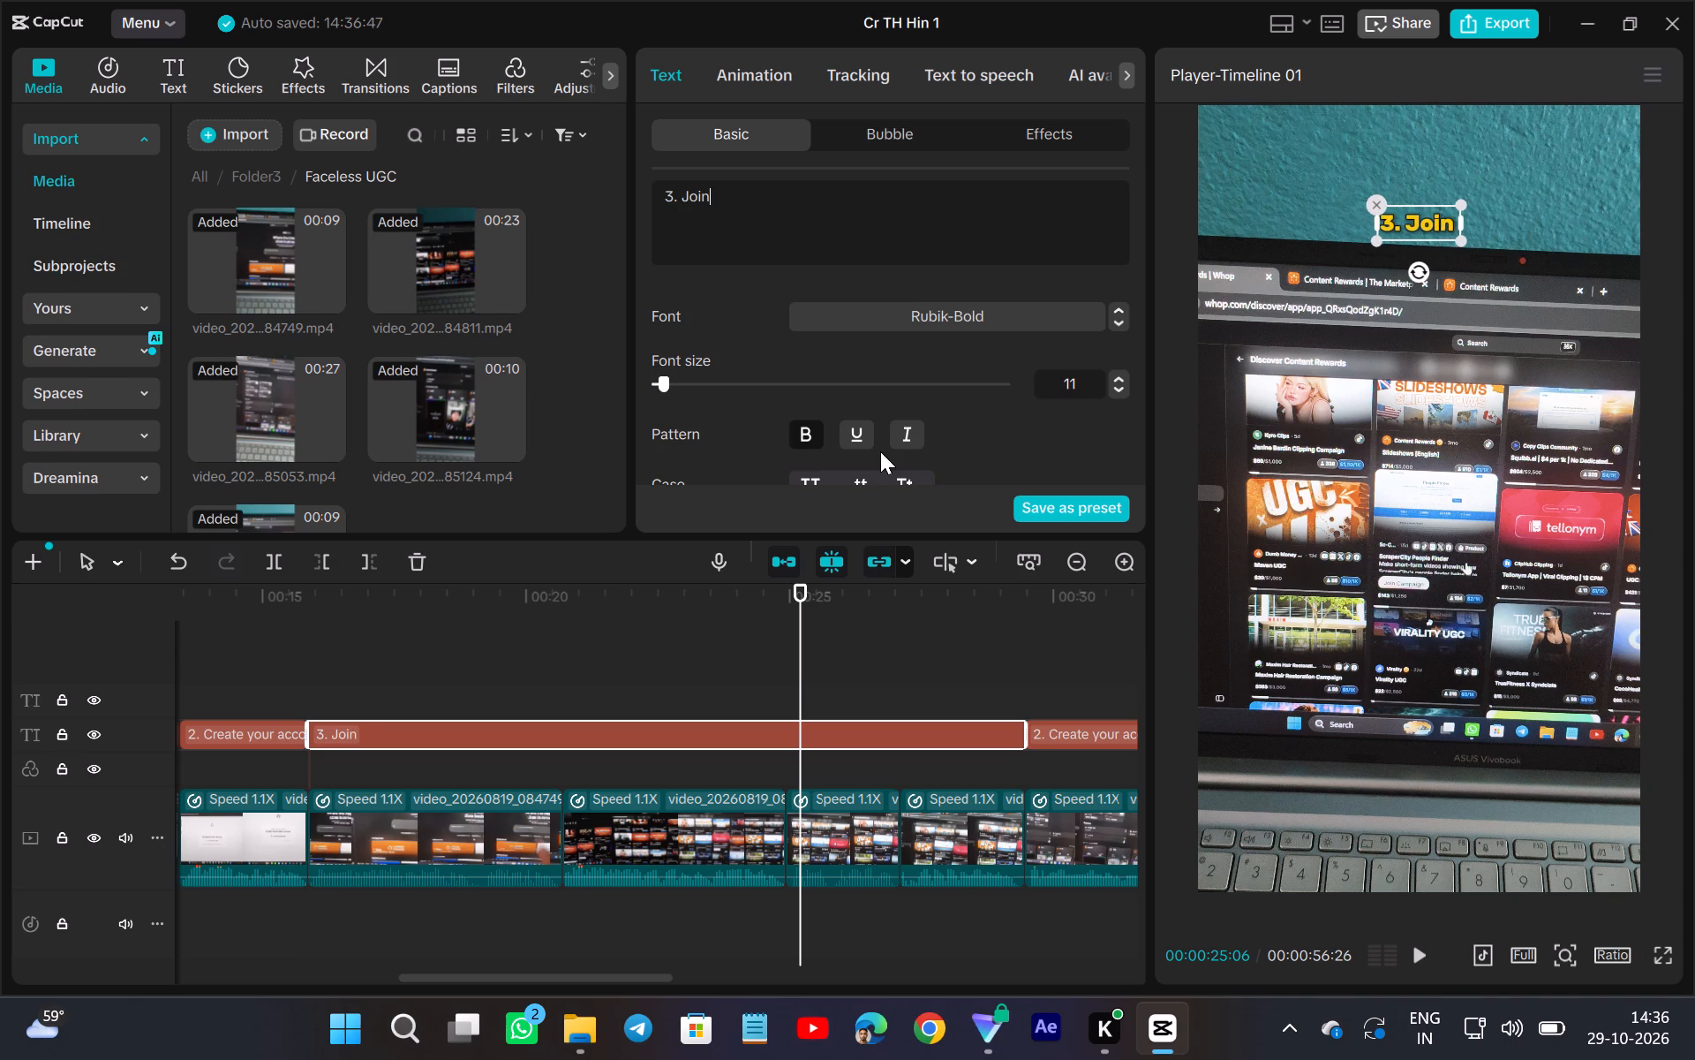
{"action": "key", "text": "a"}
{"action": "key", "text": "BackSpace"}
{"action": "type", "text": "high"}
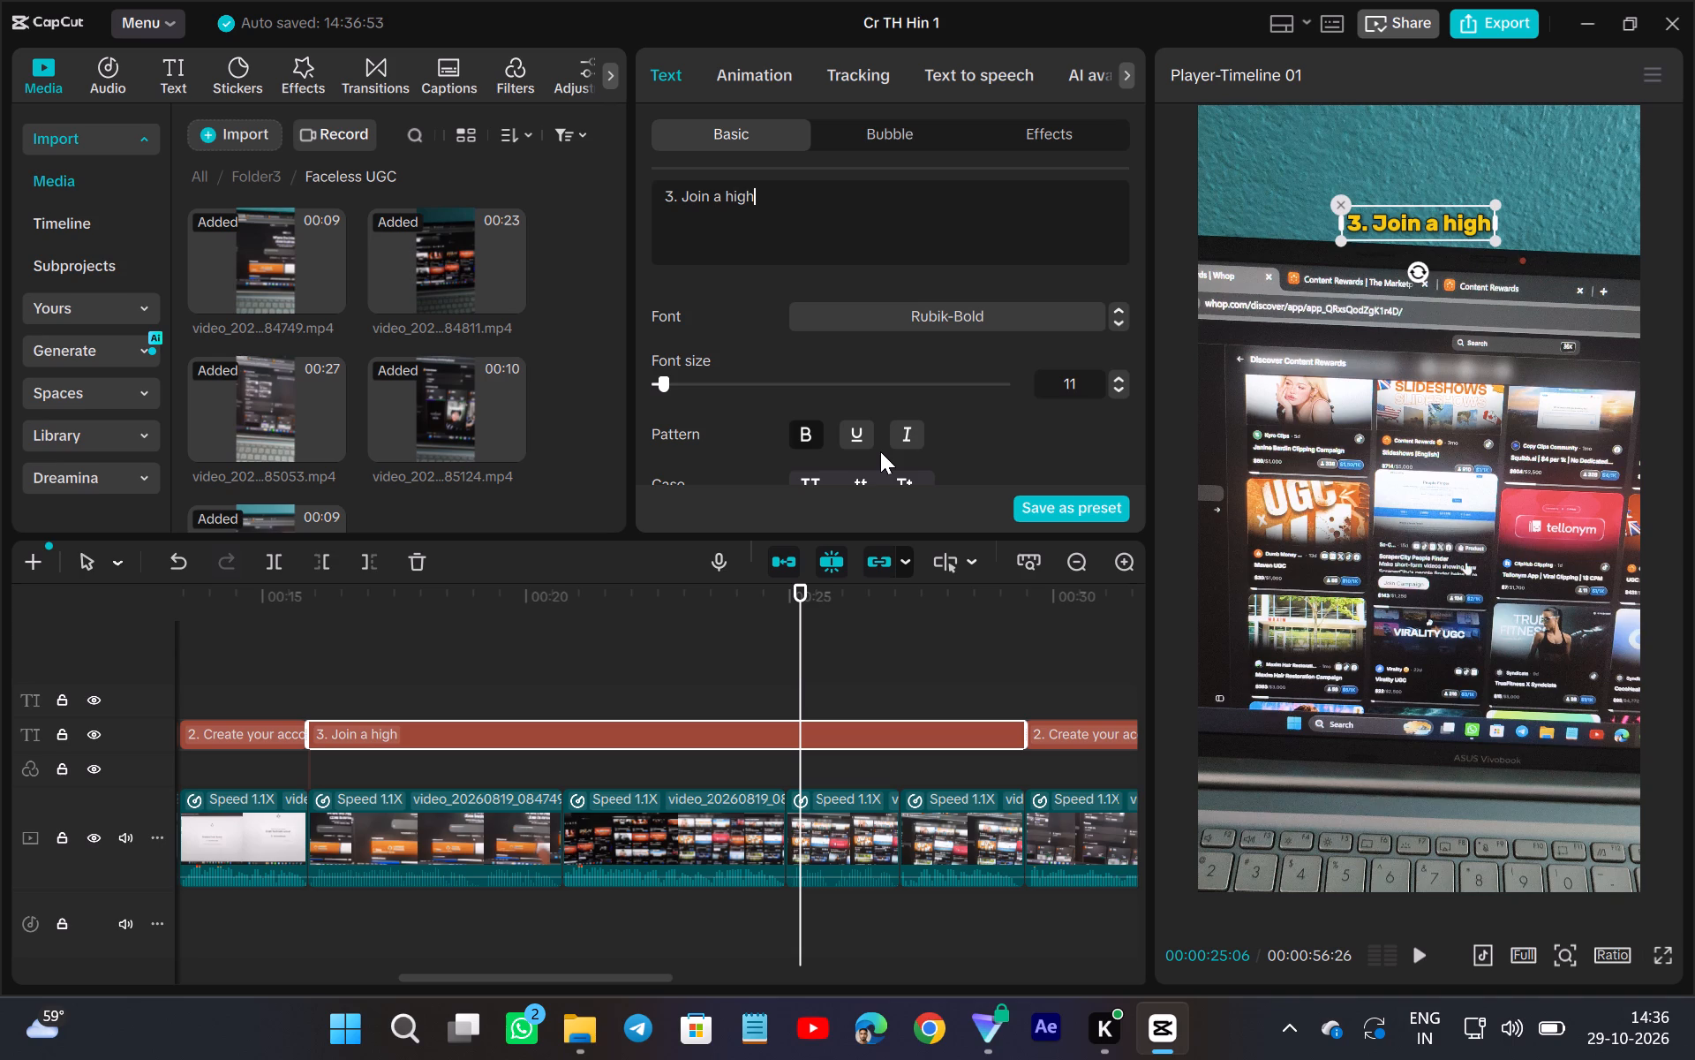
{"action": "key", "text": "space"}
{"action": "type", "text": "paying"}
{"action": "key", "text": "space"}
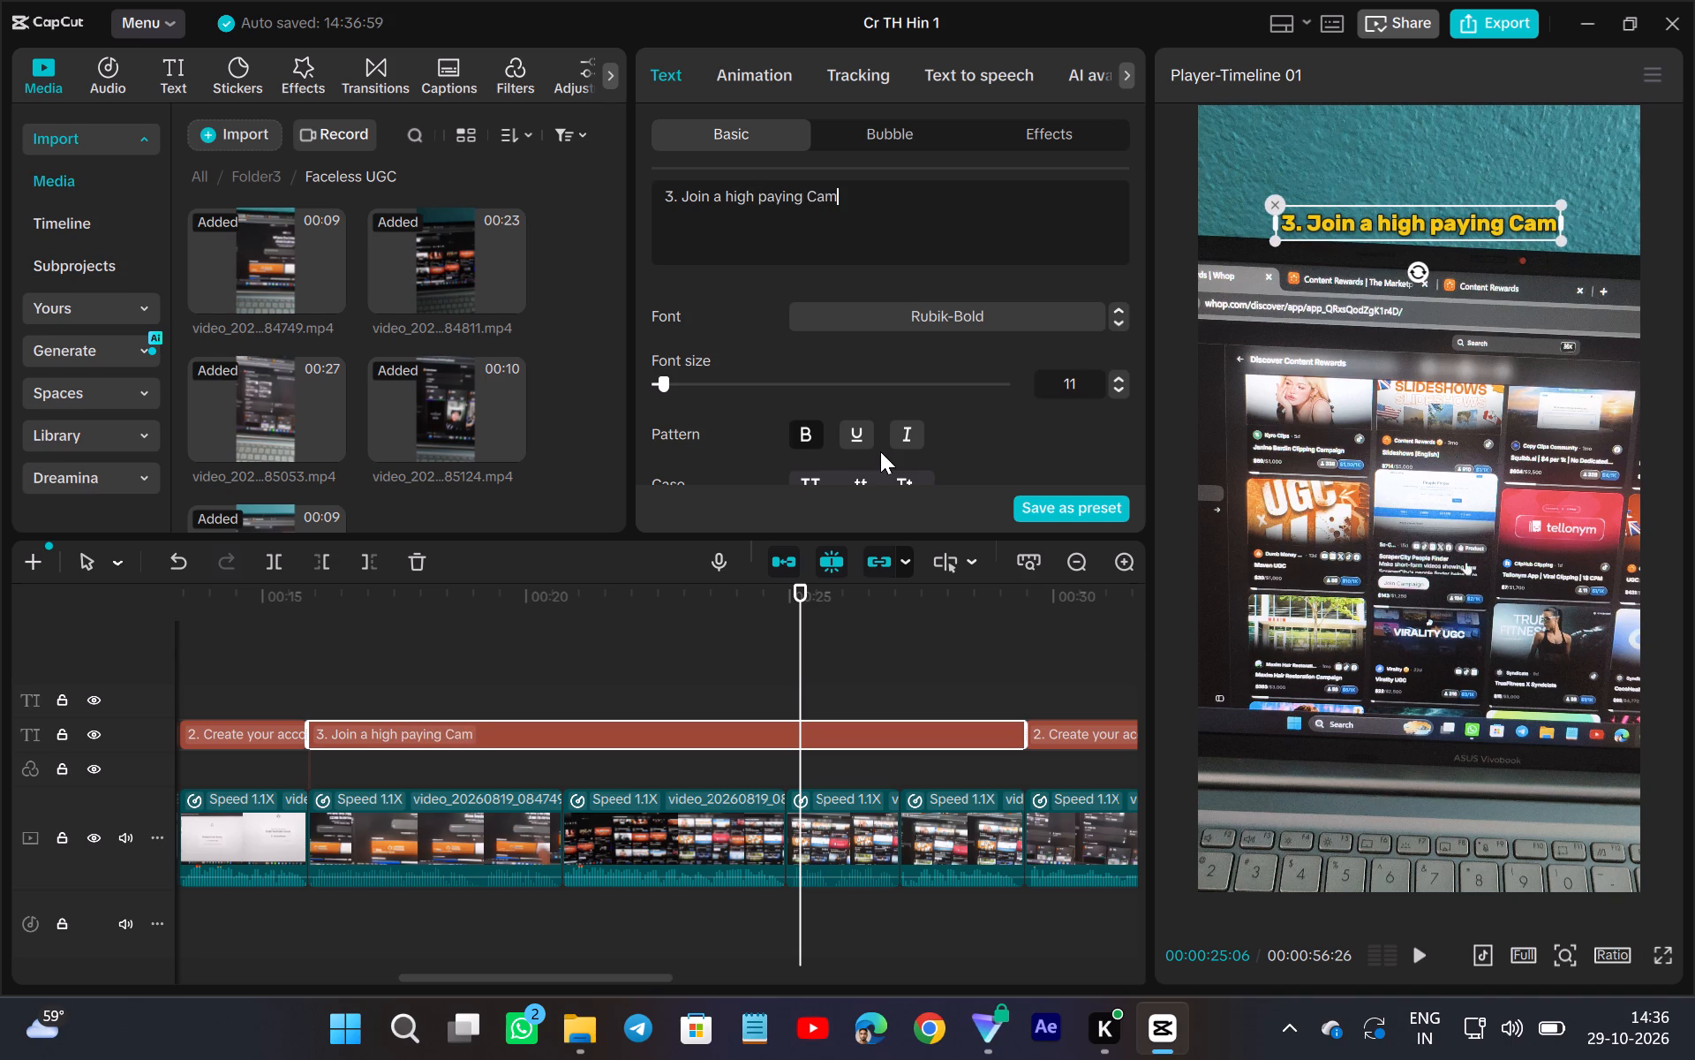
{"action": "key", "text": "i"}
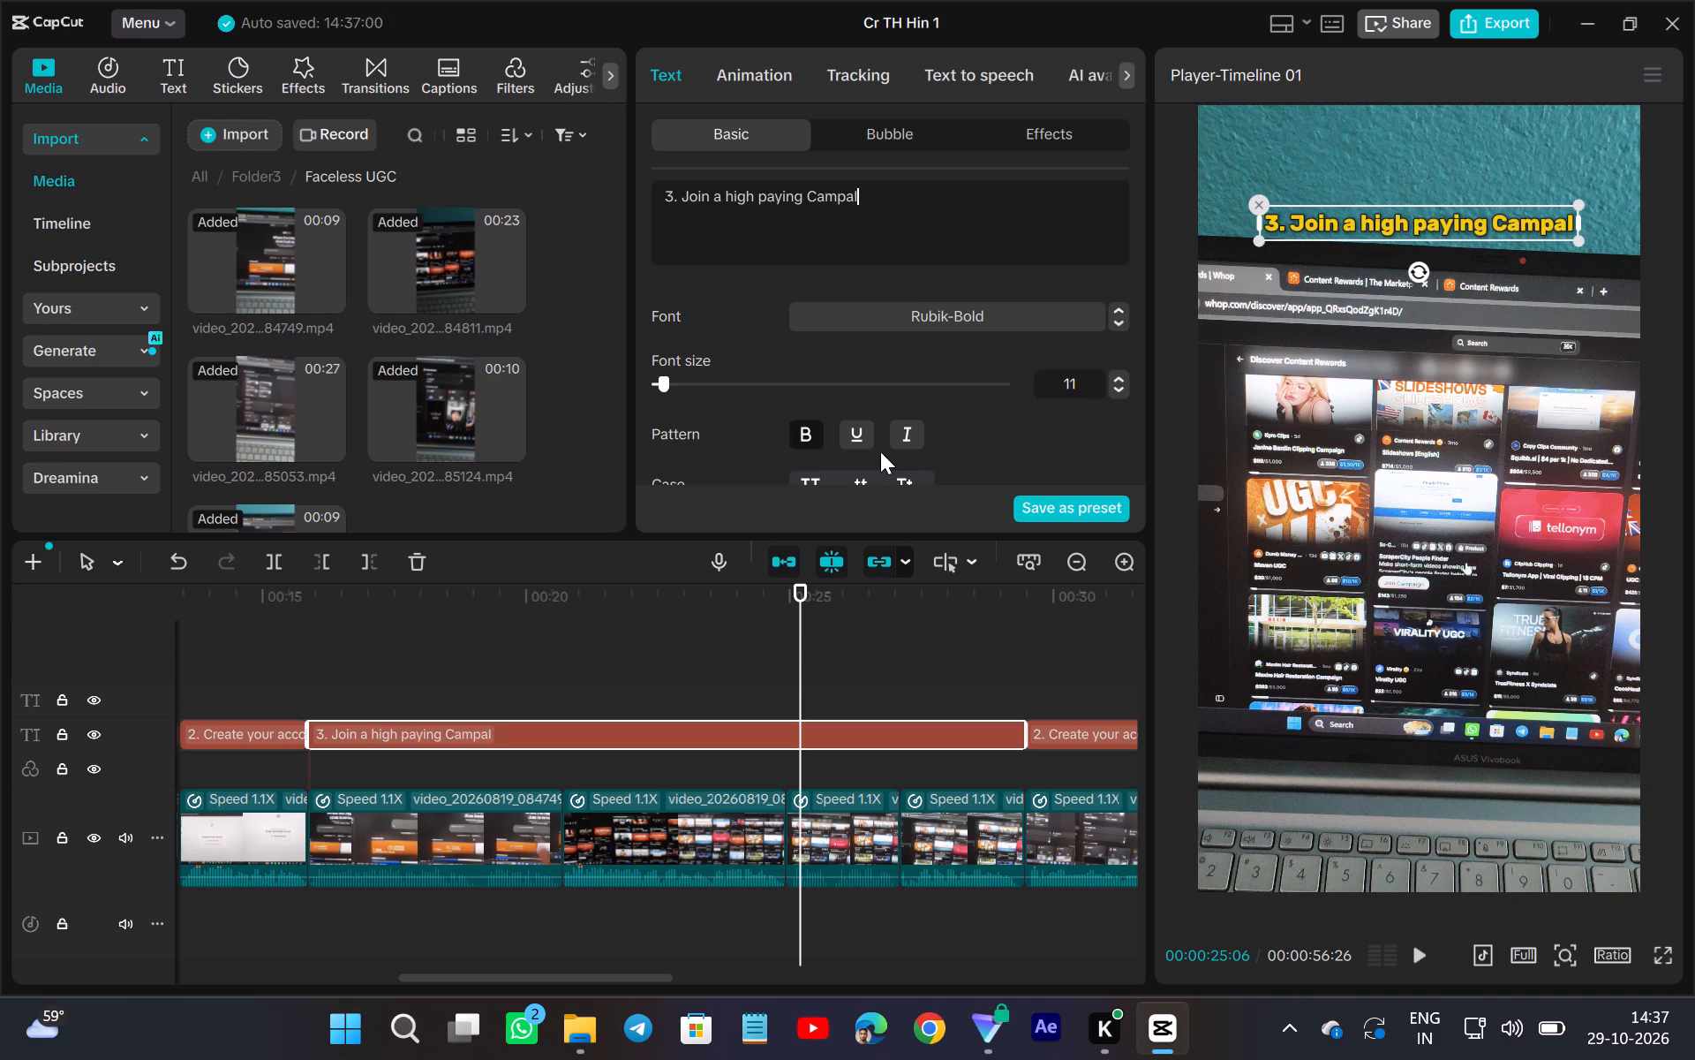
{"action": "key", "text": "BackSpace"}
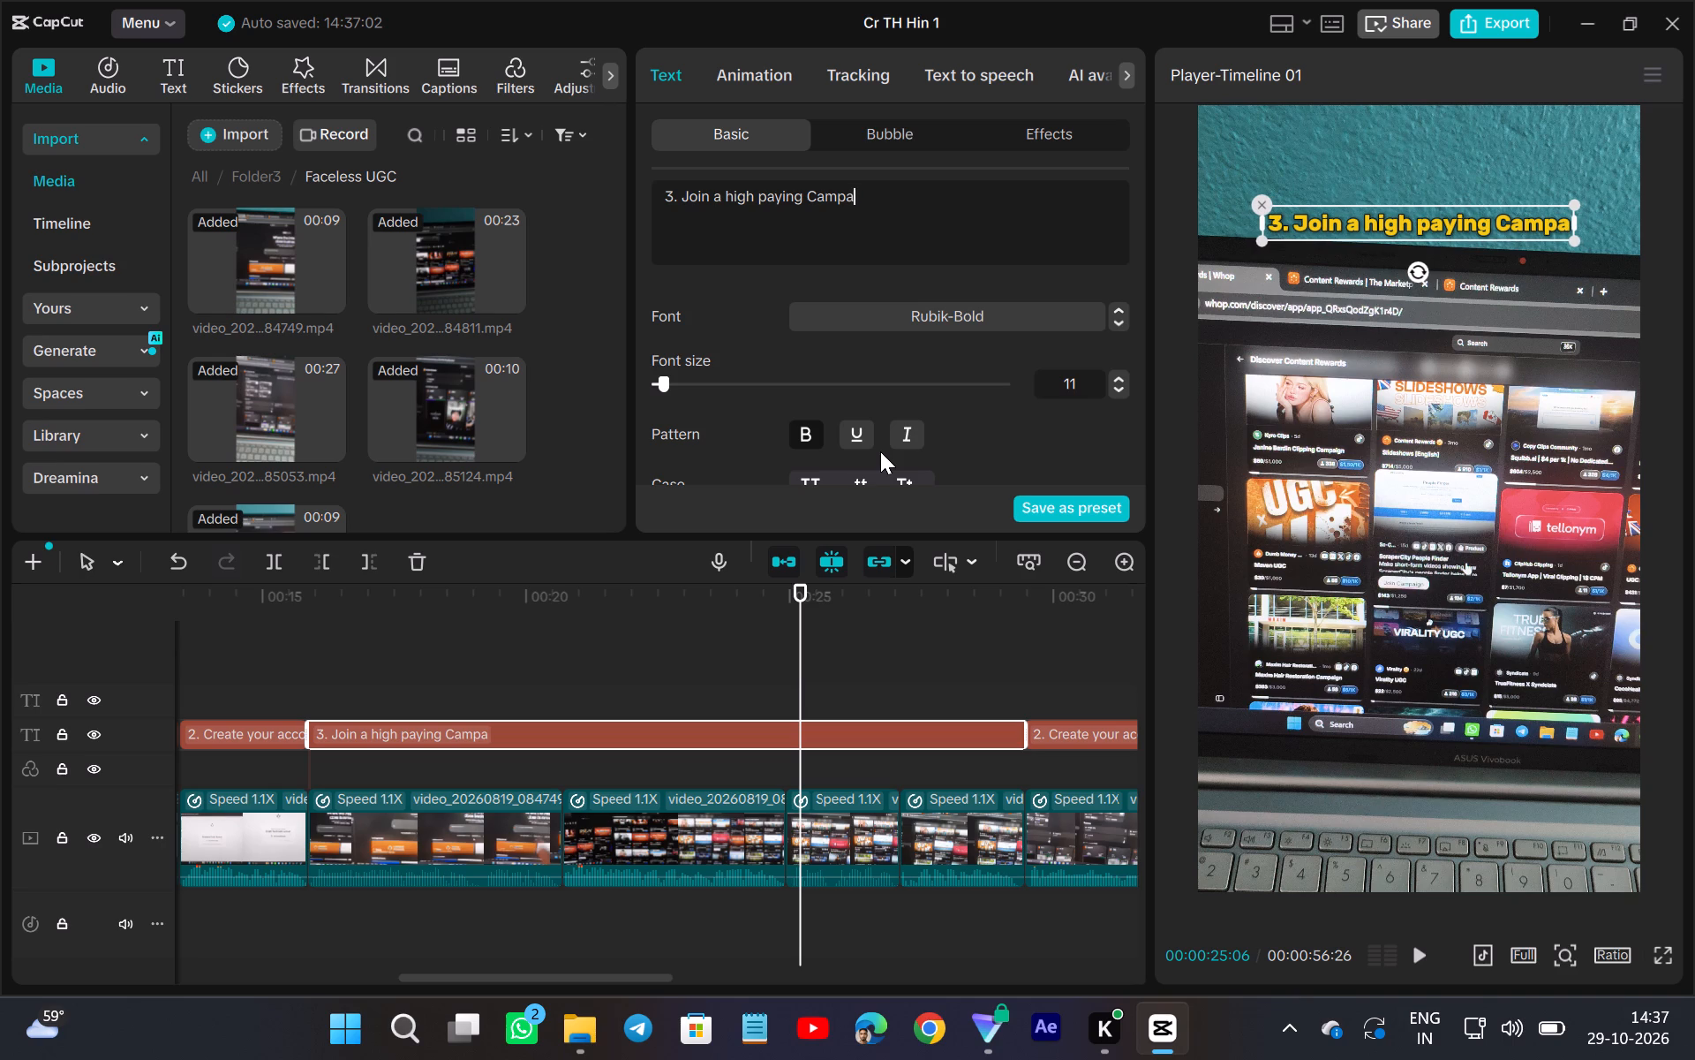
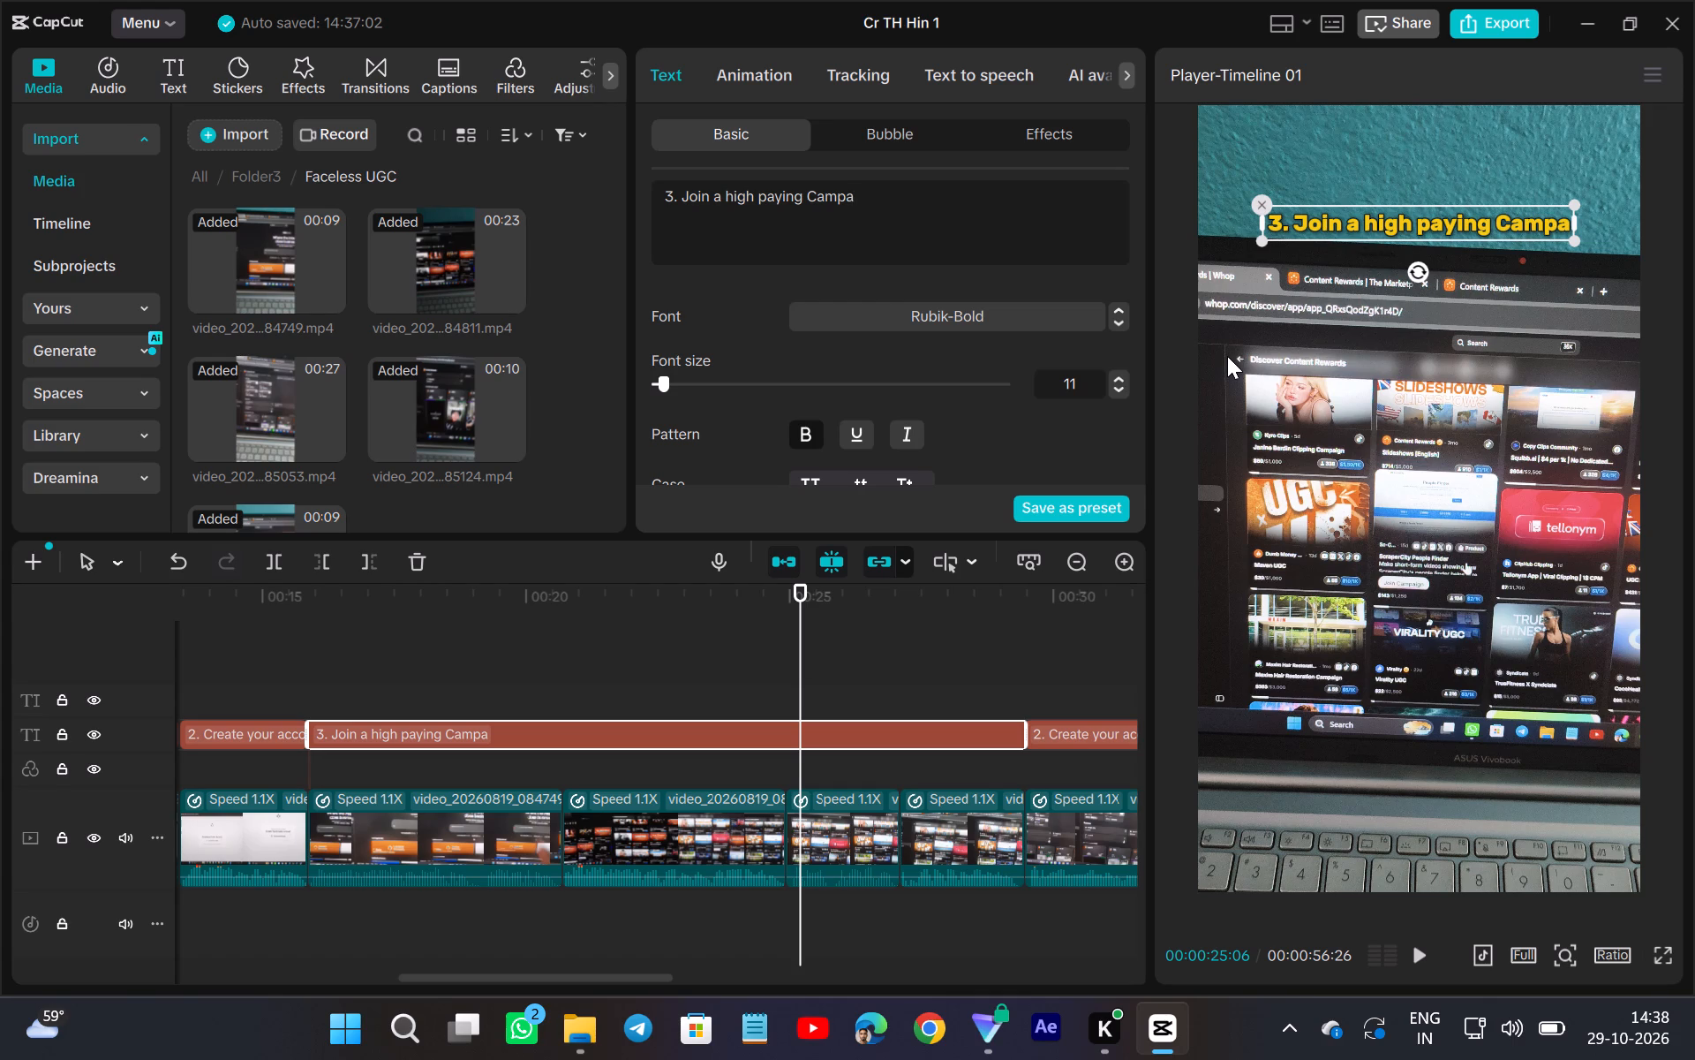
Complete the title text between 00:00:15:26 and 00:00:29:14 so it reads "3. Join a high paying Campaign".
{"action": "key", "text": "i"}
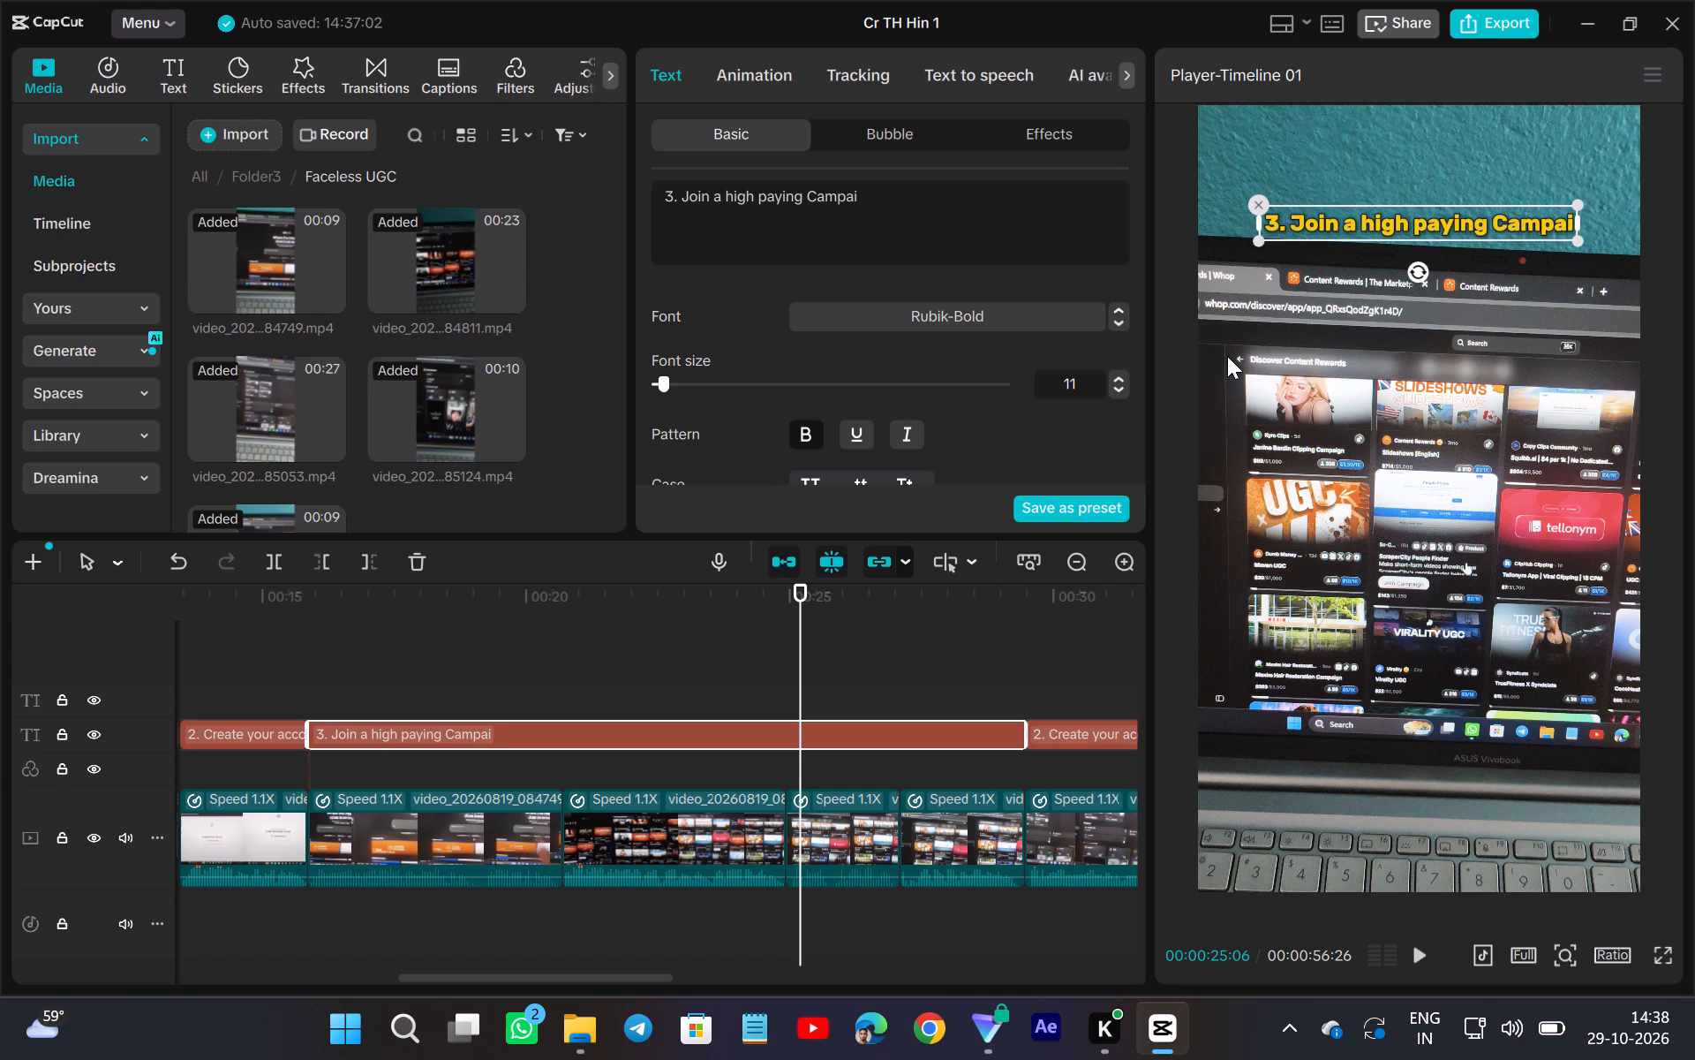
{"action": "type", "text": "gn"}
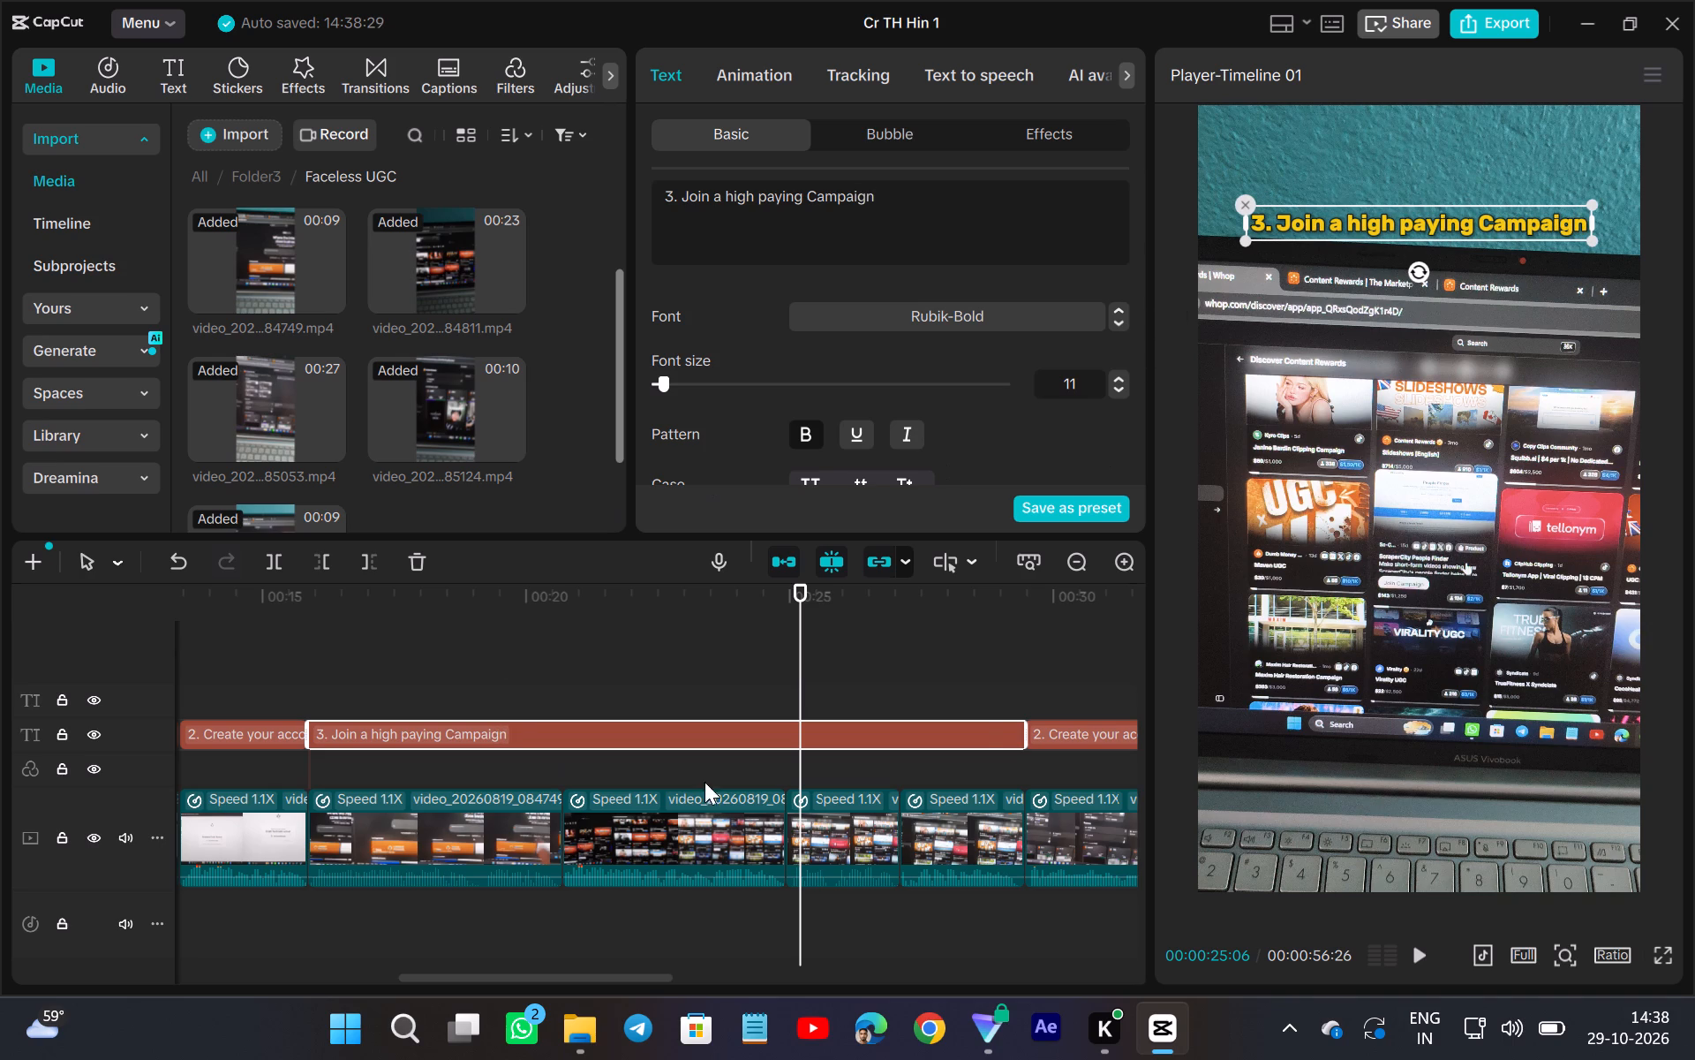
Play the footage after 00:00:29:14 and examine it up to the clip boundary at 00:00:37:24.
{"action": "scroll", "coordinate": [979, 719], "scroll_direction": "left", "scroll_amount": 3}
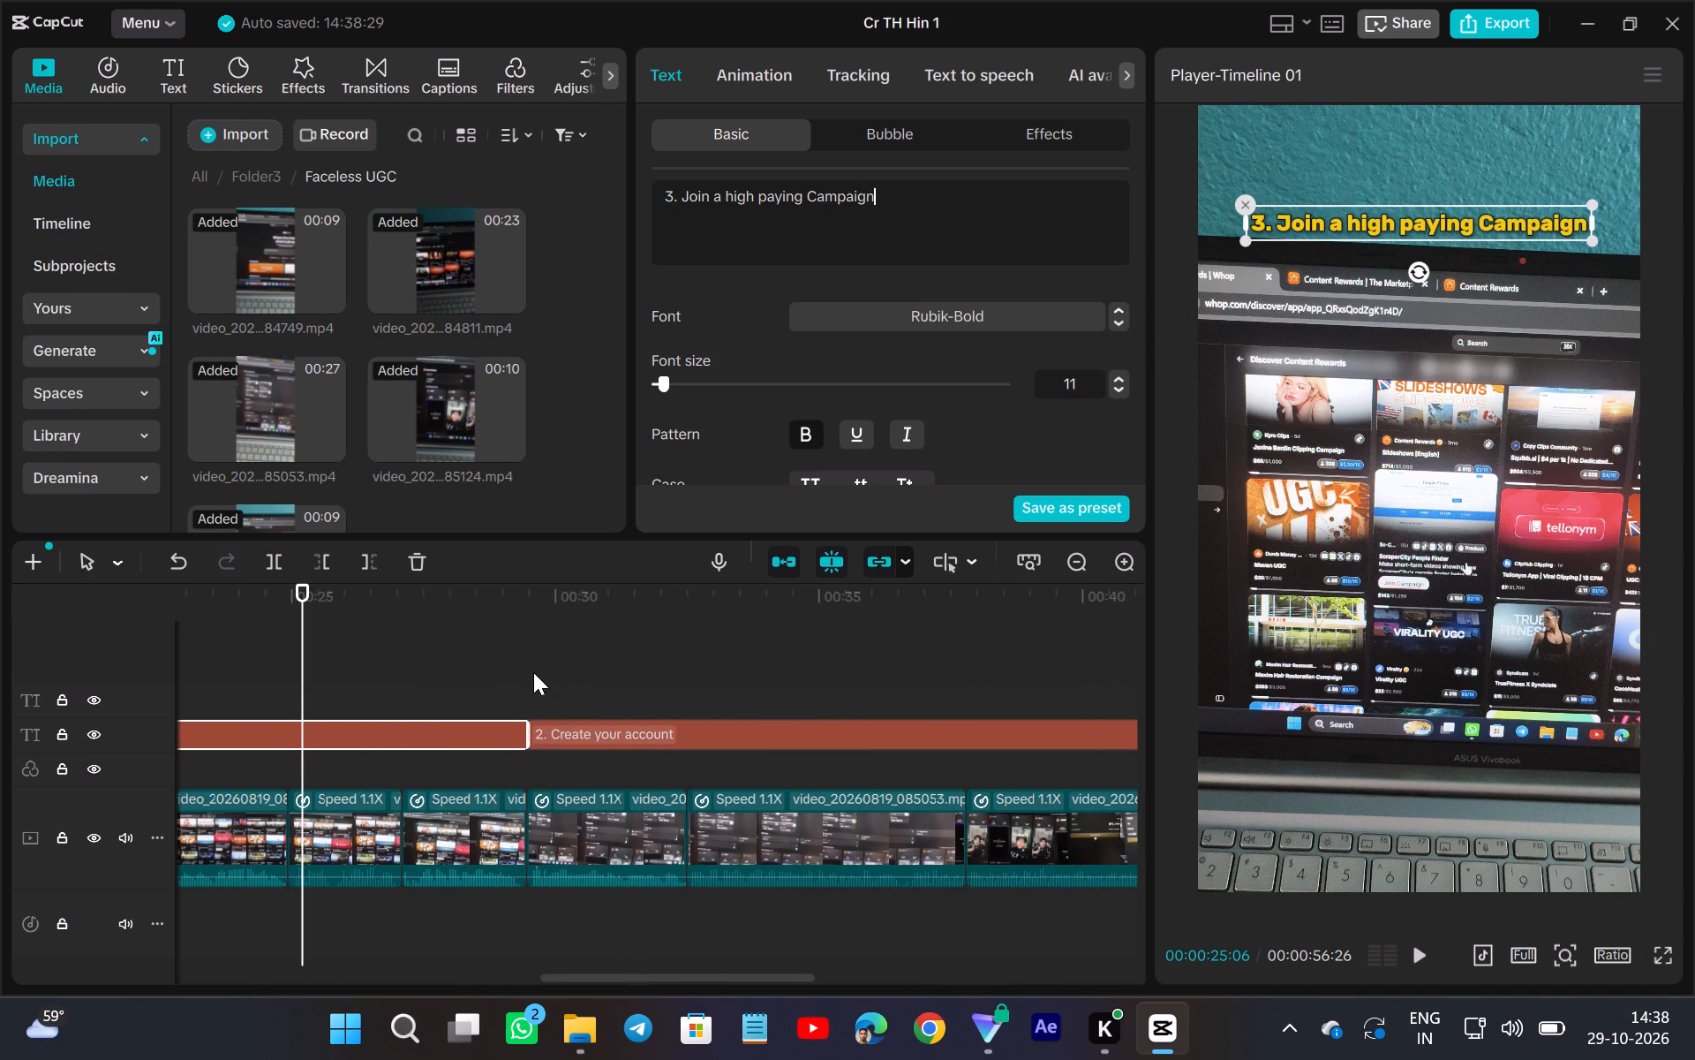
{"action": "left_click", "coordinate": [533, 672]}
{"action": "left_click", "coordinate": [1434, 946]}
{"action": "scroll", "coordinate": [1399, 939], "scroll_direction": "left", "scroll_amount": 1}
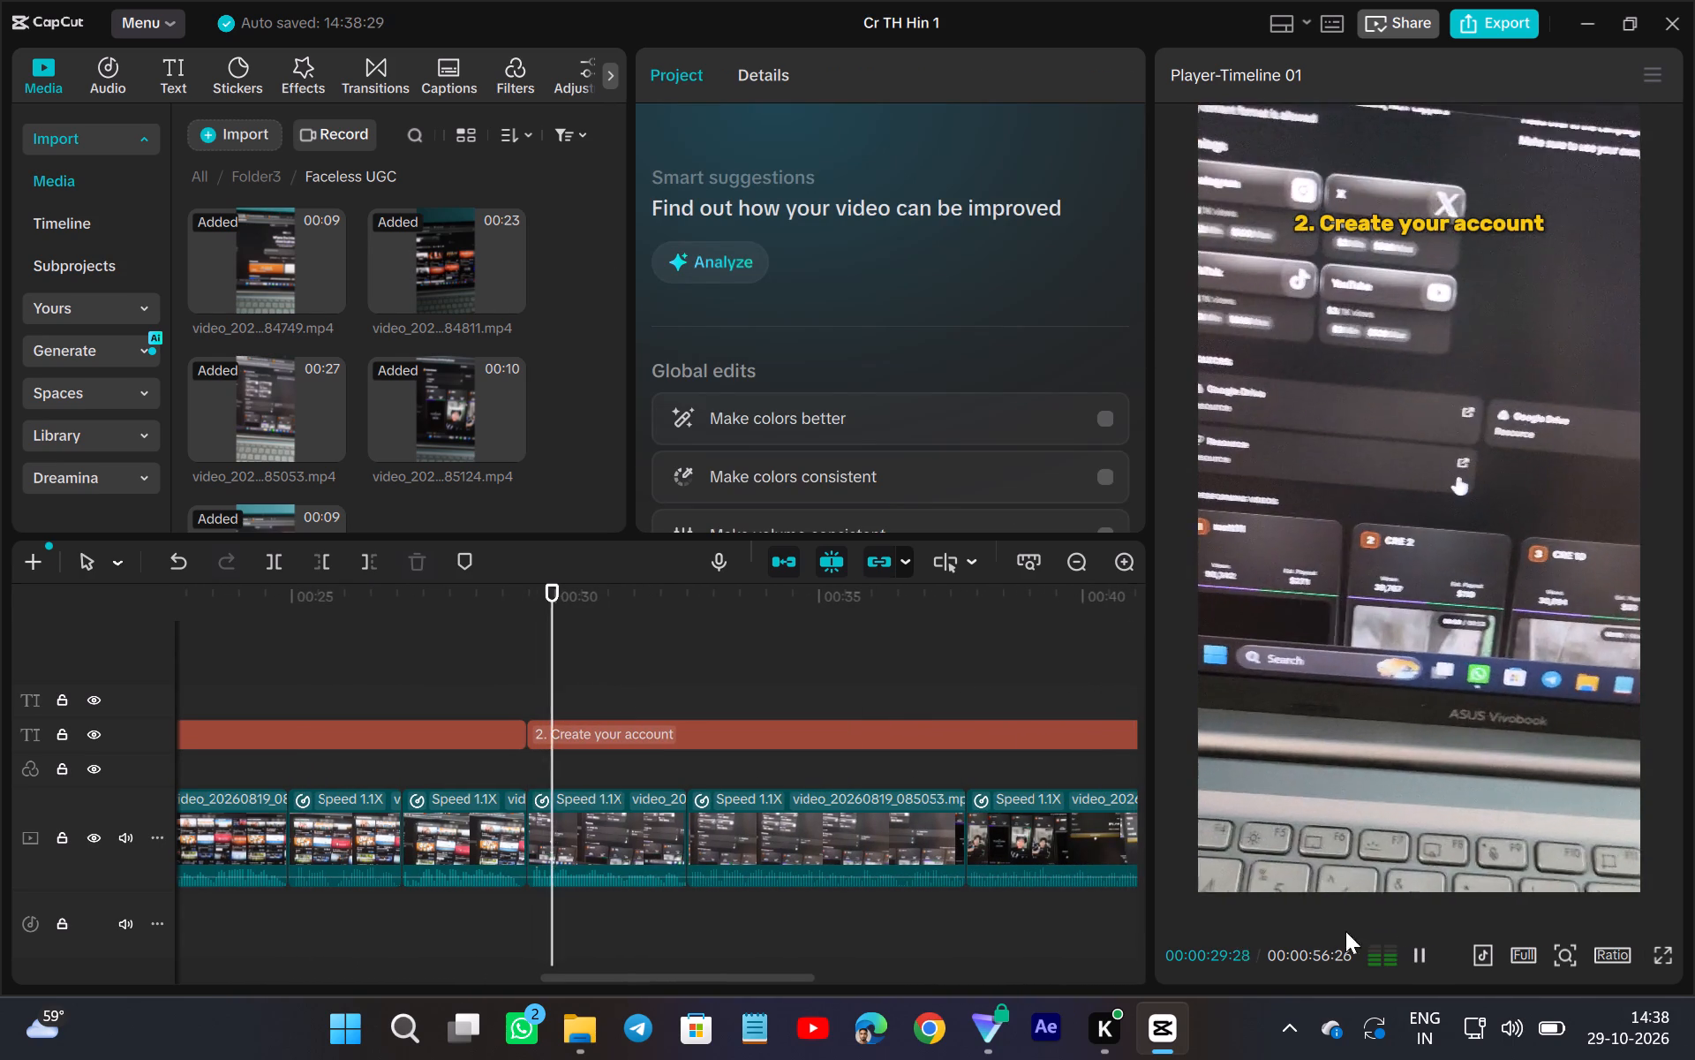
{"action": "scroll", "coordinate": [1345, 931], "scroll_direction": "left", "scroll_amount": 1}
{"action": "scroll", "coordinate": [595, 791], "scroll_direction": "left", "scroll_amount": 1}
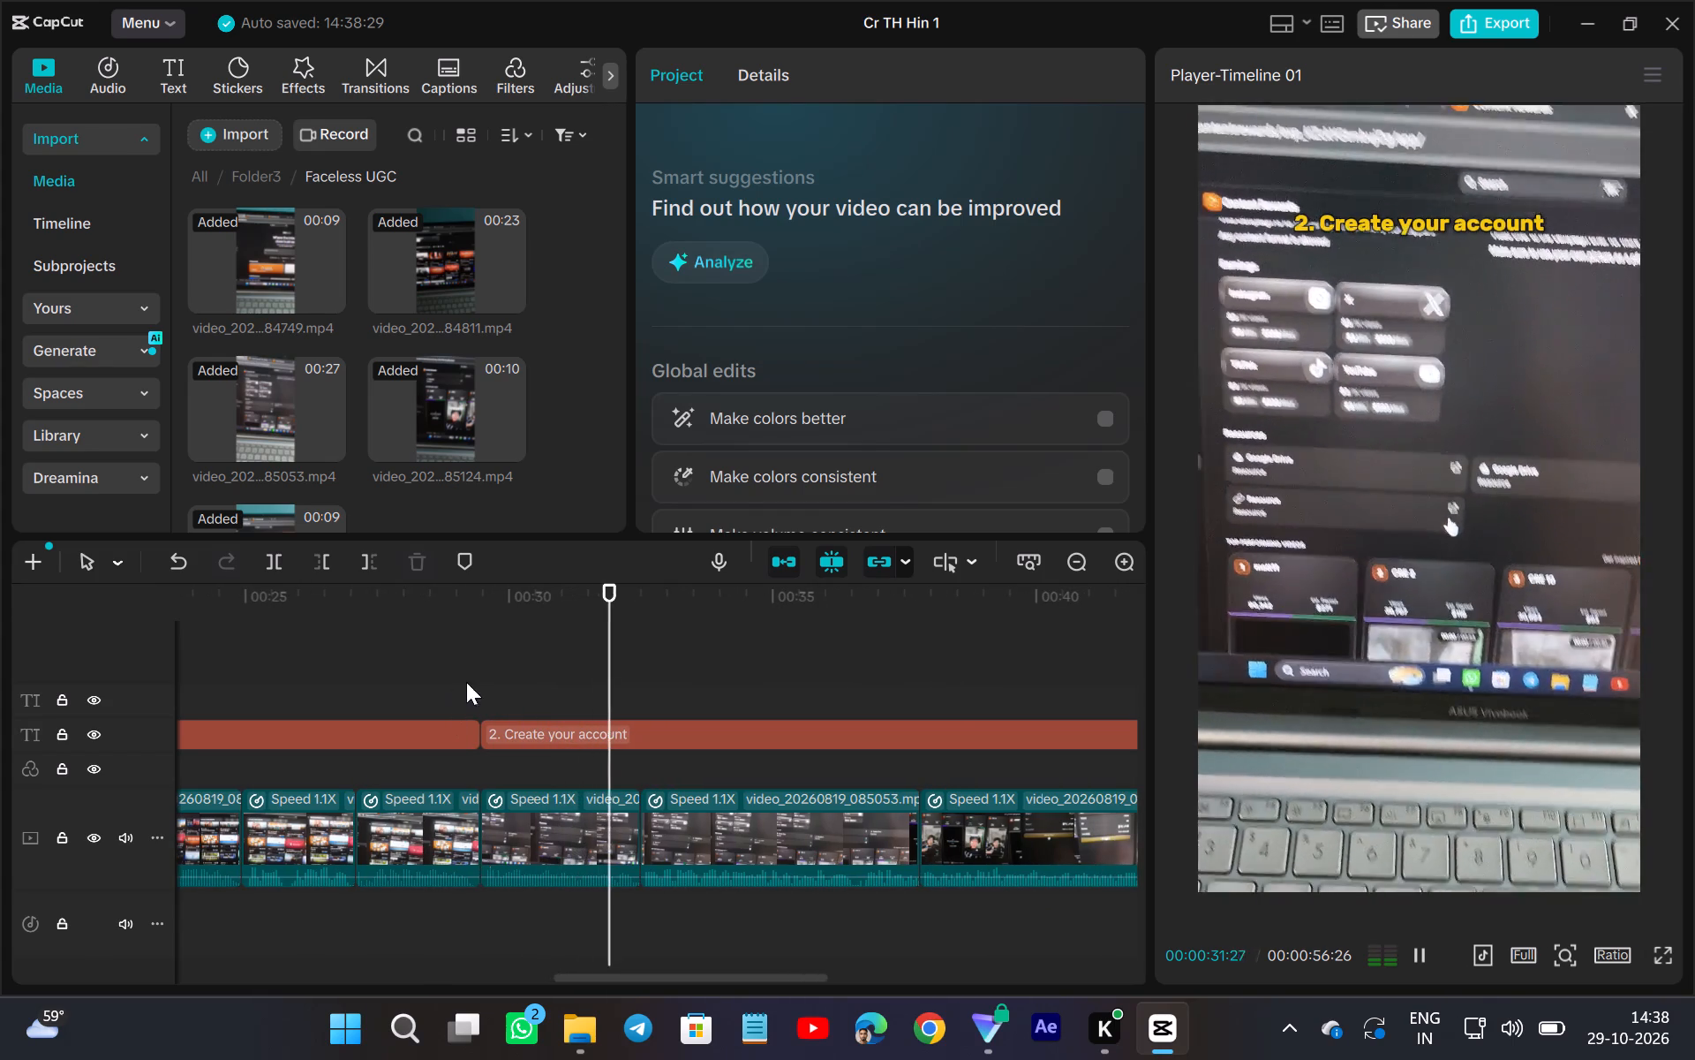
{"action": "left_click", "coordinate": [484, 679]}
{"action": "left_click", "coordinate": [456, 690]}
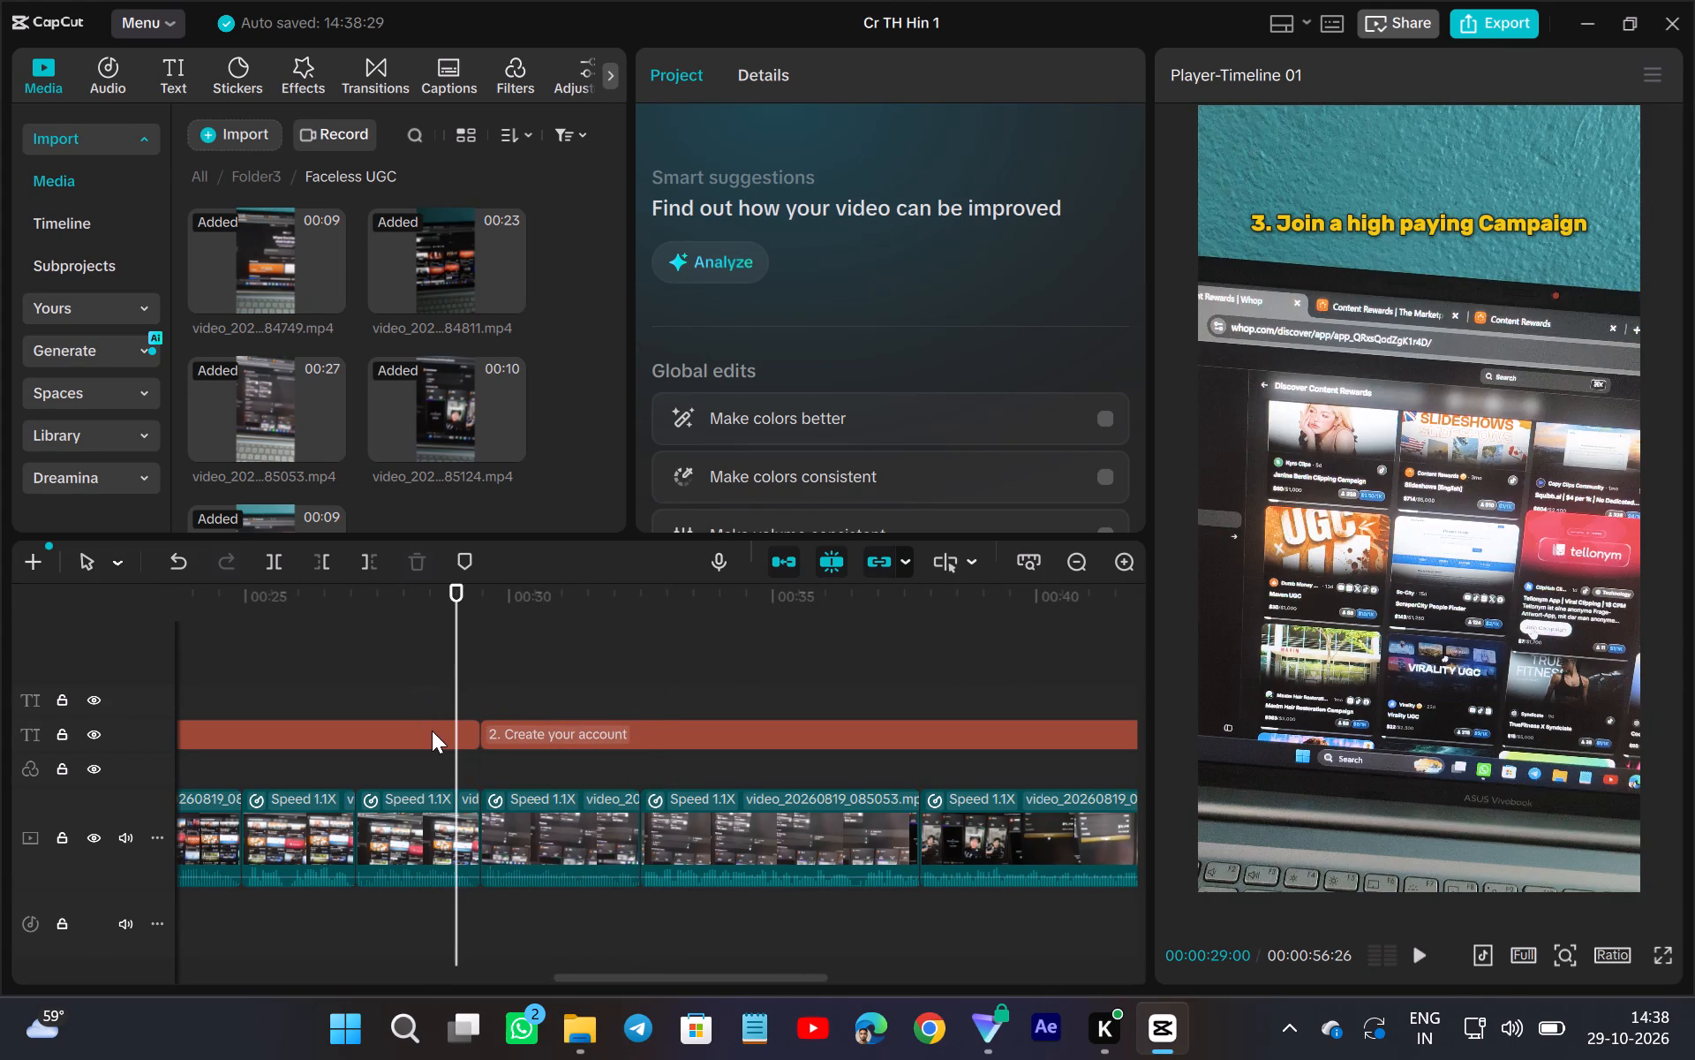
{"action": "left_click", "coordinate": [432, 731]}
{"action": "left_click", "coordinate": [513, 687]}
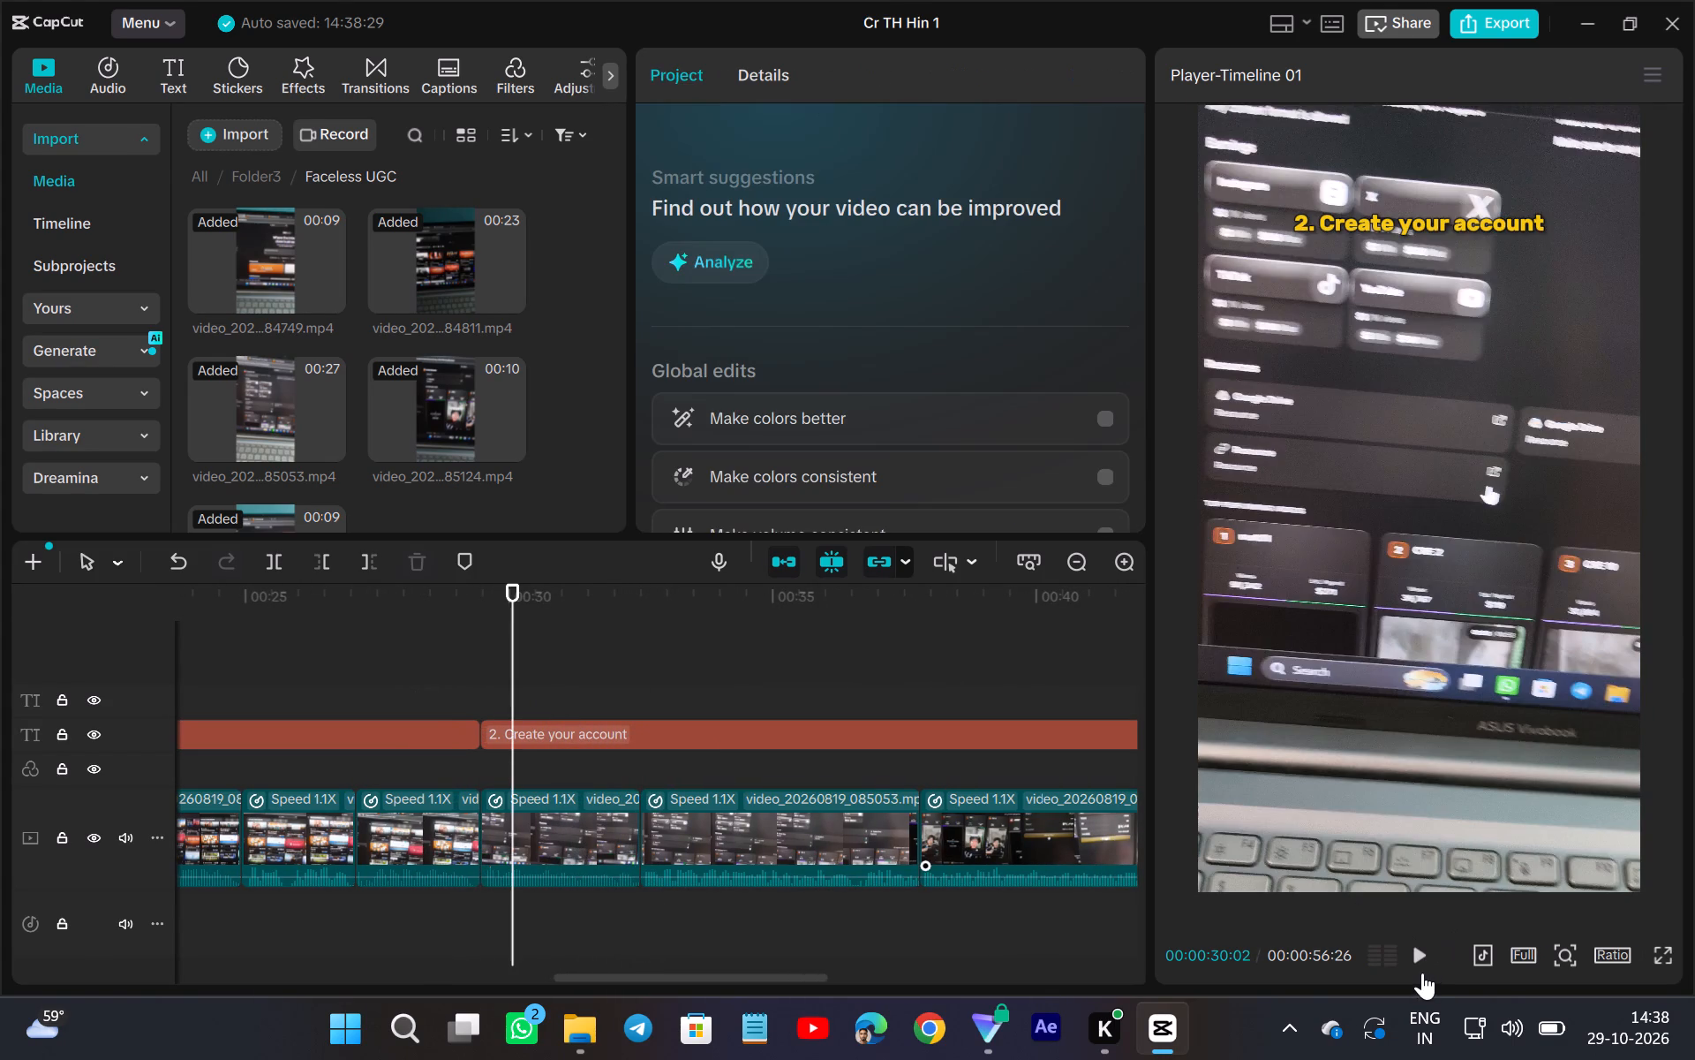
{"action": "left_click", "coordinate": [1422, 973]}
{"action": "scroll", "coordinate": [862, 927], "scroll_direction": "down", "scroll_amount": 1}
{"action": "scroll", "coordinate": [697, 947], "scroll_direction": "left", "scroll_amount": 1}
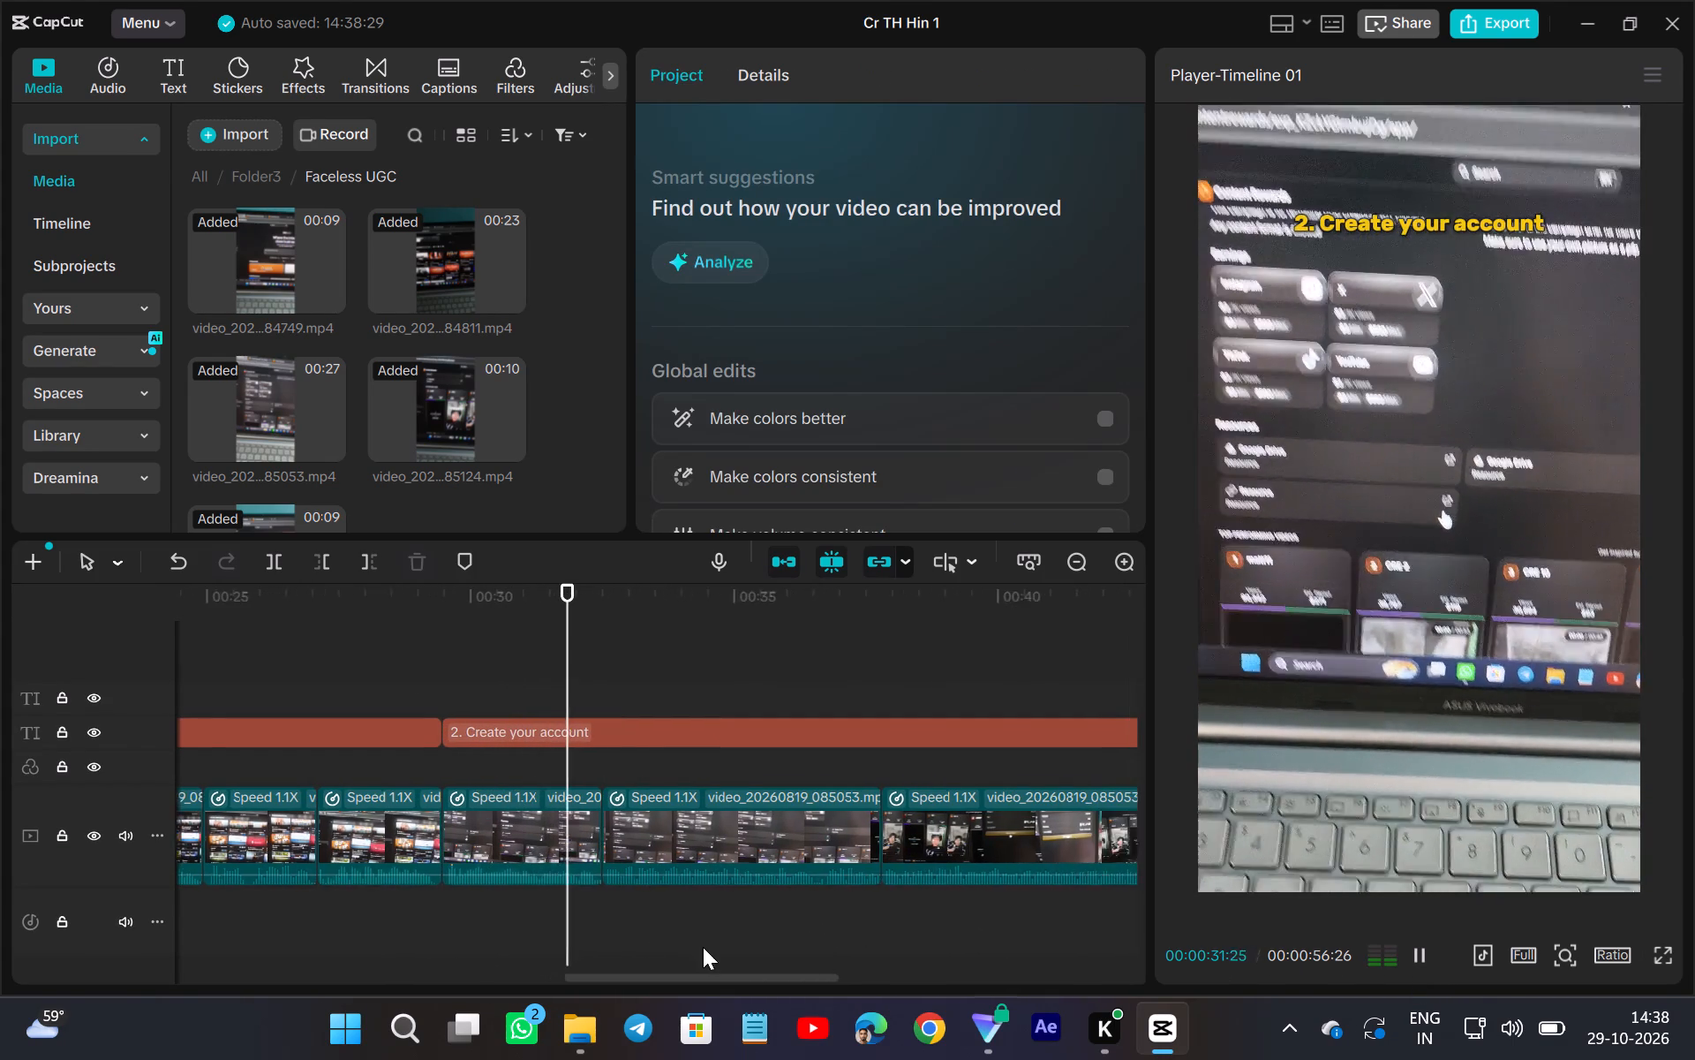
{"action": "scroll", "coordinate": [703, 947], "scroll_direction": "left", "scroll_amount": 1}
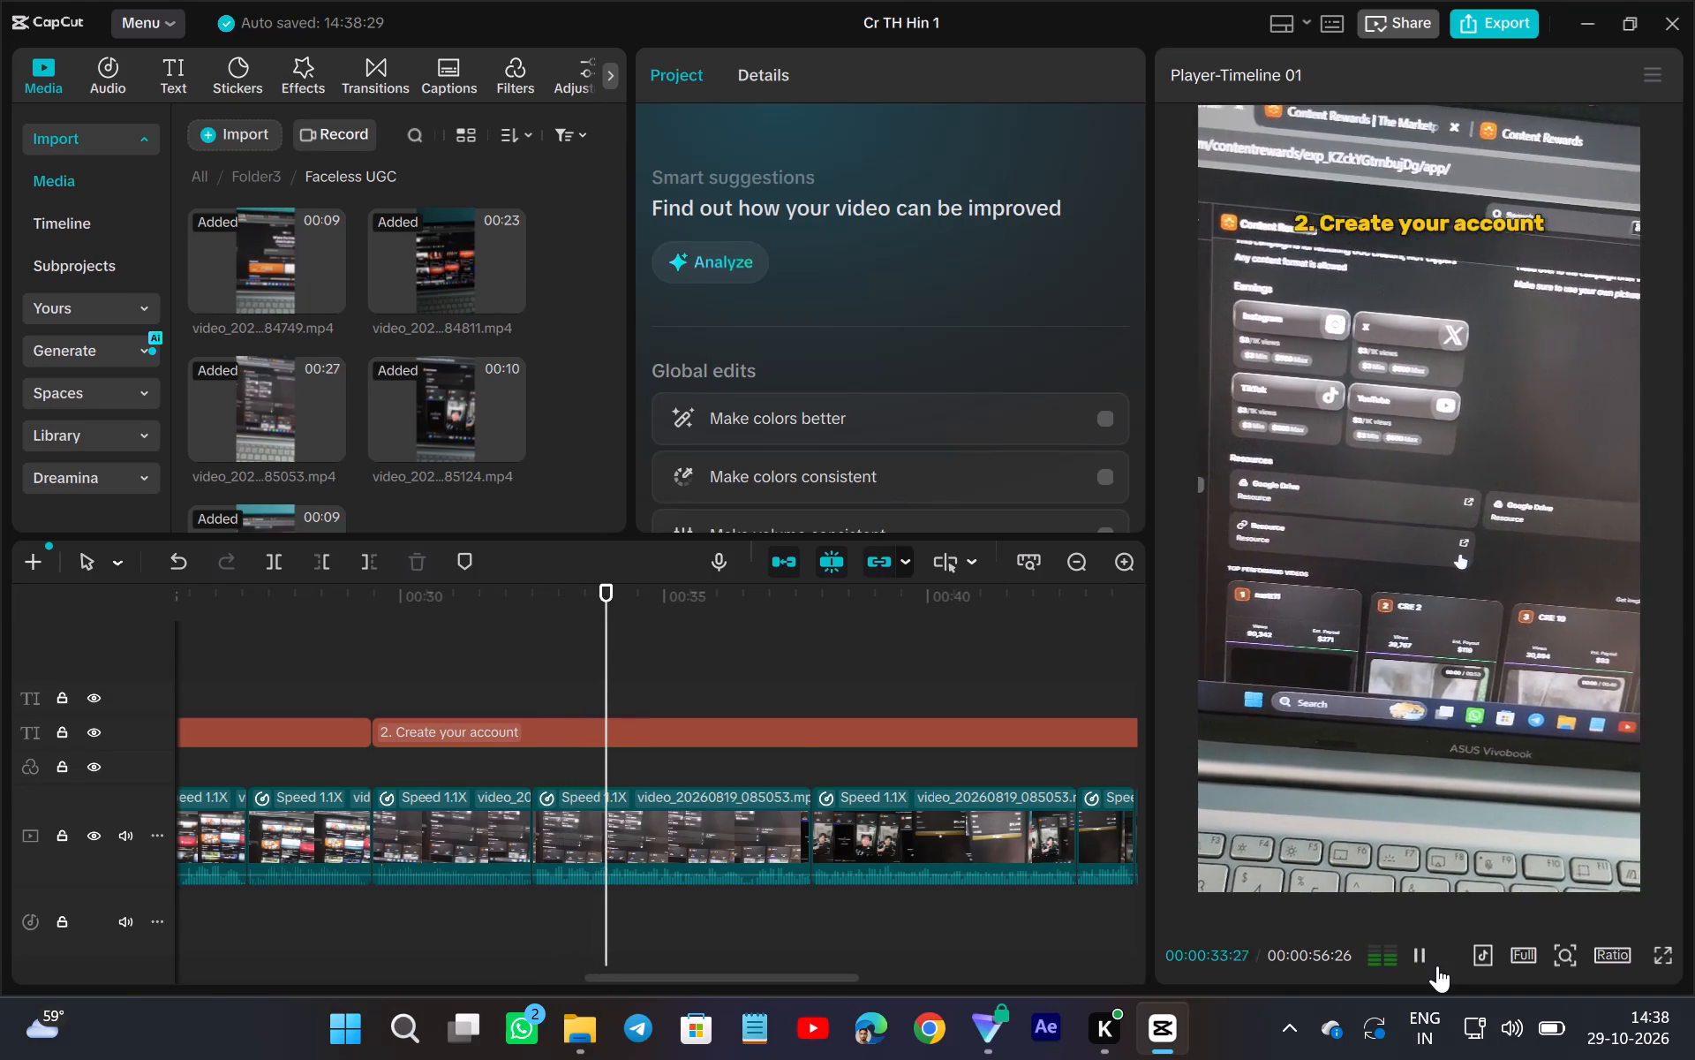
{"action": "left_click", "coordinate": [812, 679]}
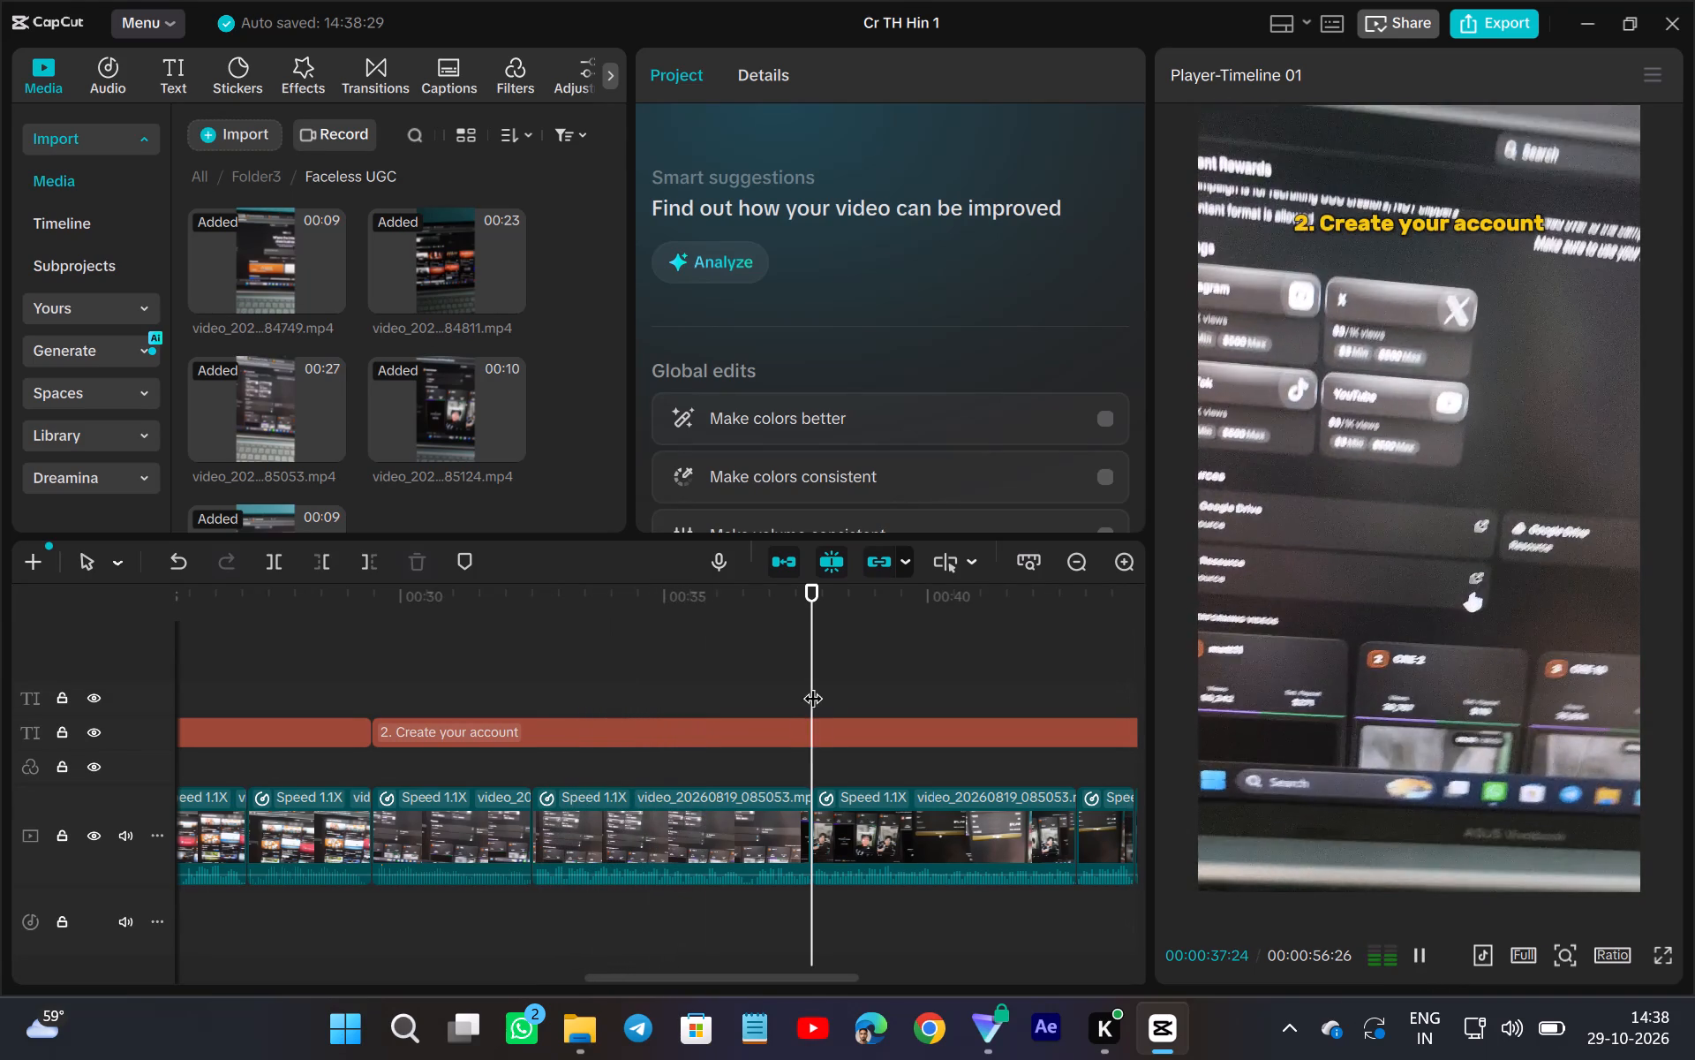
{"action": "left_click_drag", "start_coordinate": [817, 662], "coordinate": [787, 701]}
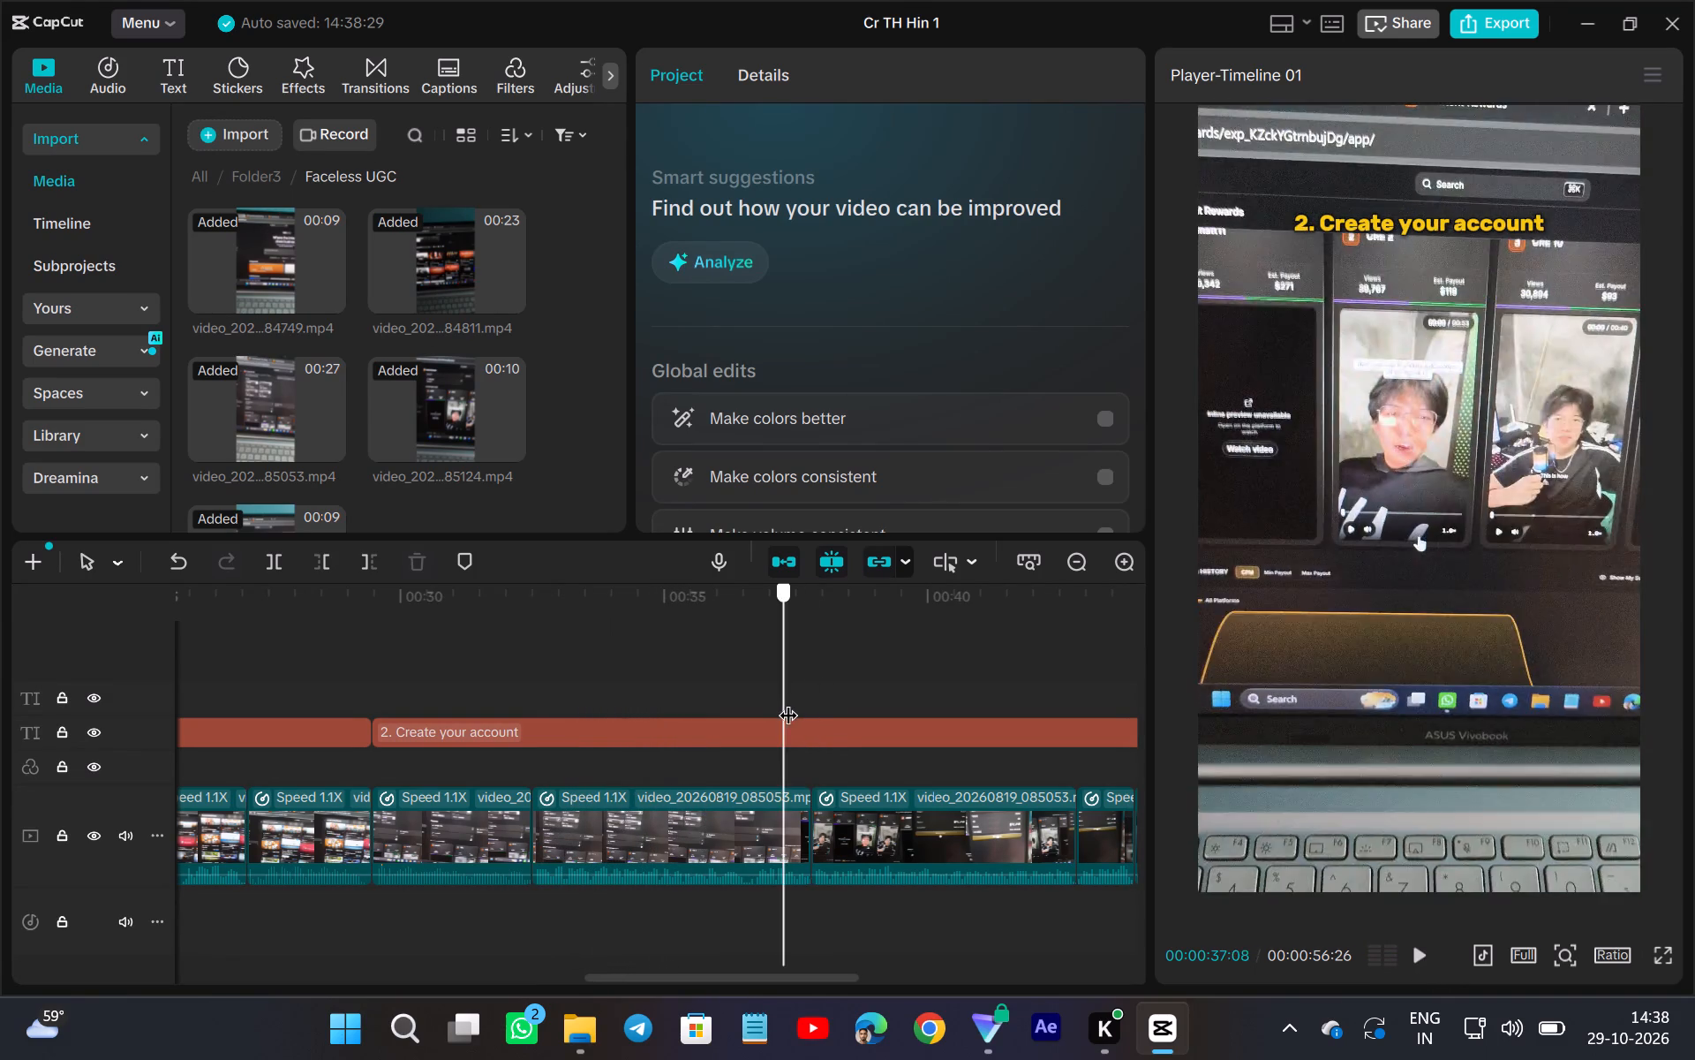
{"action": "left_click_drag", "start_coordinate": [787, 701], "coordinate": [819, 723]}
Change the step number of the title part starting at 00:00:29:14 to "4.".
{"action": "left_click", "coordinate": [770, 735]}
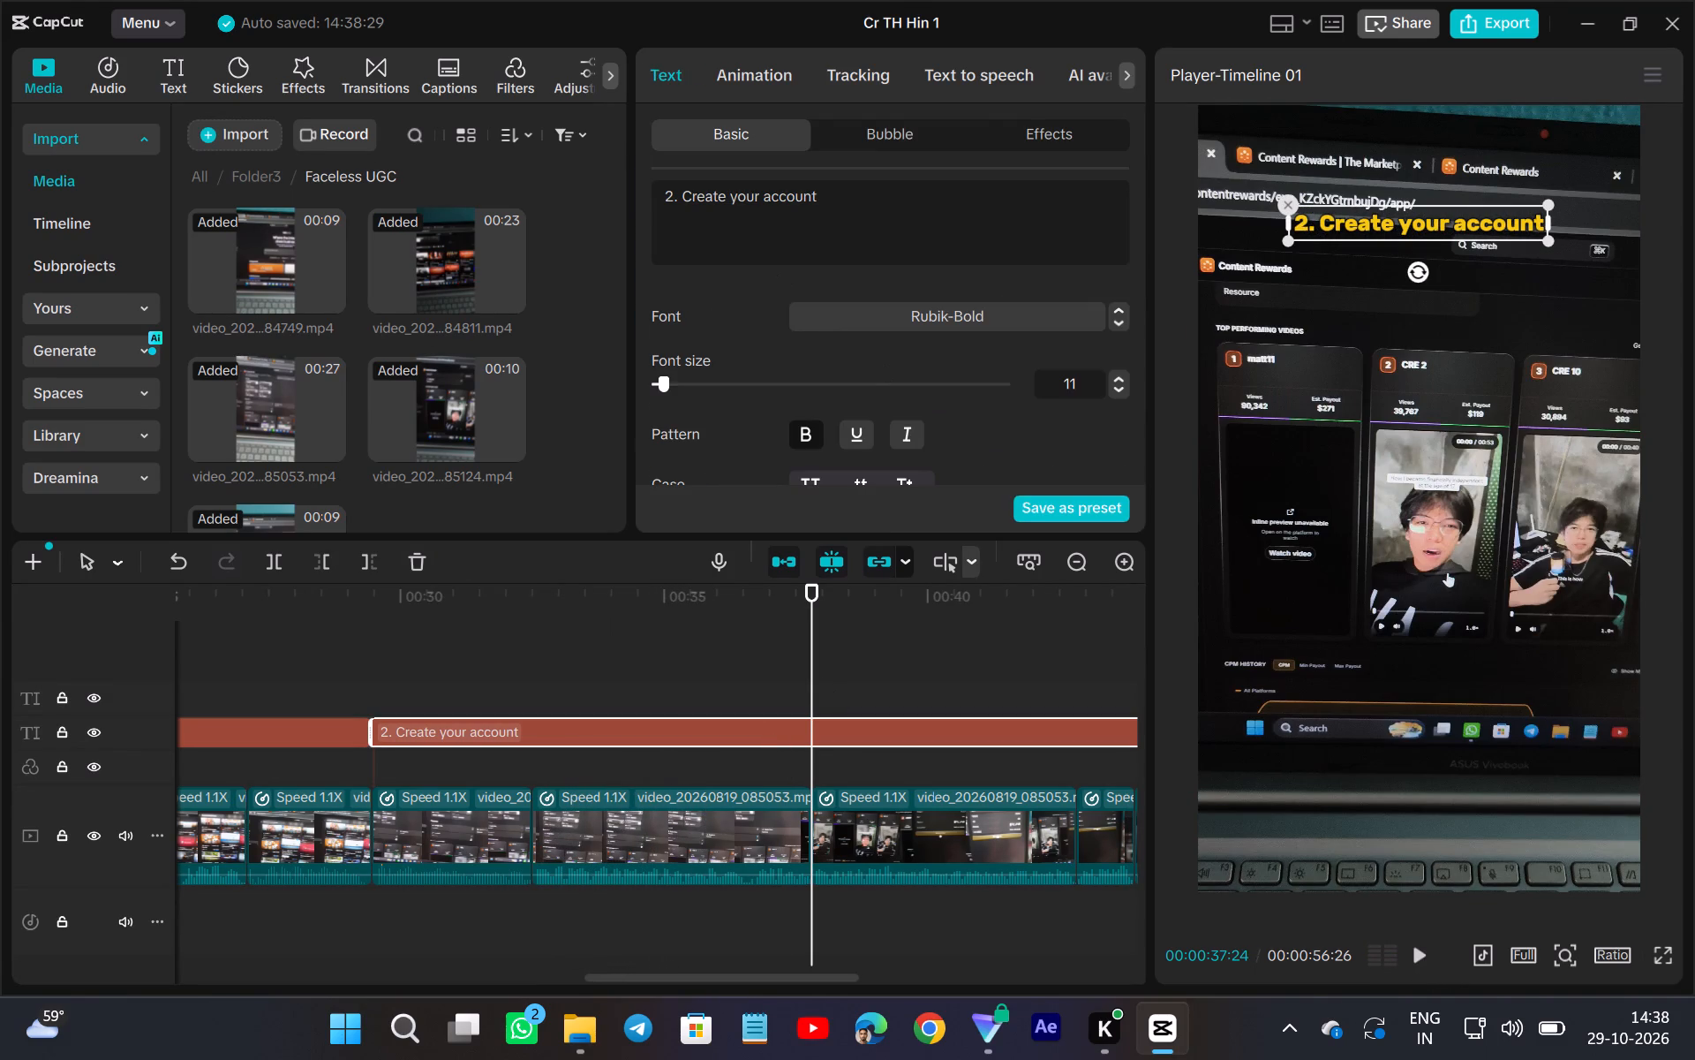
{"action": "left_click_drag", "start_coordinate": [677, 189], "coordinate": [679, 203]}
{"action": "scroll", "coordinate": [782, 340], "scroll_direction": "down", "scroll_amount": 1}
{"action": "key", "text": "BackSpace"}
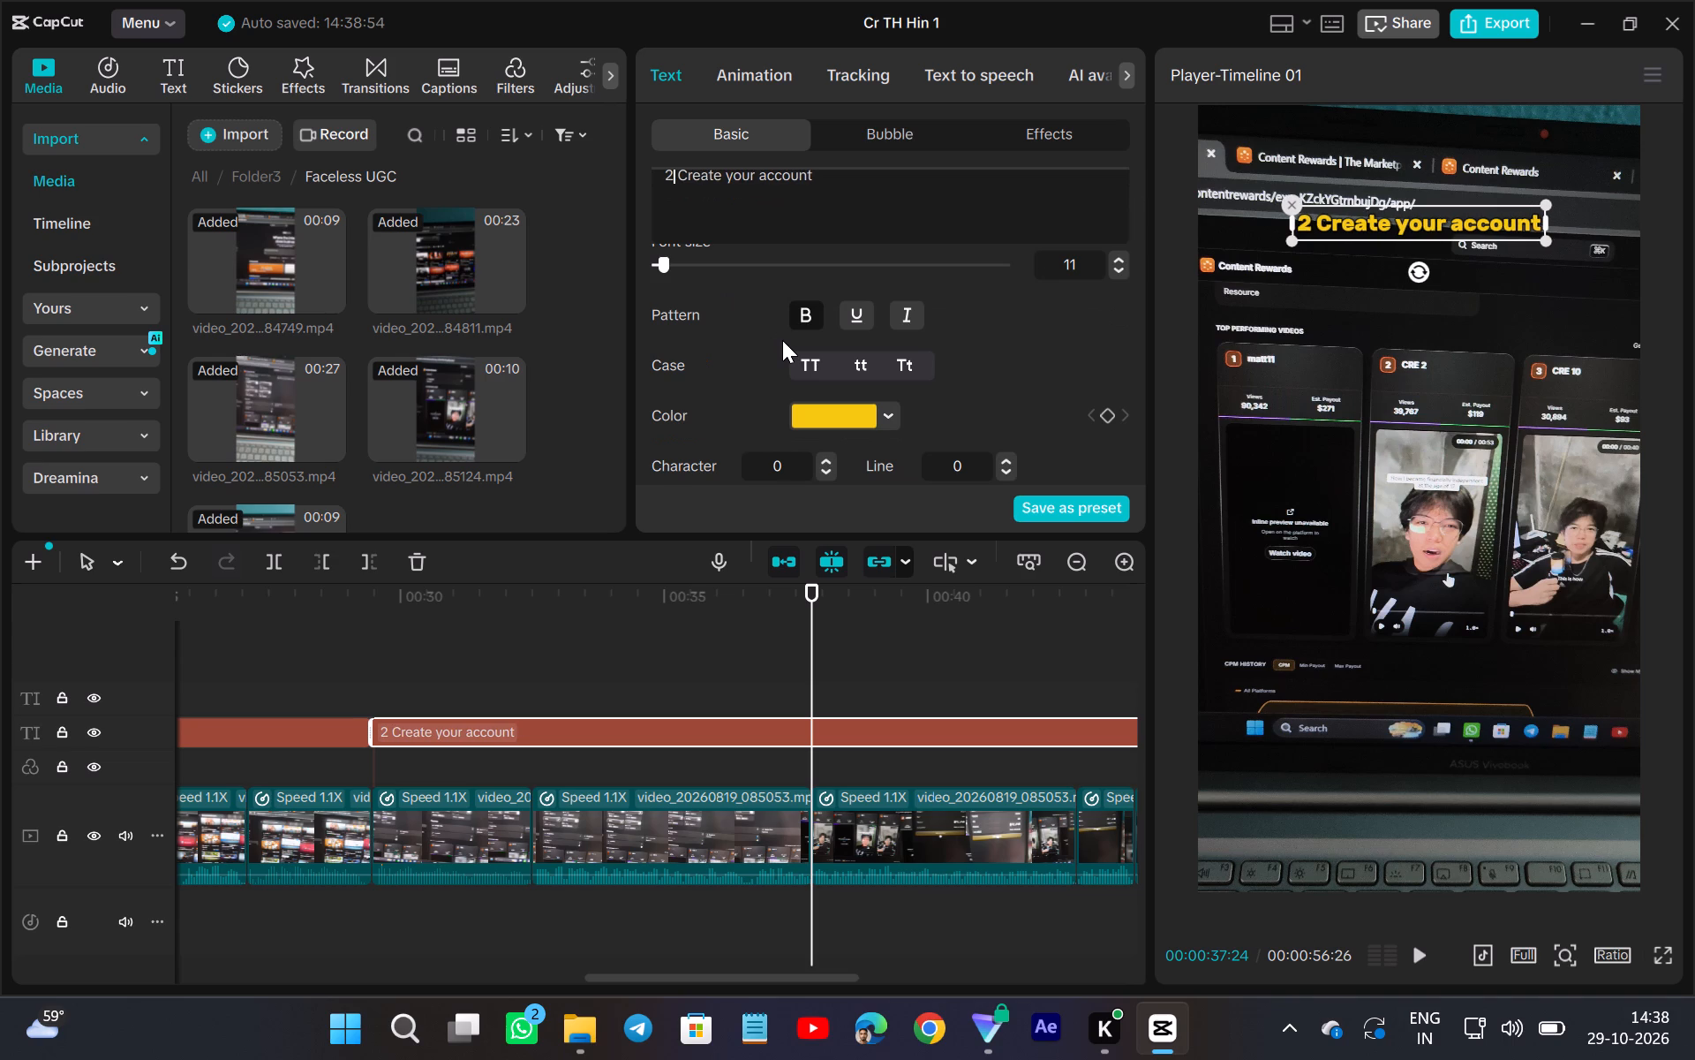
{"action": "key", "text": "BackSpace"}
{"action": "key", "text": "4"}
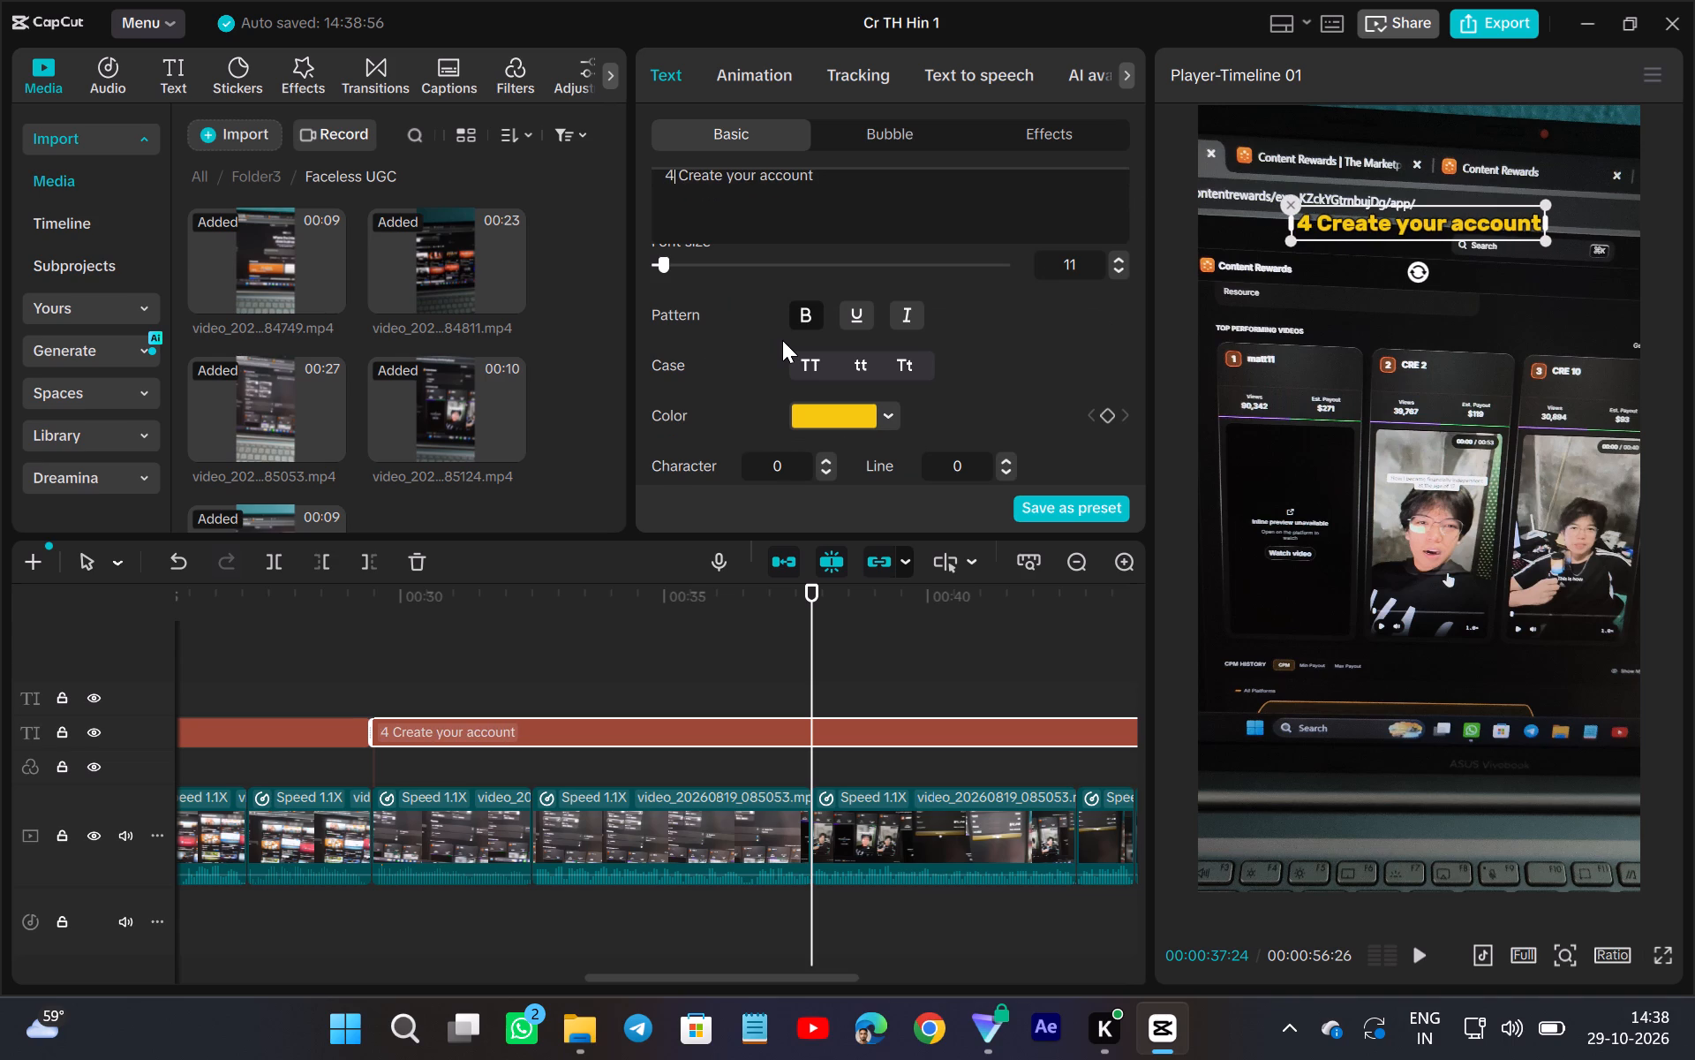
{"action": "key", "text": "period"}
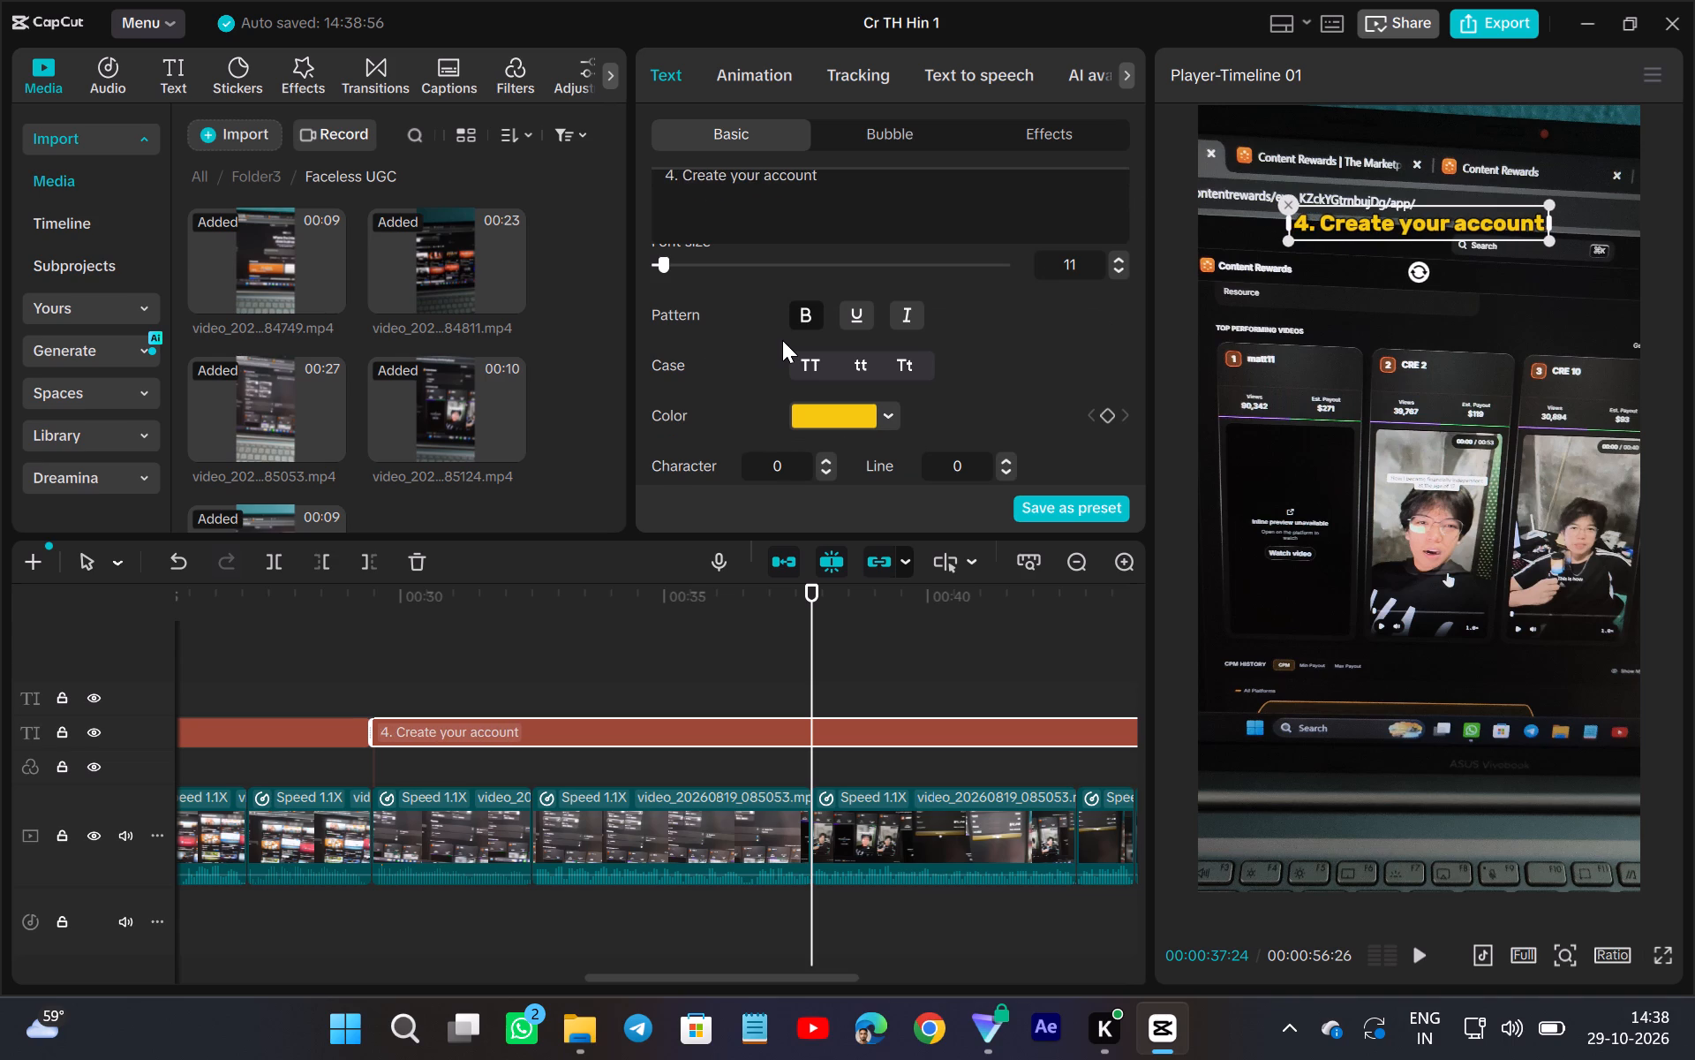
{"action": "key", "text": "space"}
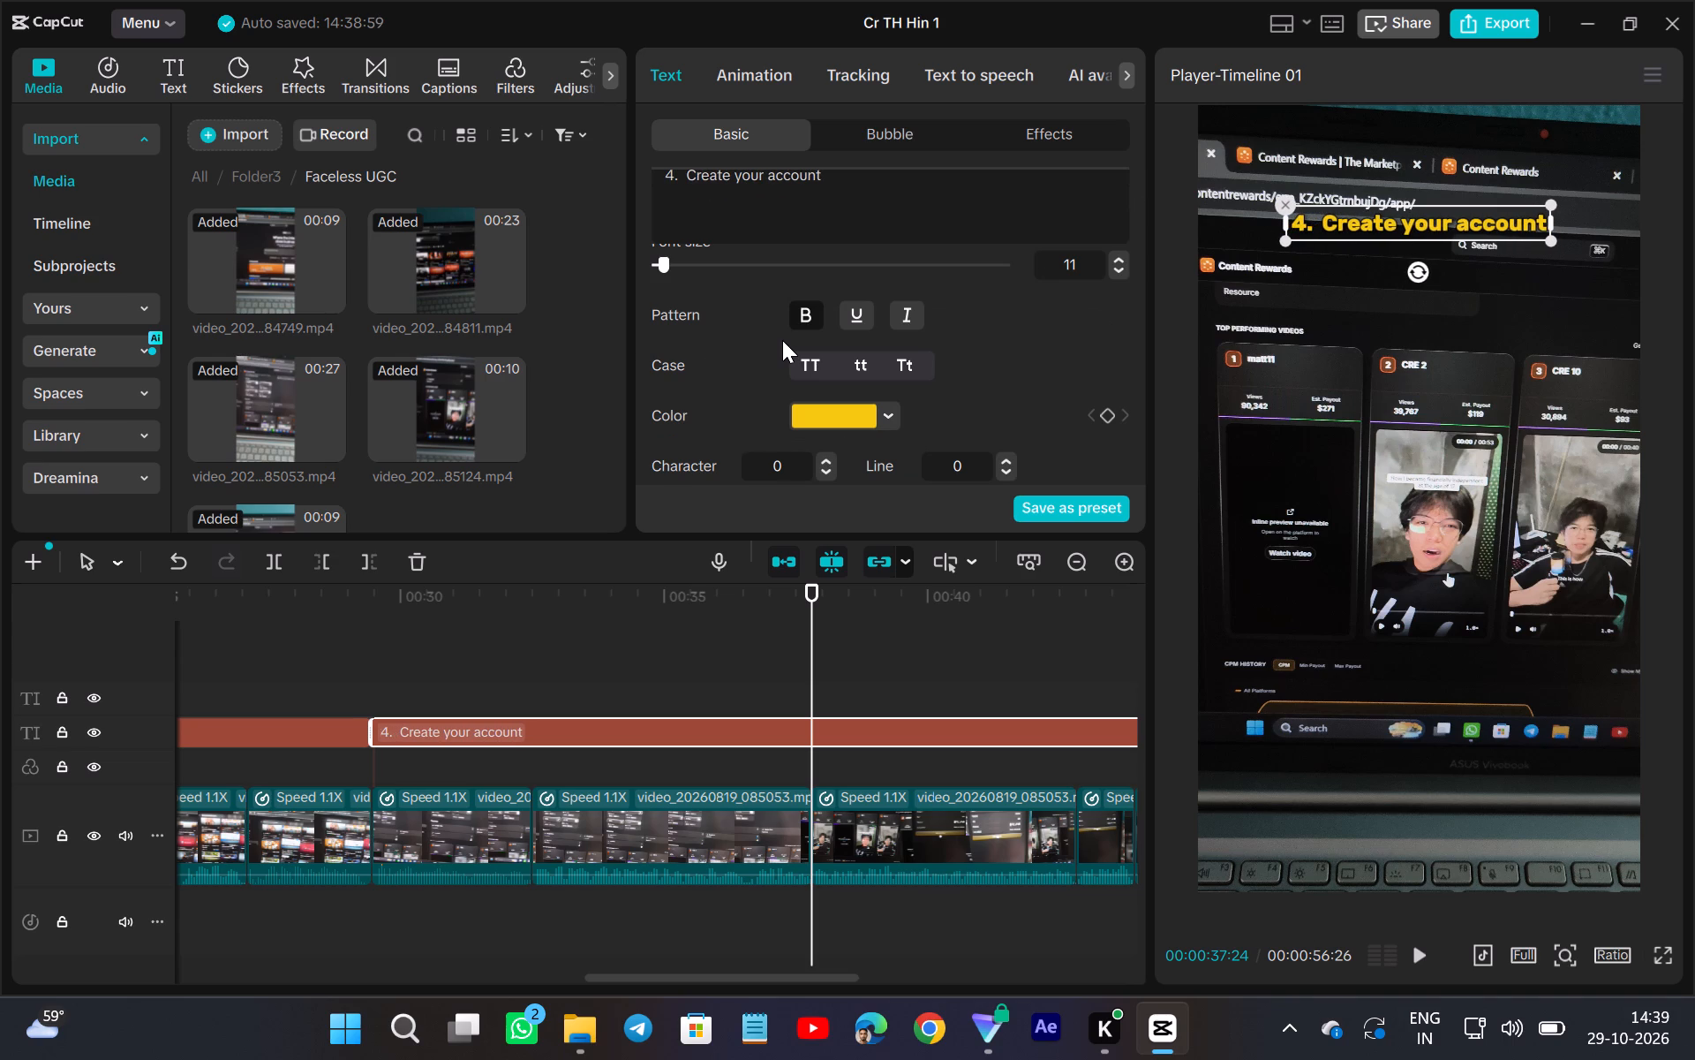
{"action": "key", "text": "BackSpace"}
{"action": "key", "text": "BackSpace"}
{"action": "key", "text": "BackSpace"}
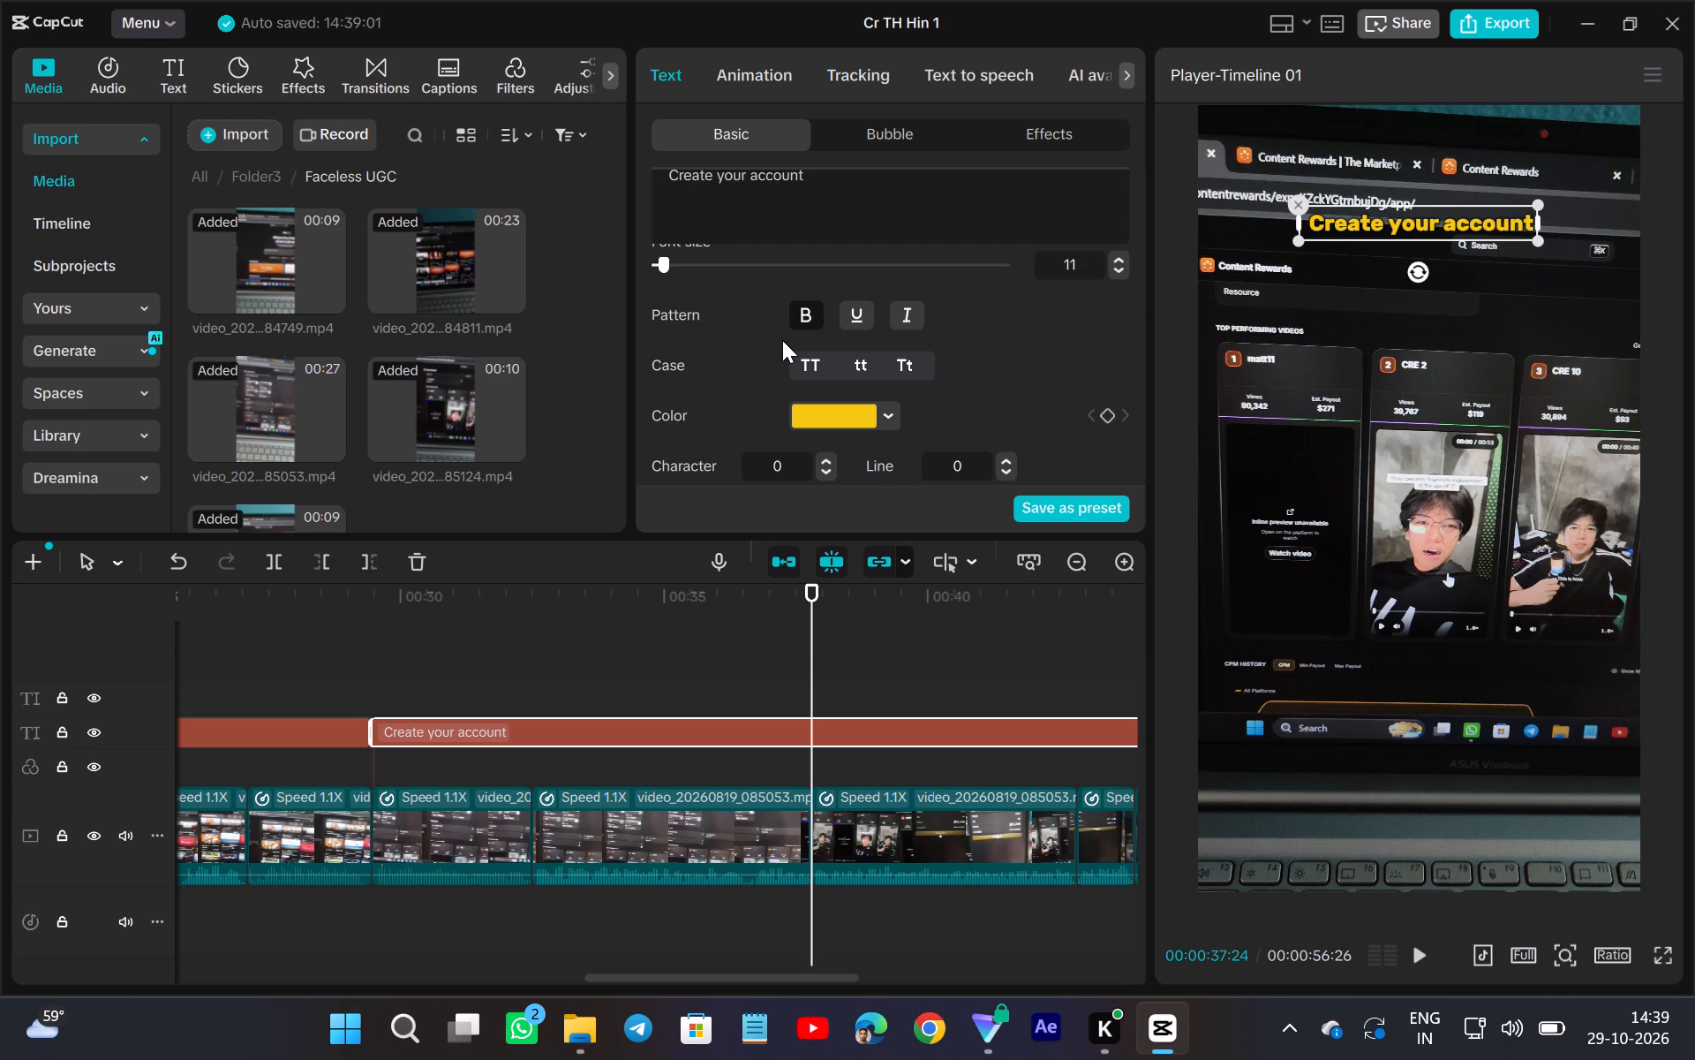
{"action": "key", "text": "BackSpace"}
{"action": "key", "text": "BackSpace"}
{"action": "key", "text": "4"}
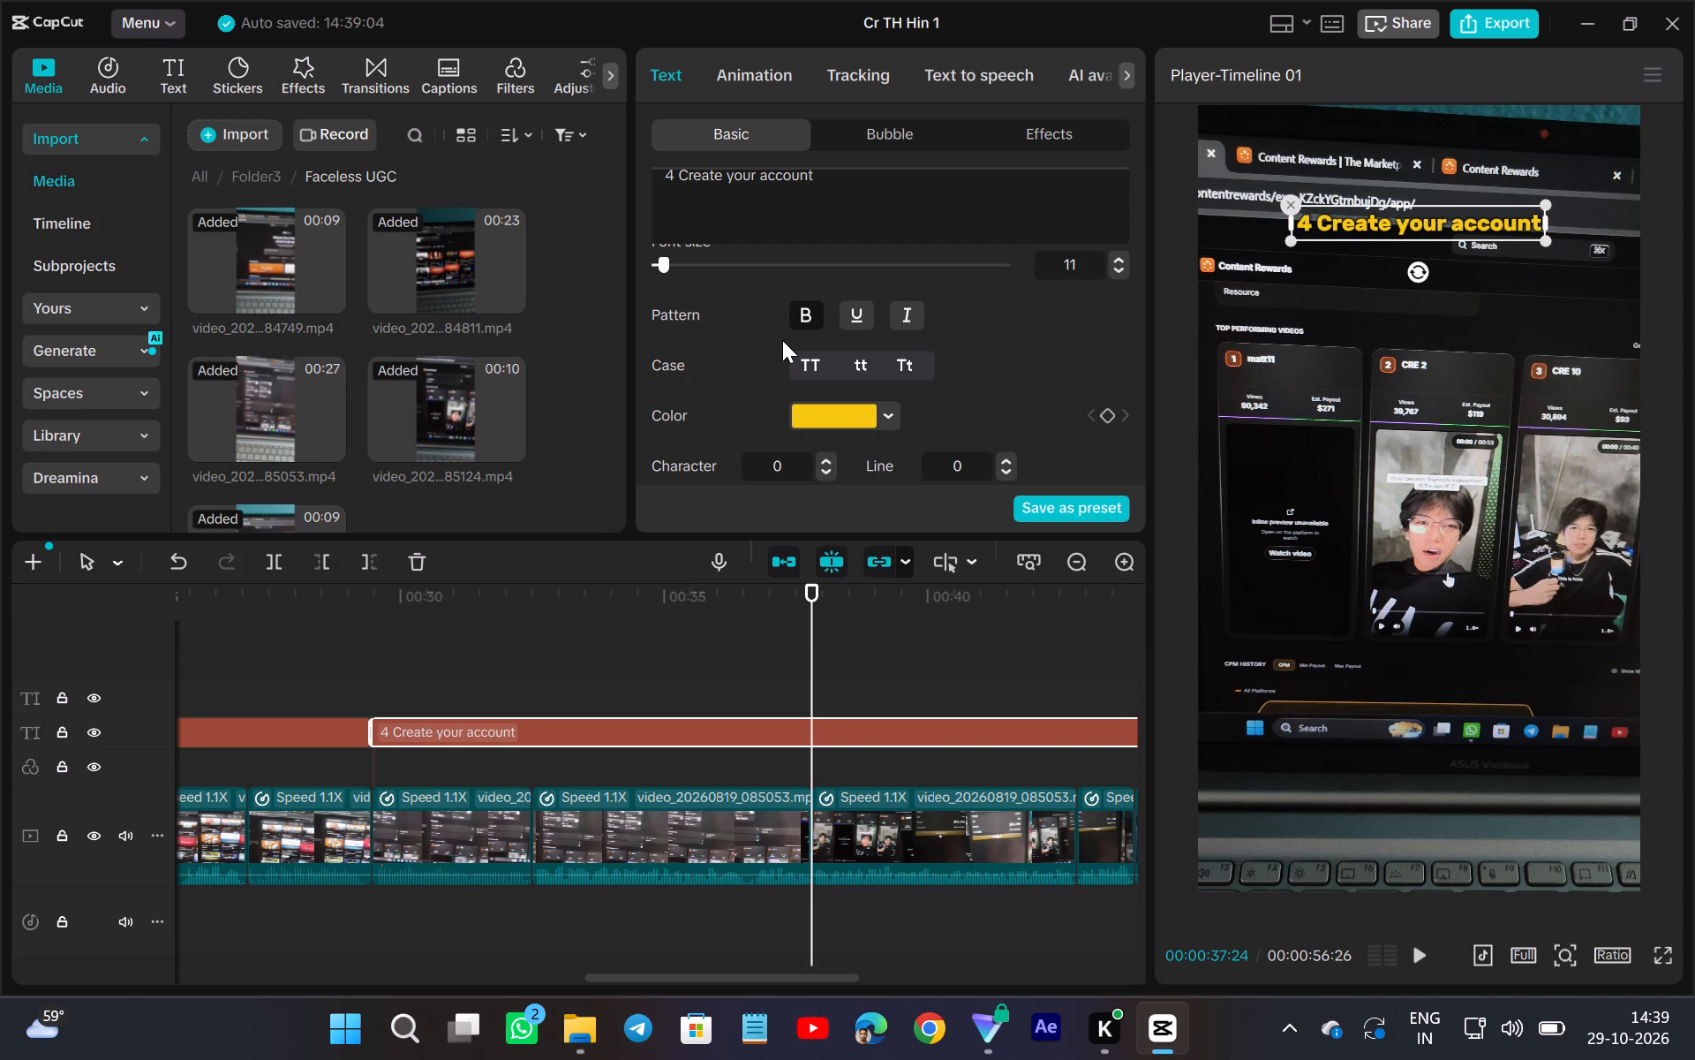
{"action": "type", "text": "."}
{"action": "key", "text": "space"}
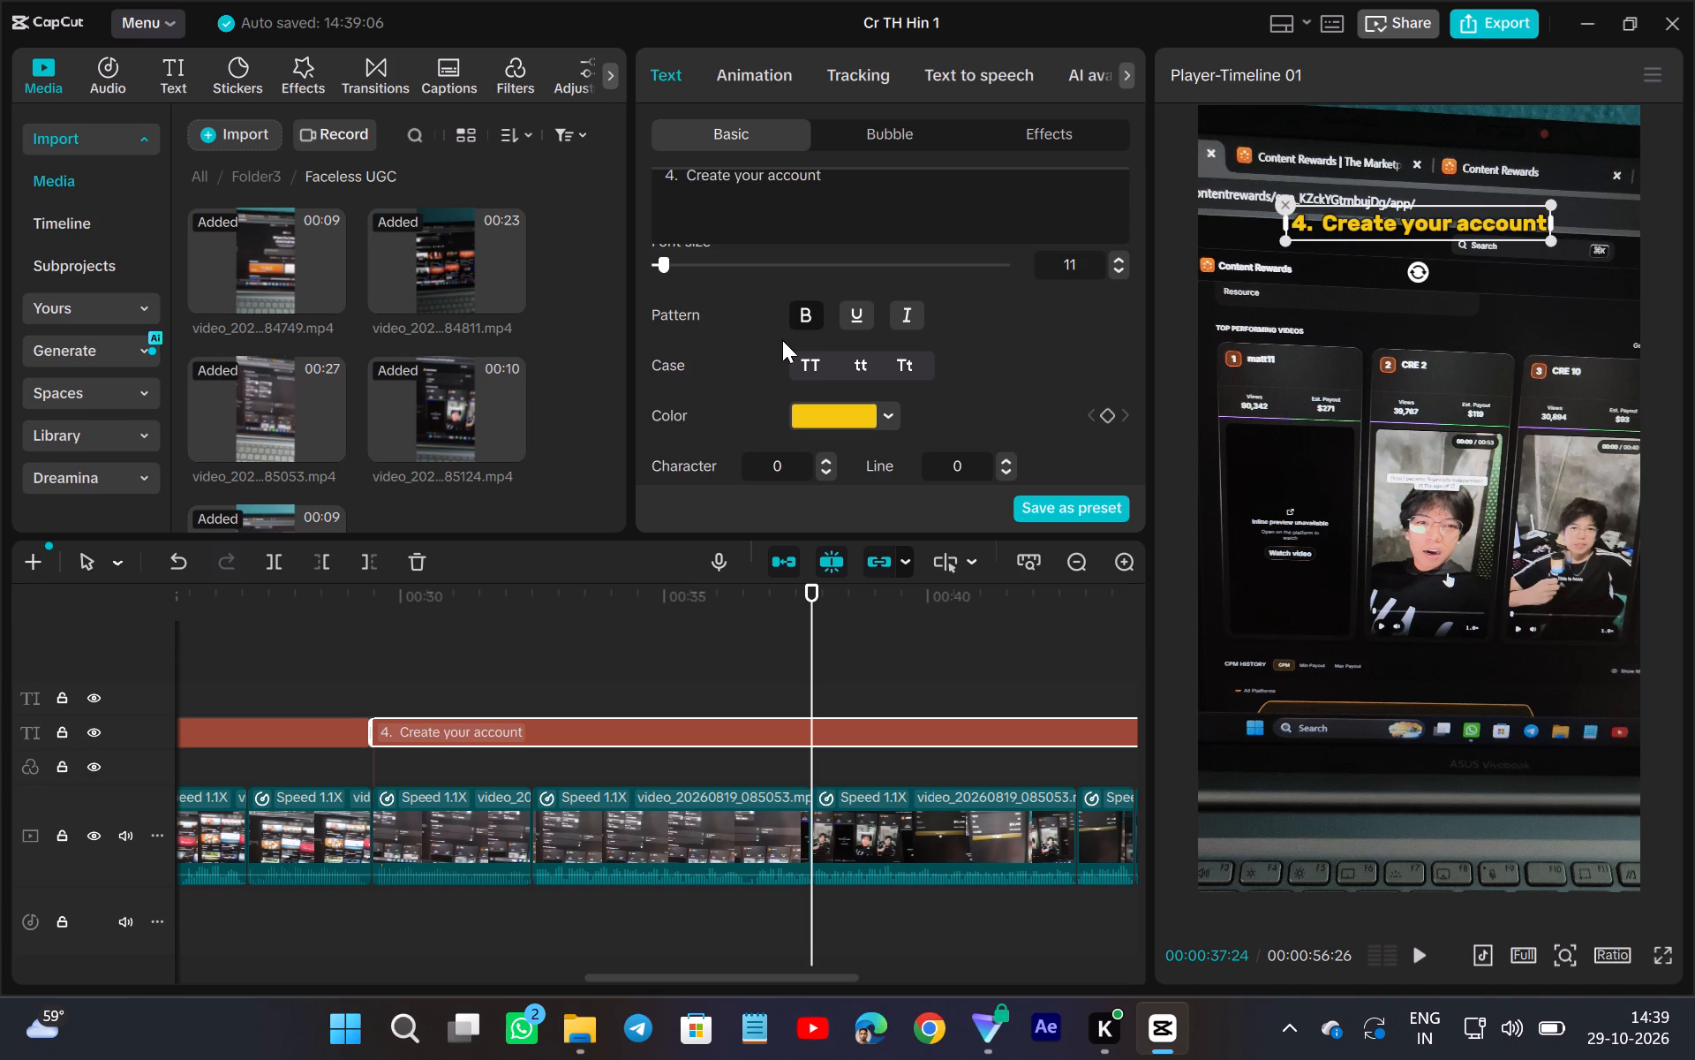
Replace the wording after the number in the fourth title with "Collect Editing Materials".
{"action": "left_click", "coordinate": [868, 168]}
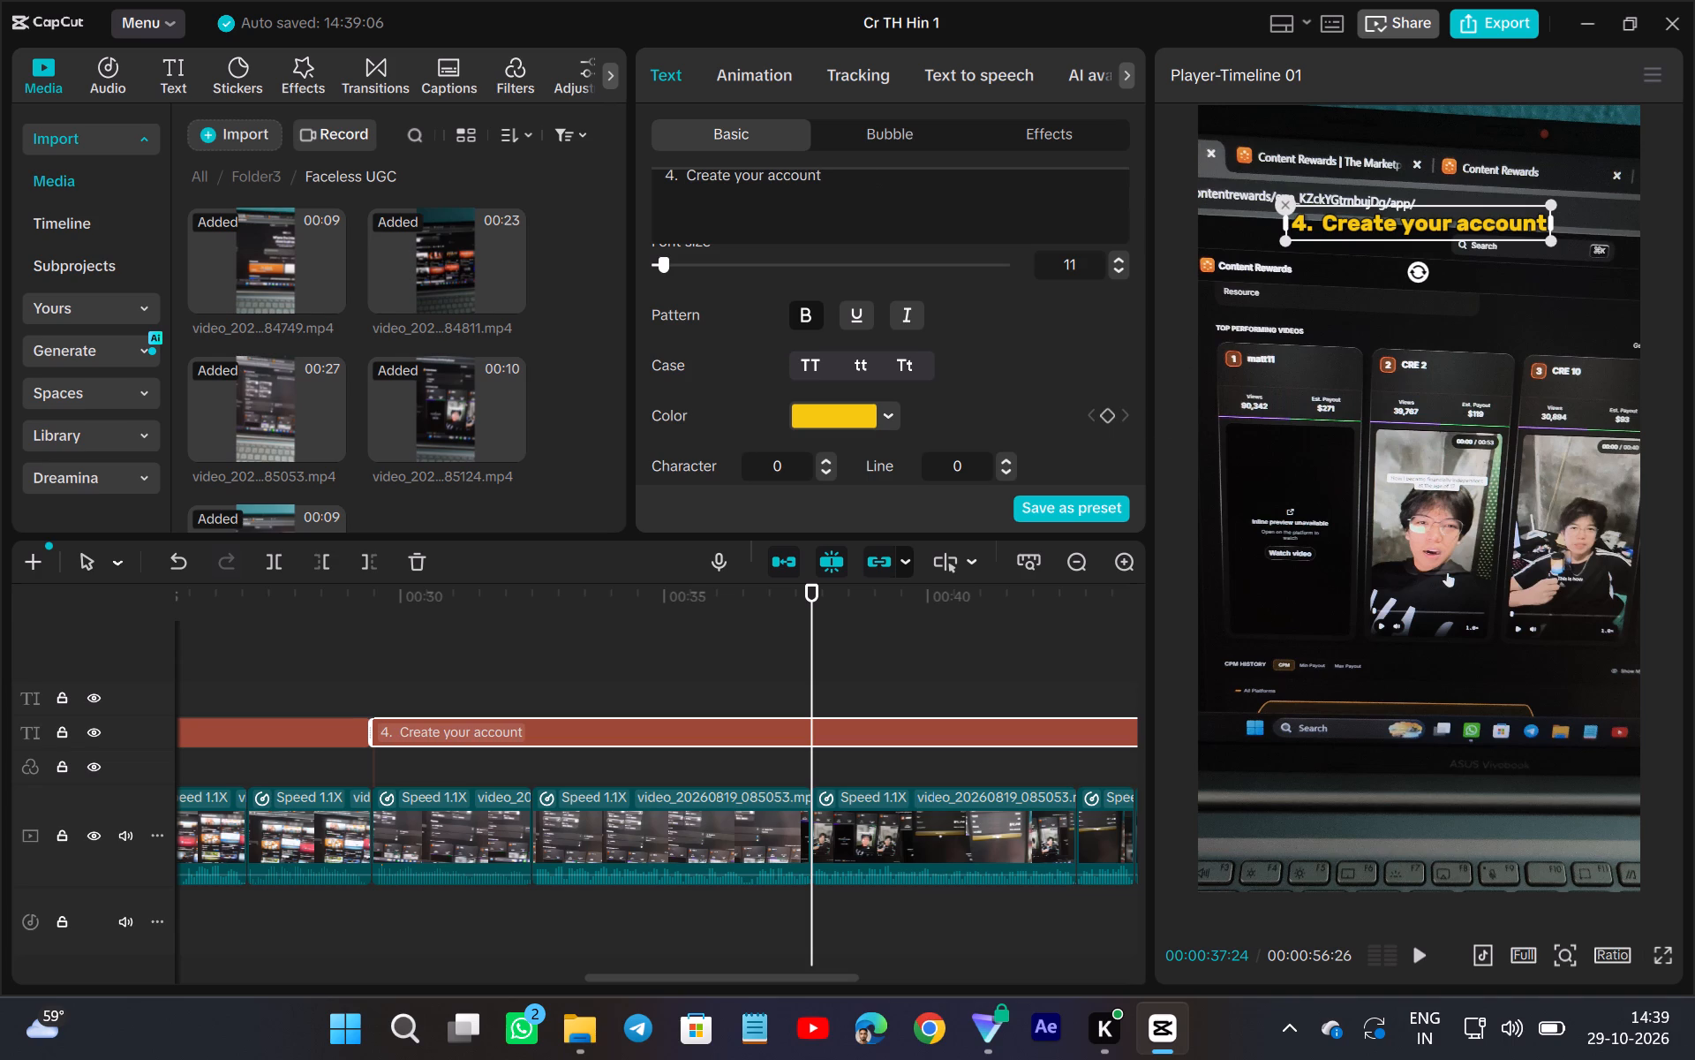
{"action": "left_click", "coordinate": [861, 173]}
{"action": "key", "text": "BackSpace"}
{"action": "key", "text": "BackSpace"}
{"action": "key", "text": "BackSpace"}
{"action": "key", "text": "BackSpace"}
{"action": "key", "text": "BackSpace"}
{"action": "key", "text": "BackSpace"}
{"action": "key", "text": "BackSpace"}
{"action": "key", "text": "plus"}
{"action": "key", "text": "BackSpace"}
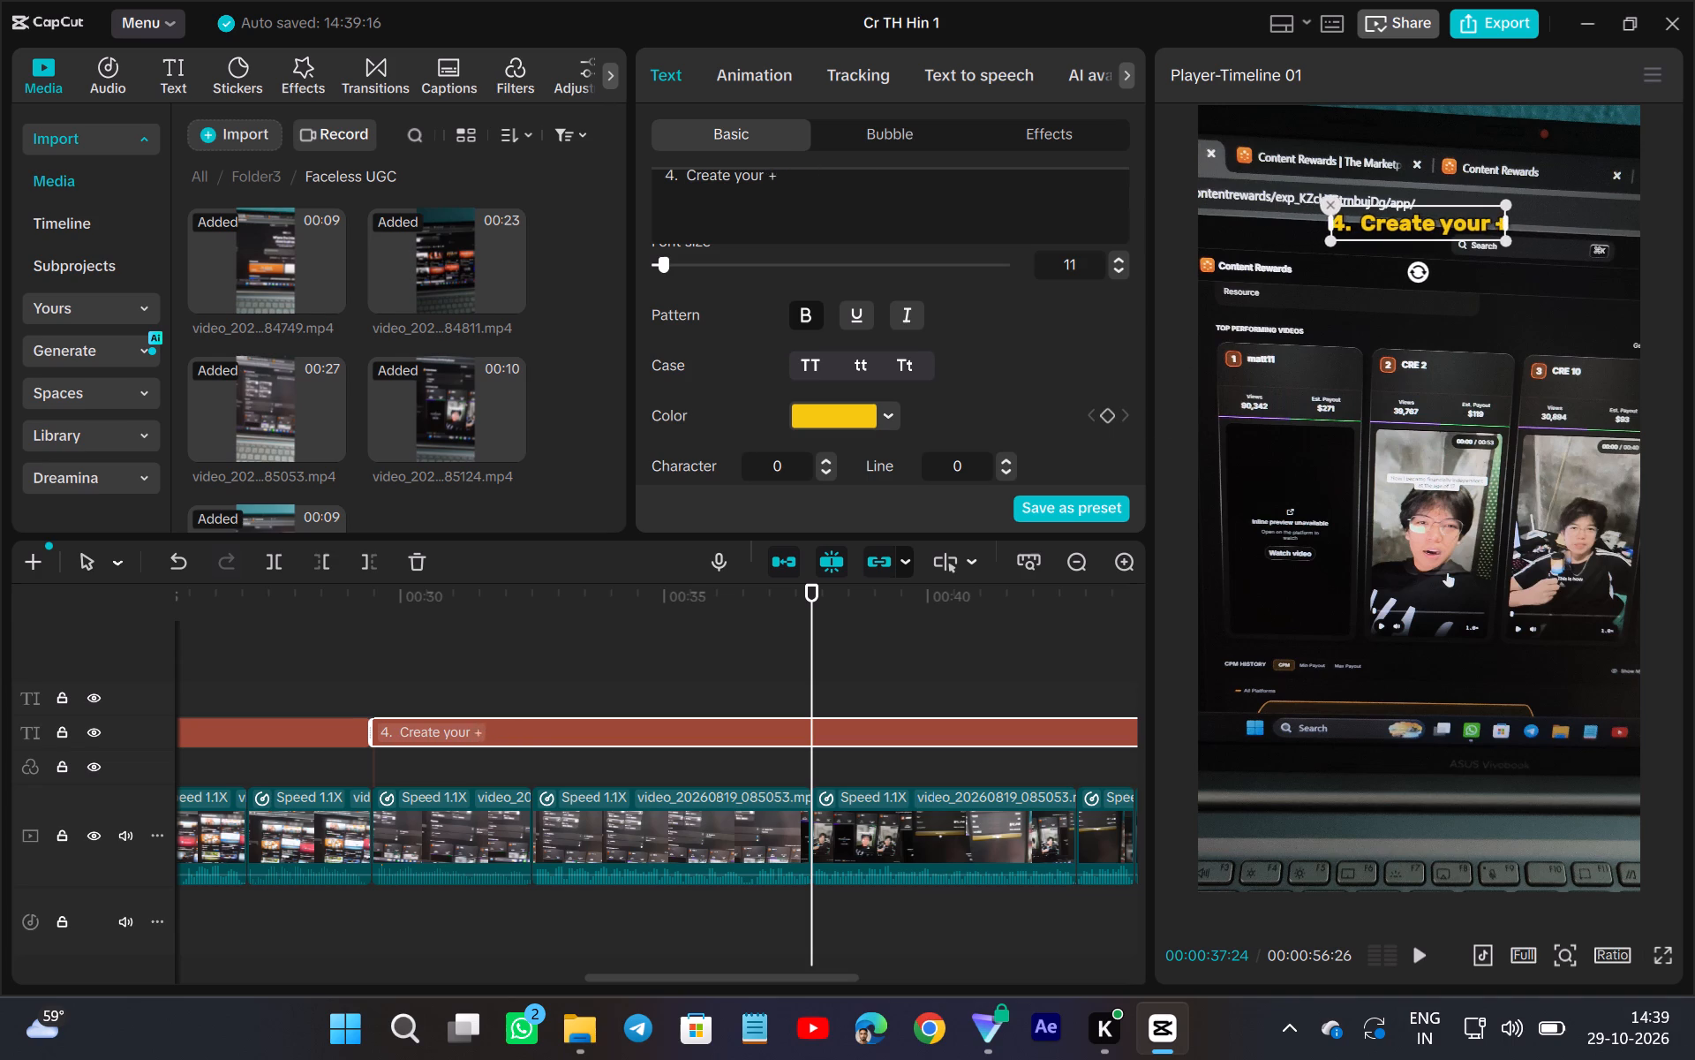
{"action": "key", "text": "BackSpace"}
{"action": "key", "text": "BackSpace"}
{"action": "key", "text": "BackSpace"}
{"action": "key", "text": "BackSpace"}
{"action": "key", "text": "BackSpace"}
{"action": "key", "text": "BackSpace"}
{"action": "key", "text": "BackSpace"}
{"action": "key", "text": "BackSpace"}
{"action": "key", "text": "BackSpace"}
{"action": "key", "text": "BackSpace"}
{"action": "key", "text": "BackSpace"}
{"action": "key", "text": "BackSpace"}
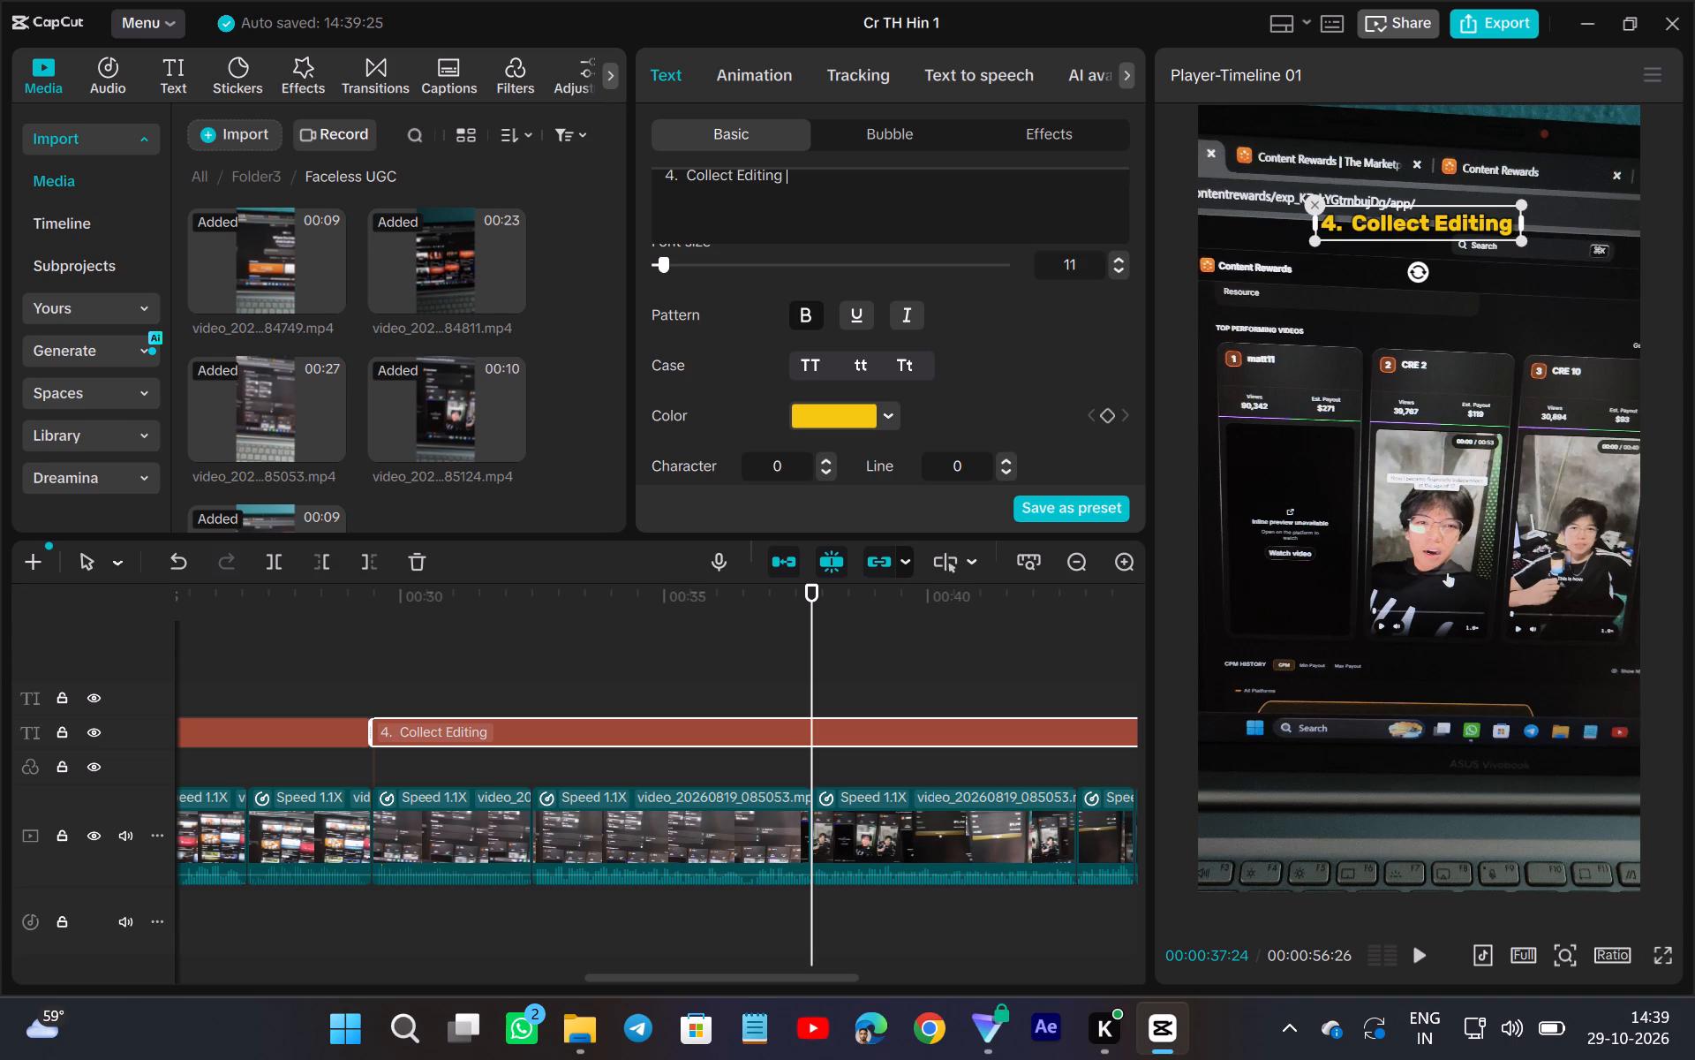
{"action": "type", "text": "aterials"}
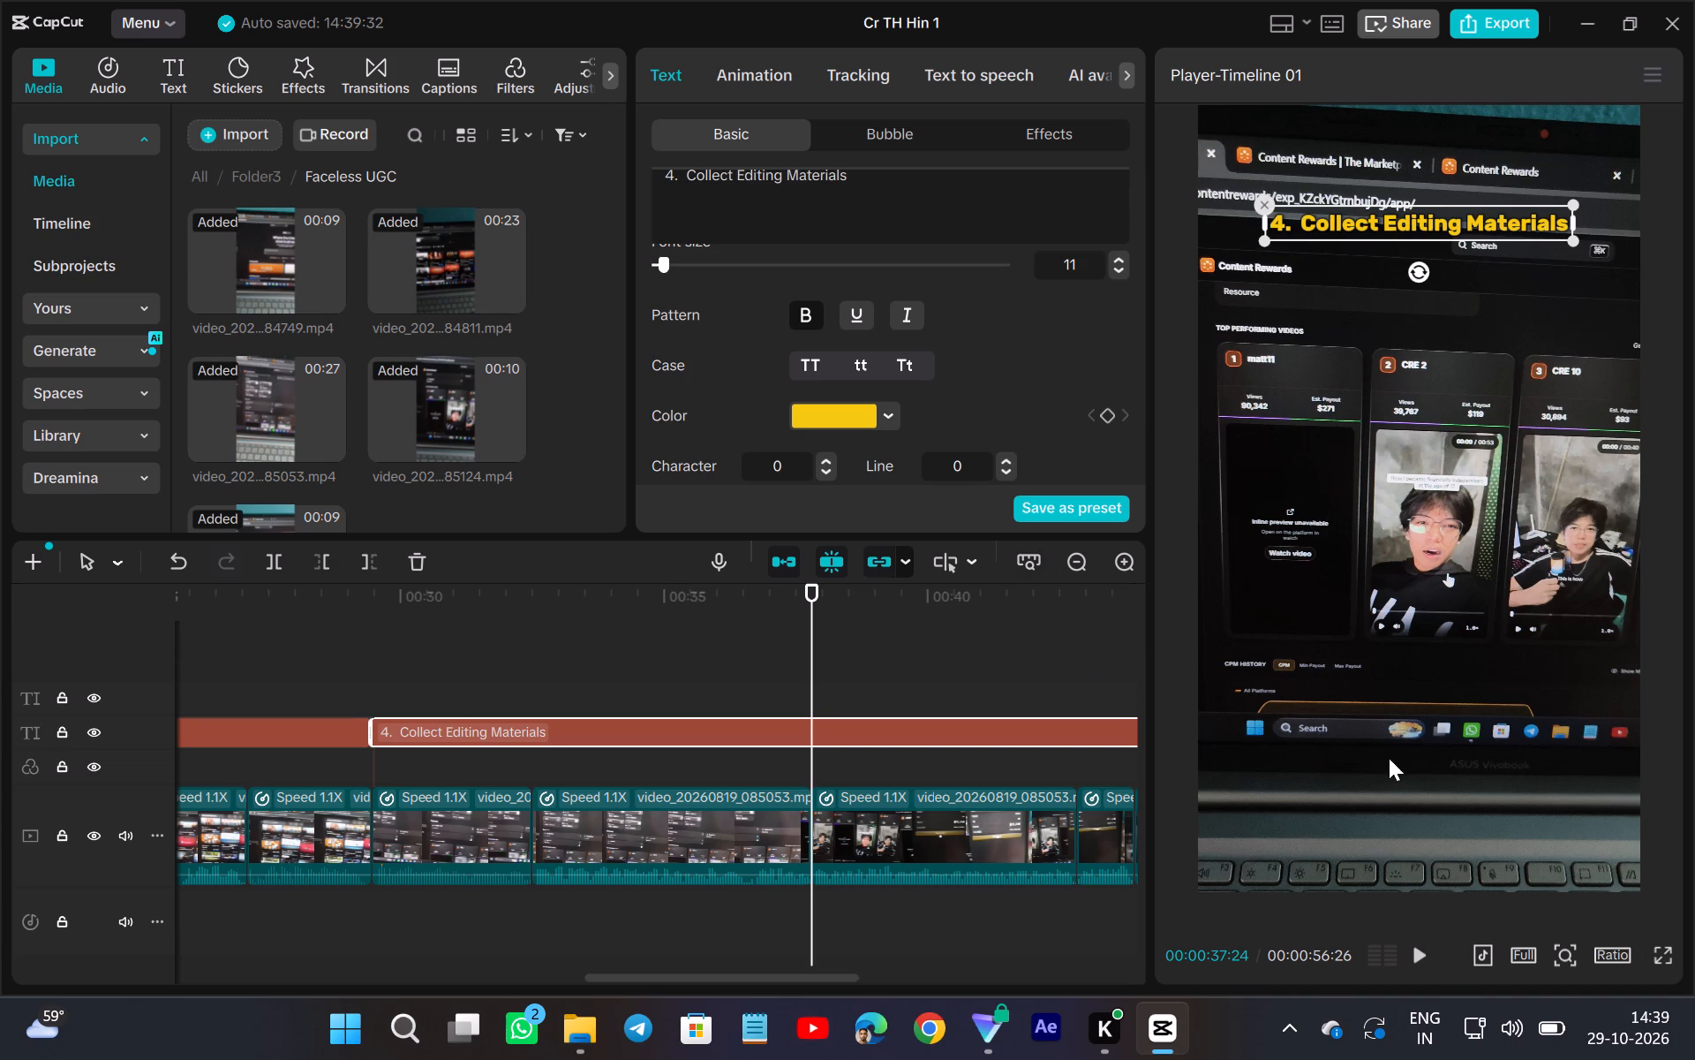
Review the footage under the "4. Collect Editing Materials" title up to the clip boundary at 00:00:37:24.
{"action": "left_click", "coordinate": [612, 695]}
{"action": "scroll", "coordinate": [1224, 859], "scroll_direction": "down", "scroll_amount": 1}
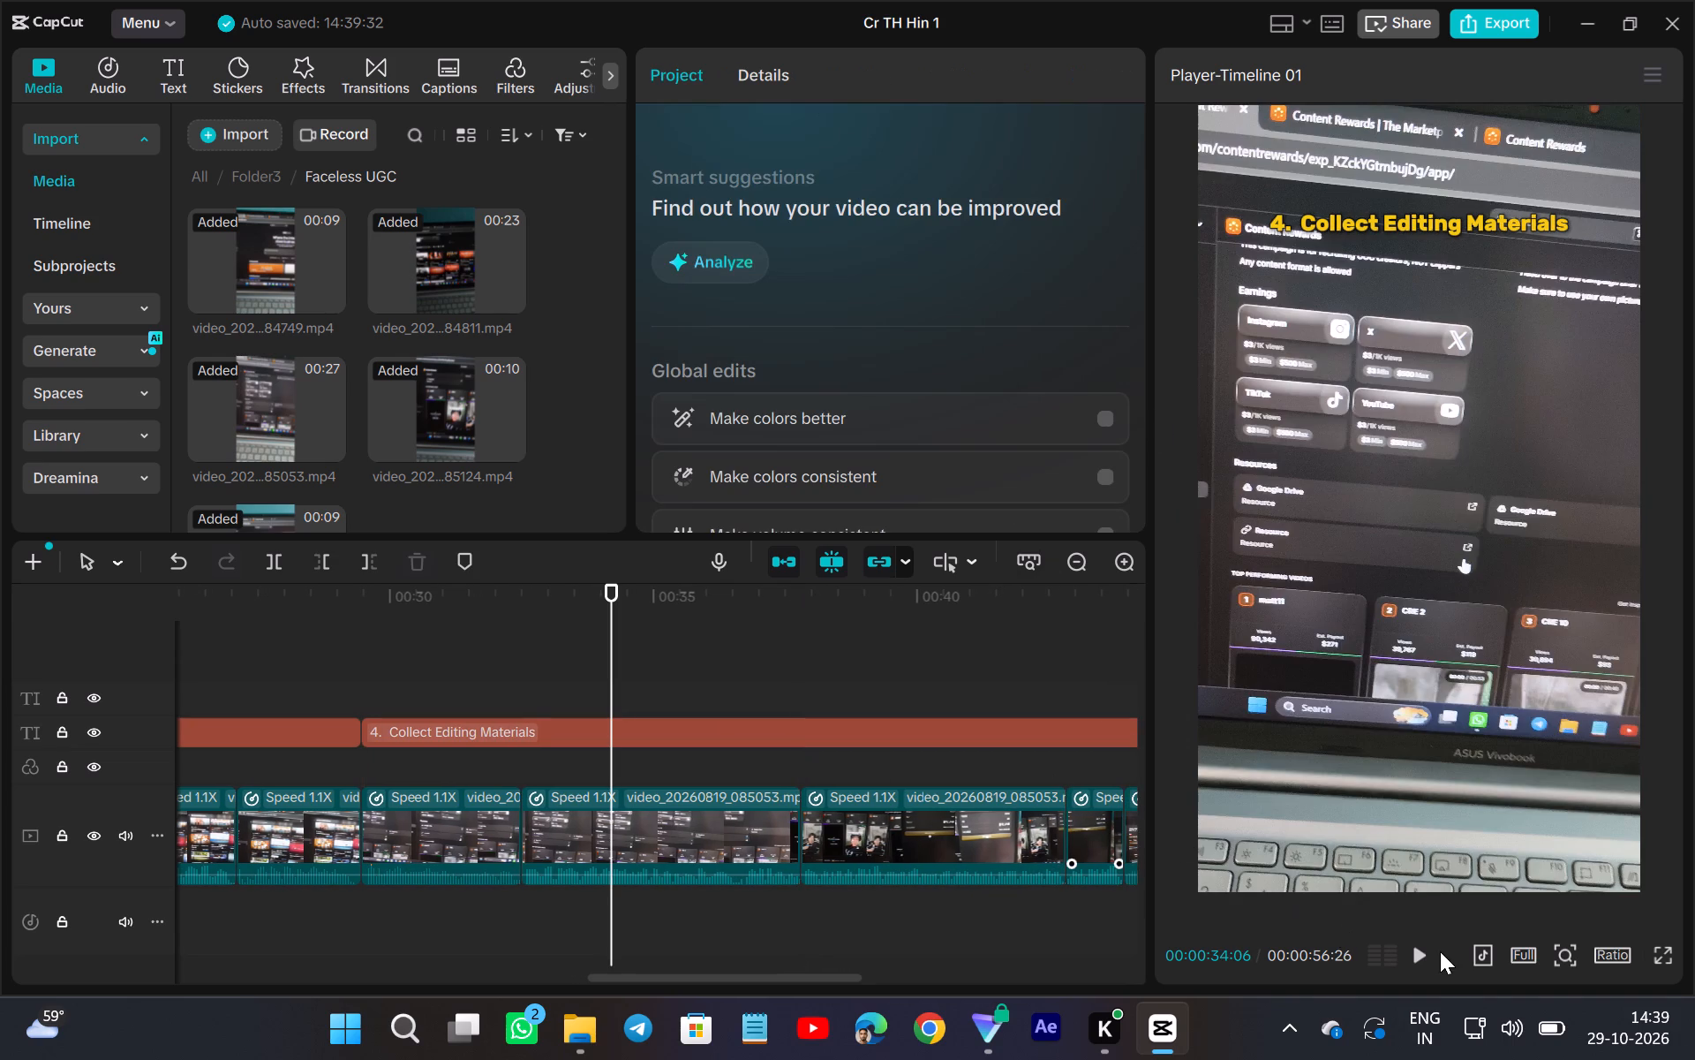
{"action": "left_click", "coordinate": [1427, 955]}
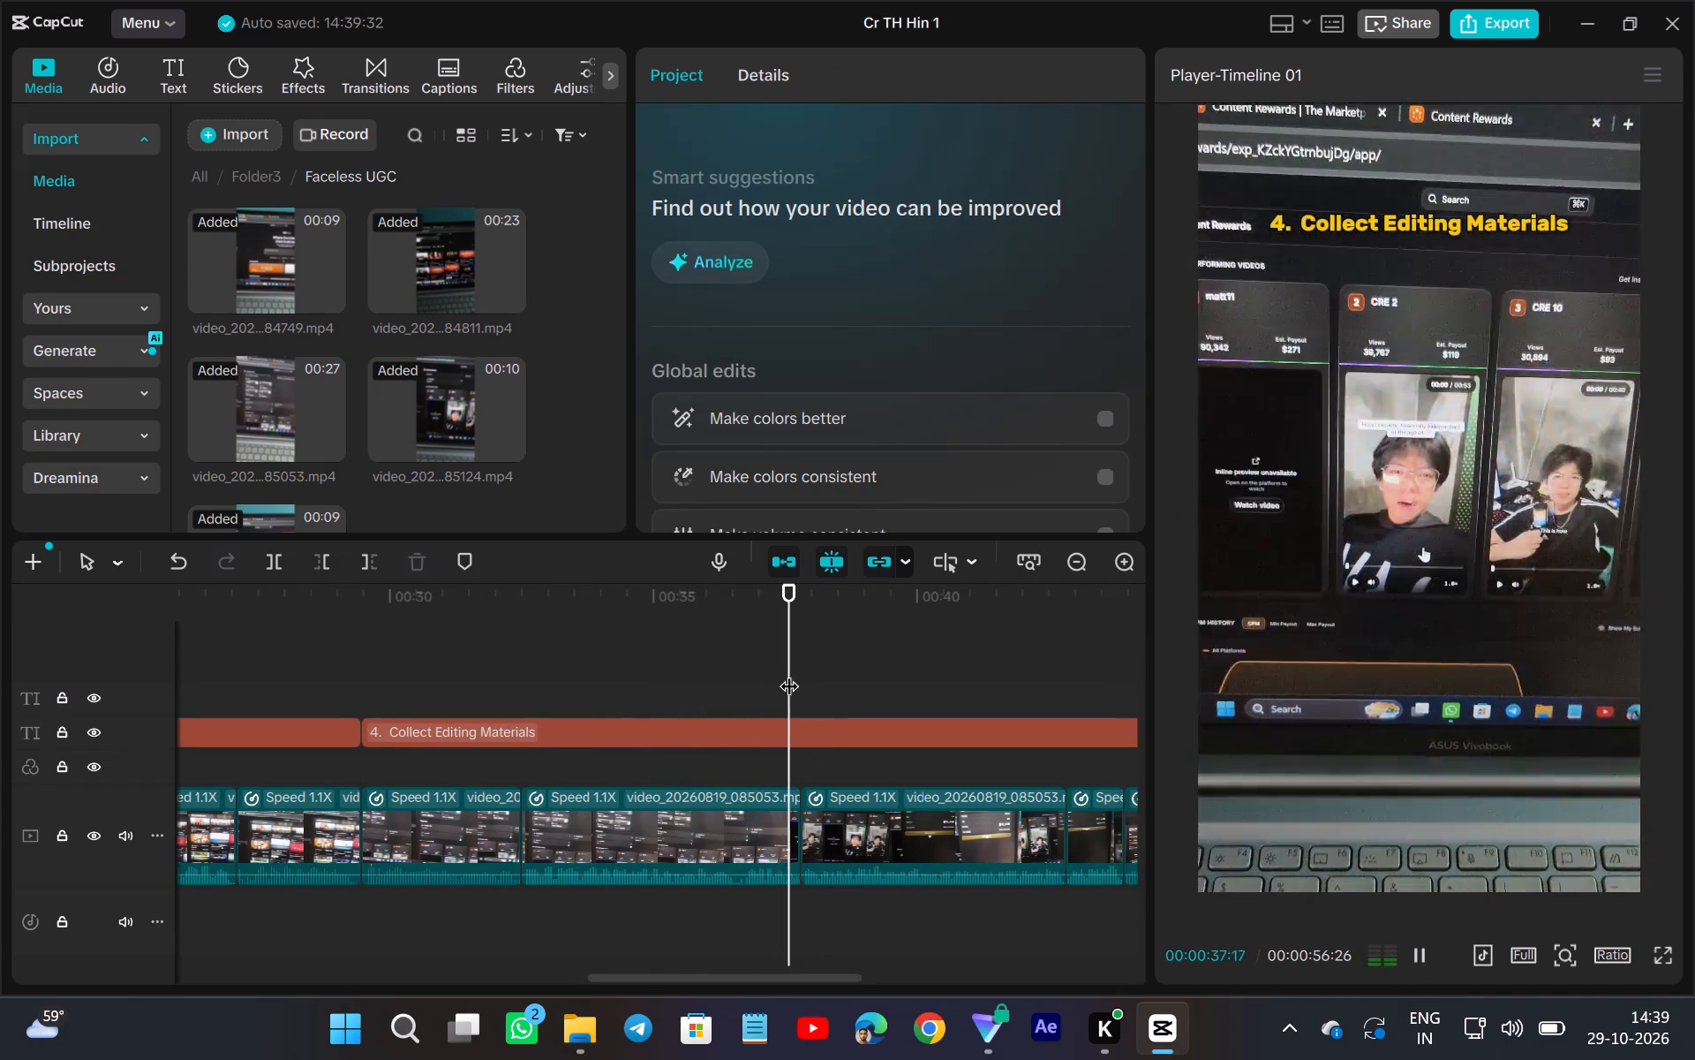
{"action": "left_click", "coordinate": [787, 655]}
{"action": "left_click_drag", "start_coordinate": [787, 655], "coordinate": [798, 667]}
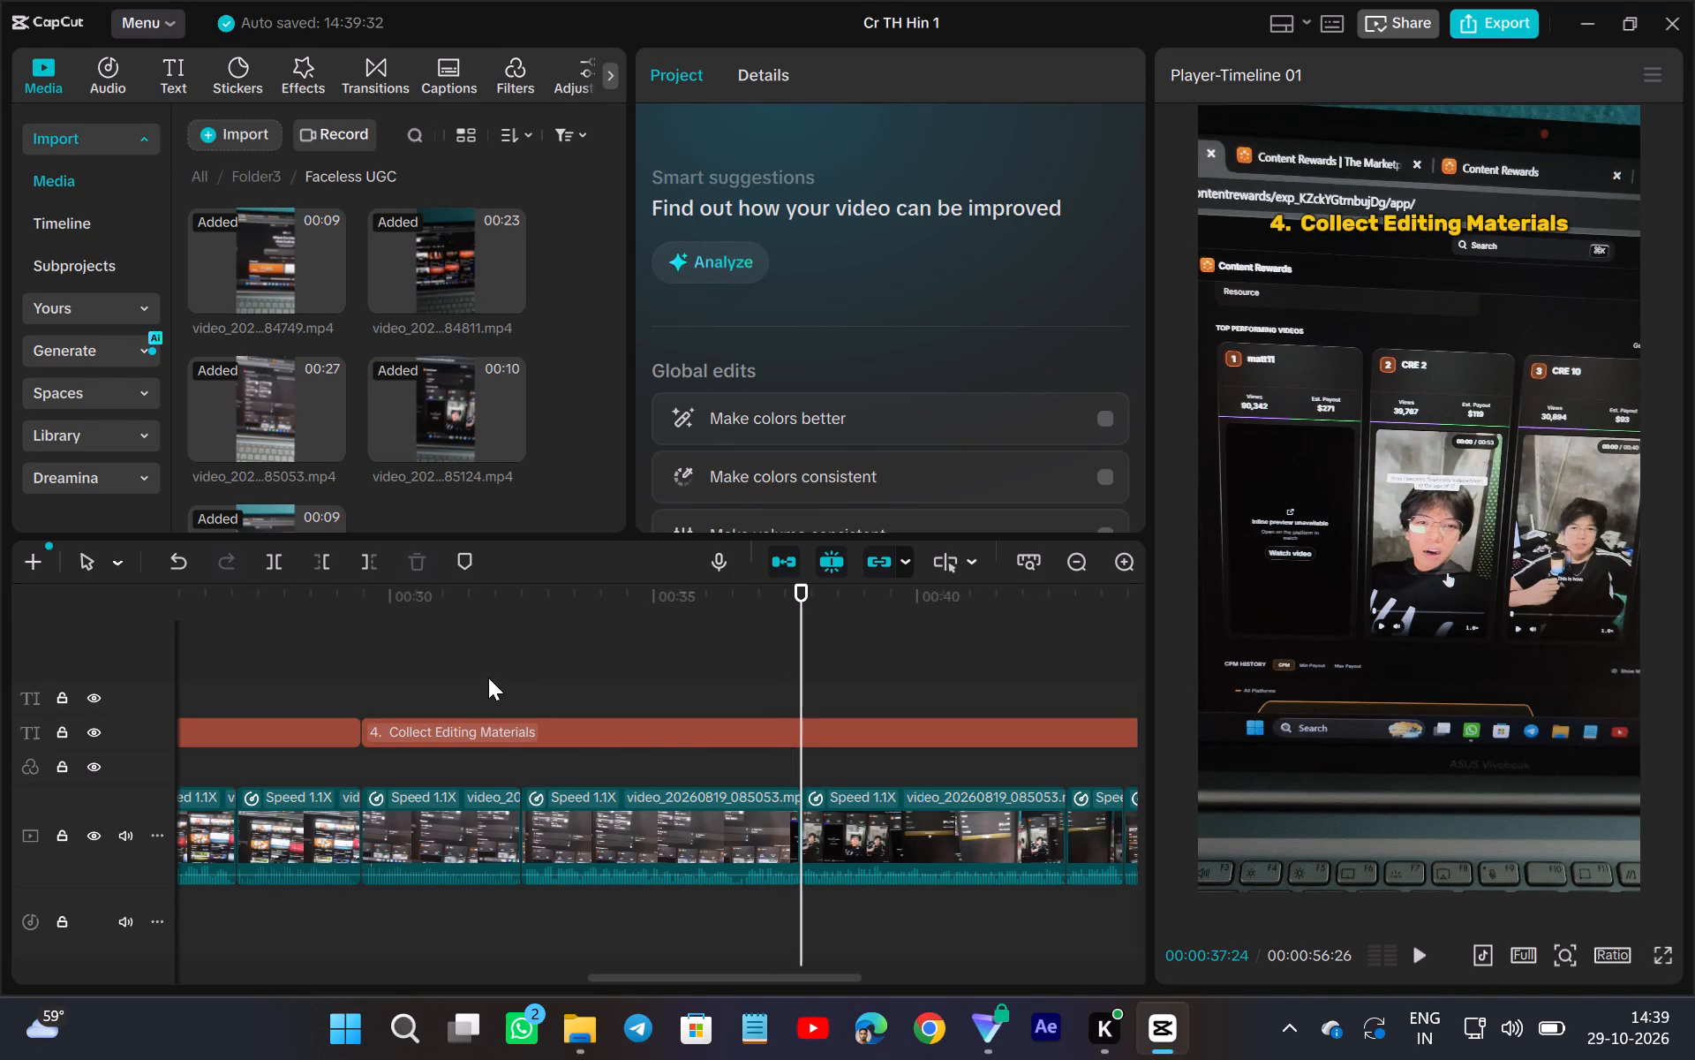
{"action": "left_click", "coordinate": [363, 690]}
{"action": "left_click", "coordinate": [1429, 953]}
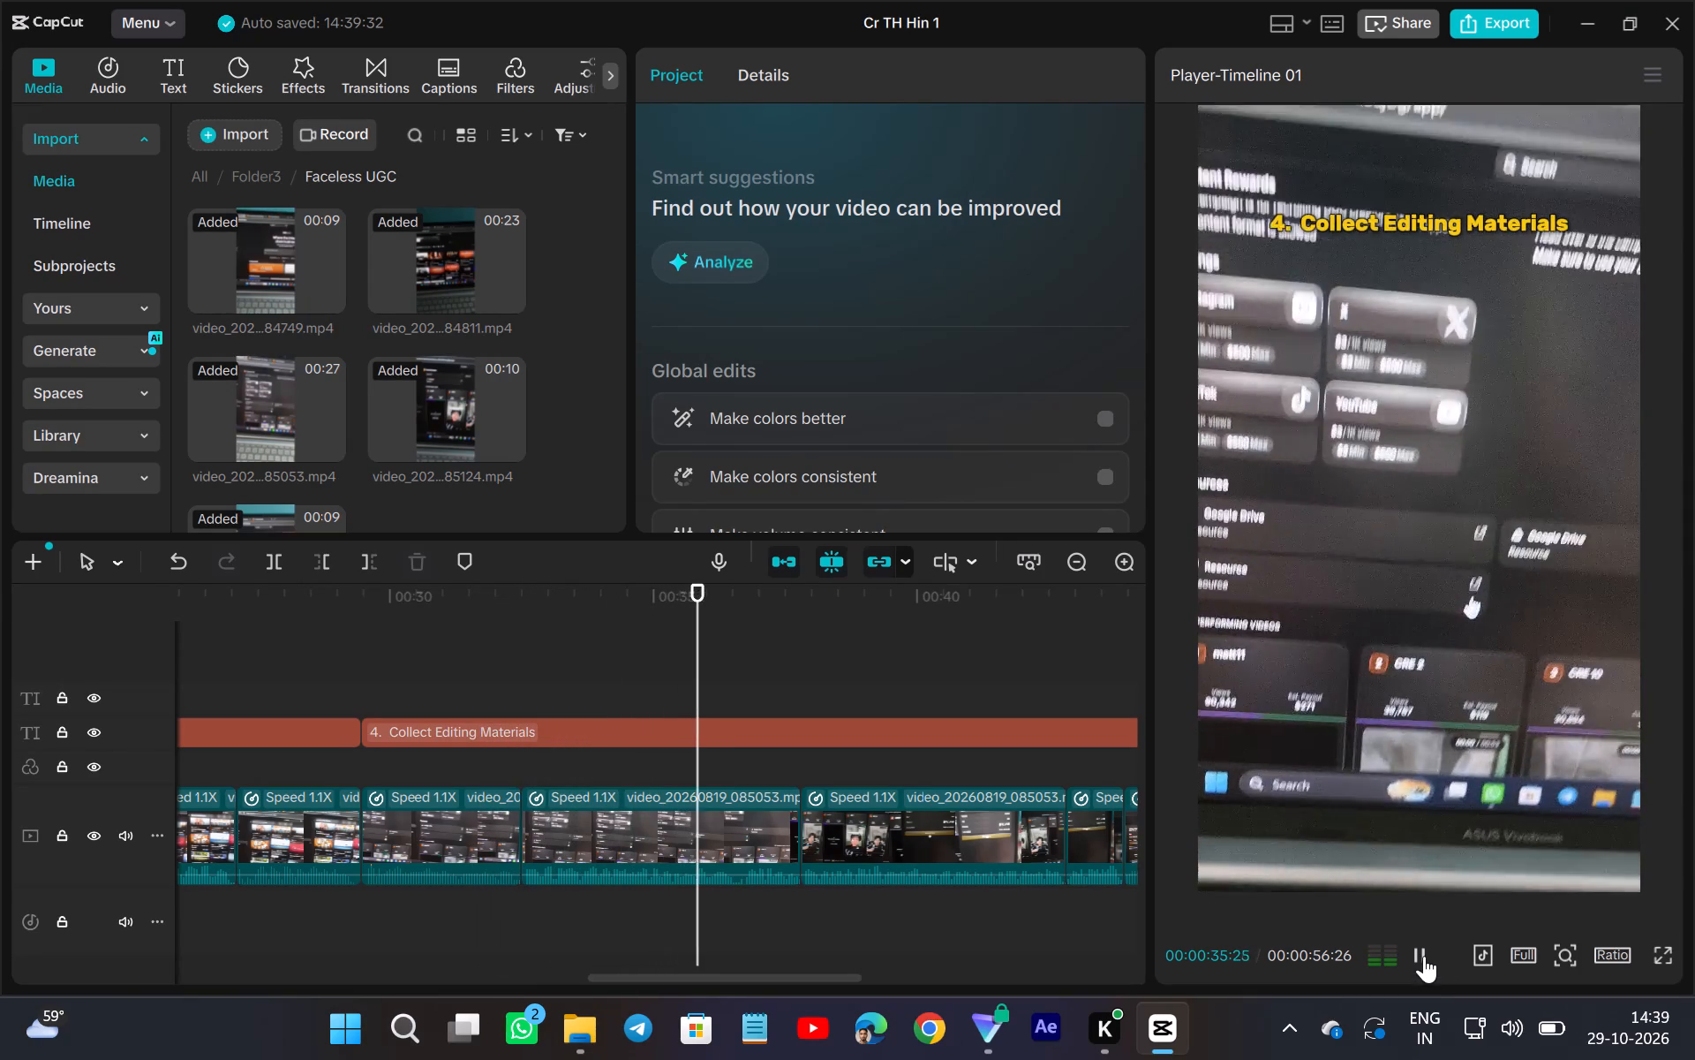
{"action": "left_click", "coordinate": [654, 632]}
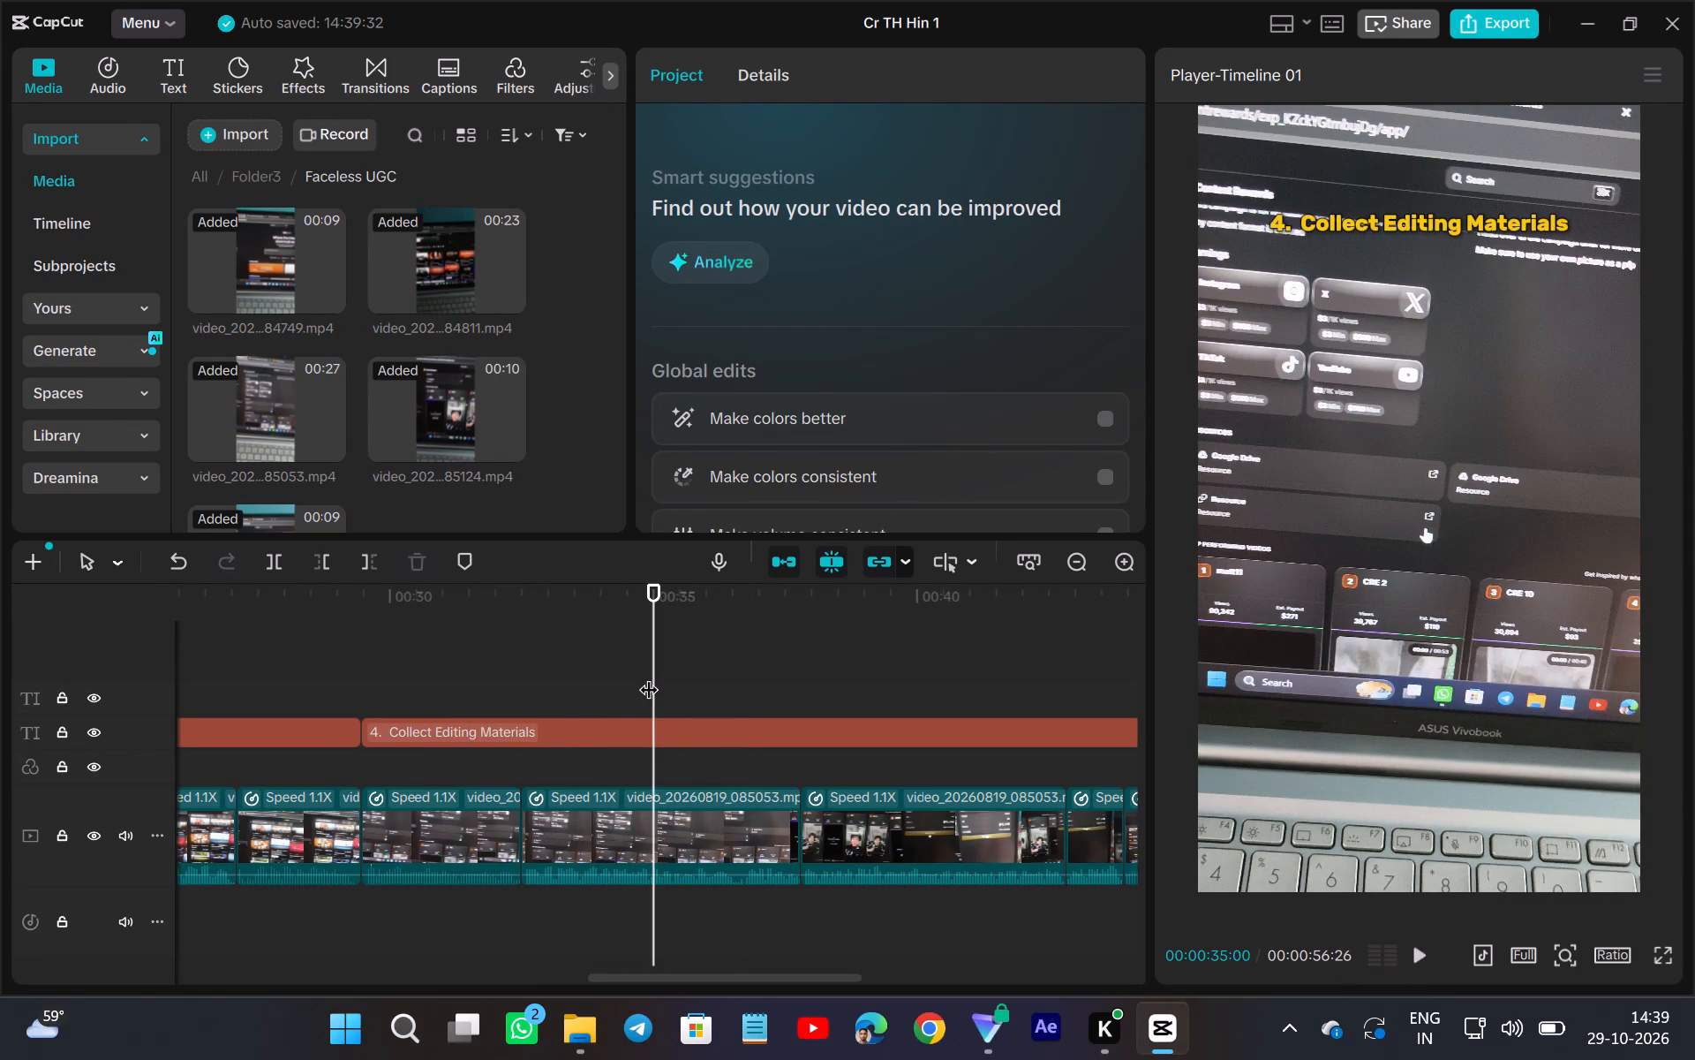
{"action": "left_click_drag", "start_coordinate": [648, 674], "coordinate": [630, 697]}
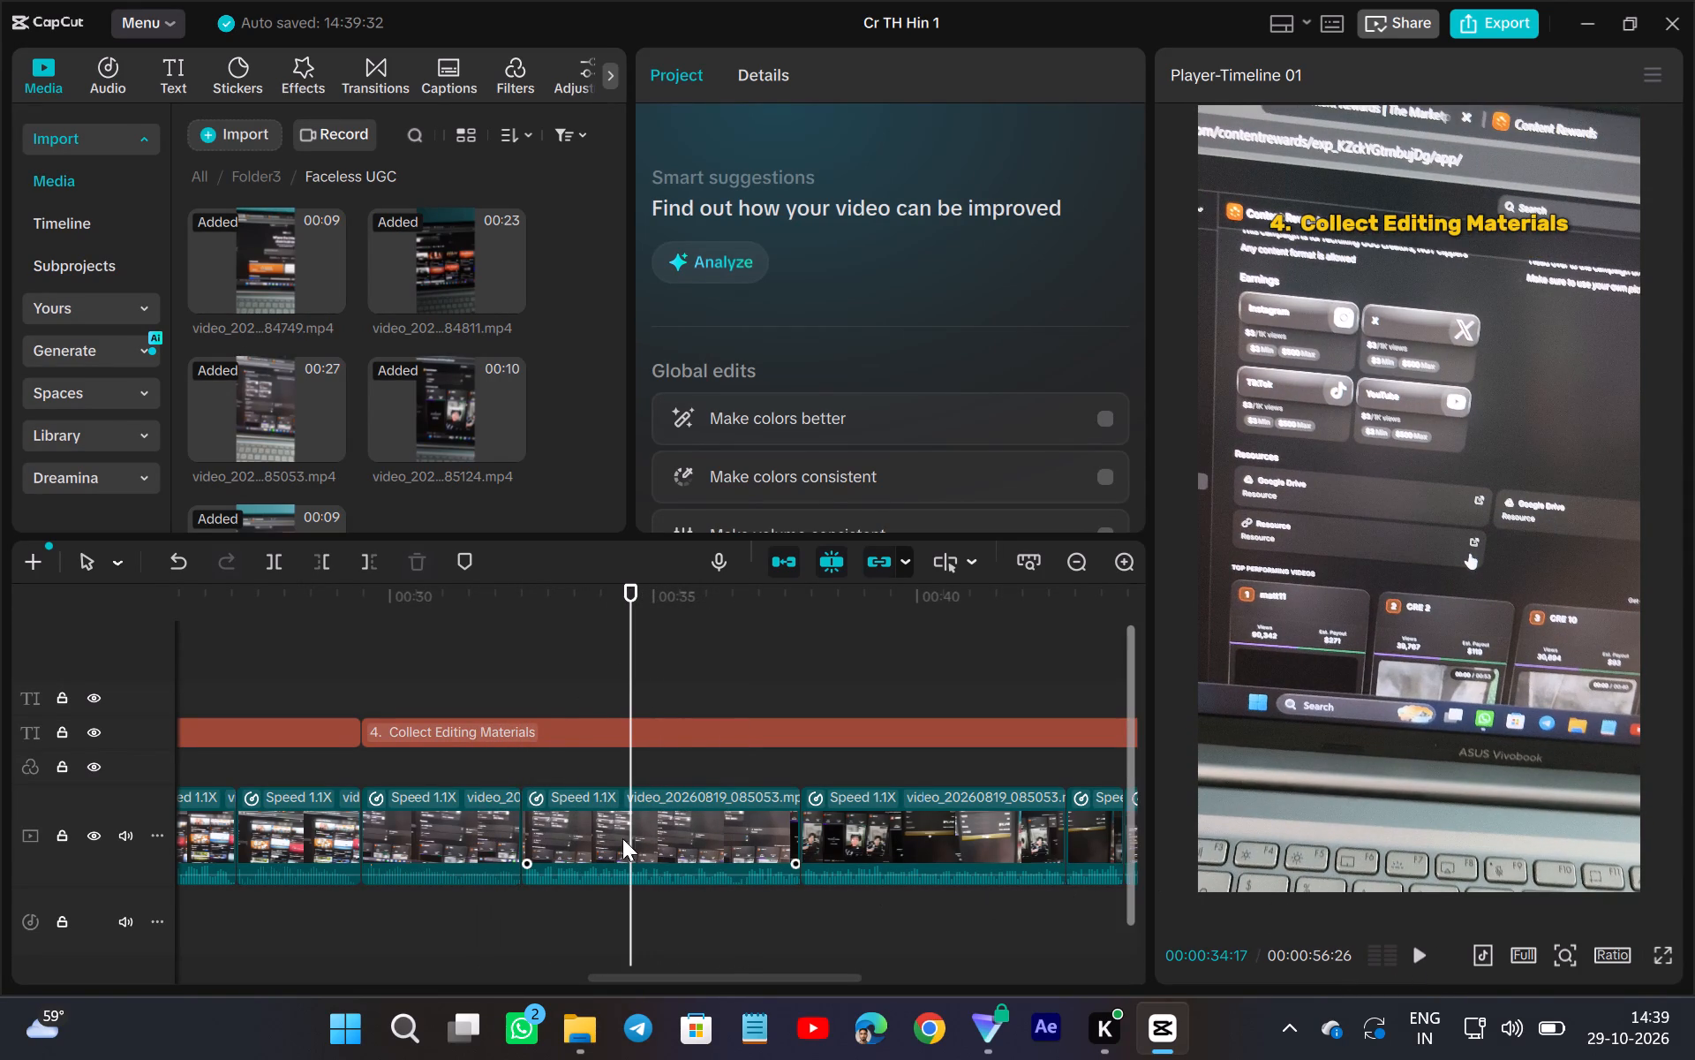
{"action": "left_click", "coordinate": [799, 690]}
{"action": "left_click_drag", "start_coordinate": [799, 690], "coordinate": [782, 708]}
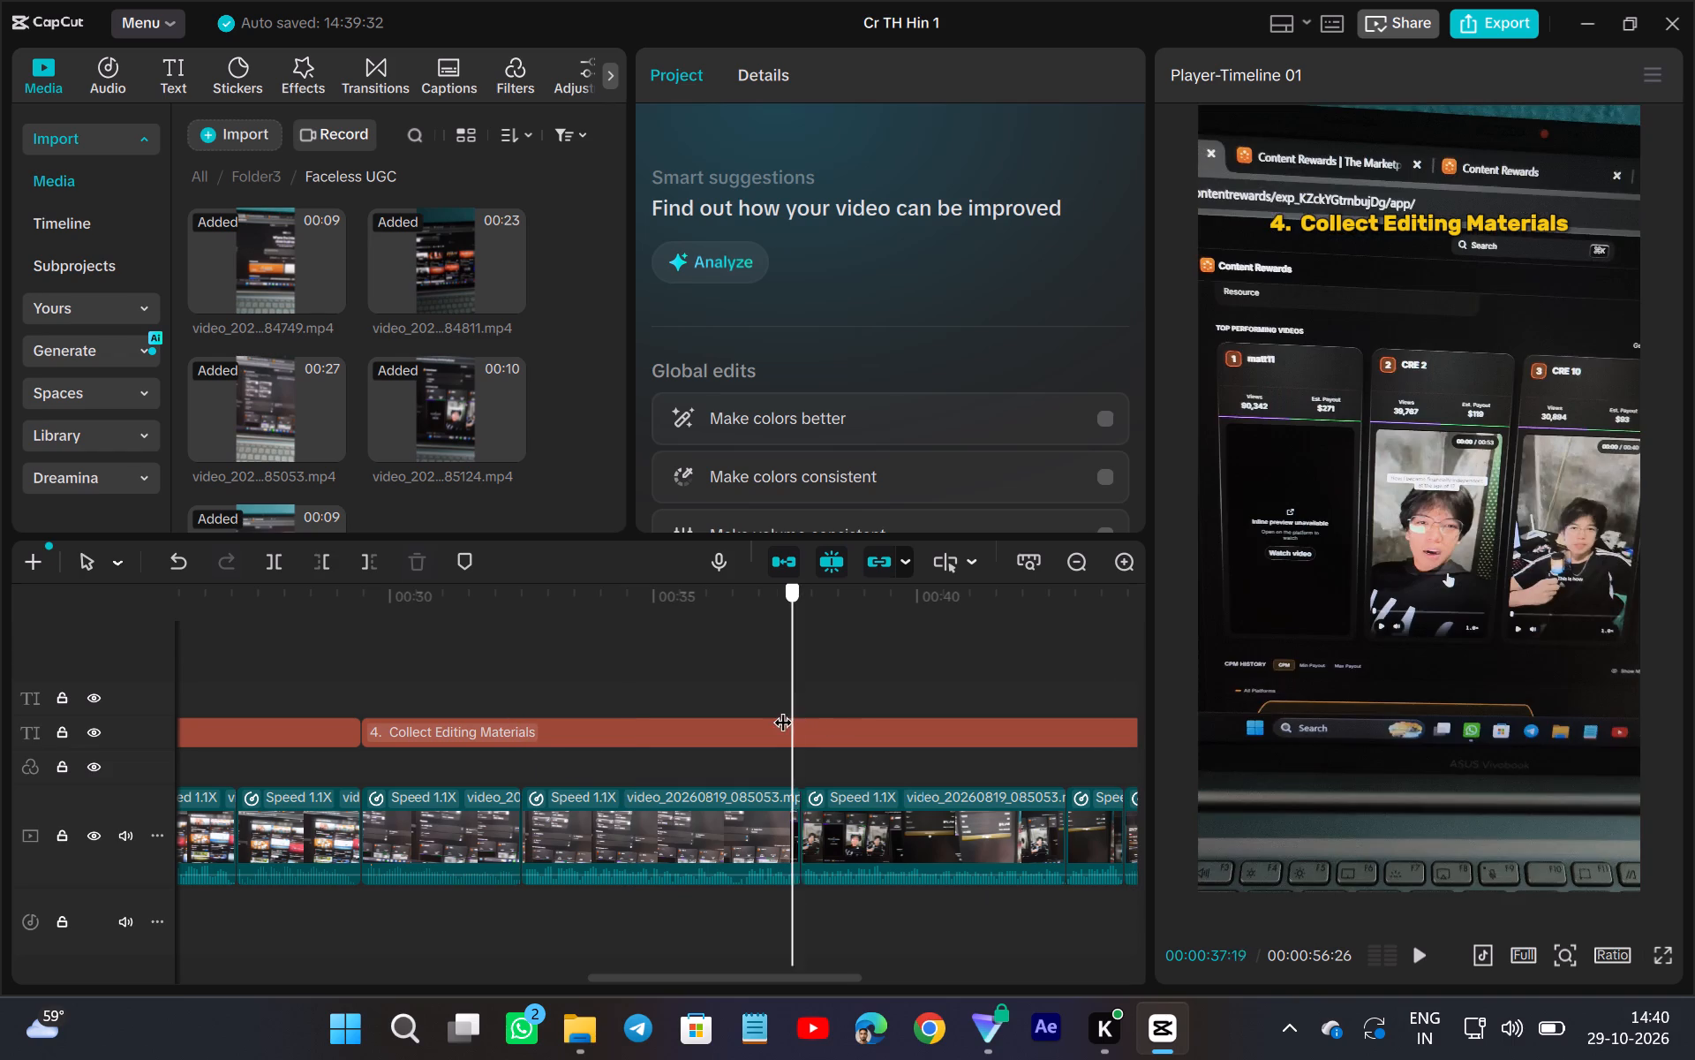
{"action": "left_click_drag", "start_coordinate": [782, 708], "coordinate": [805, 737]}
Split the screen-footage clip beneath the "4. Collect Editing Materials" title at 00:00:35:23.
{"action": "left_click", "coordinate": [694, 747]}
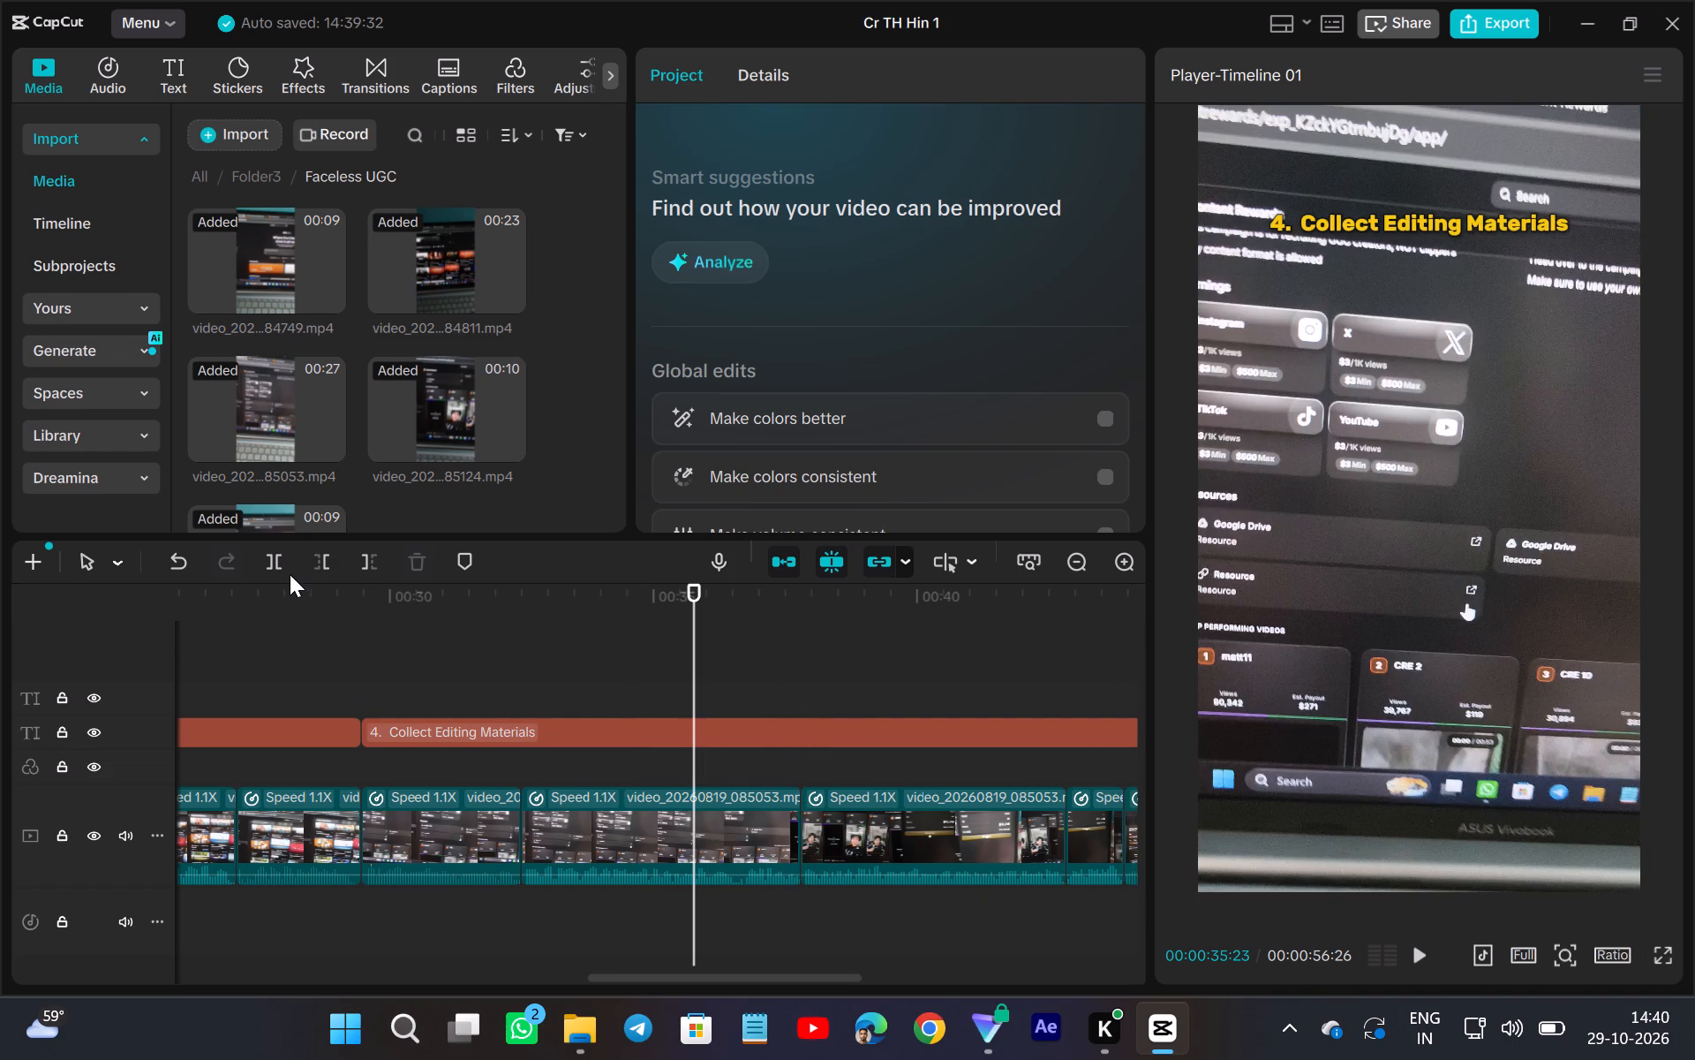
{"action": "left_click", "coordinate": [281, 567]}
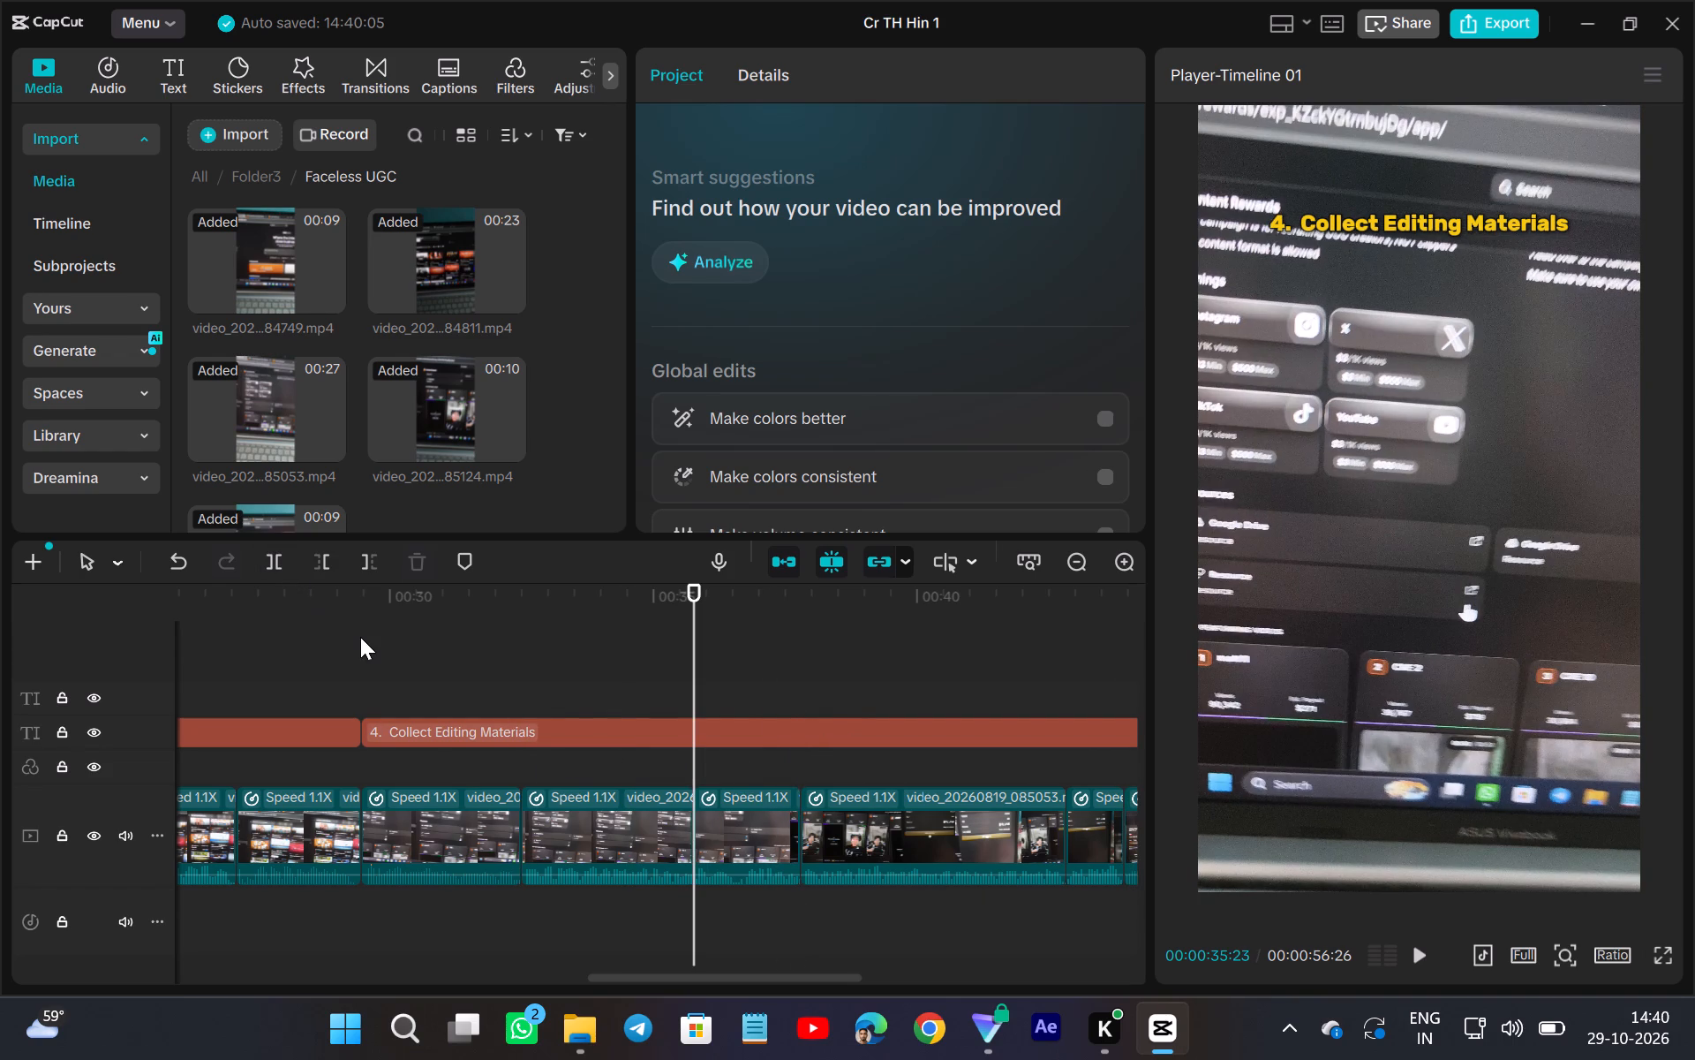
Play through the footage after 00:00:35:23 and split the "4. Collect Editing Materials" title at the clip boundary at 00:00:37:24.
{"action": "scroll", "coordinate": [360, 637], "scroll_direction": "up", "scroll_amount": 1}
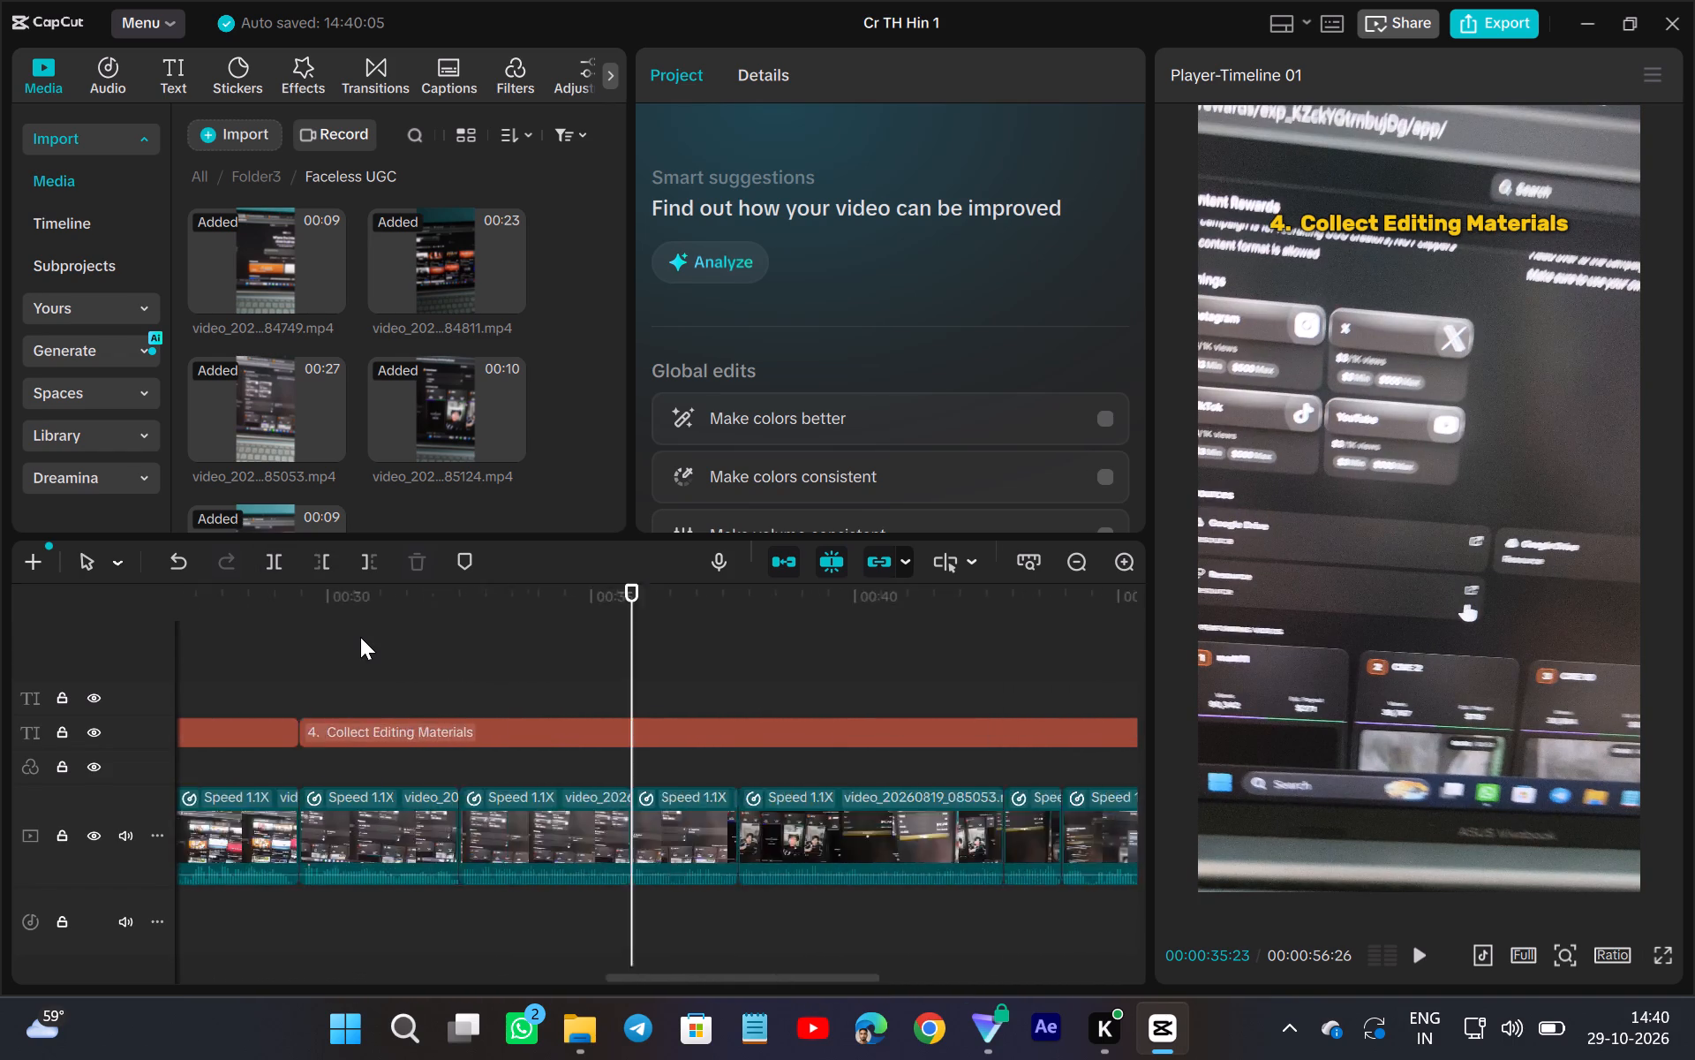
{"action": "scroll", "coordinate": [360, 637], "scroll_direction": "up", "scroll_amount": 1}
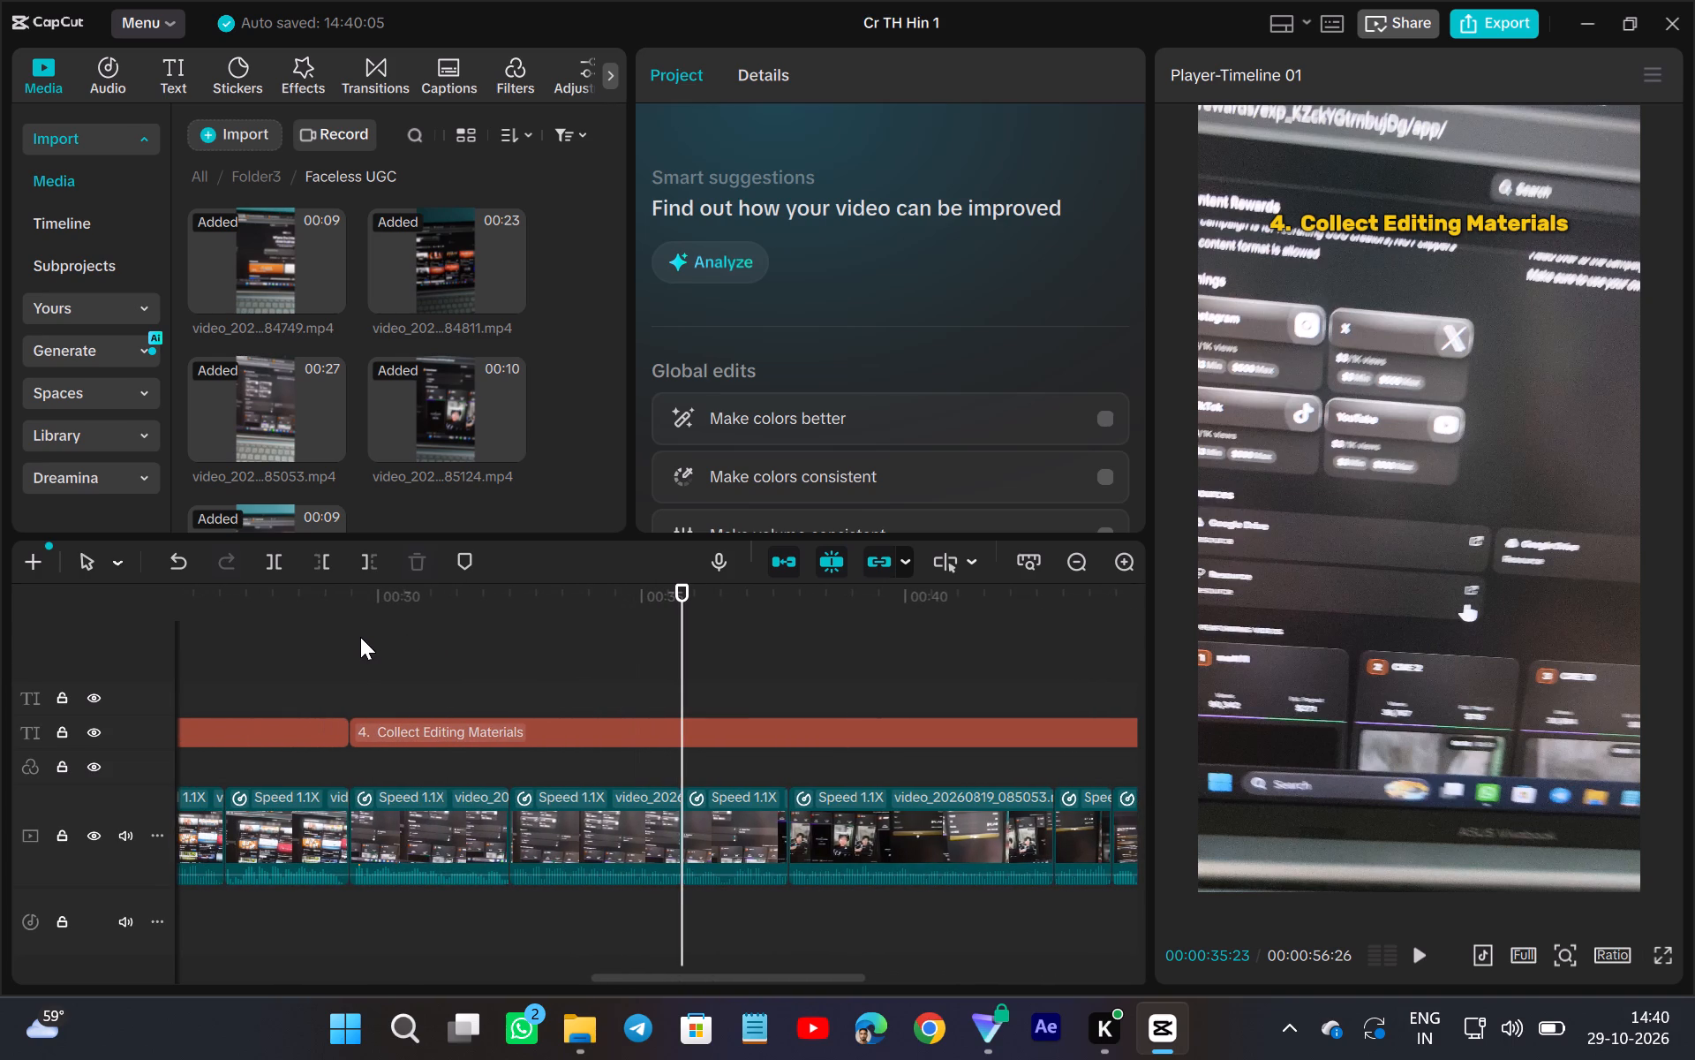
{"action": "left_click", "coordinate": [576, 720]}
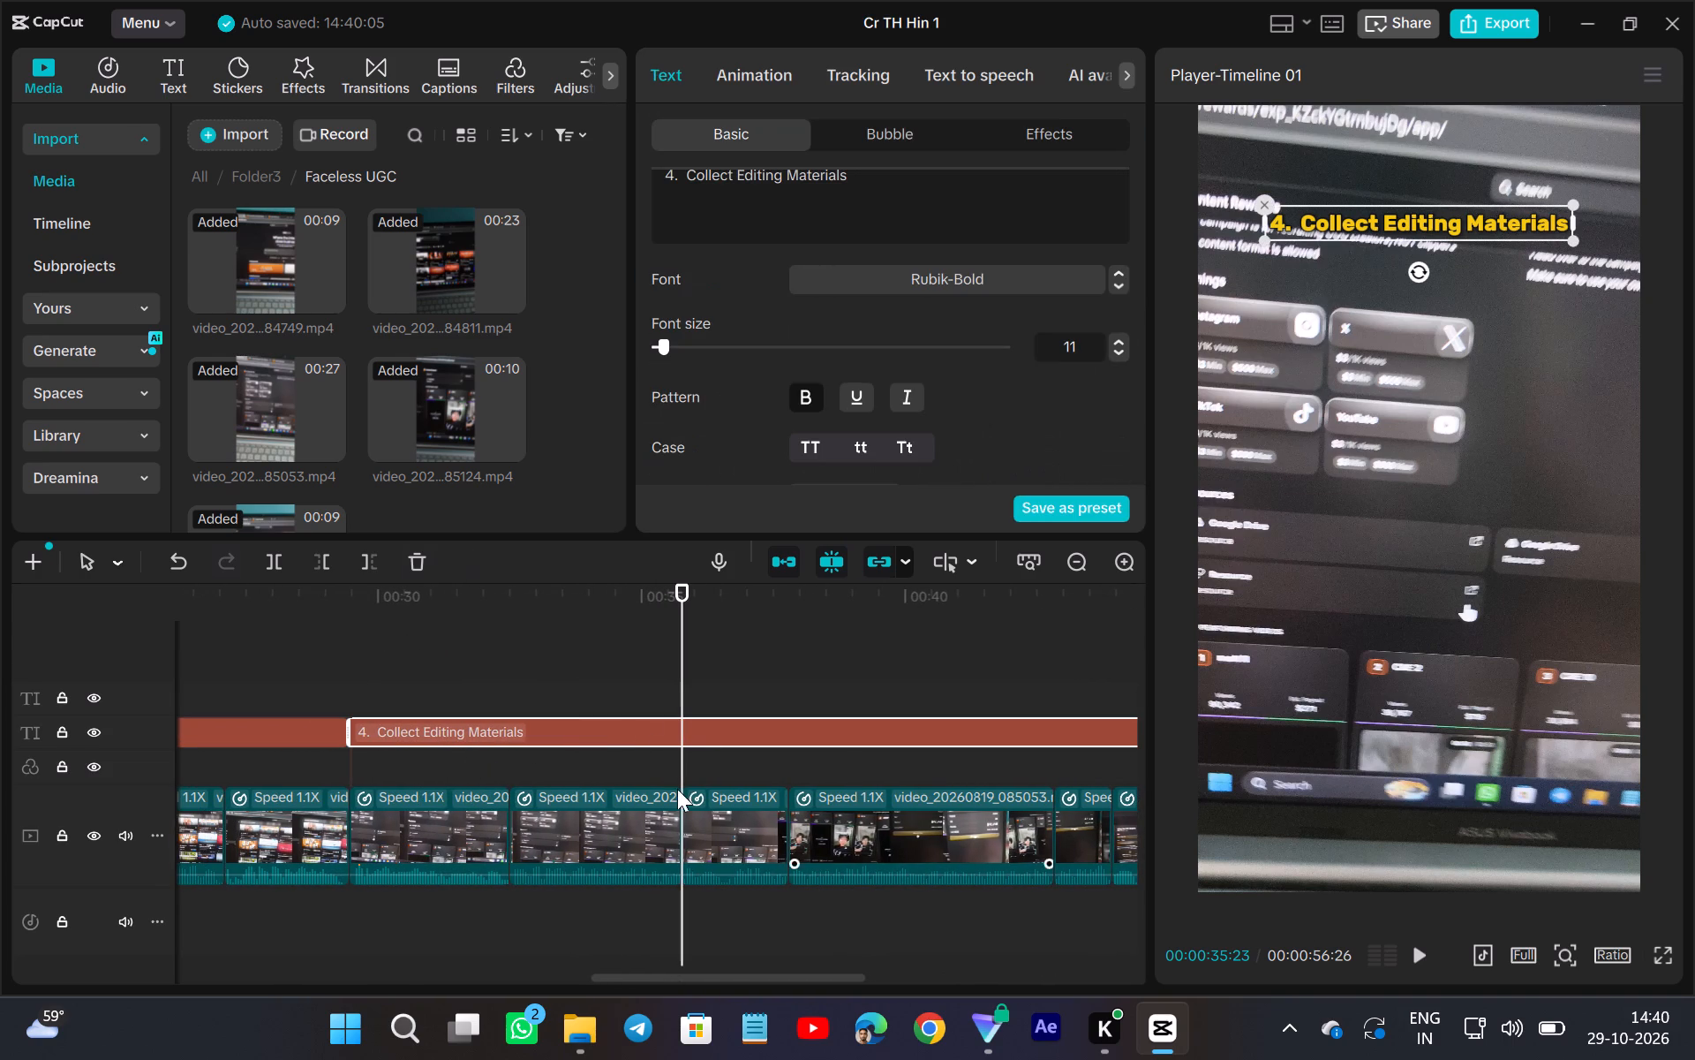
{"action": "left_click", "coordinate": [1423, 960]}
{"action": "left_click", "coordinate": [1423, 960]}
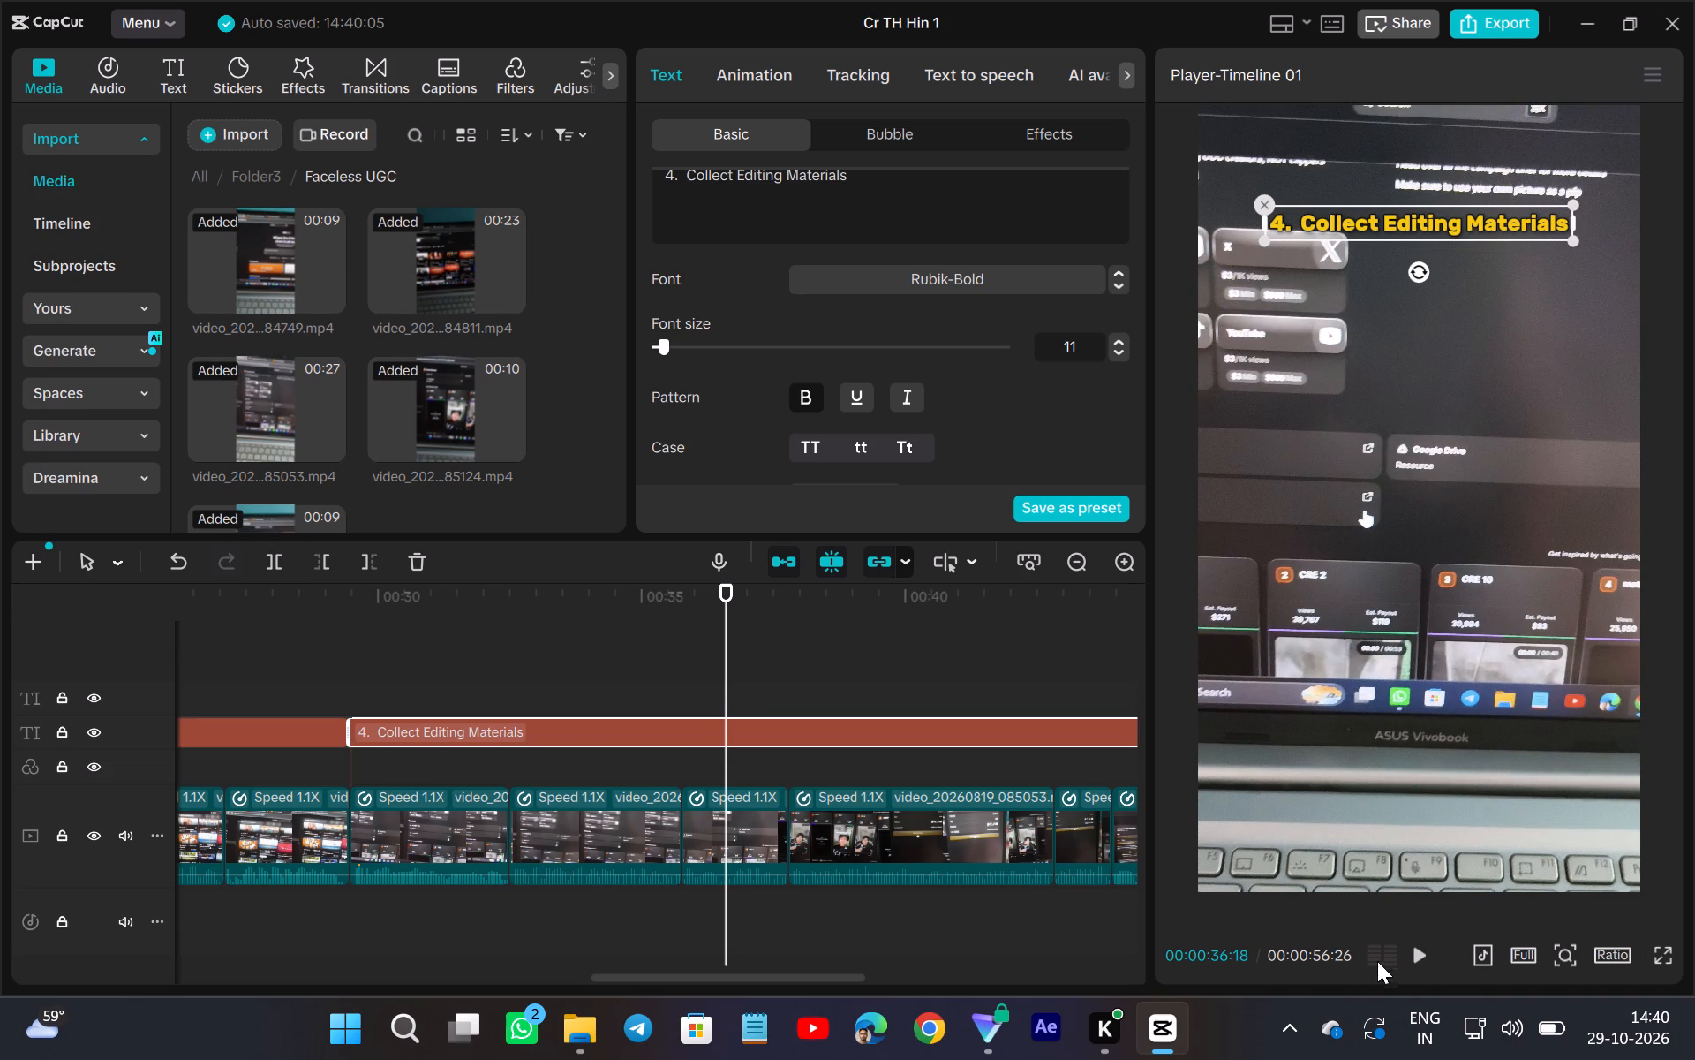
{"action": "left_click", "coordinate": [1414, 955]}
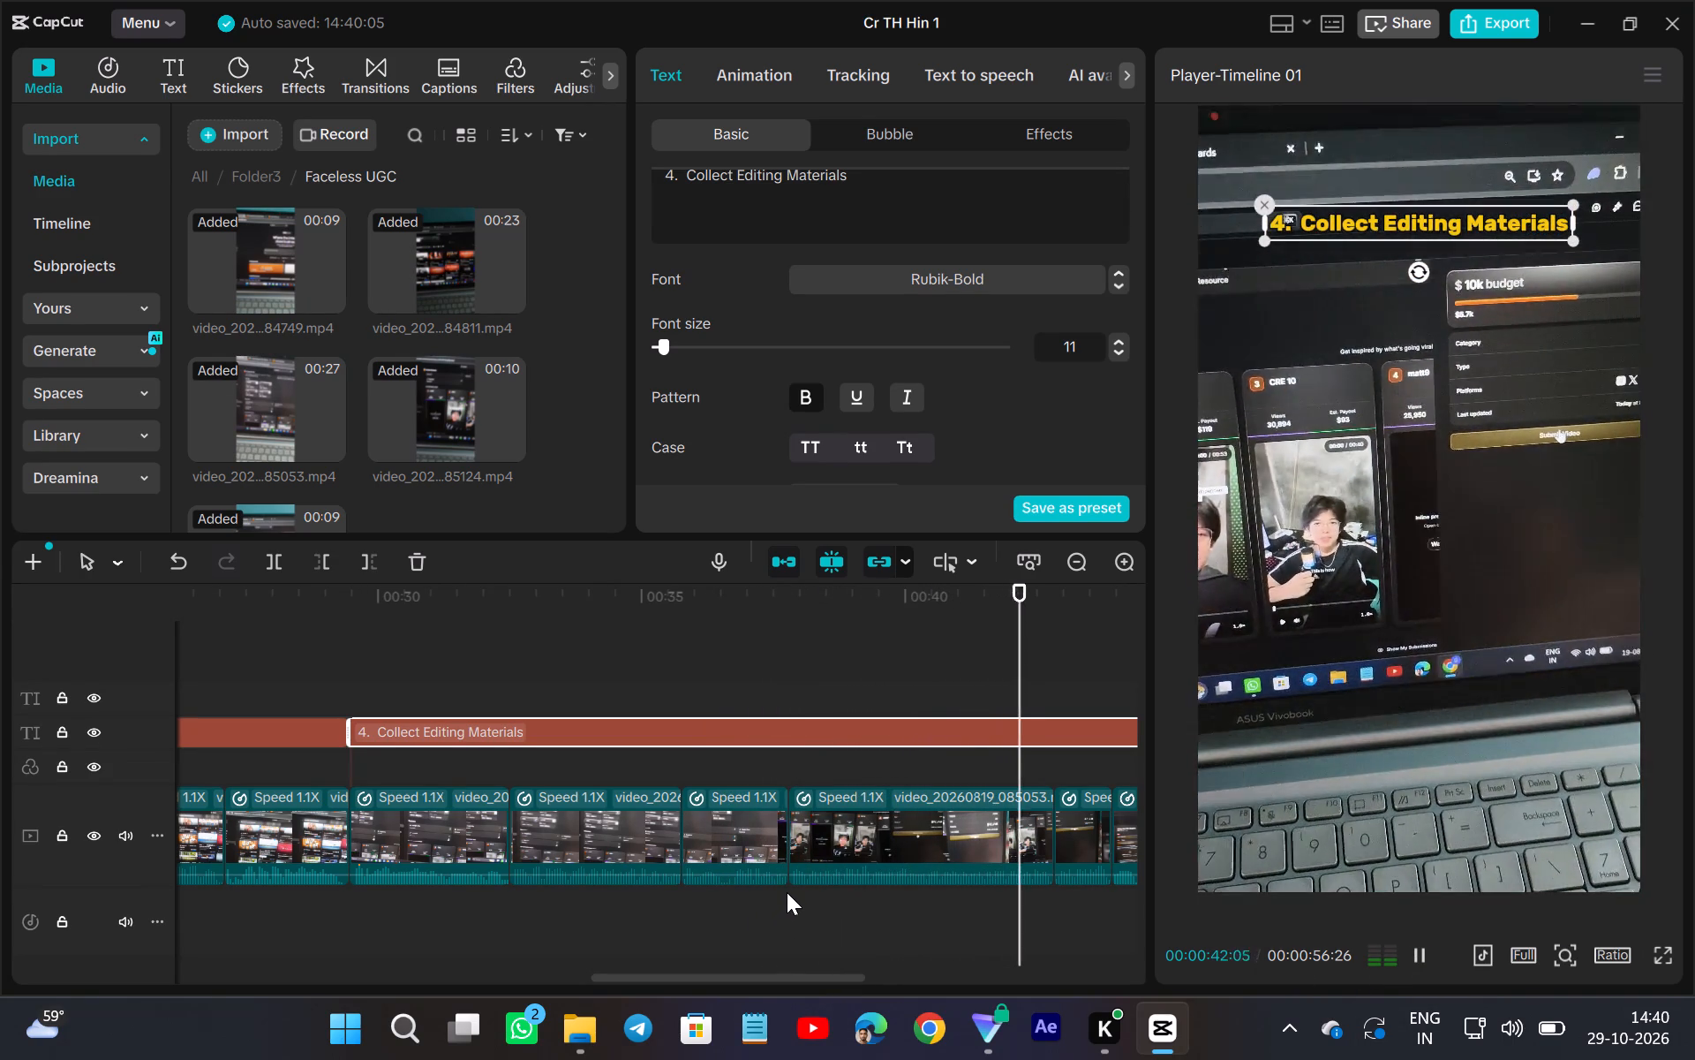
{"action": "left_click", "coordinate": [789, 906]}
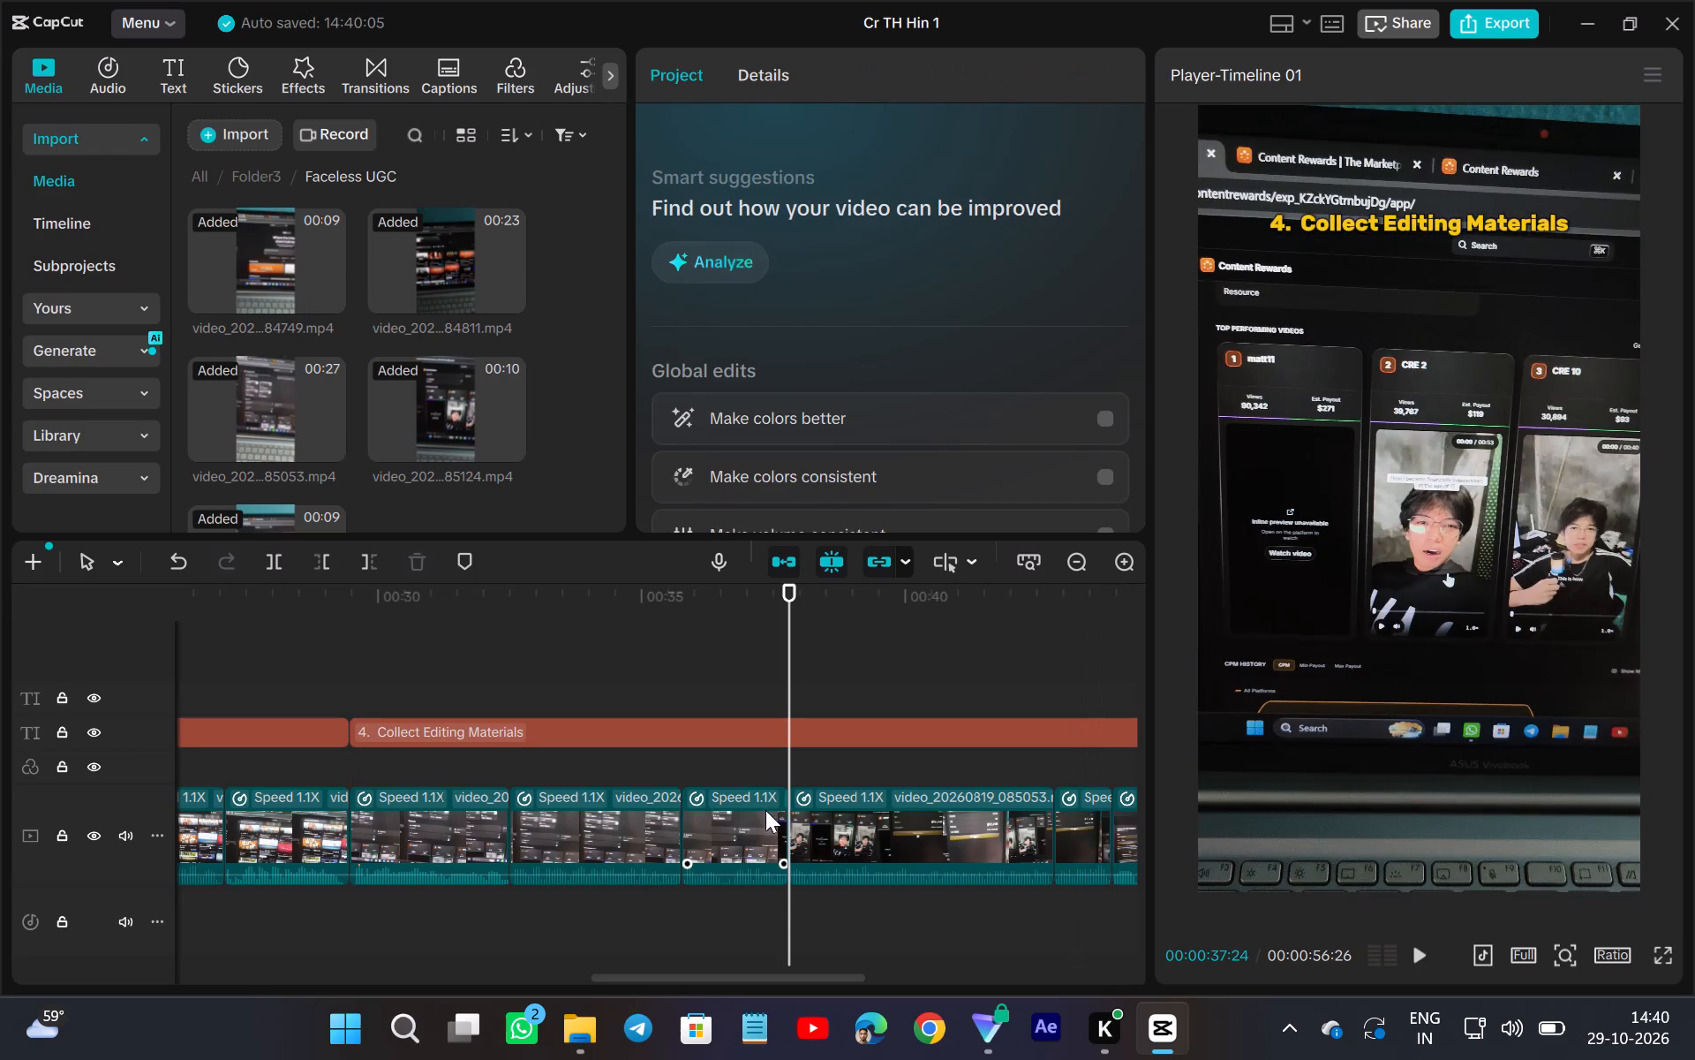
{"action": "left_click", "coordinate": [768, 732]}
{"action": "left_click", "coordinate": [281, 562]}
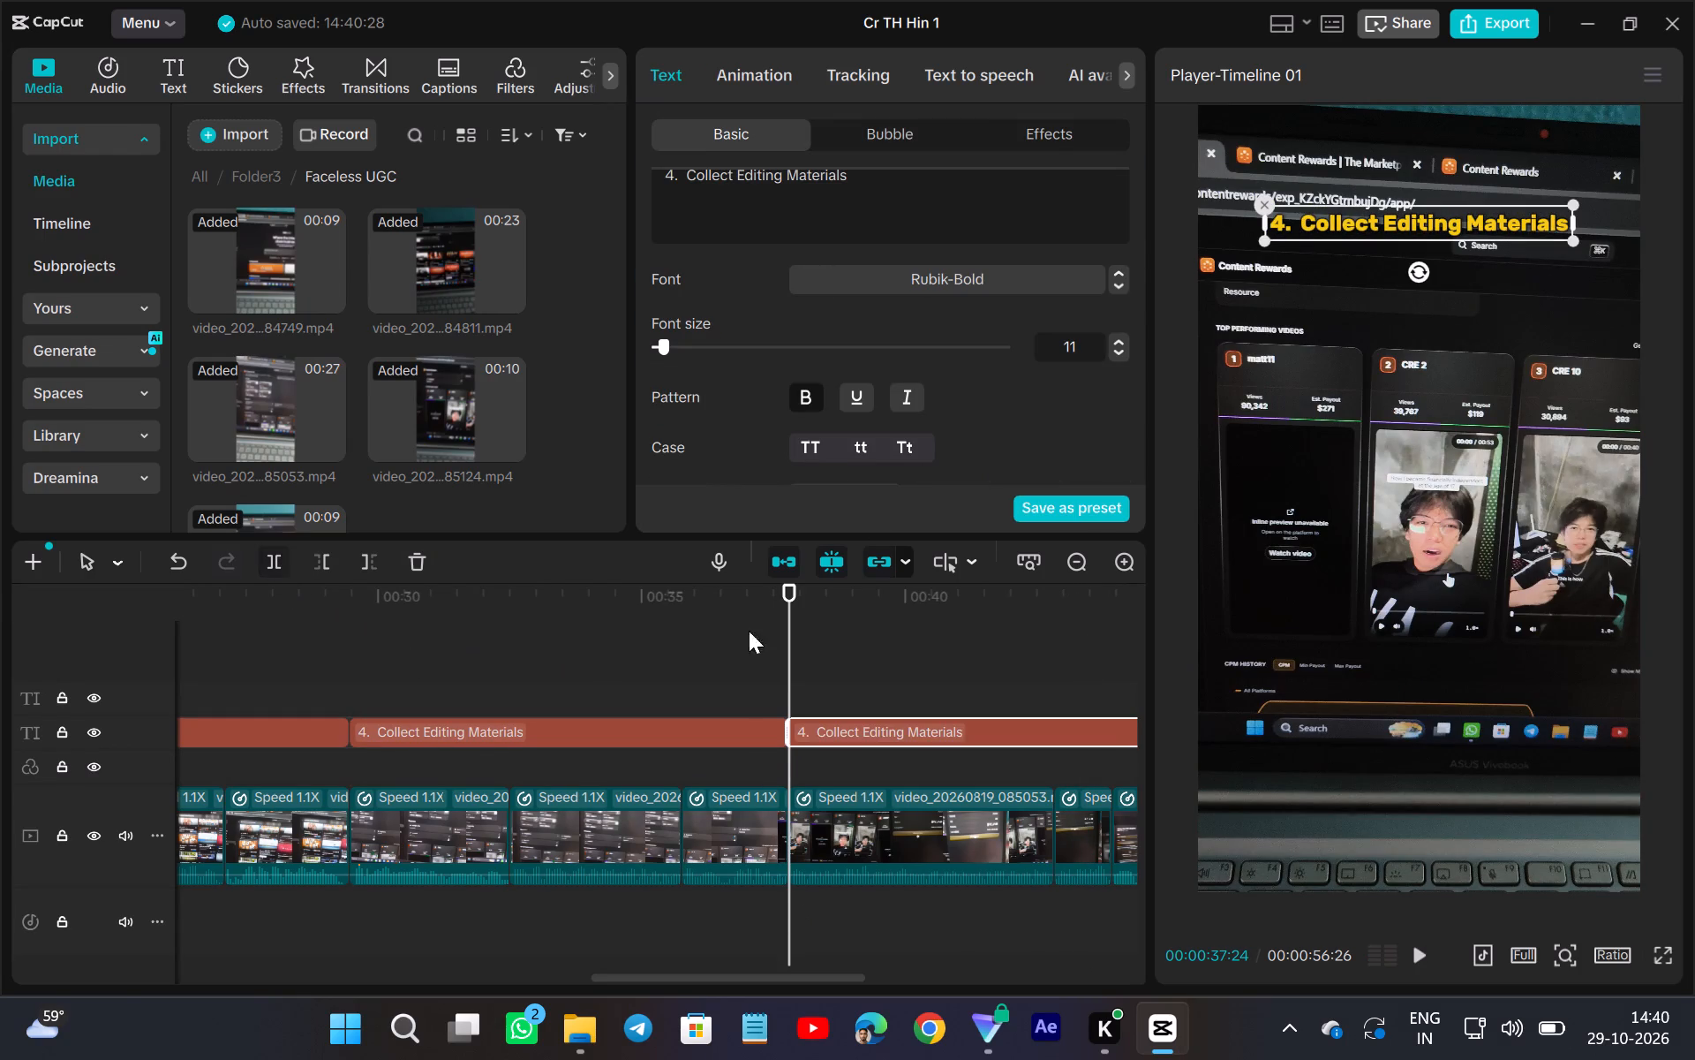
Replace the text of the title part starting at 00:00:37:24 with the fifth step's wording, beginning "5. Upload them on Socia".
{"action": "left_click_drag", "start_coordinate": [867, 174], "coordinate": [863, 175]}
{"action": "left_click_drag", "start_coordinate": [863, 175], "coordinate": [654, 178]}
{"action": "key", "text": "BackSpace"}
{"action": "key", "text": "5"}
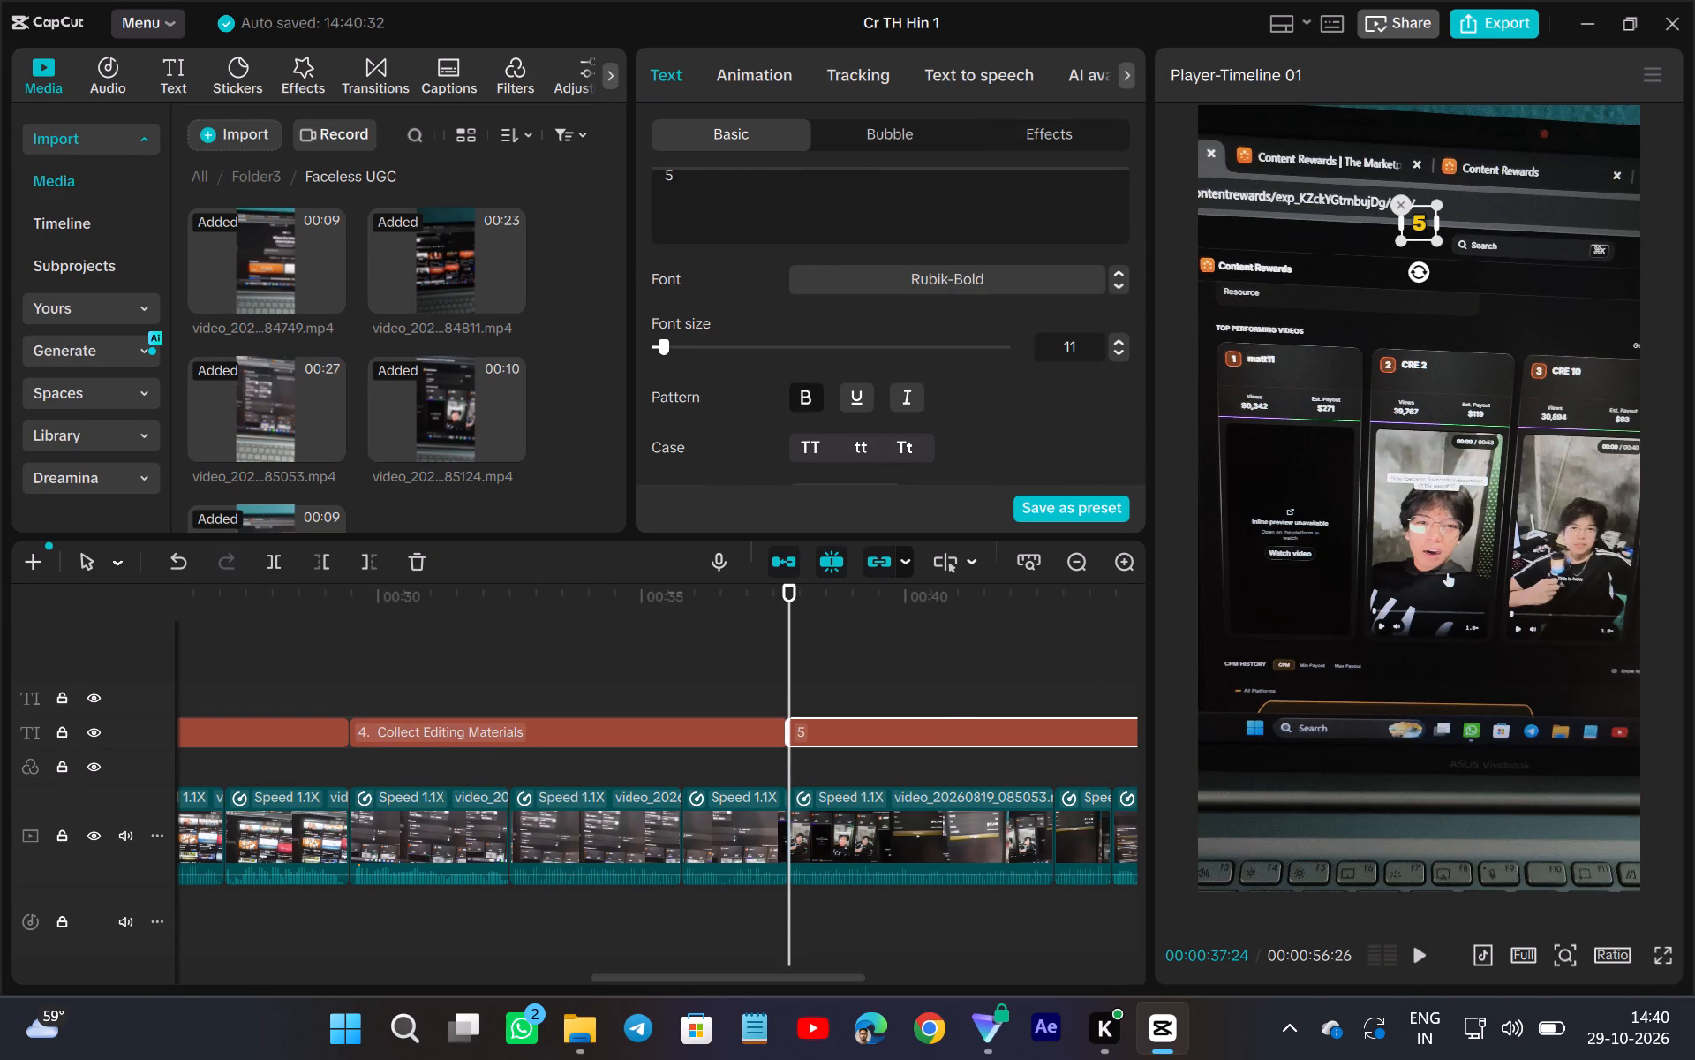
{"action": "type", "text": "."}
{"action": "key", "text": "space"}
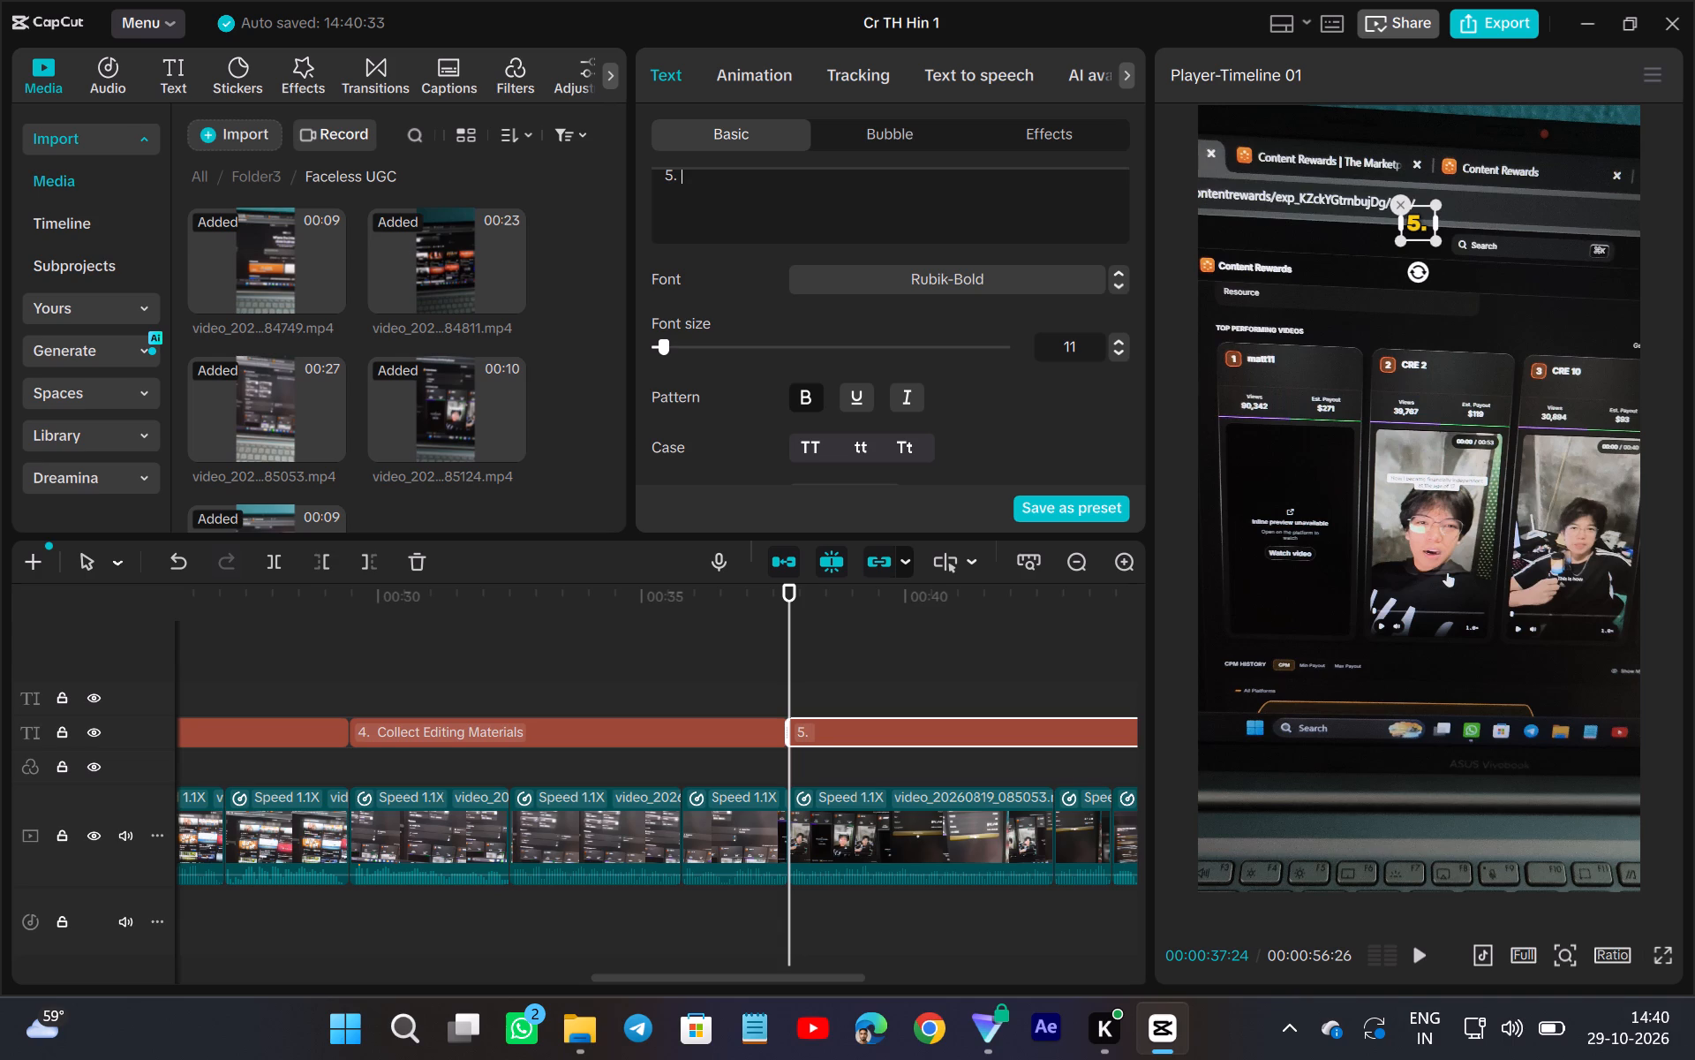
{"action": "type", "text": "pload them"}
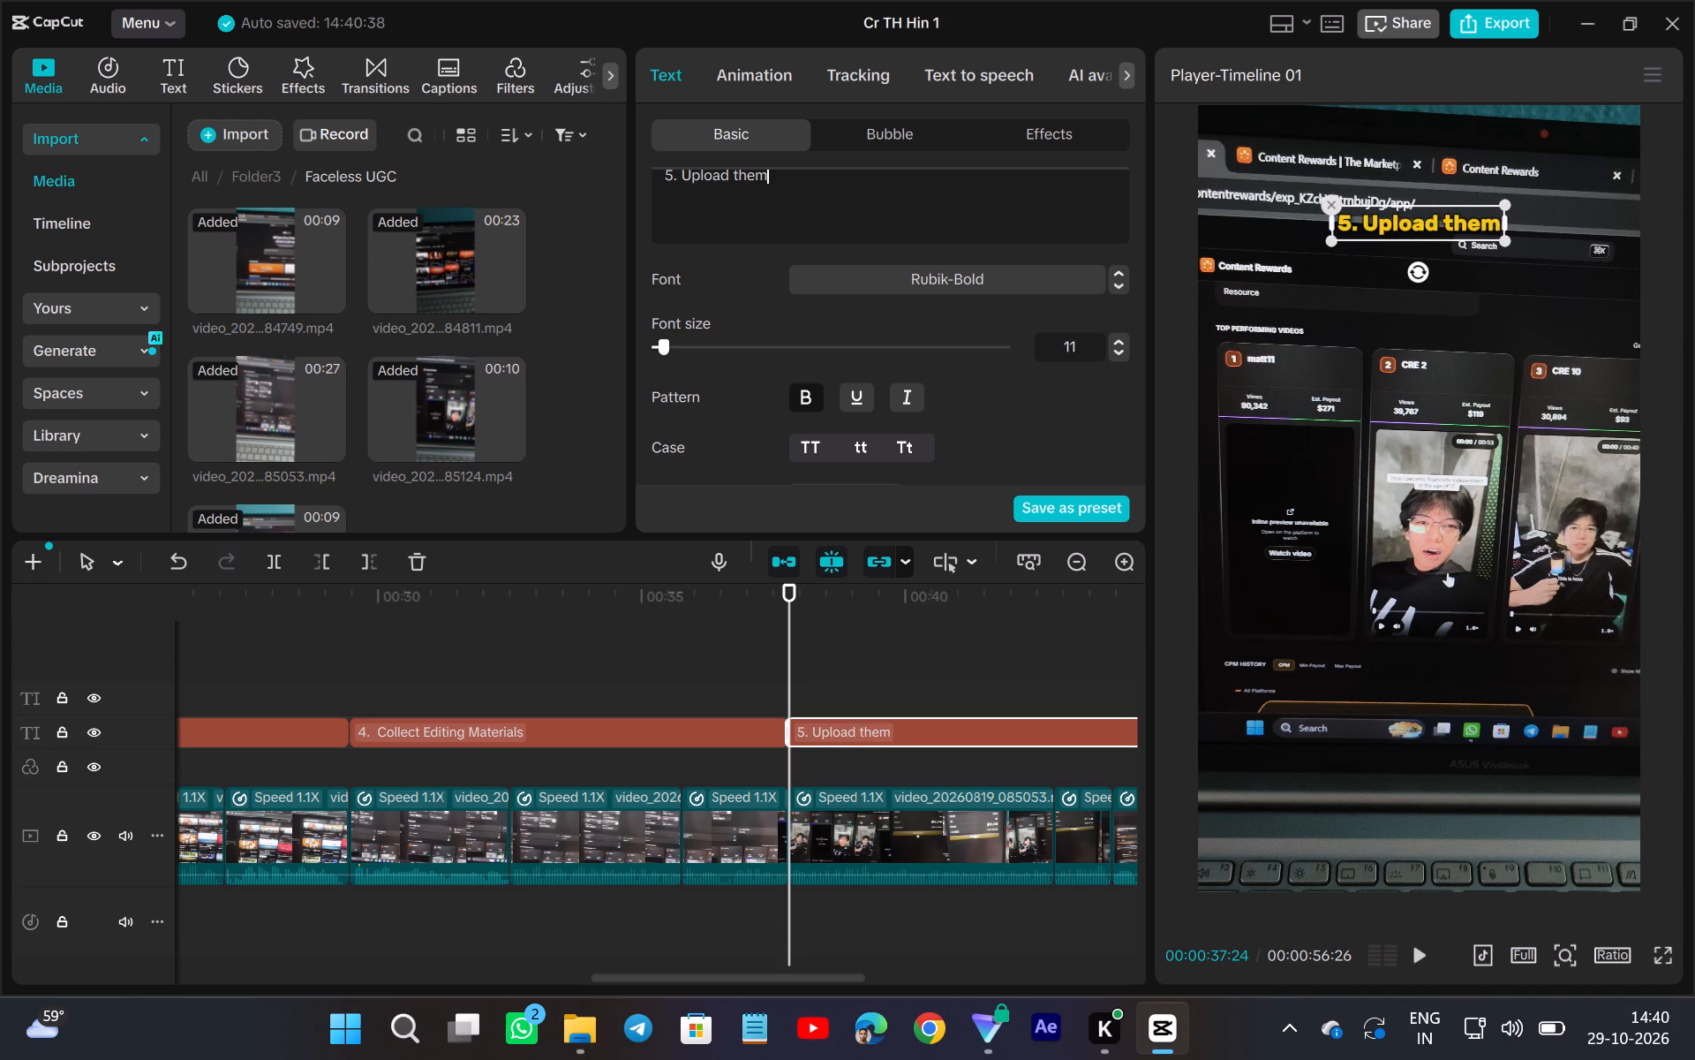
{"action": "key", "text": "space"}
{"action": "type", "text": "on"}
{"action": "key", "text": "space"}
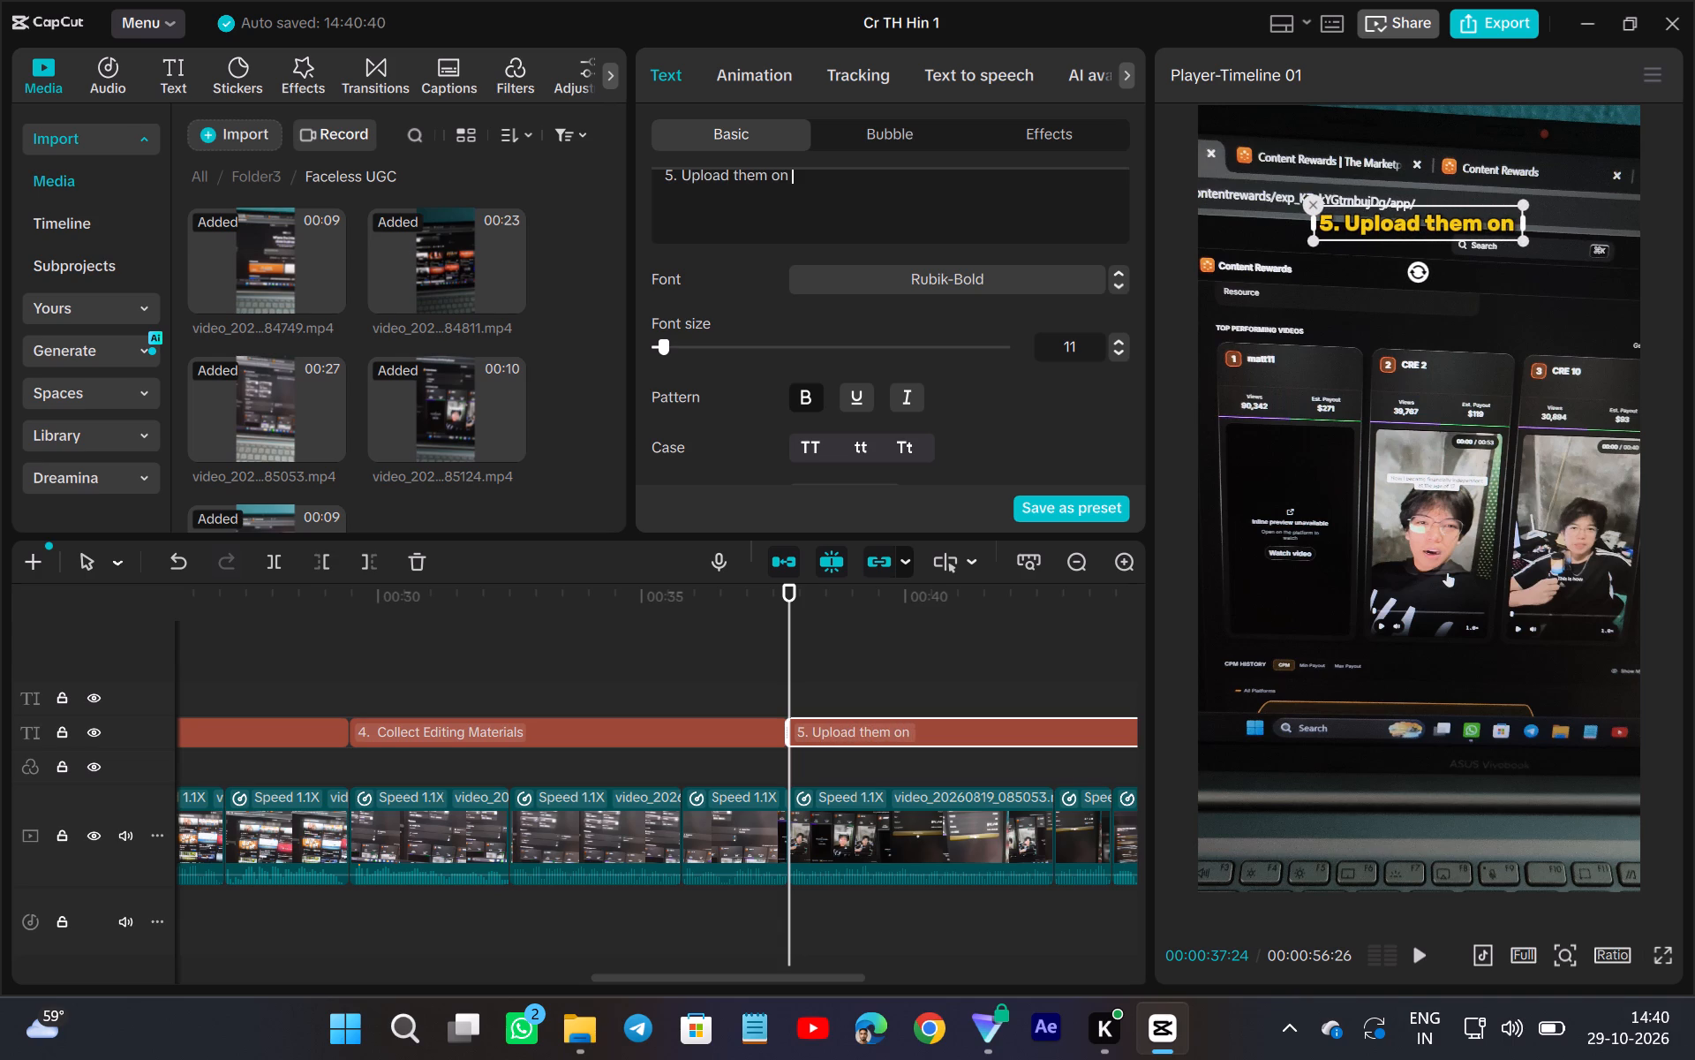
{"action": "type", "text": "ocia"}
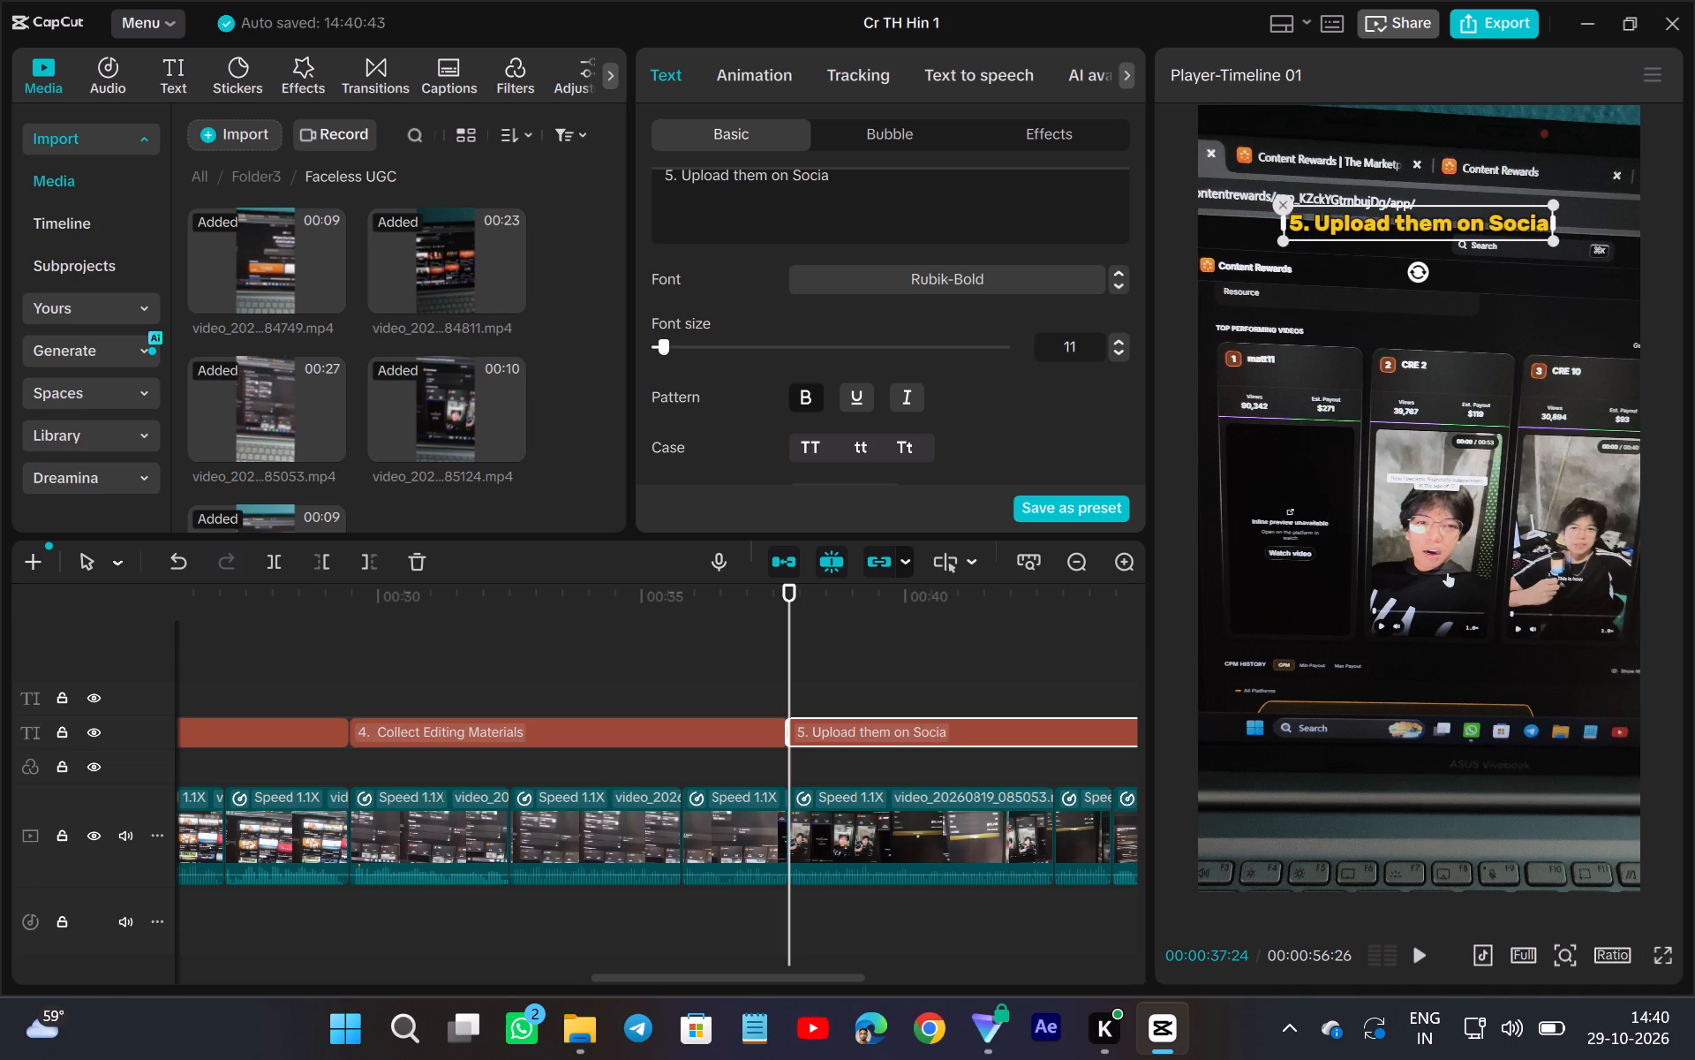
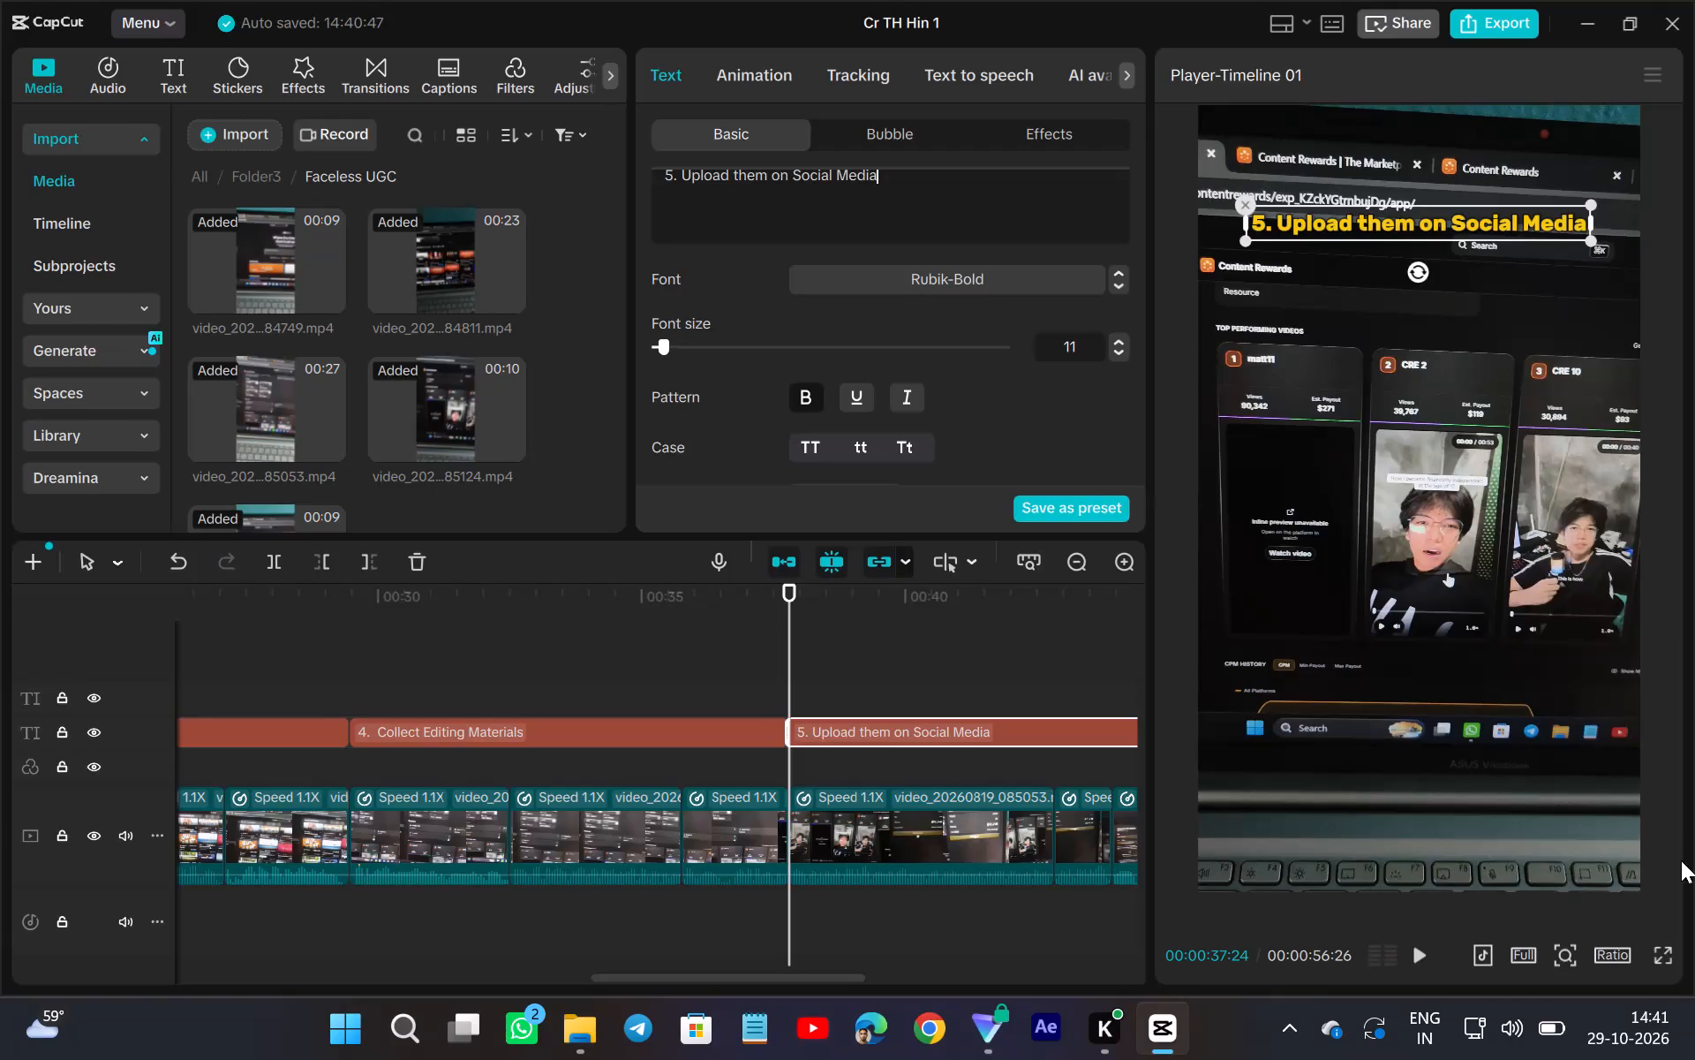
Play through the footage after 00:00:37:24 and split the "5. Upload them on Social Media" title at the clip boundary at 00:00:47:26.
{"action": "scroll", "coordinate": [1399, 861], "scroll_direction": "down", "scroll_amount": 1}
{"action": "scroll", "coordinate": [1100, 822], "scroll_direction": "down", "scroll_amount": 1}
{"action": "scroll", "coordinate": [1102, 822], "scroll_direction": "up", "scroll_amount": 1}
{"action": "scroll", "coordinate": [1120, 825], "scroll_direction": "down", "scroll_amount": 1}
{"action": "scroll", "coordinate": [1232, 850], "scroll_direction": "up", "scroll_amount": 1}
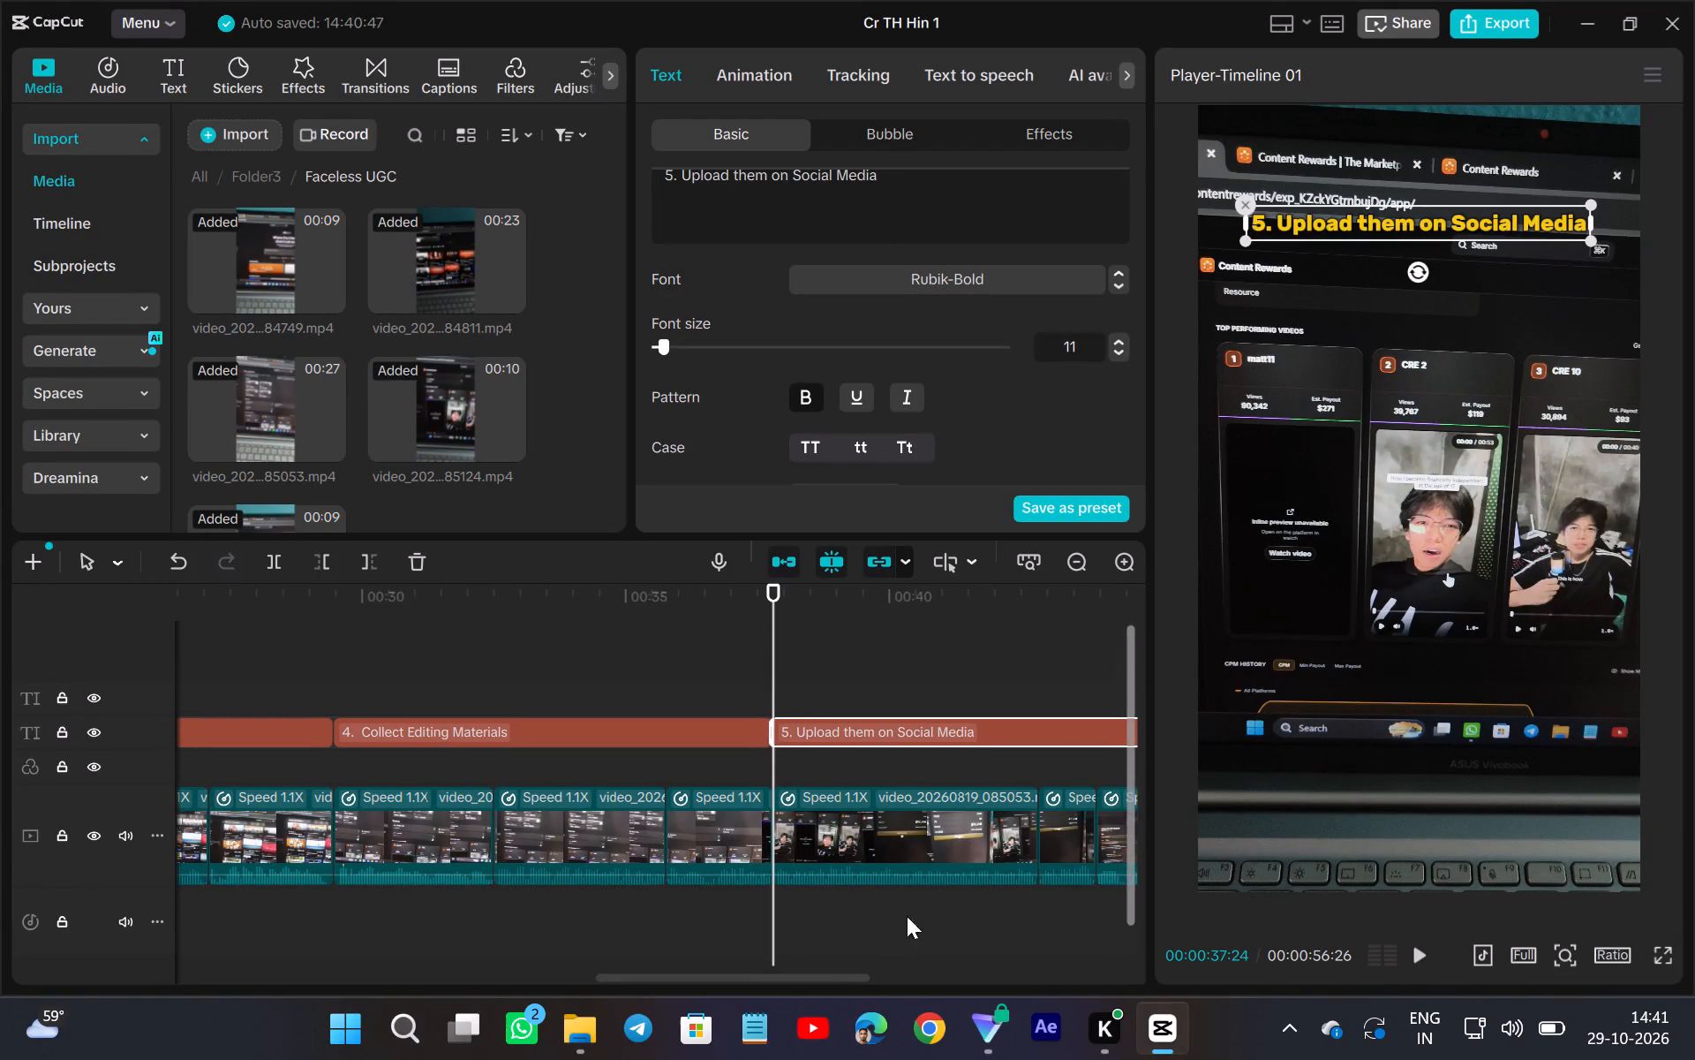
{"action": "scroll", "coordinate": [907, 916], "scroll_direction": "up", "scroll_amount": 1}
{"action": "left_click", "coordinate": [1420, 950]}
{"action": "scroll", "coordinate": [864, 937], "scroll_direction": "left", "scroll_amount": 1}
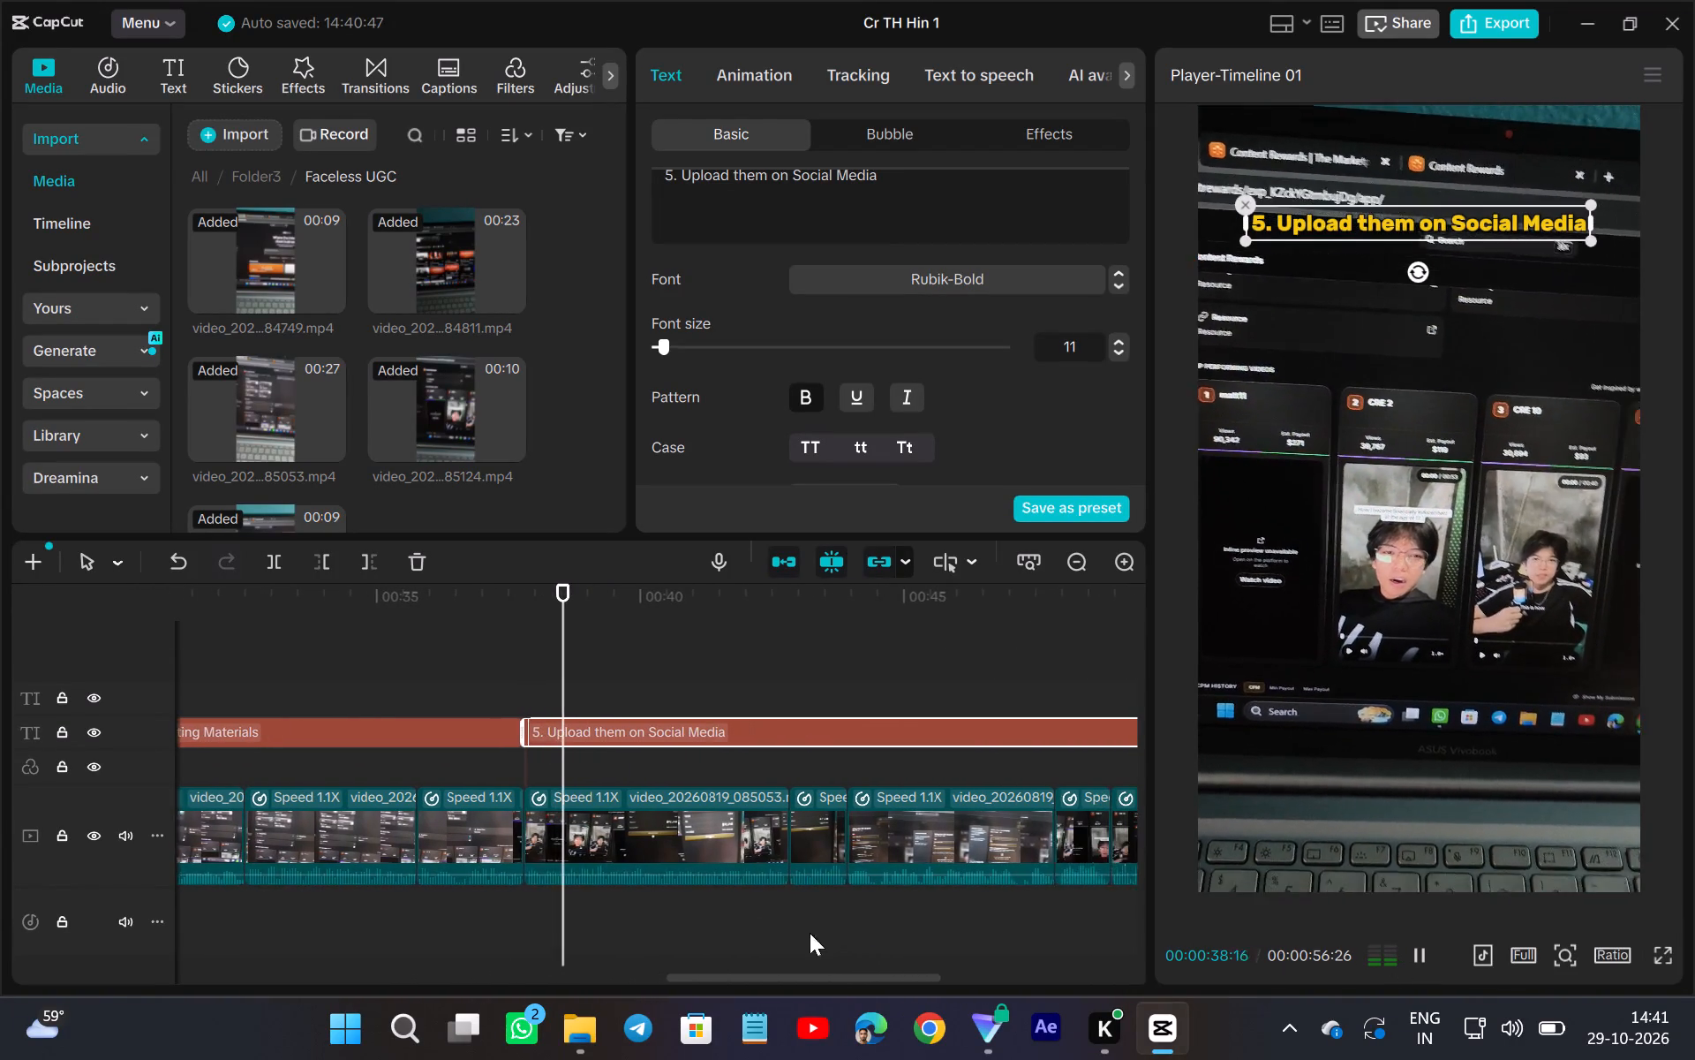
{"action": "scroll", "coordinate": [810, 933], "scroll_direction": "left", "scroll_amount": 2}
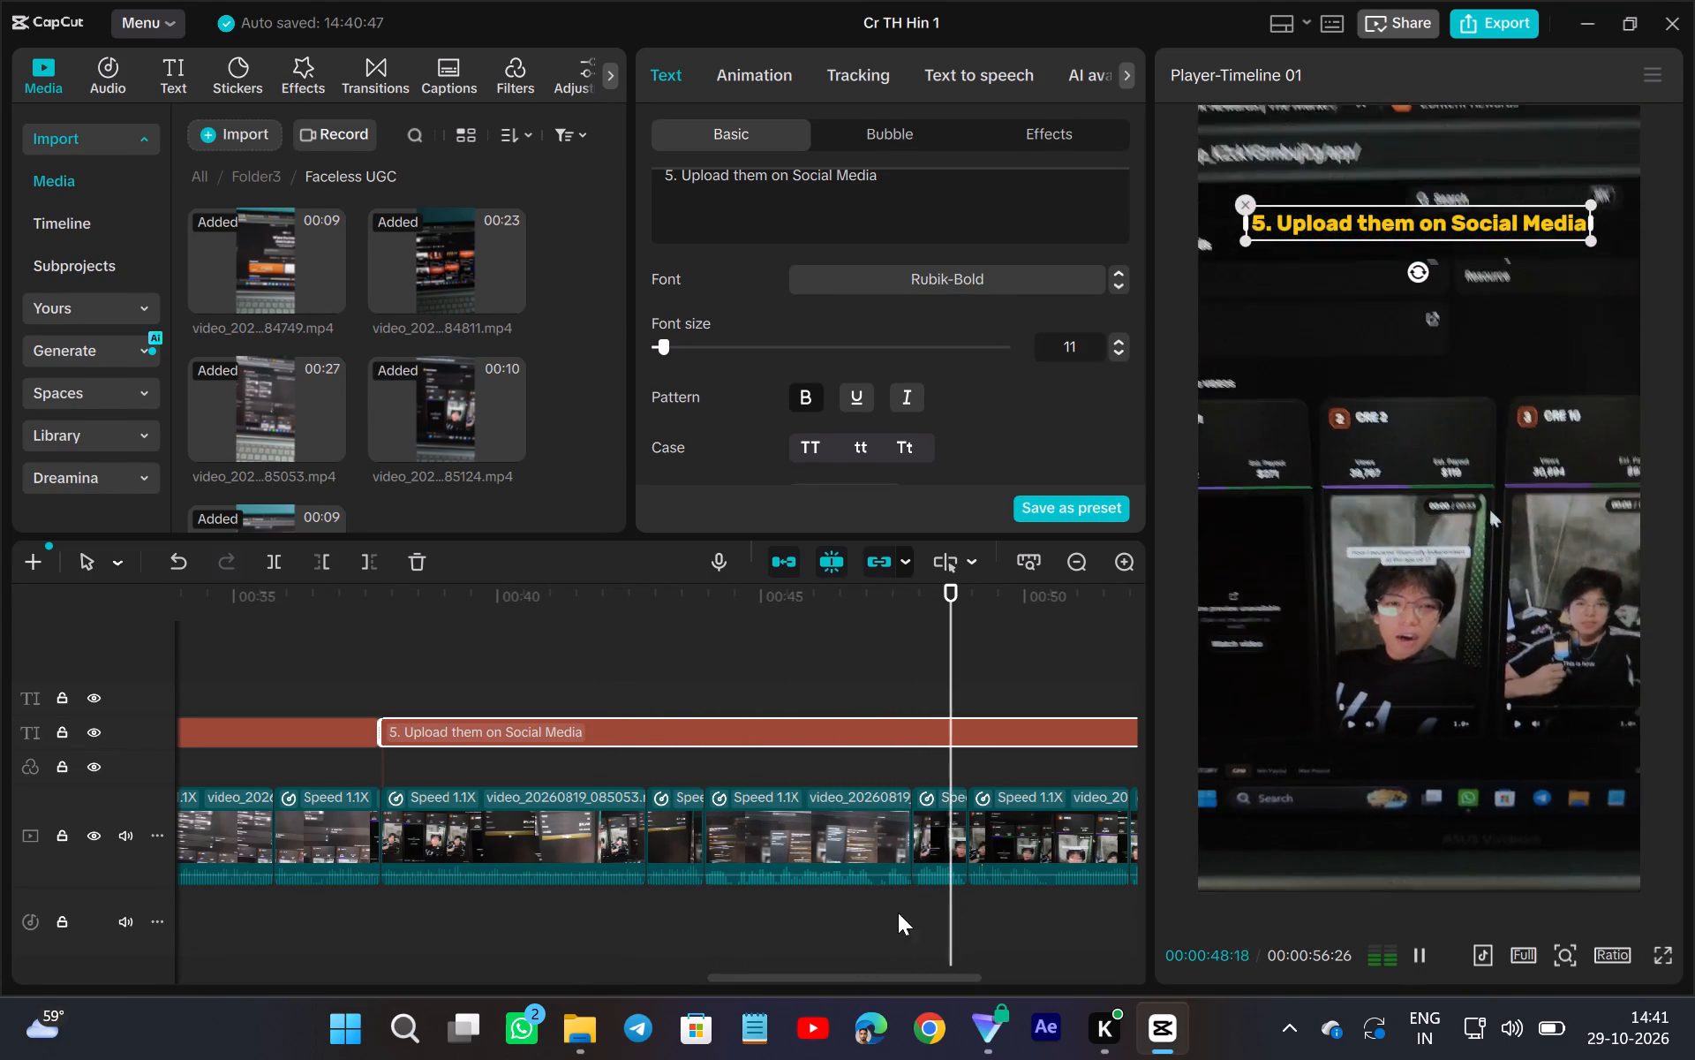
{"action": "left_click", "coordinate": [912, 903]}
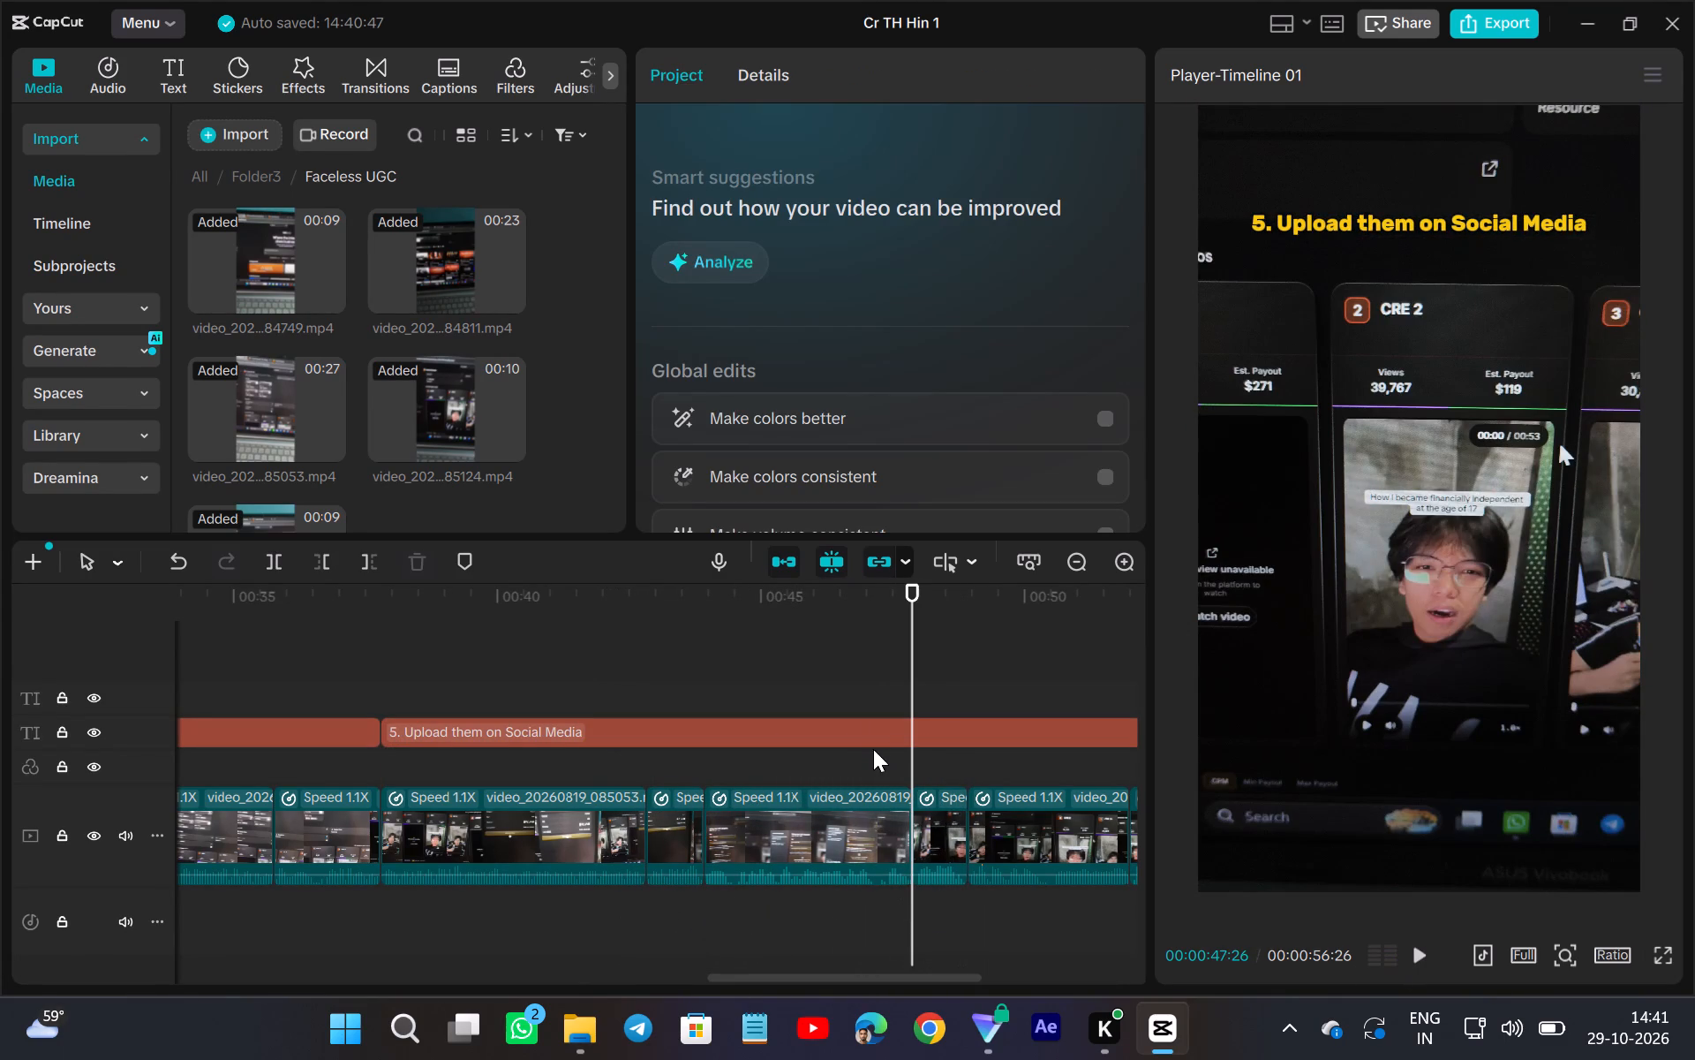
{"action": "left_click", "coordinate": [874, 738]}
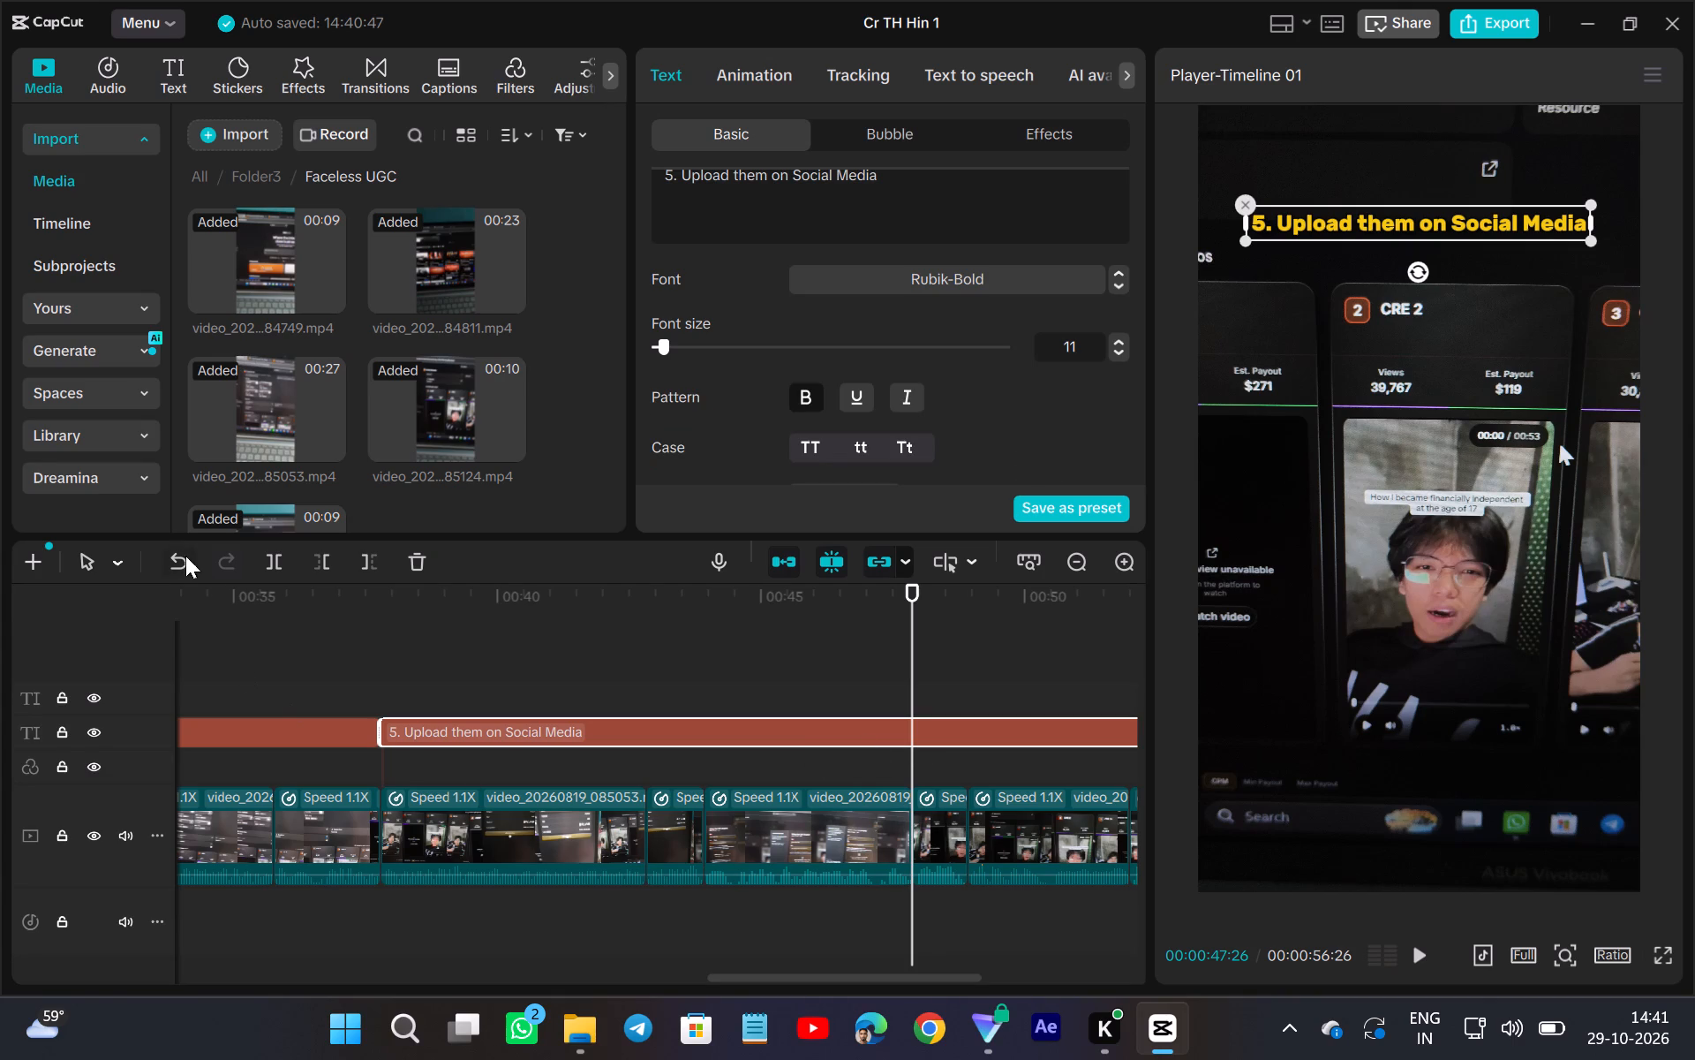
{"action": "left_click", "coordinate": [285, 565]}
Play through the footage after 00:00:47:26 and split the second "5. Upload them on Social Media" title at the clip boundary at 00:00:54:04.
{"action": "scroll", "coordinate": [1009, 791], "scroll_direction": "left", "scroll_amount": 1}
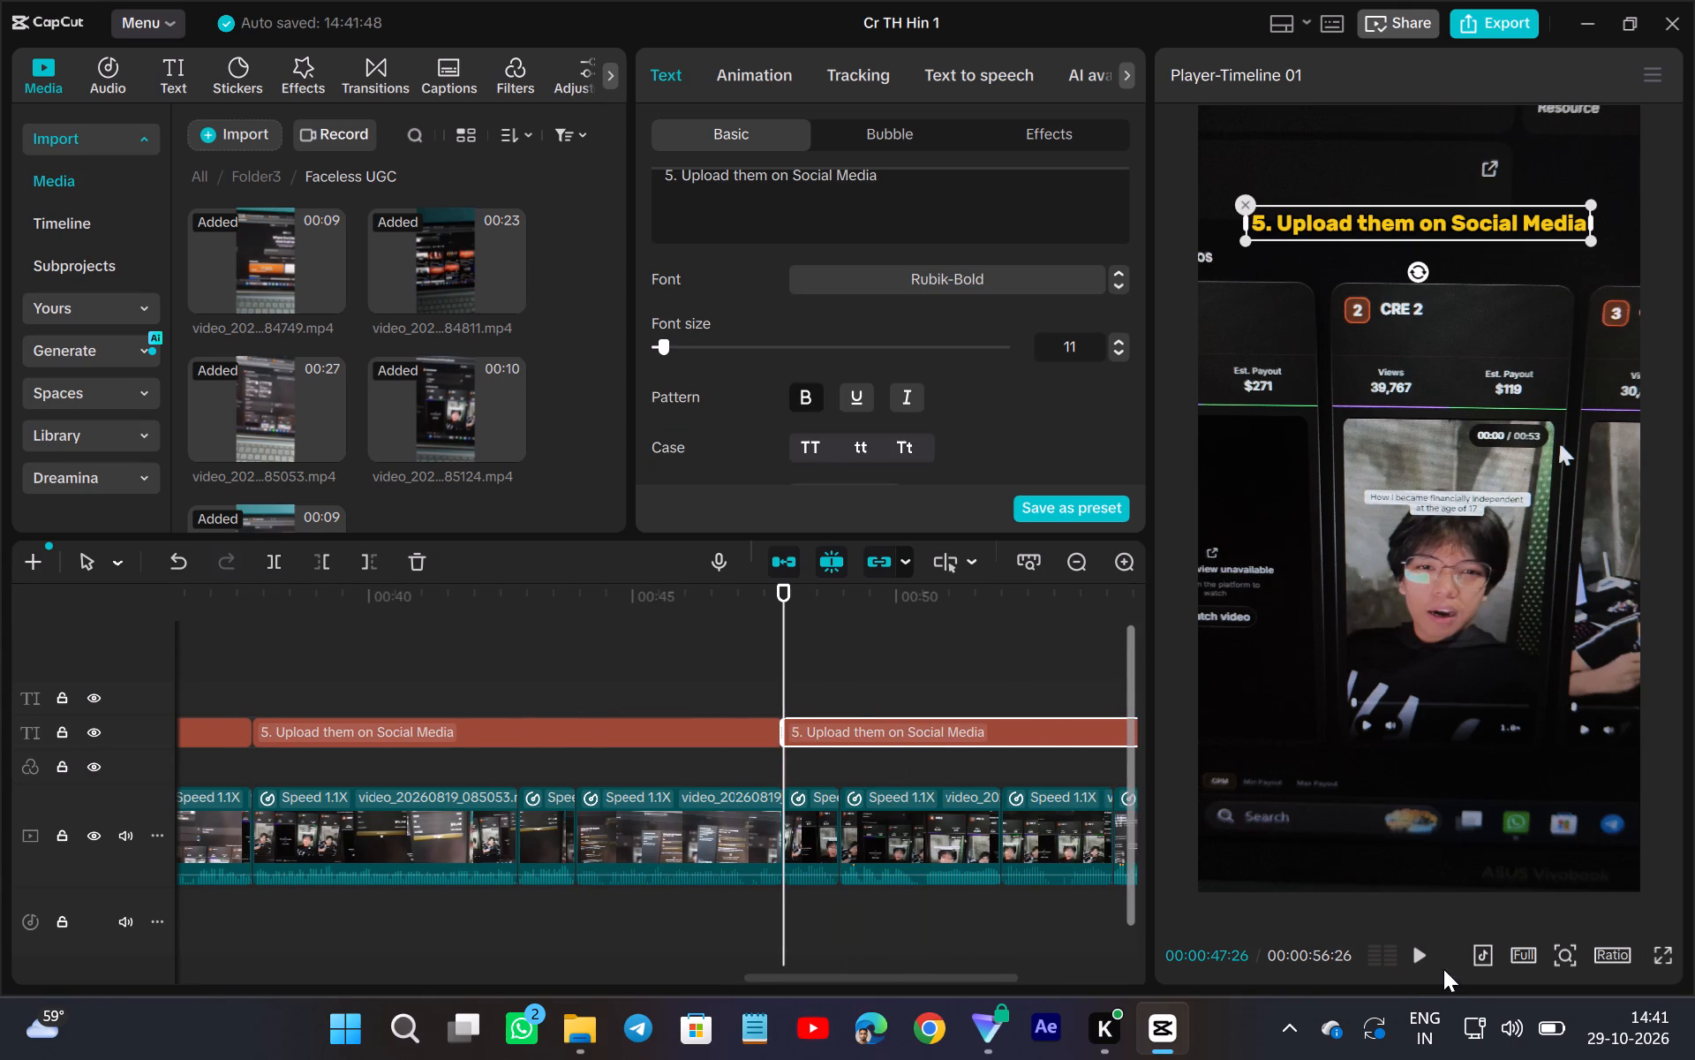
{"action": "left_click", "coordinate": [1430, 960]}
{"action": "scroll", "coordinate": [955, 884], "scroll_direction": "left", "scroll_amount": 1}
{"action": "scroll", "coordinate": [879, 833], "scroll_direction": "left", "scroll_amount": 1}
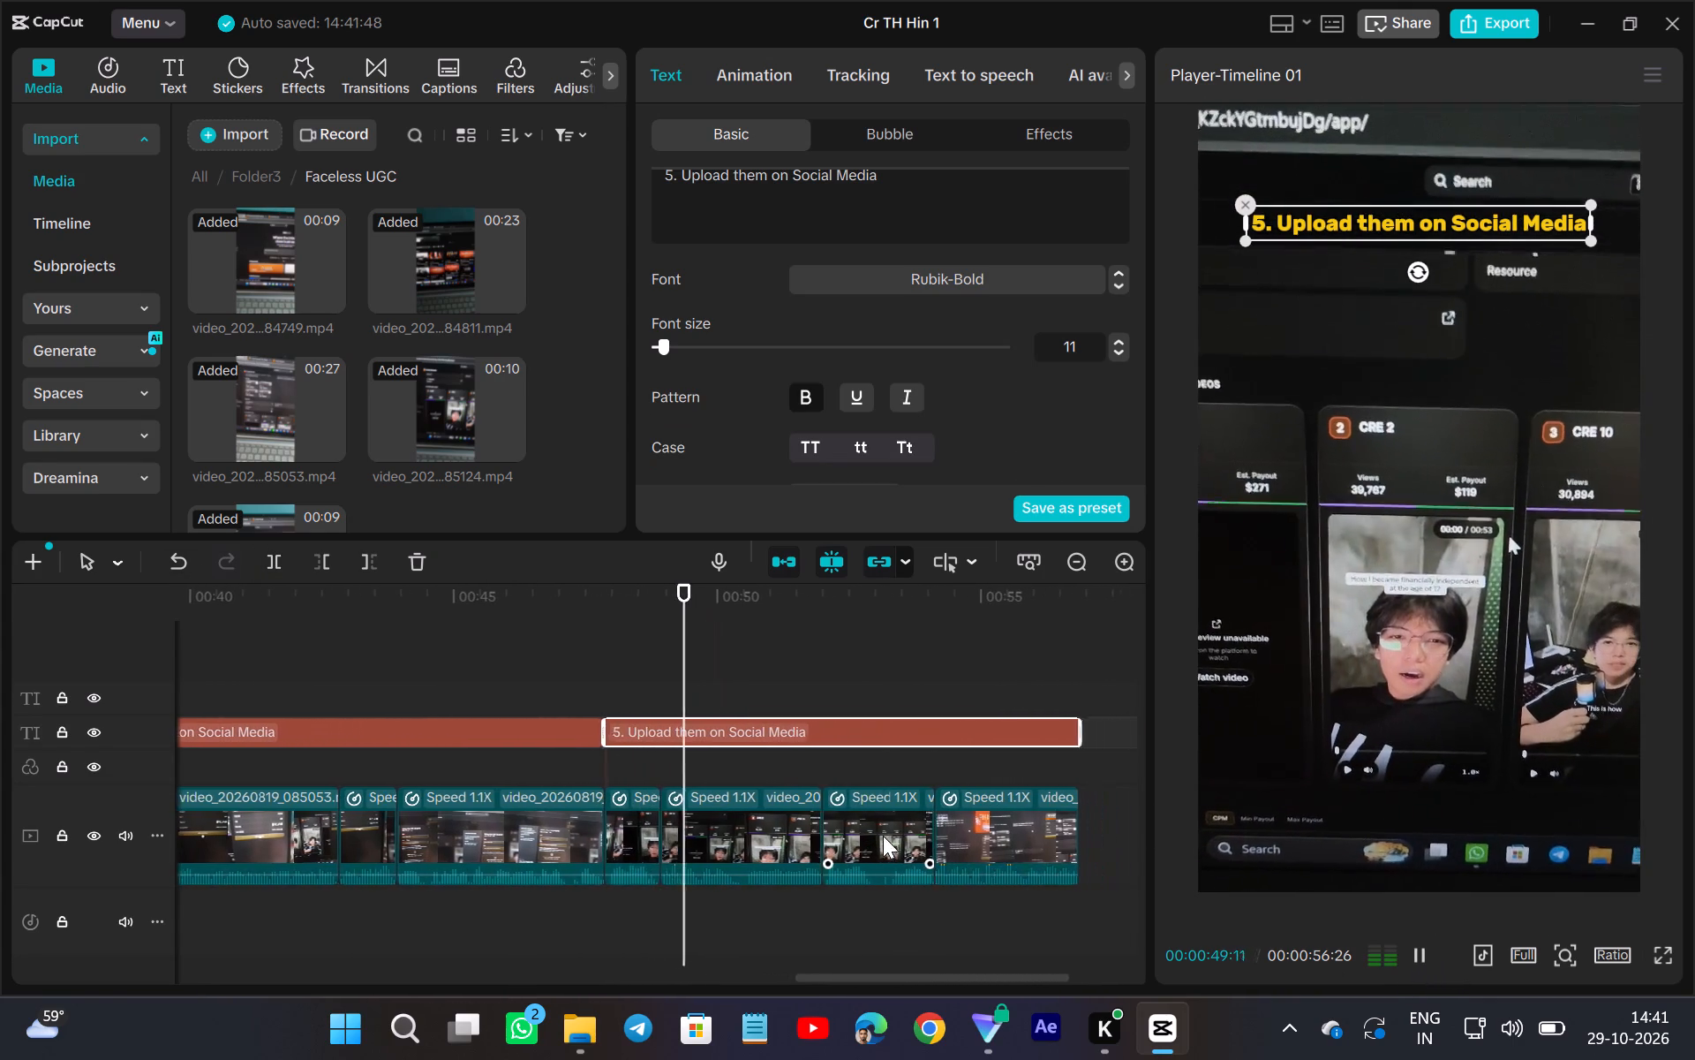
{"action": "scroll", "coordinate": [883, 836], "scroll_direction": "left", "scroll_amount": 1}
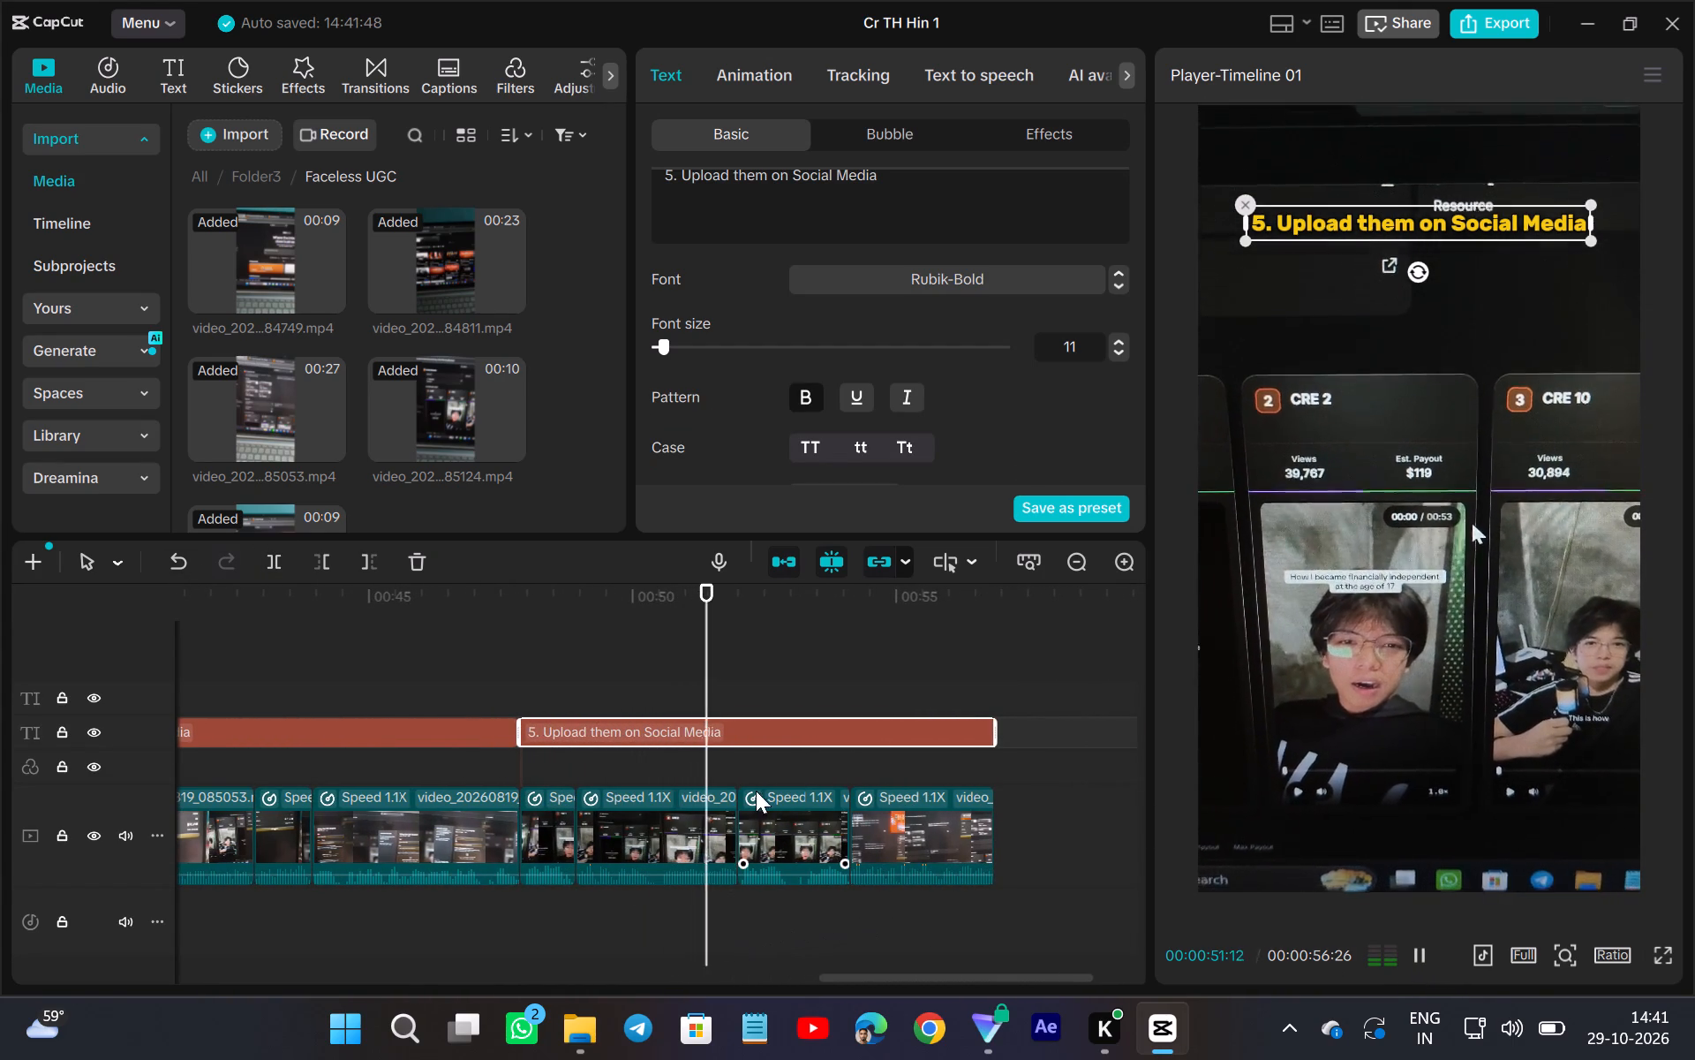
{"action": "left_click", "coordinate": [848, 899]}
{"action": "left_click_drag", "start_coordinate": [848, 899], "coordinate": [850, 938]}
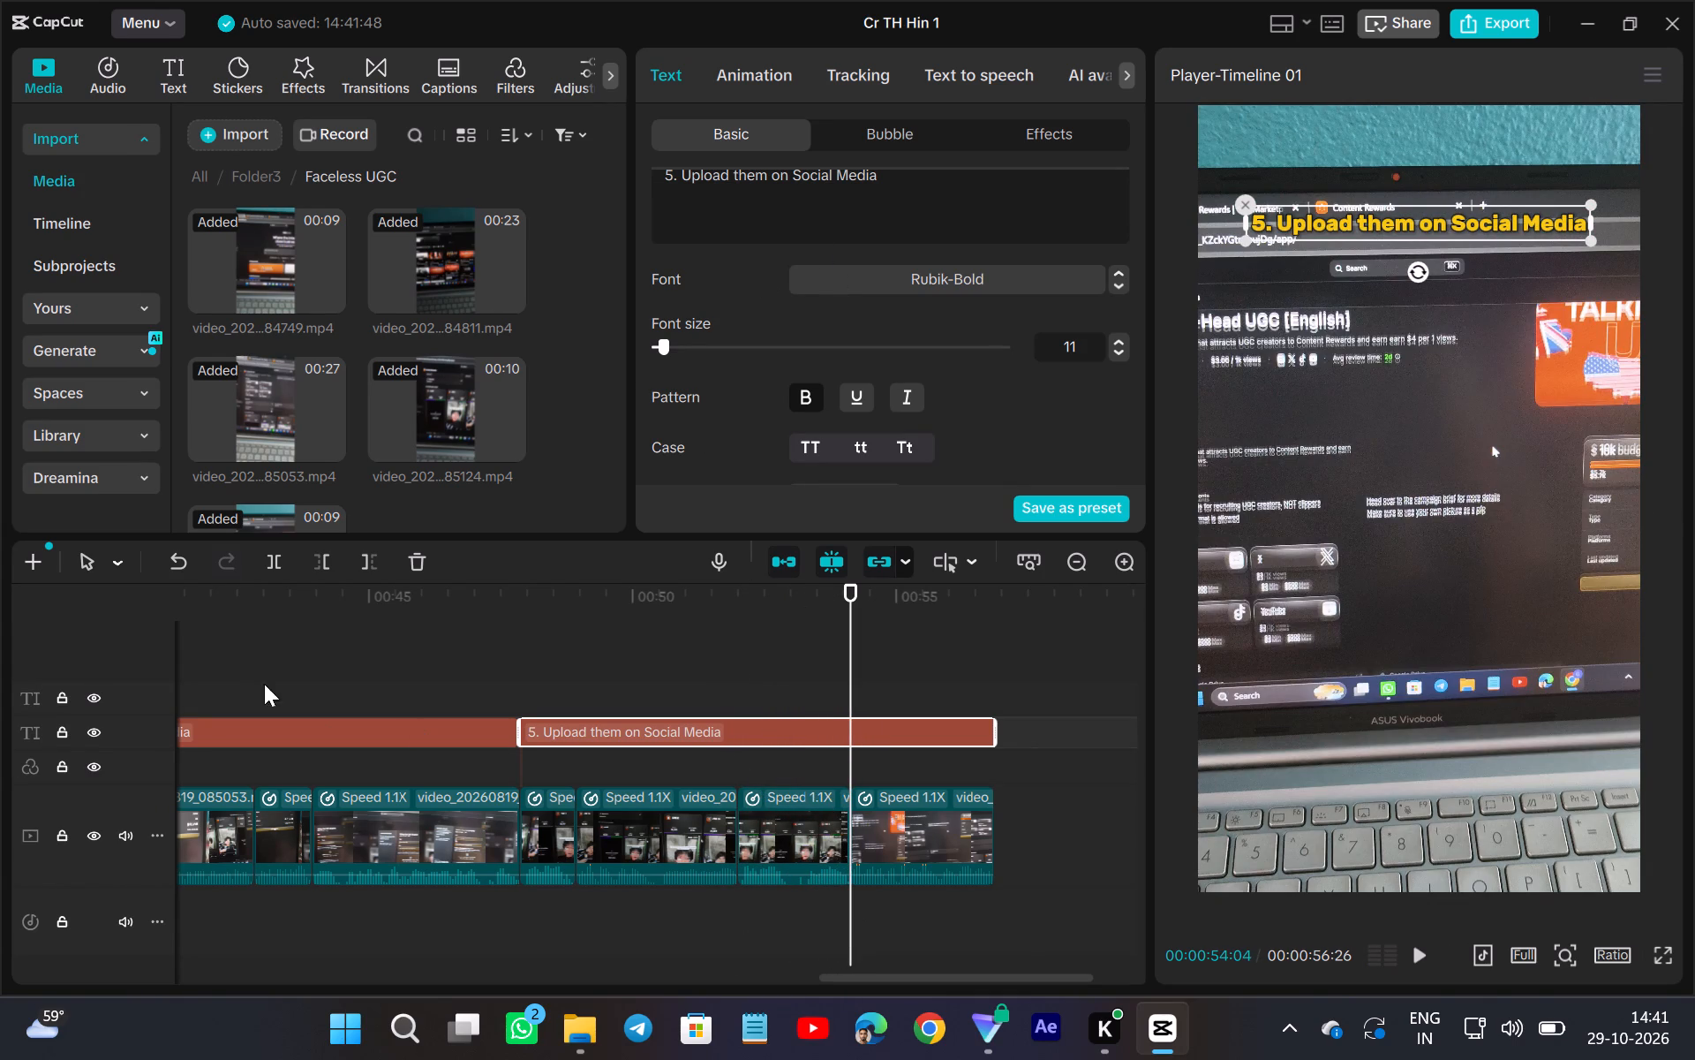
{"action": "left_click", "coordinate": [271, 564]}
Replace the text of the title part between 00:00:47:26 and 00:00:54:04 with "6. Get paid according to your views" and check it in the preview.
{"action": "left_click", "coordinate": [719, 733]}
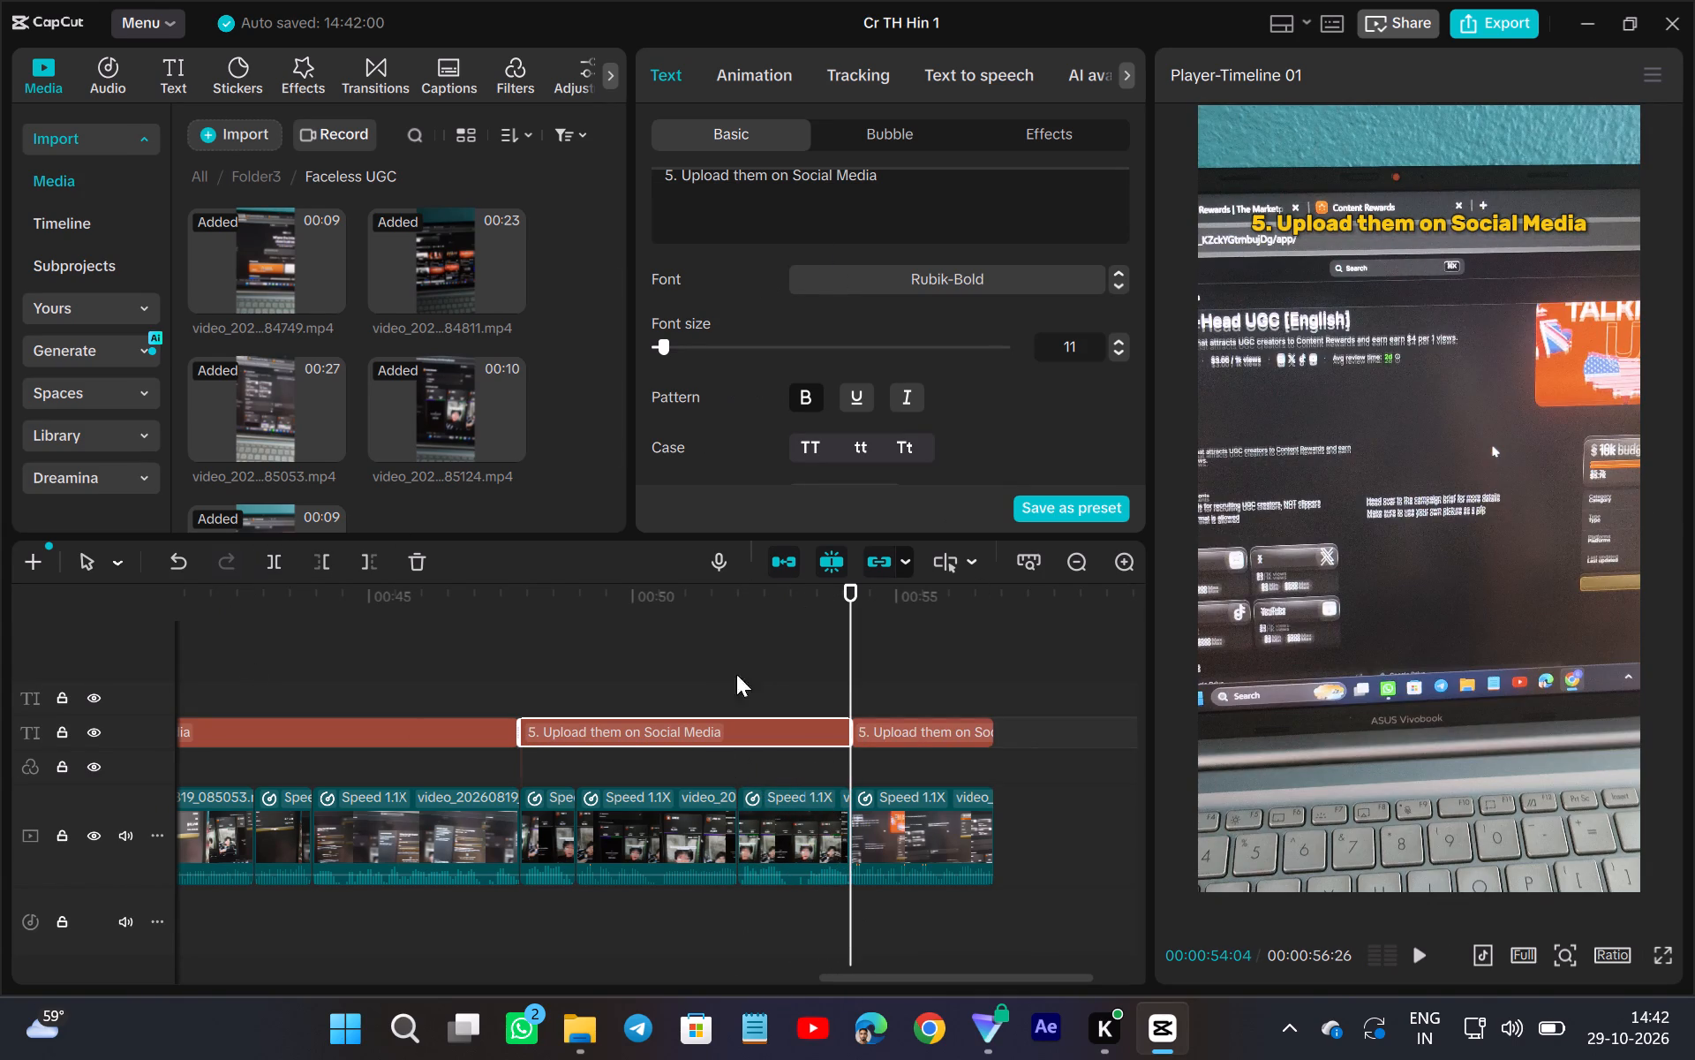
{"action": "left_click_drag", "start_coordinate": [908, 190], "coordinate": [683, 189]}
{"action": "left_click_drag", "start_coordinate": [908, 174], "coordinate": [603, 172]}
{"action": "key", "text": "BackSpace"}
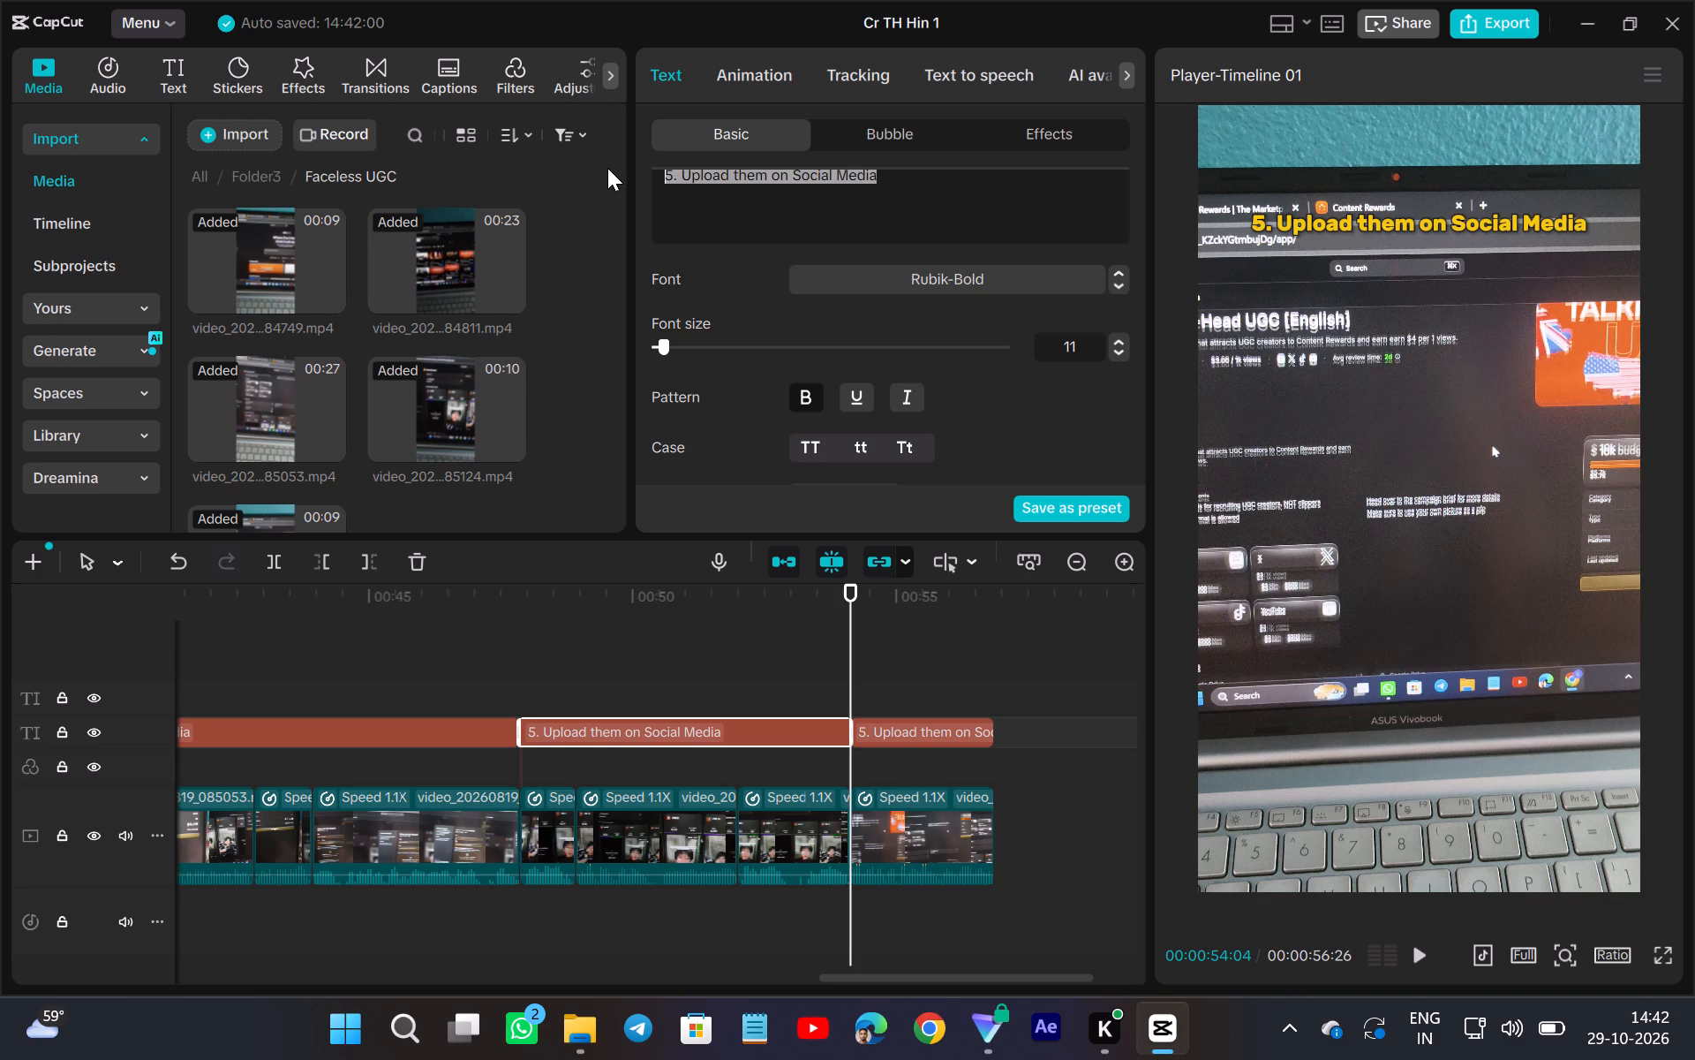
{"action": "type", "text": "6.m"}
{"action": "key", "text": "BackSpace"}
{"action": "key", "text": "space"}
{"action": "right_click_drag", "start_coordinate": [607, 168], "coordinate": [664, 334]}
{"action": "left_click_drag", "start_coordinate": [607, 168], "coordinate": [629, 299]}
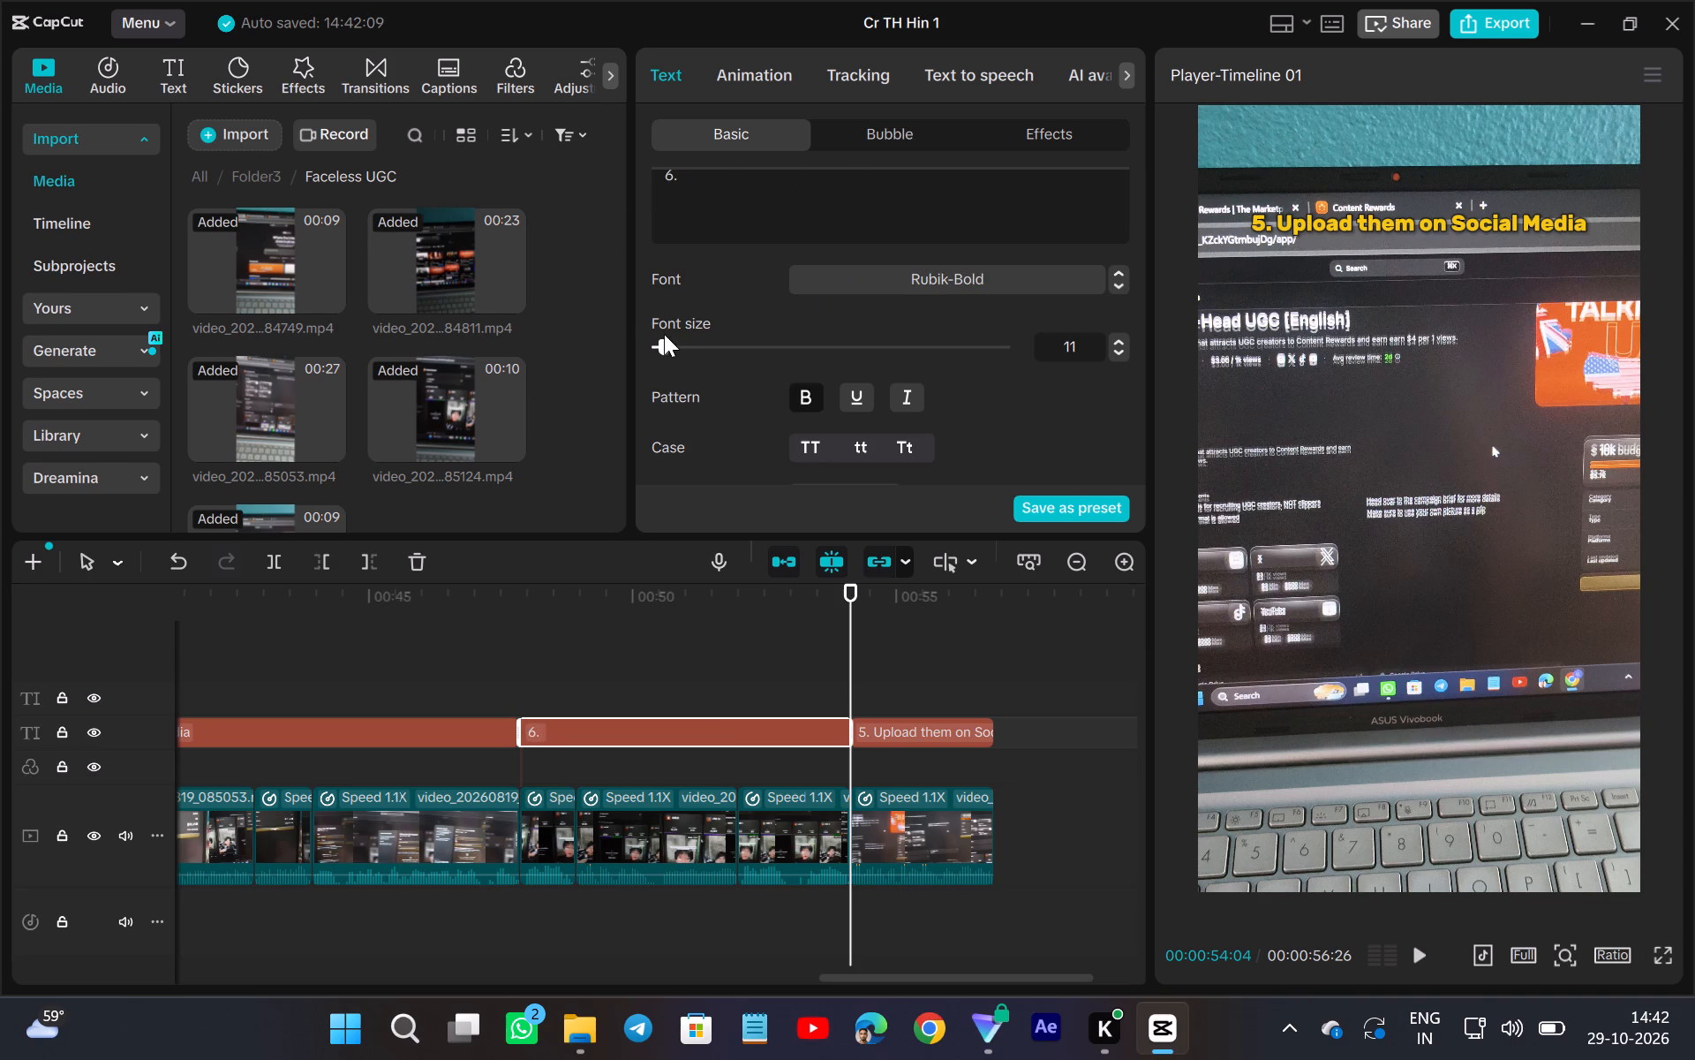
{"action": "right_click_drag", "start_coordinate": [664, 334], "coordinate": [665, 335]}
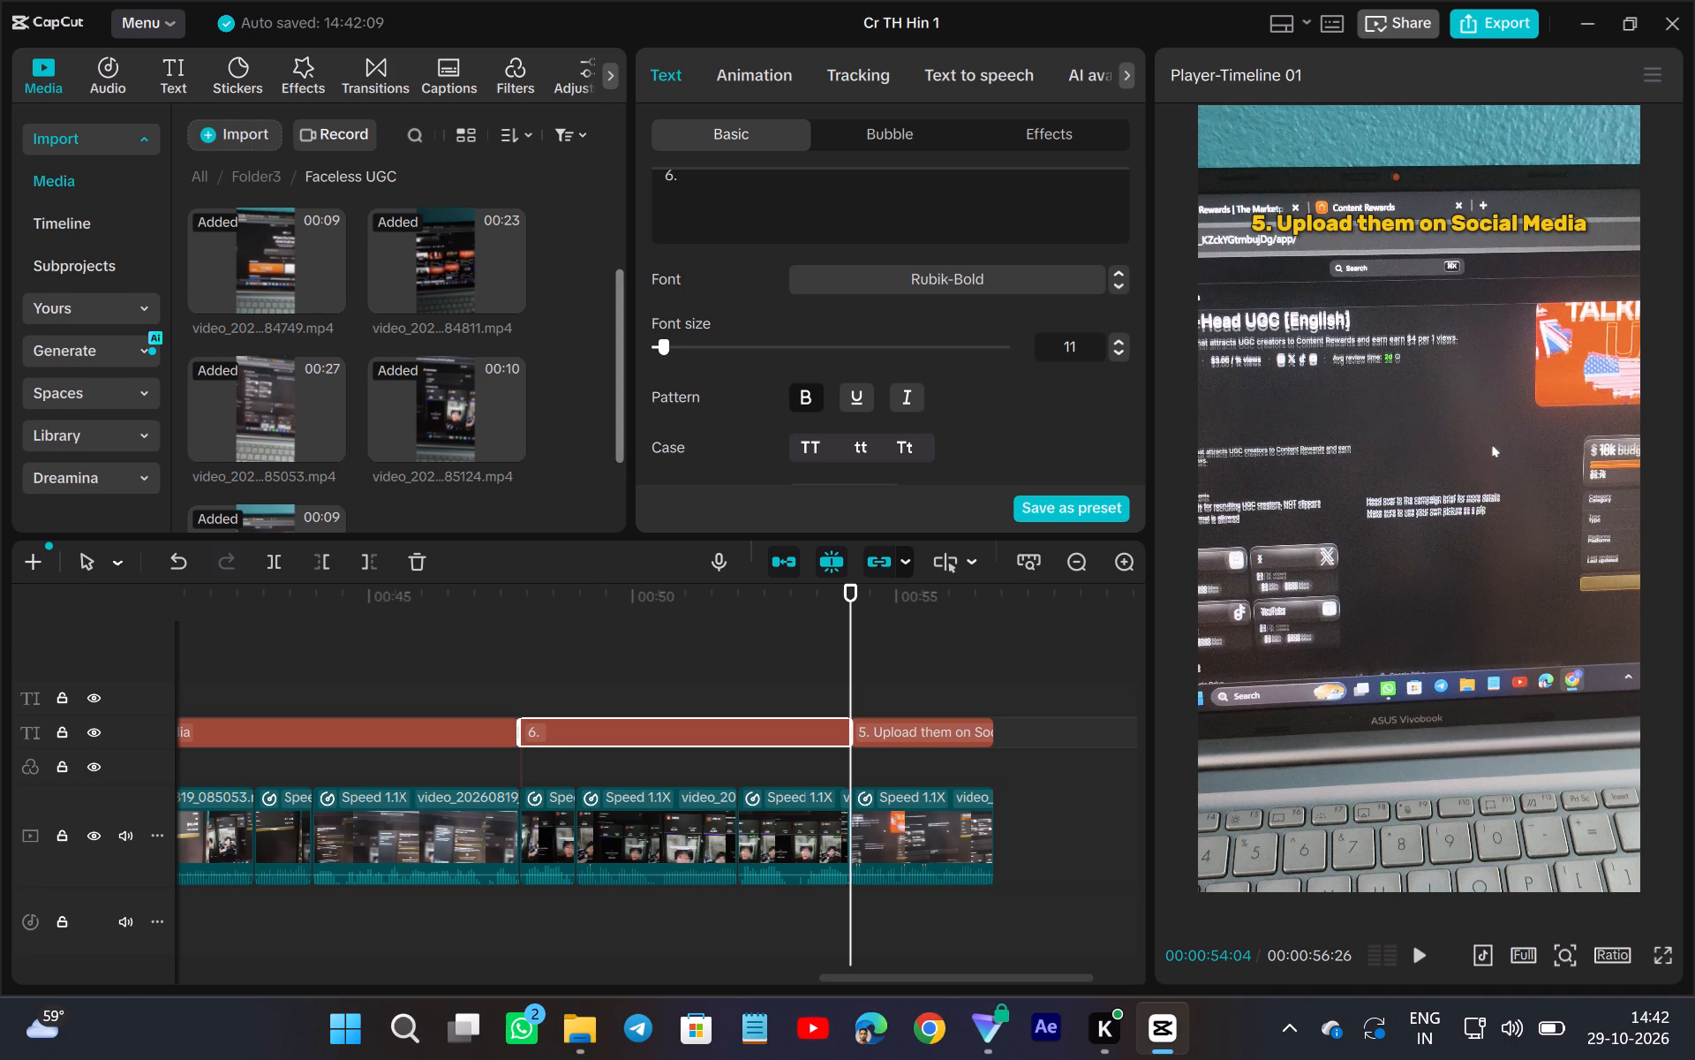
{"action": "left_click", "coordinate": [734, 202]}
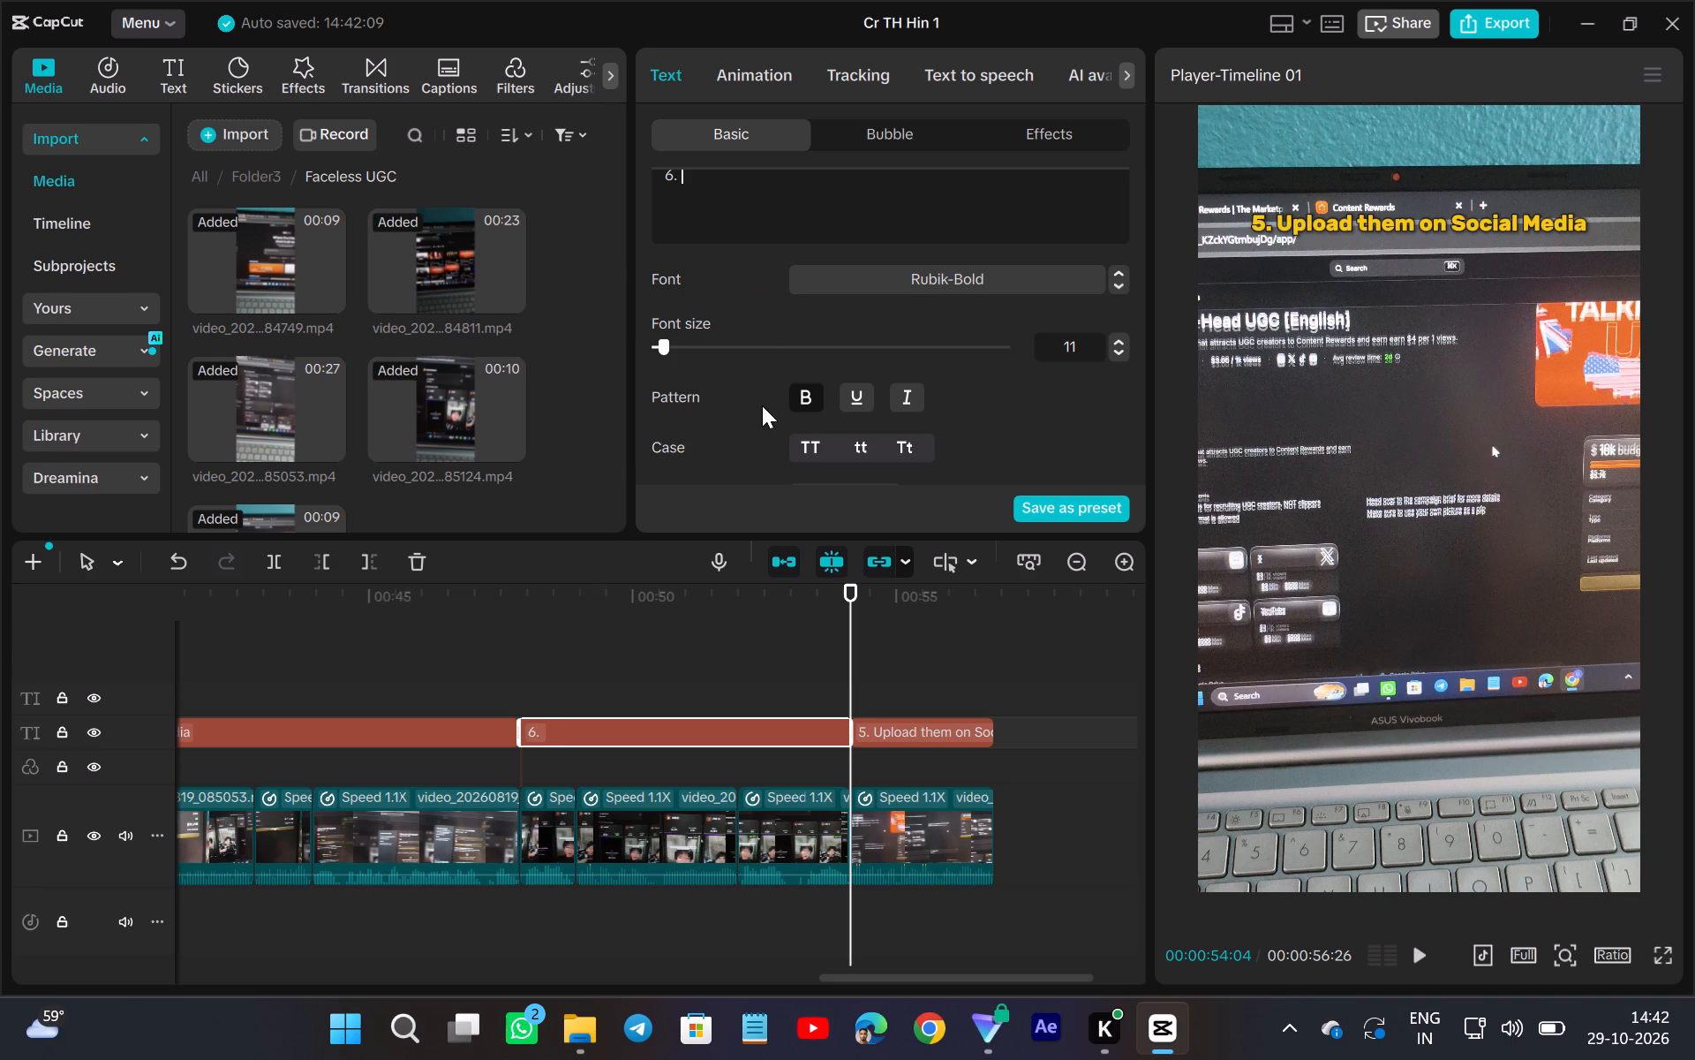
{"action": "type", "text": "et paid"}
{"action": "key", "text": "space"}
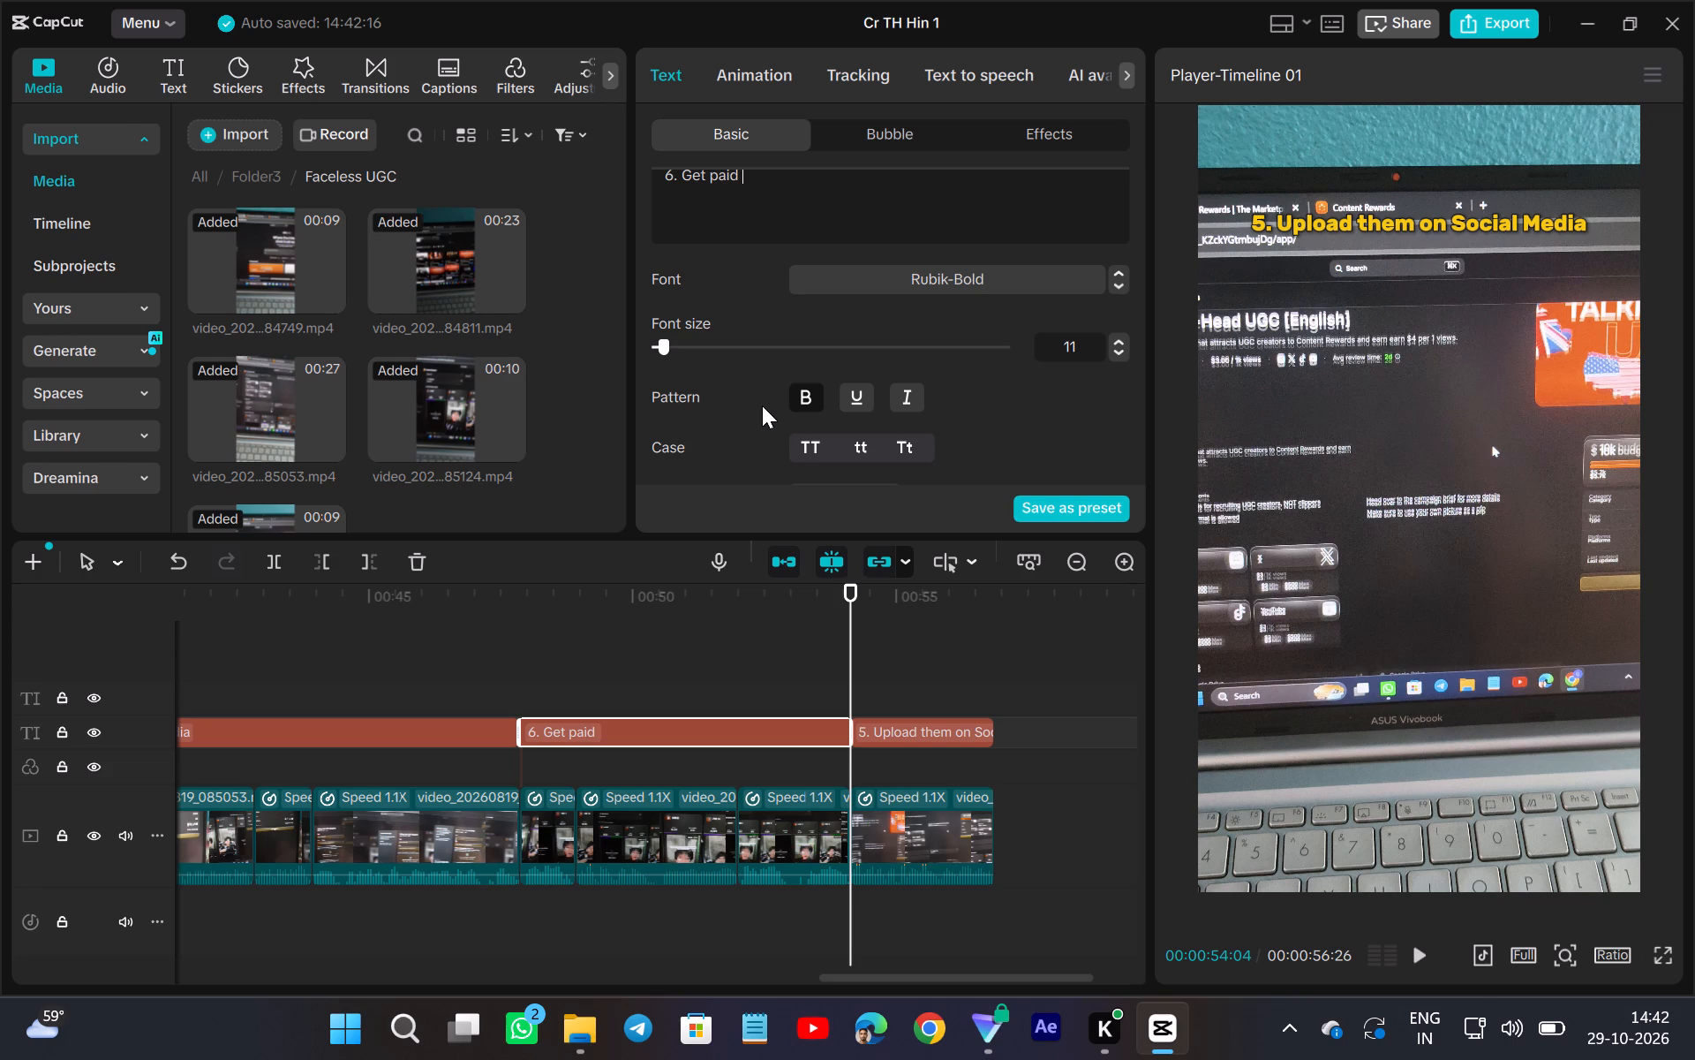
{"action": "type", "text": "according"}
{"action": "key", "text": "space"}
{"action": "key", "text": "t"}
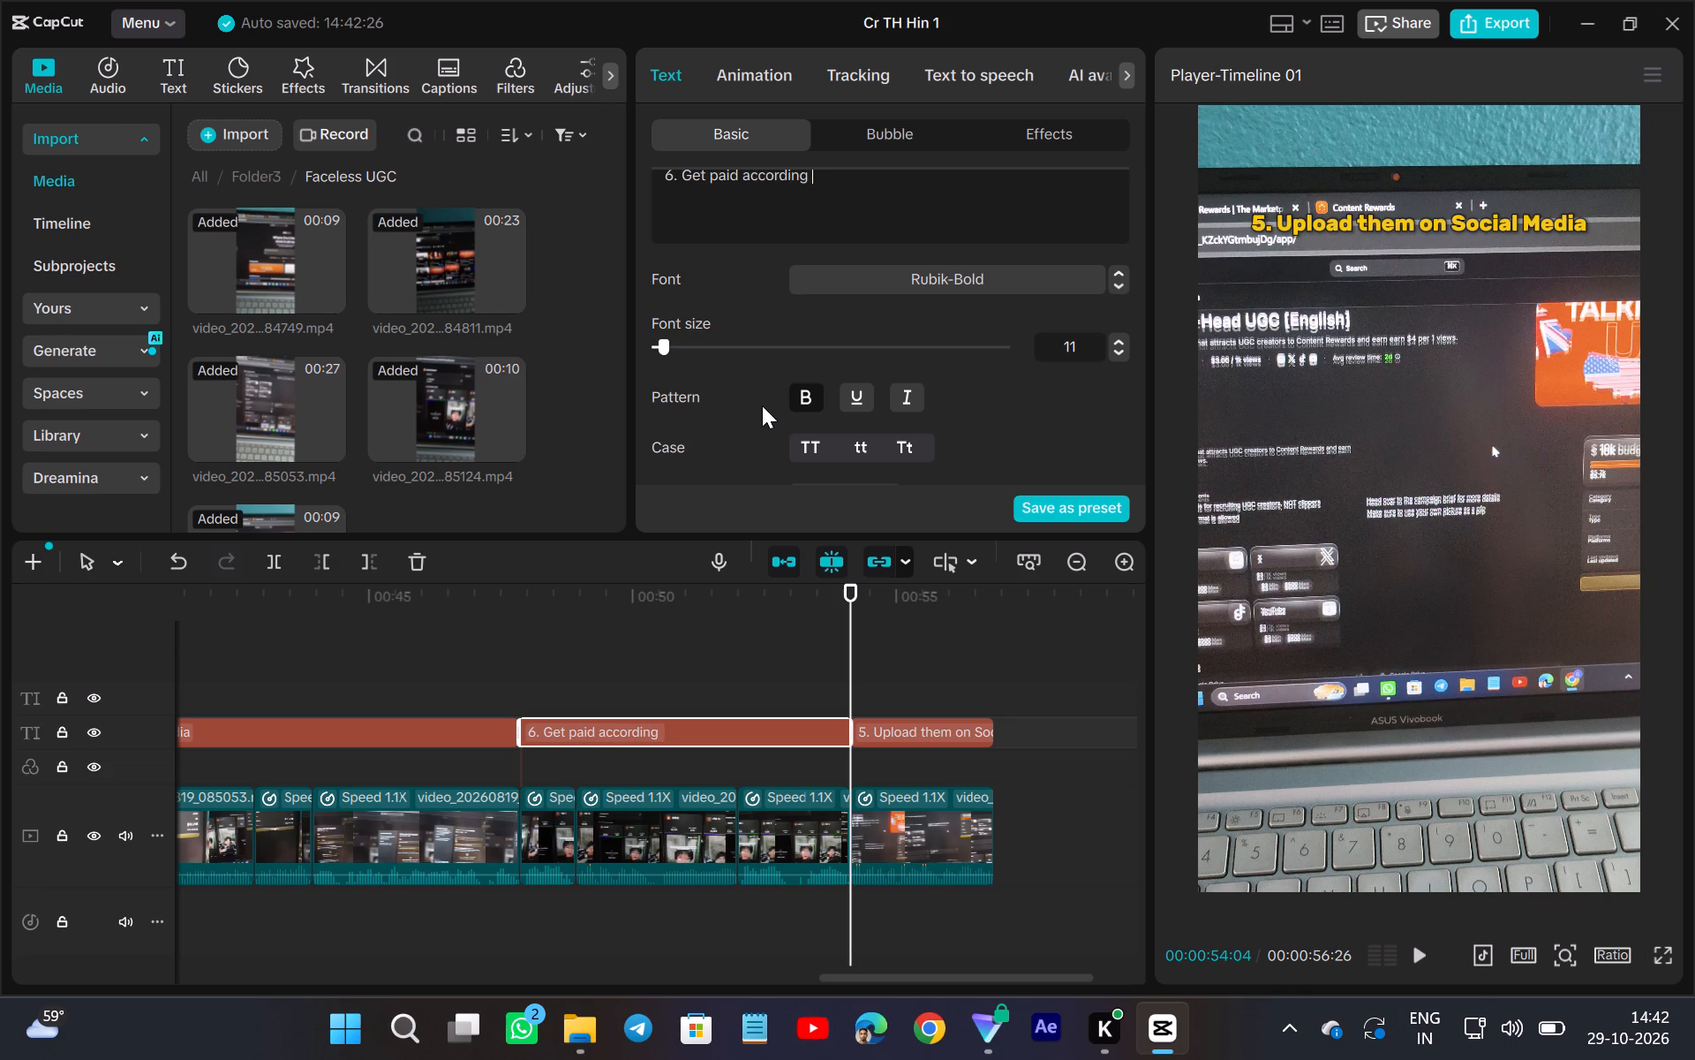
{"action": "type", "text": "o"}
{"action": "key", "text": "space"}
{"action": "type", "text": "your views"}
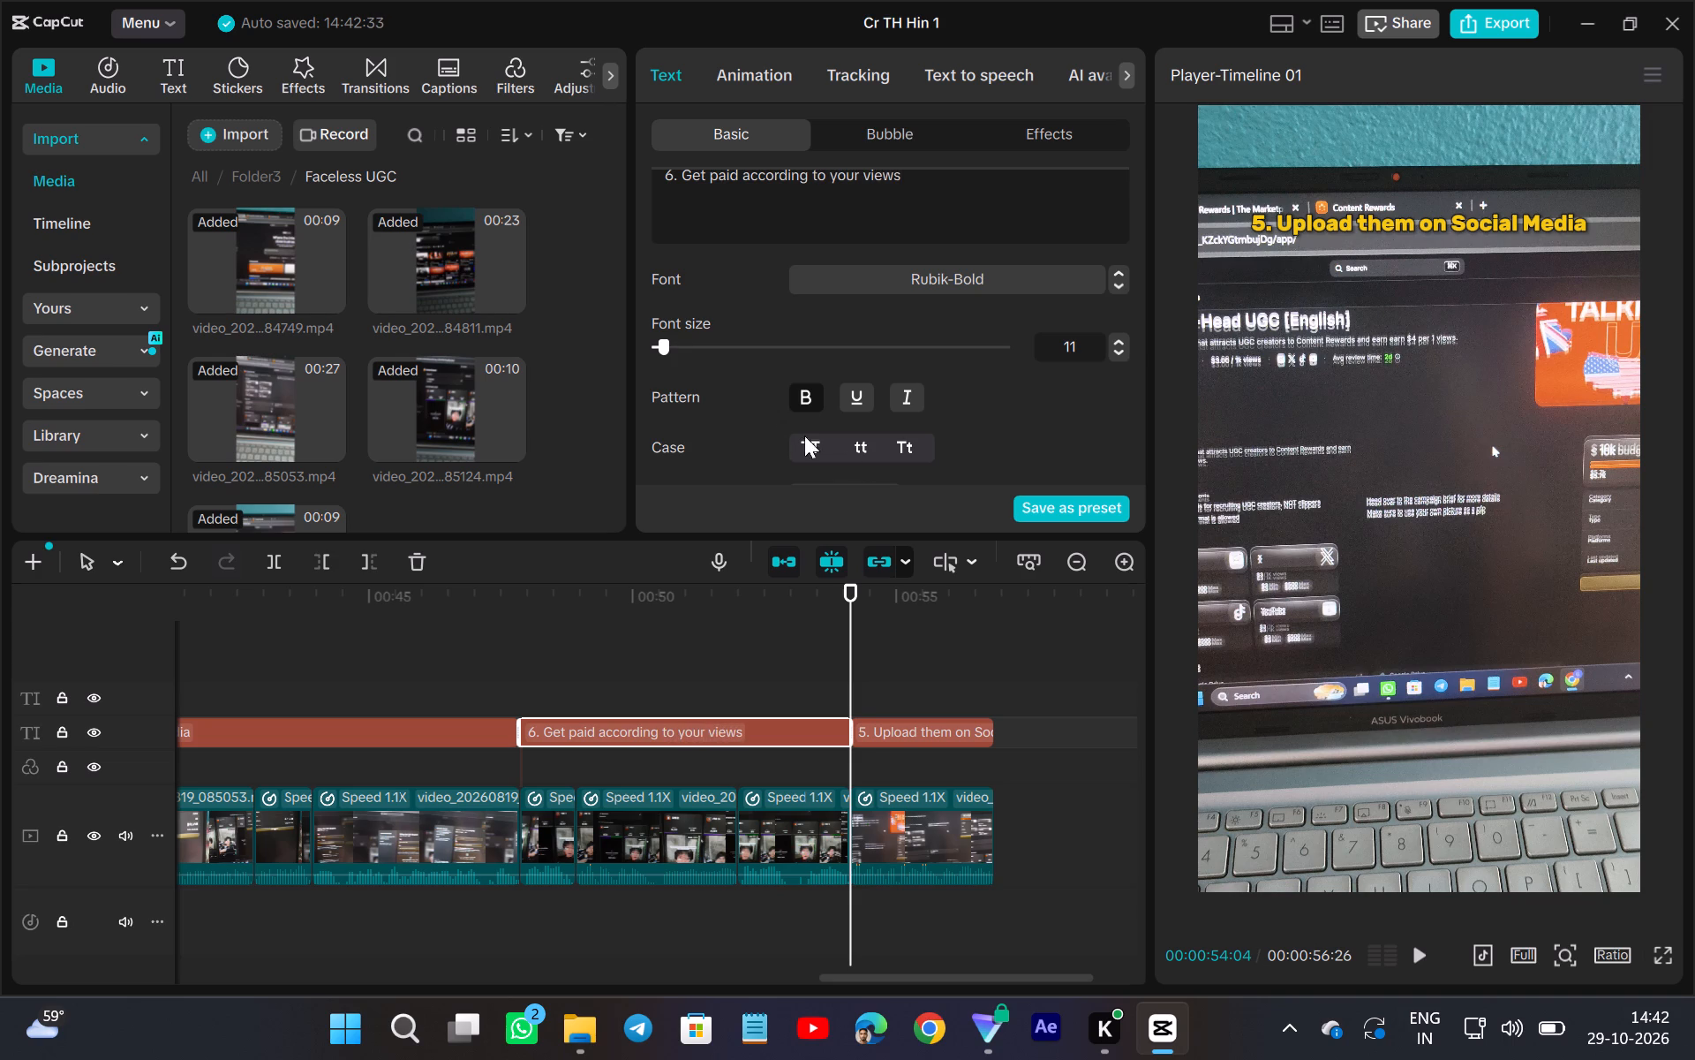
{"action": "left_click_drag", "start_coordinate": [851, 633], "coordinate": [802, 667]}
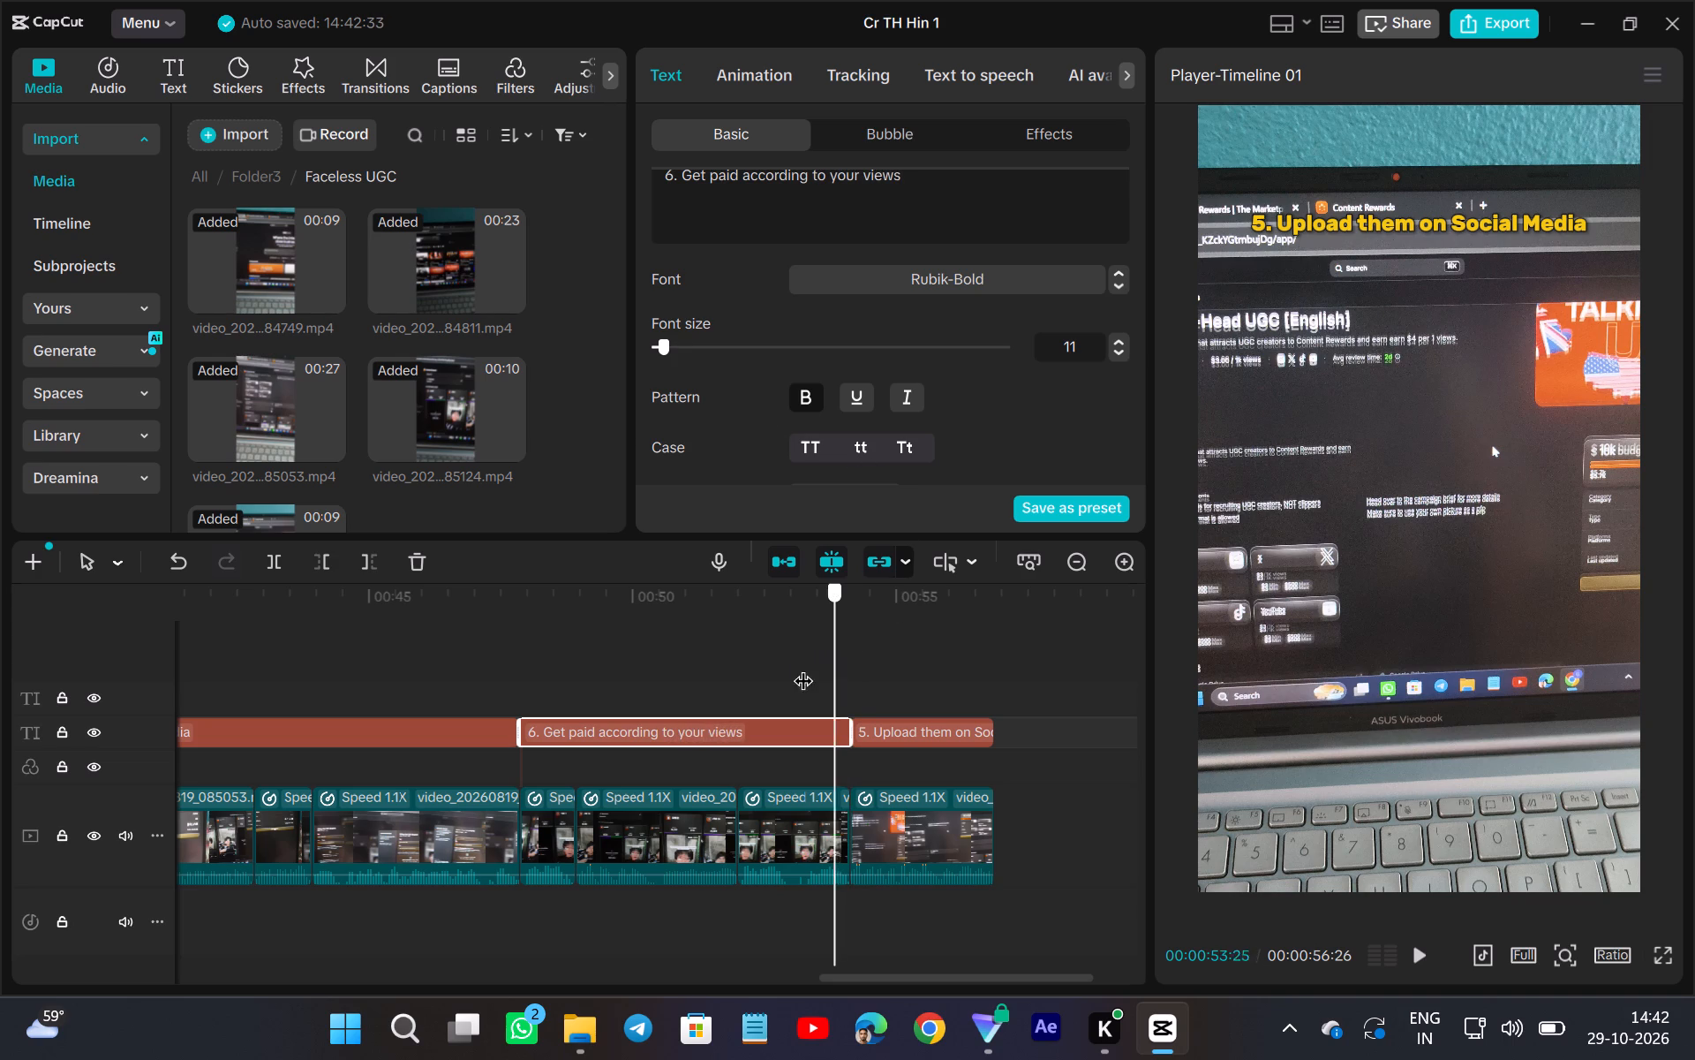
{"action": "left_click_drag", "start_coordinate": [802, 667], "coordinate": [767, 677]}
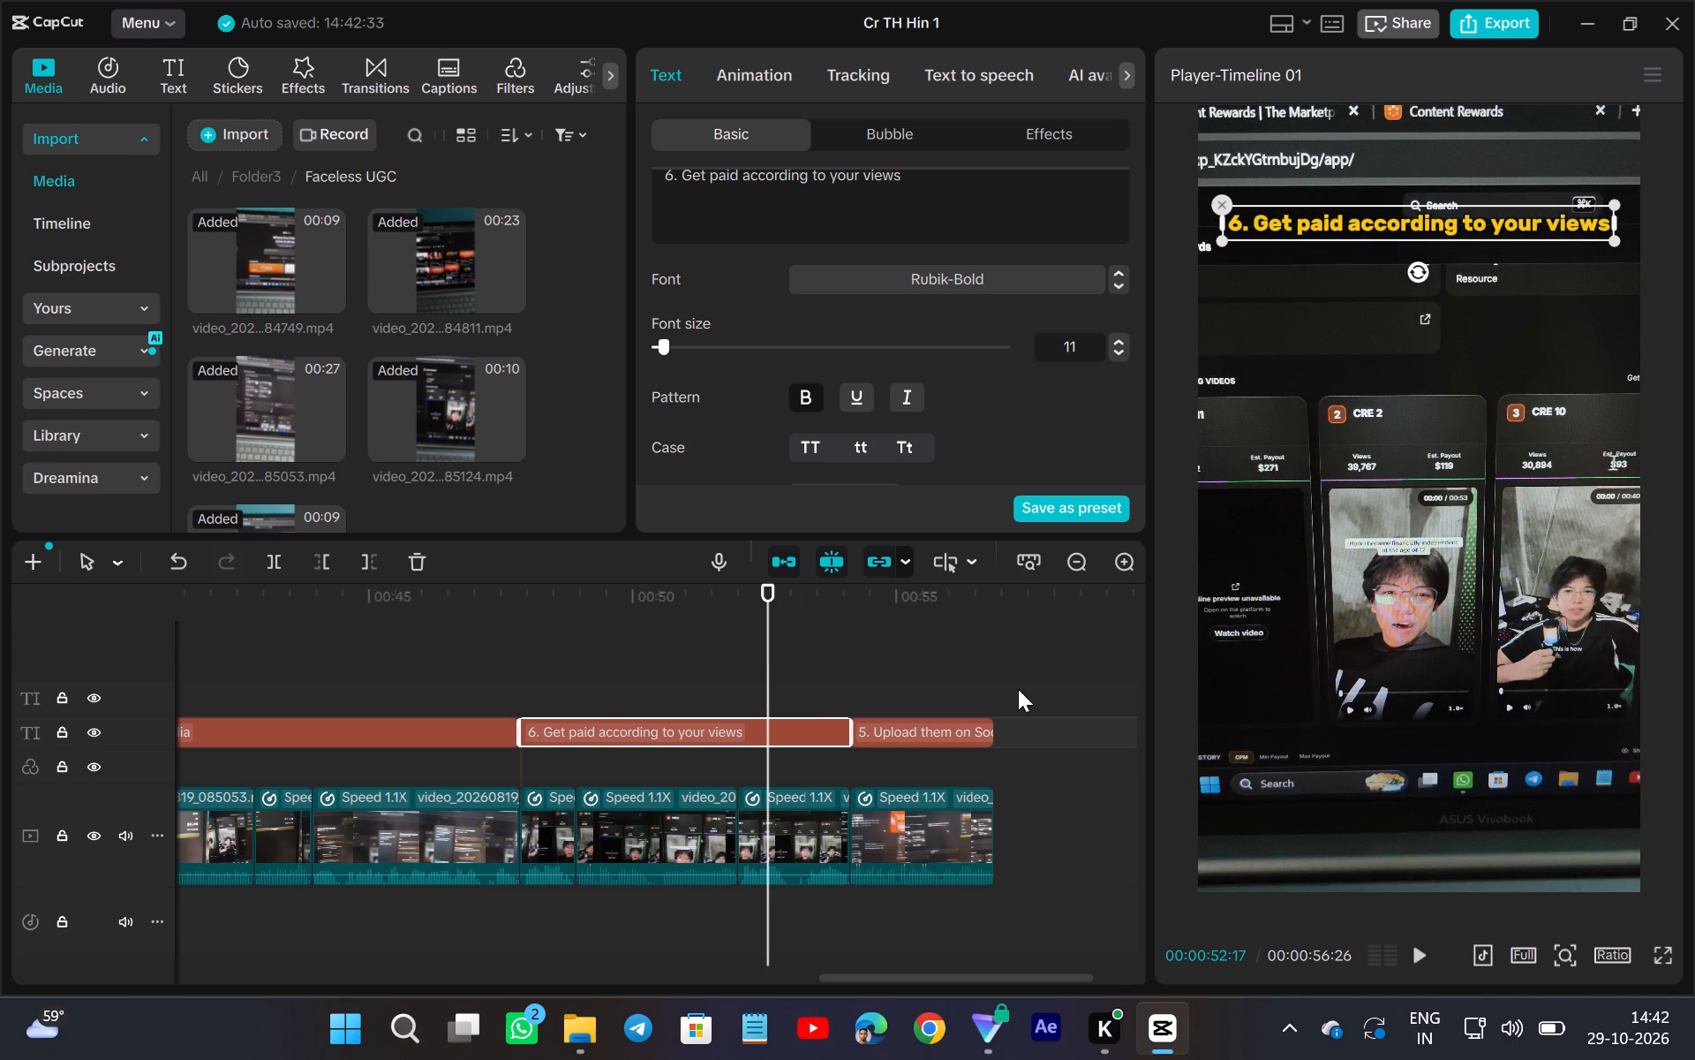
Replace the text of the last title part, starting at 00:00:54:04, with the two lines Comment "Clip" for and Full Guide.
{"action": "left_click", "coordinate": [861, 678]}
{"action": "left_click", "coordinate": [880, 742]}
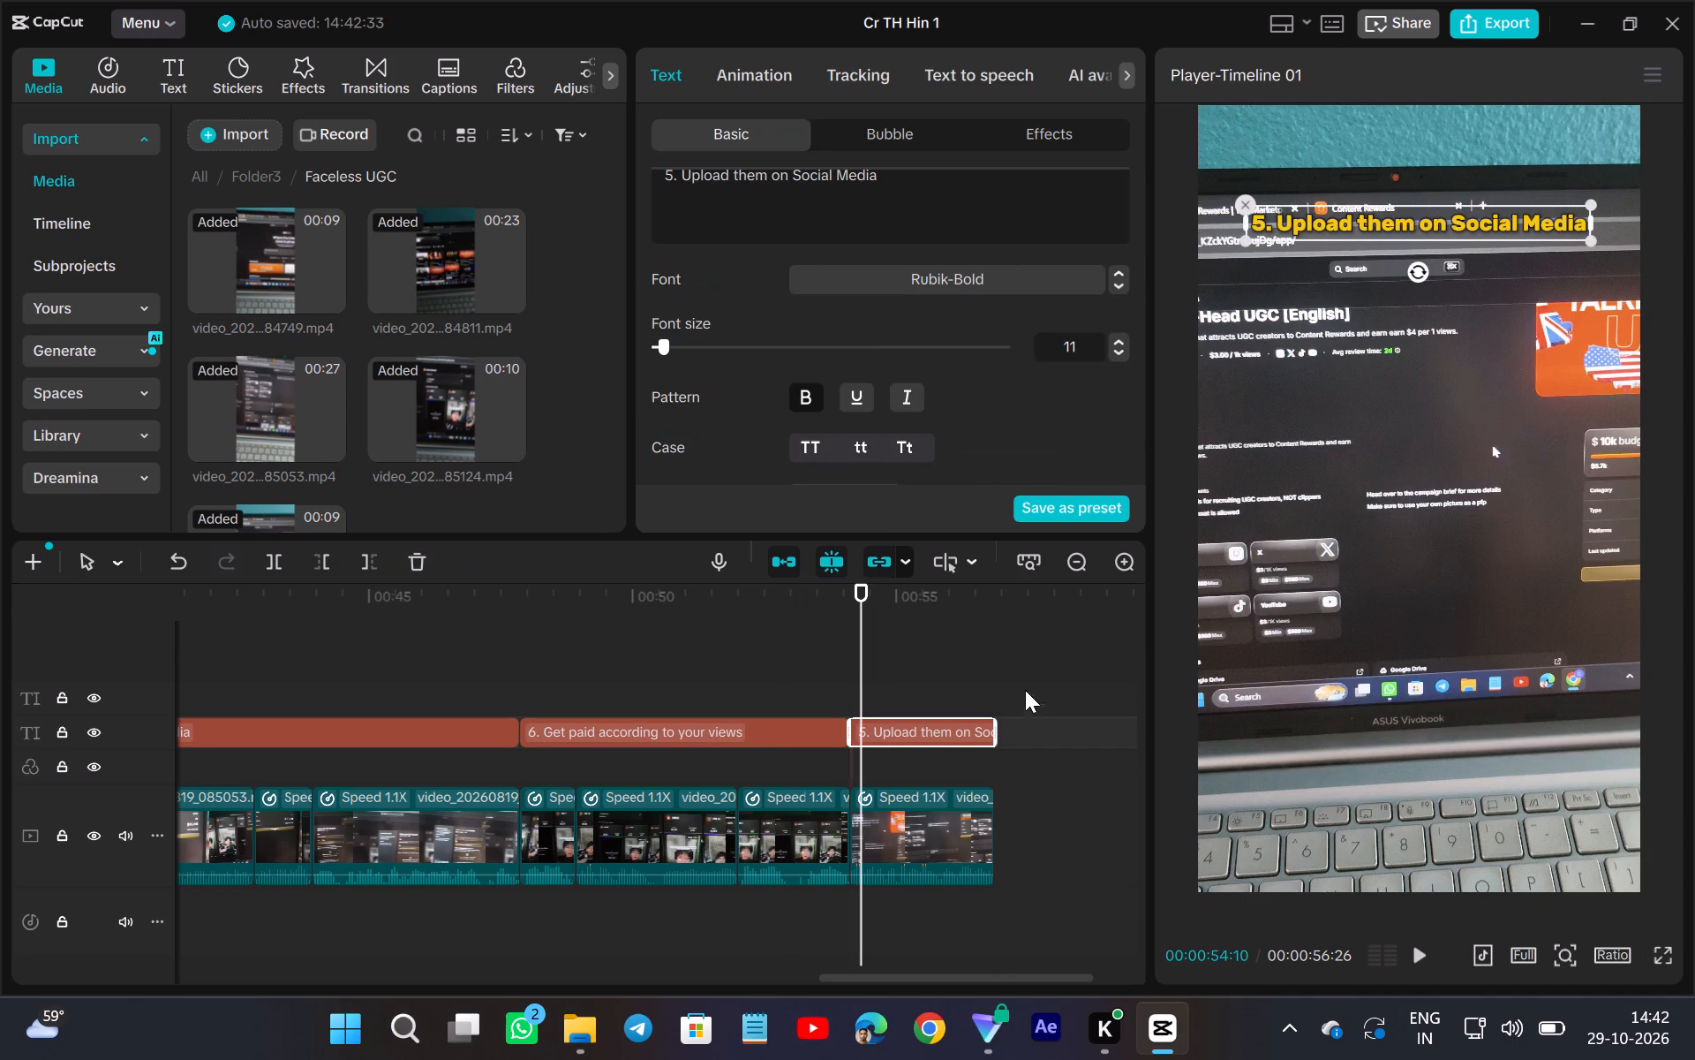
{"action": "left_click_drag", "start_coordinate": [926, 186], "coordinate": [647, 170]}
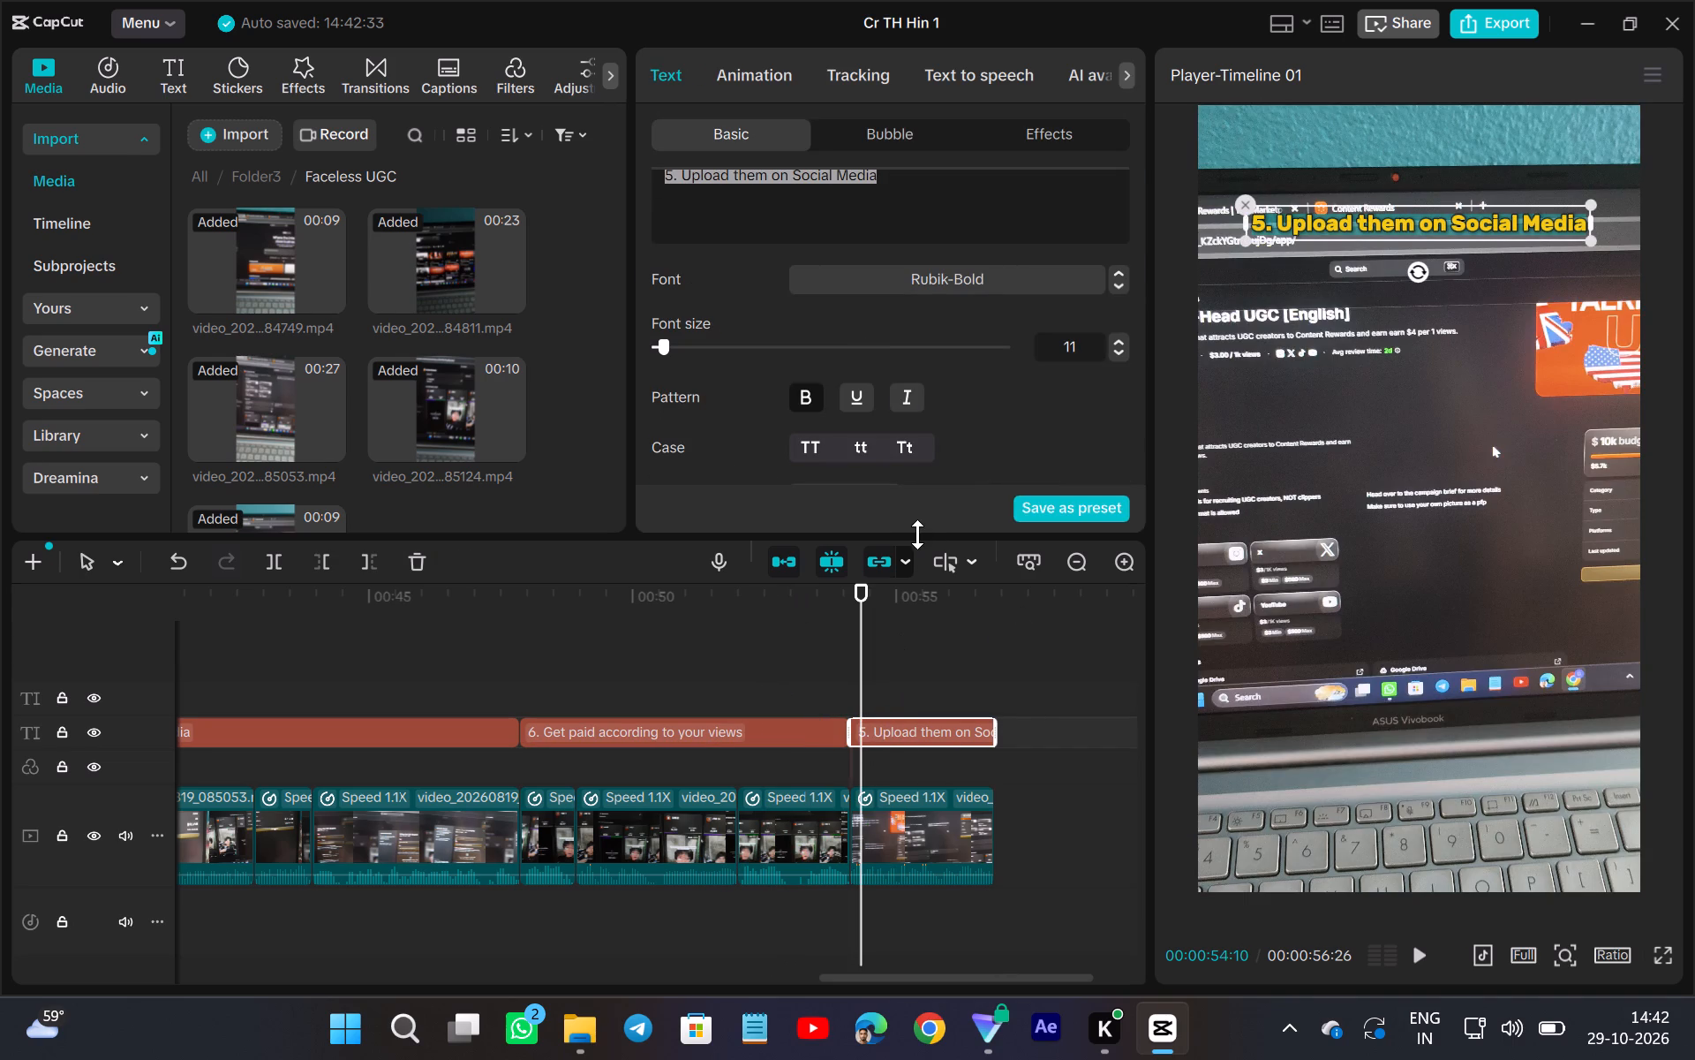
{"action": "key", "text": "BackSpace"}
{"action": "type", "text": "omment"}
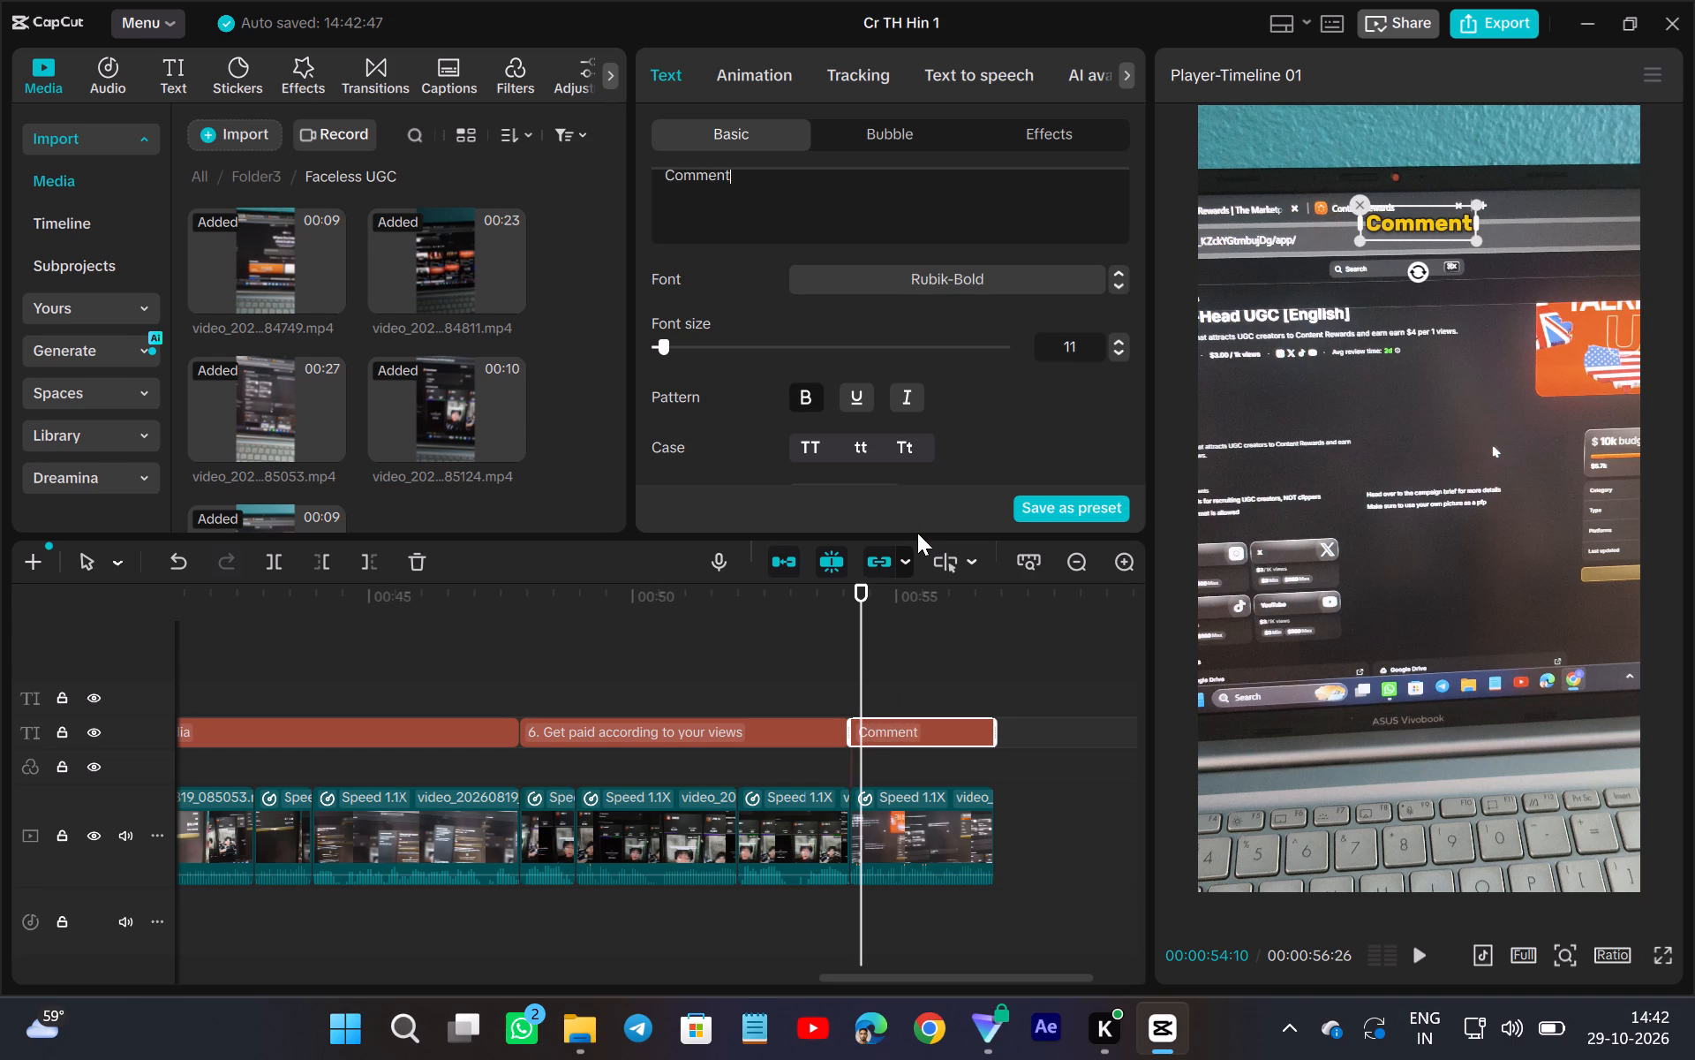
{"action": "key", "text": "space"}
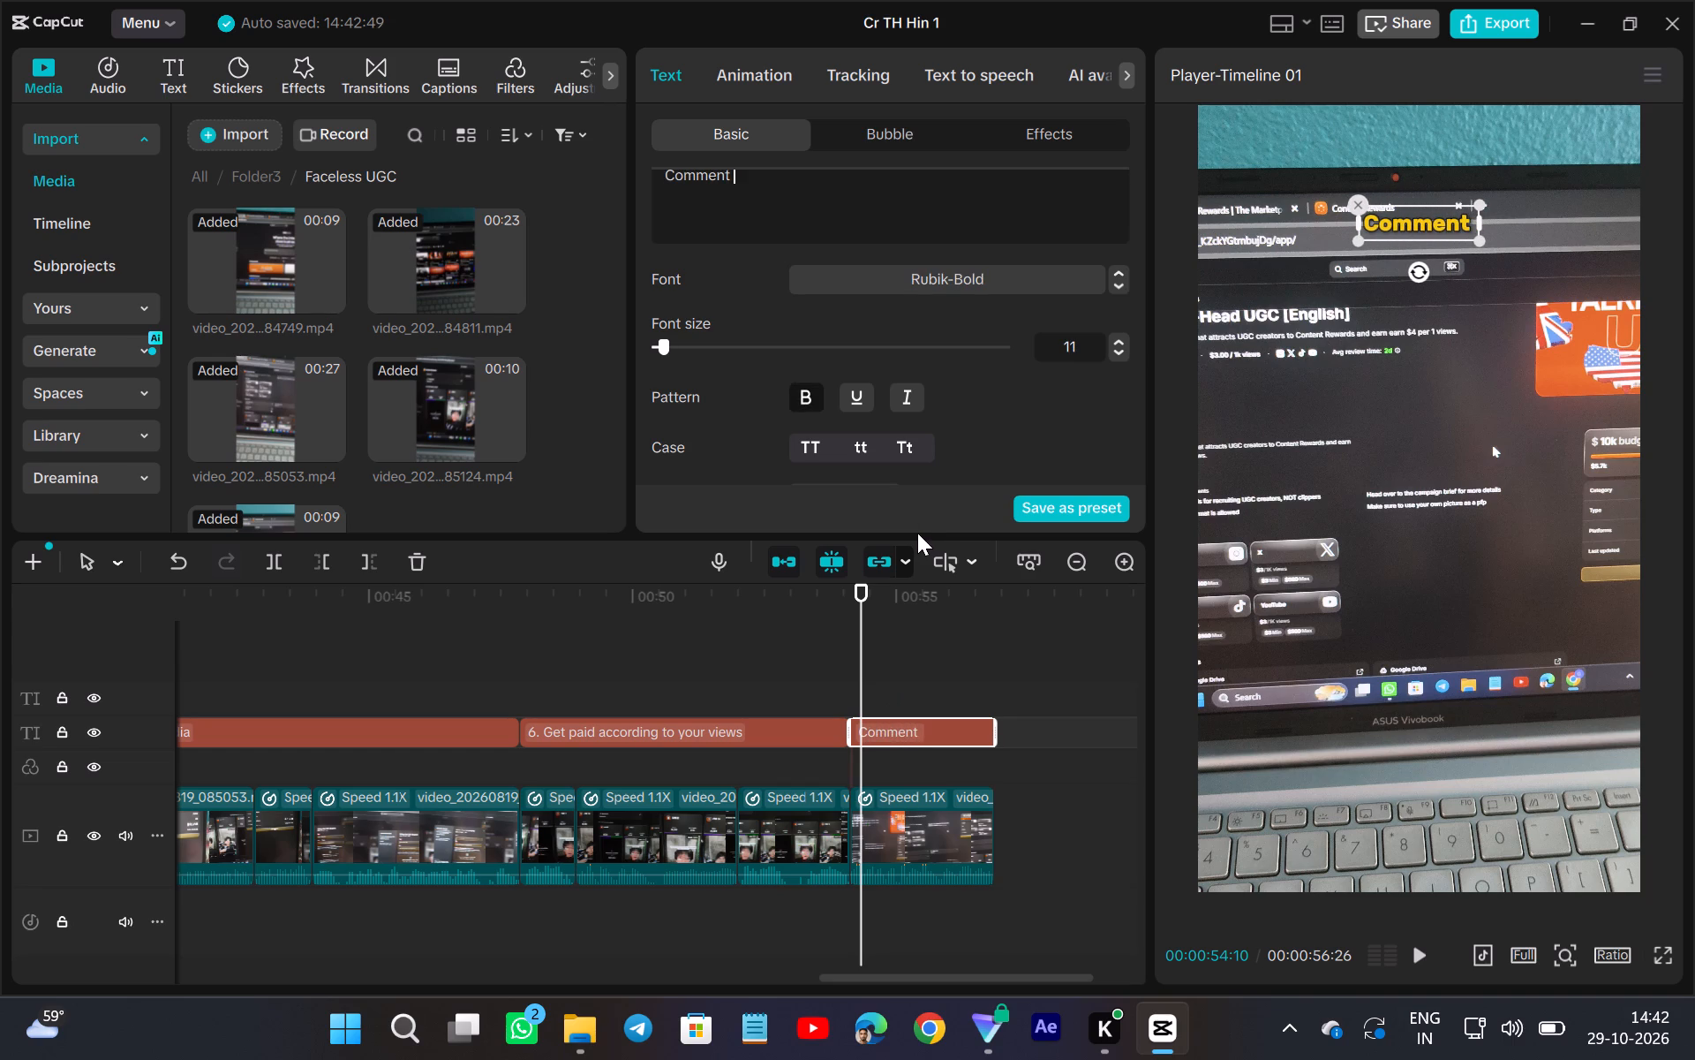
{"action": "key", "text": "shift+quotedbl"}
{"action": "type", "text": "lip"}
{"action": "type", "text": "\""}
{"action": "key", "text": "space"}
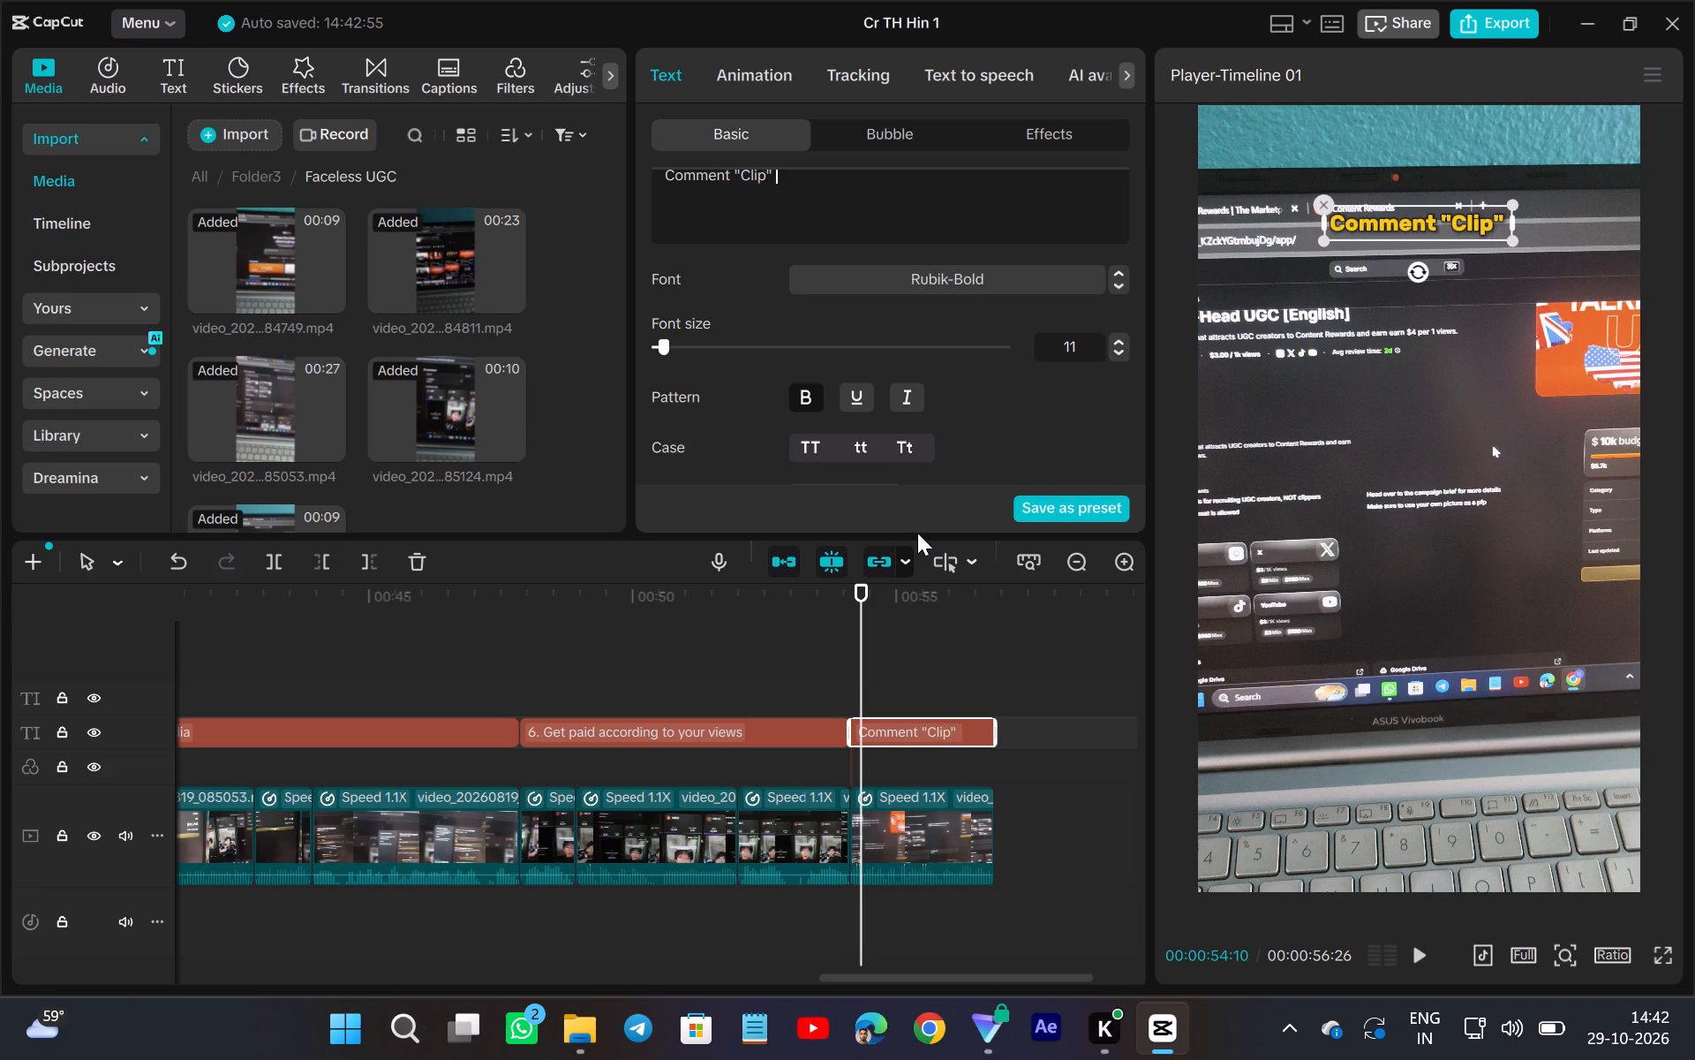
{"action": "type", "text": "for"}
{"action": "key", "text": "space"}
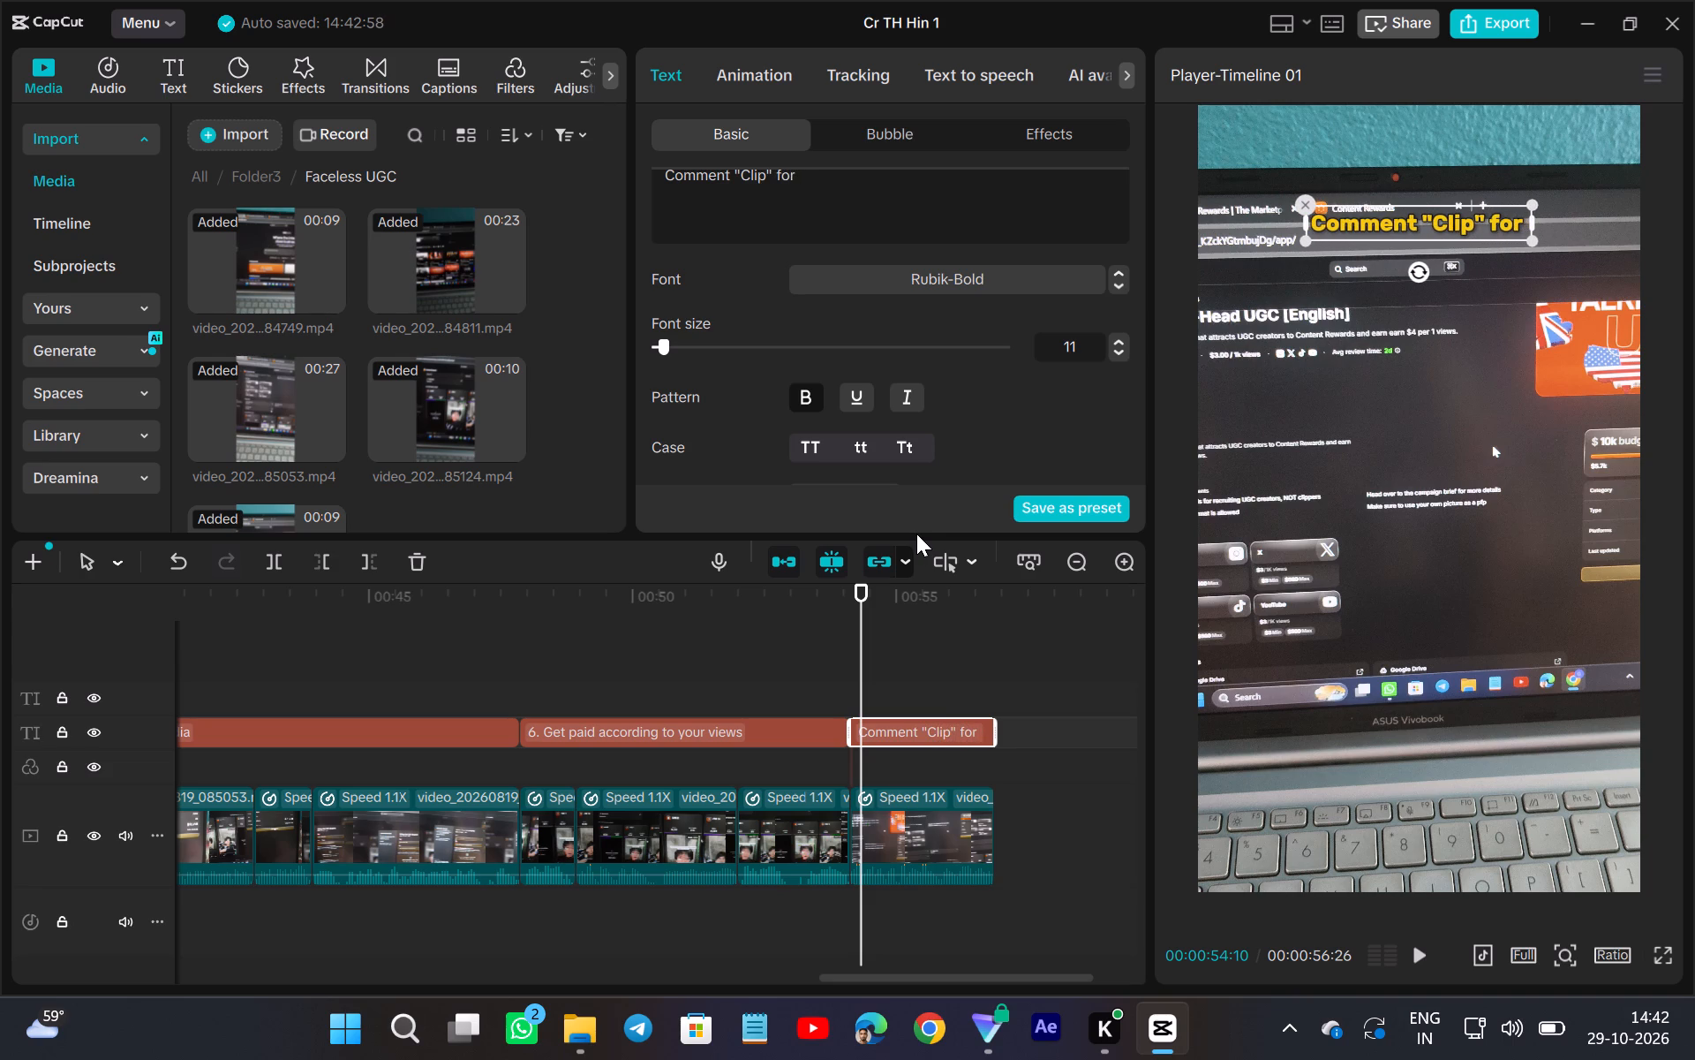
{"action": "key", "text": "Return"}
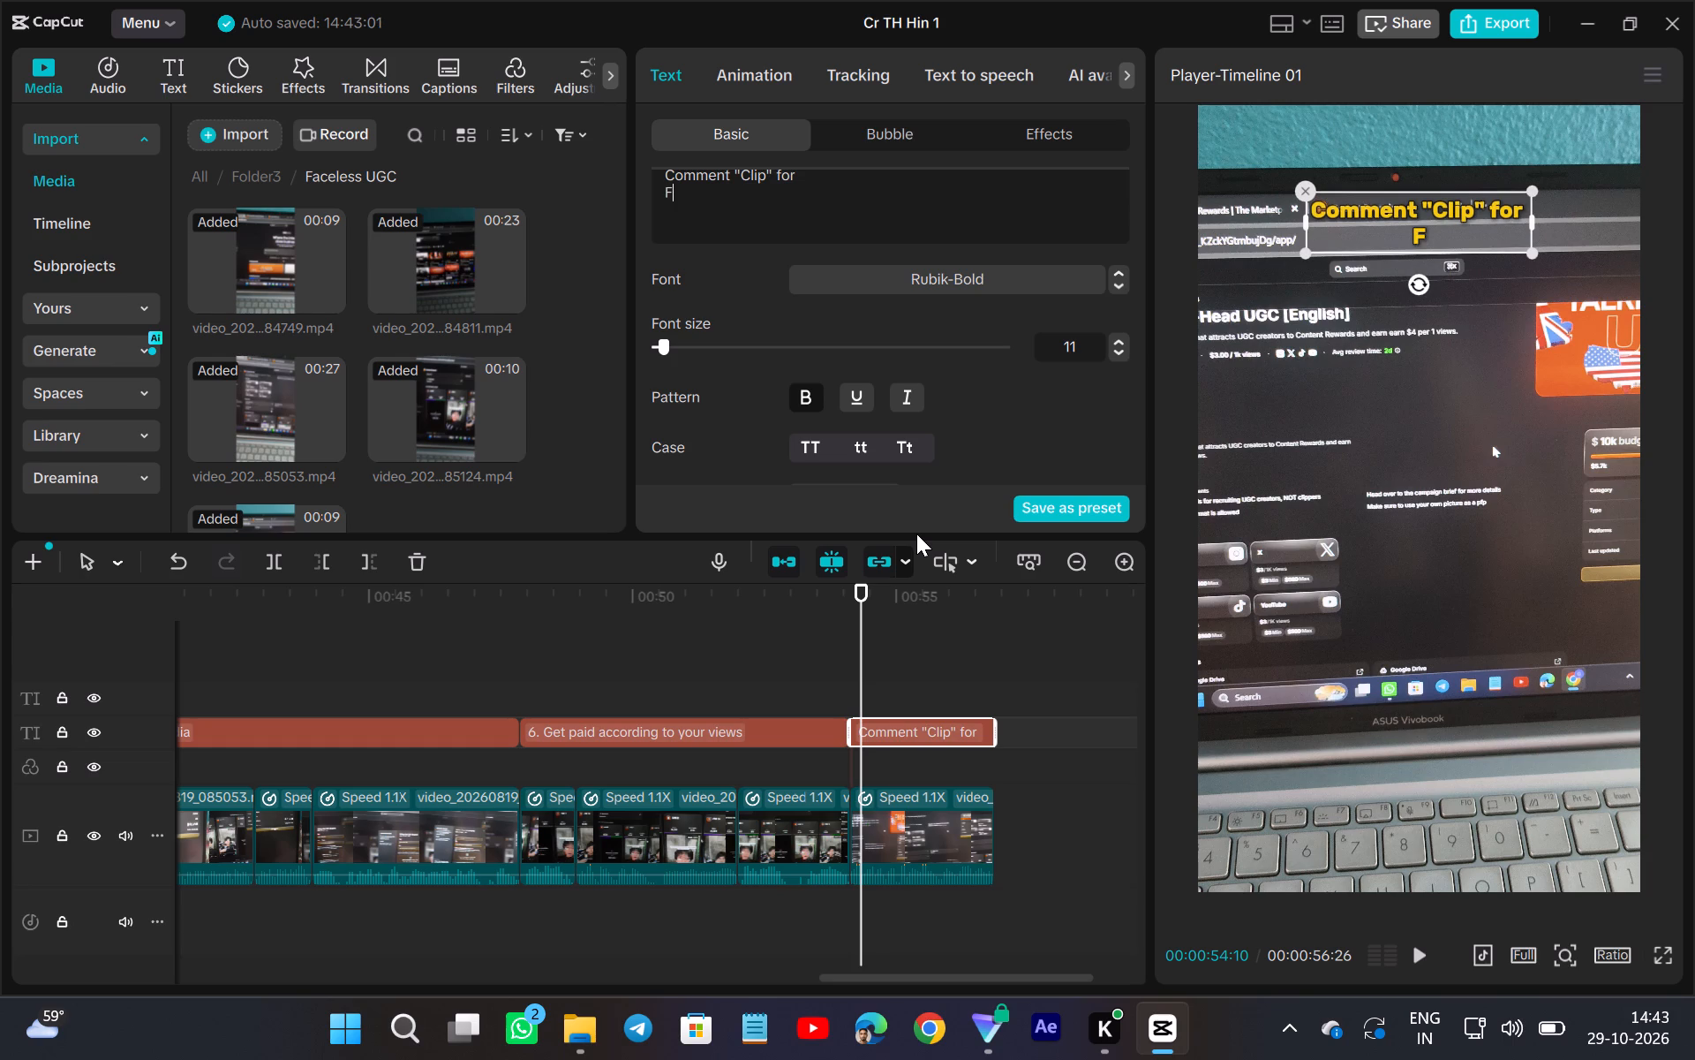
{"action": "type", "text": "ull"}
{"action": "key", "text": "space"}
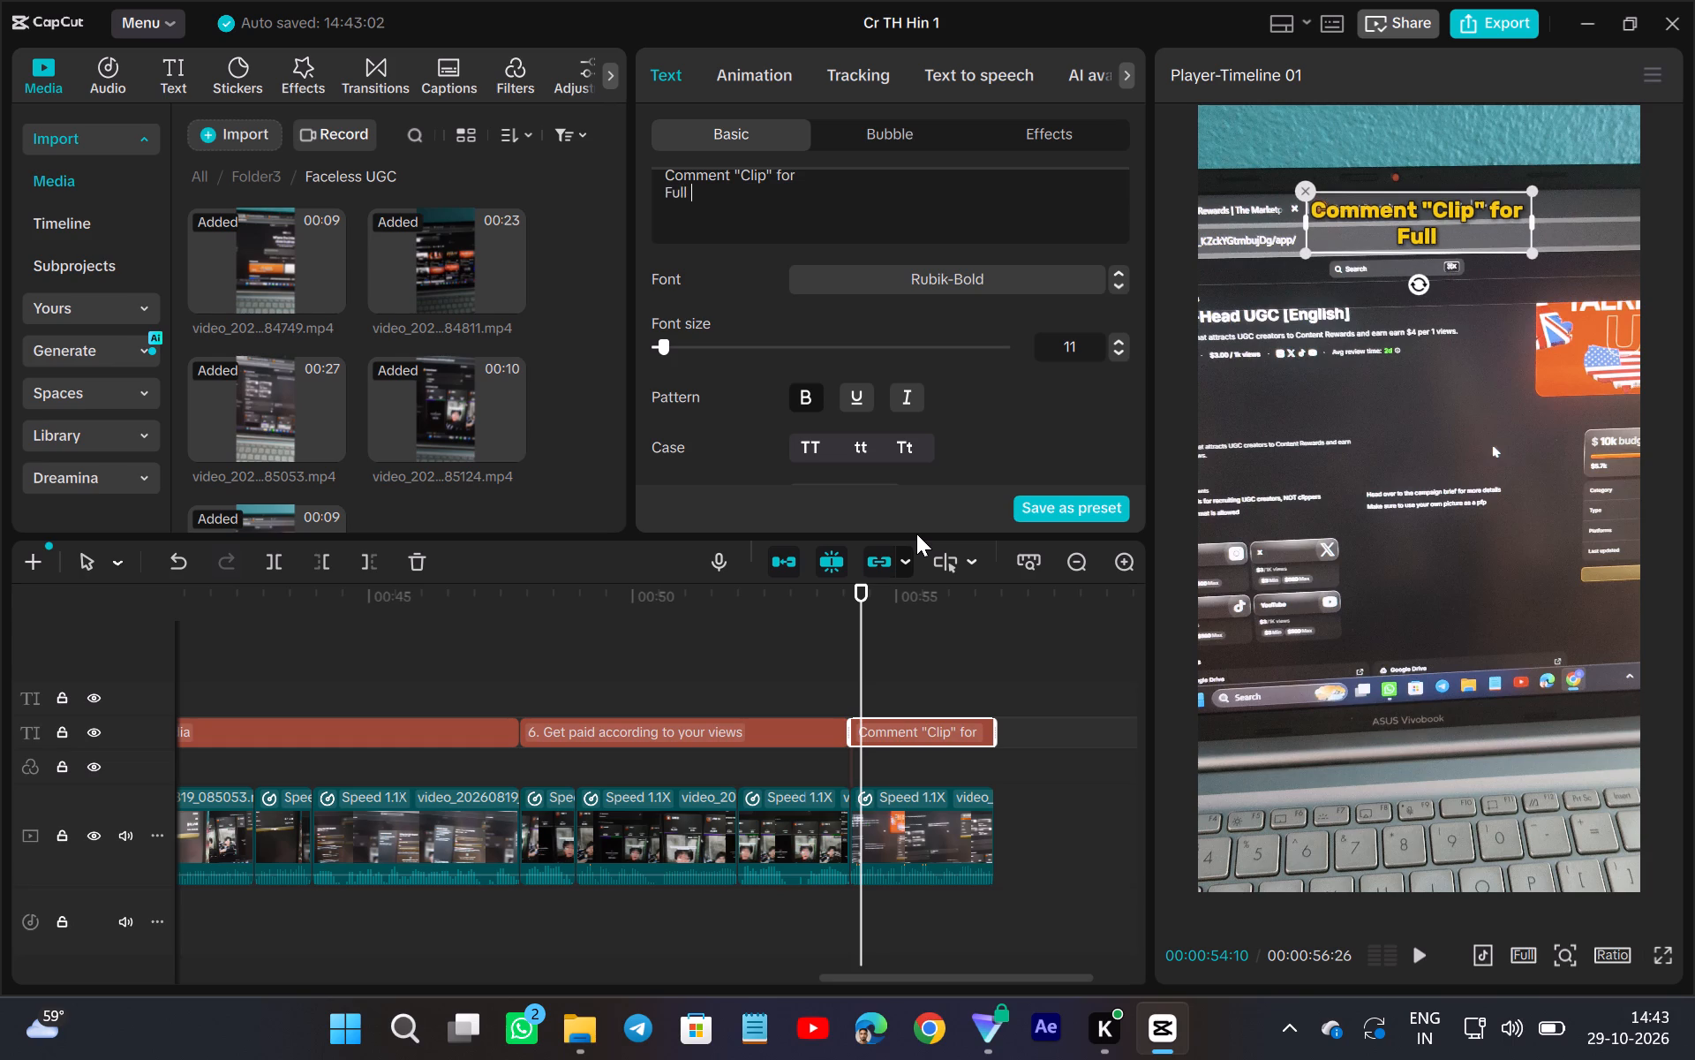
{"action": "type", "text": "uide"}
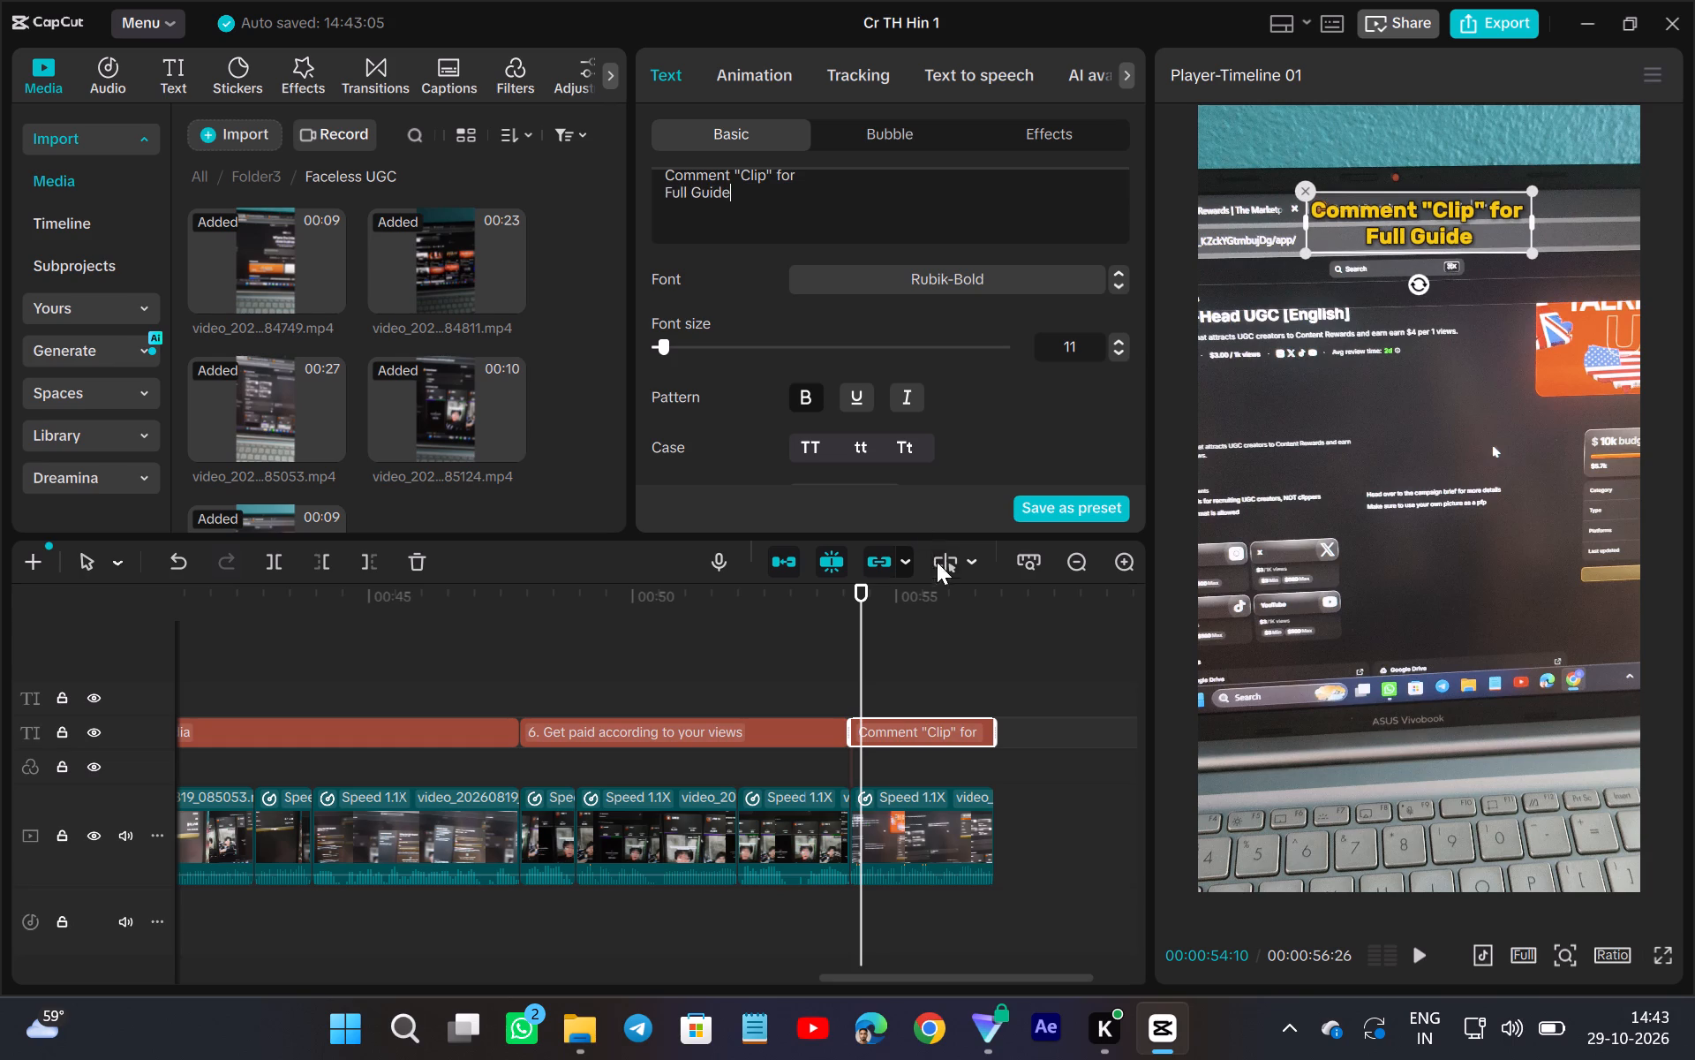
{"action": "key", "text": "space"}
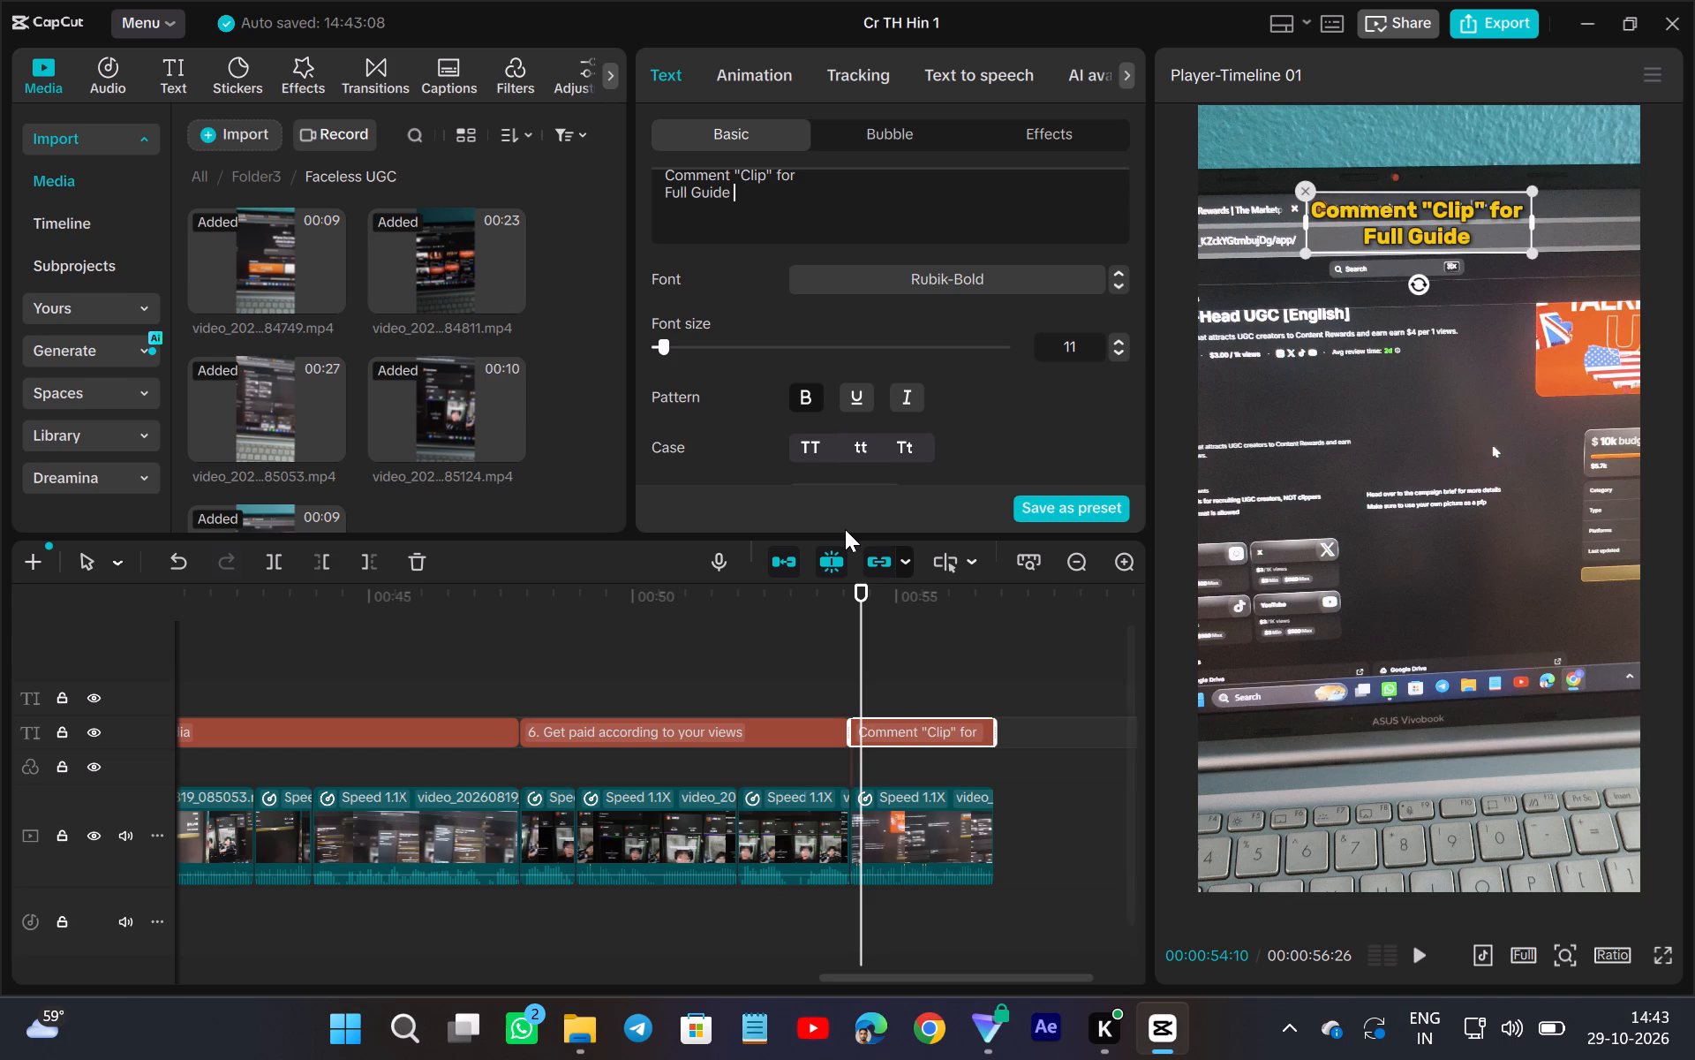
Add a downward-pointing hand emoji after Full Guide in the closing comment title.
{"action": "key", "text": "super+period"}
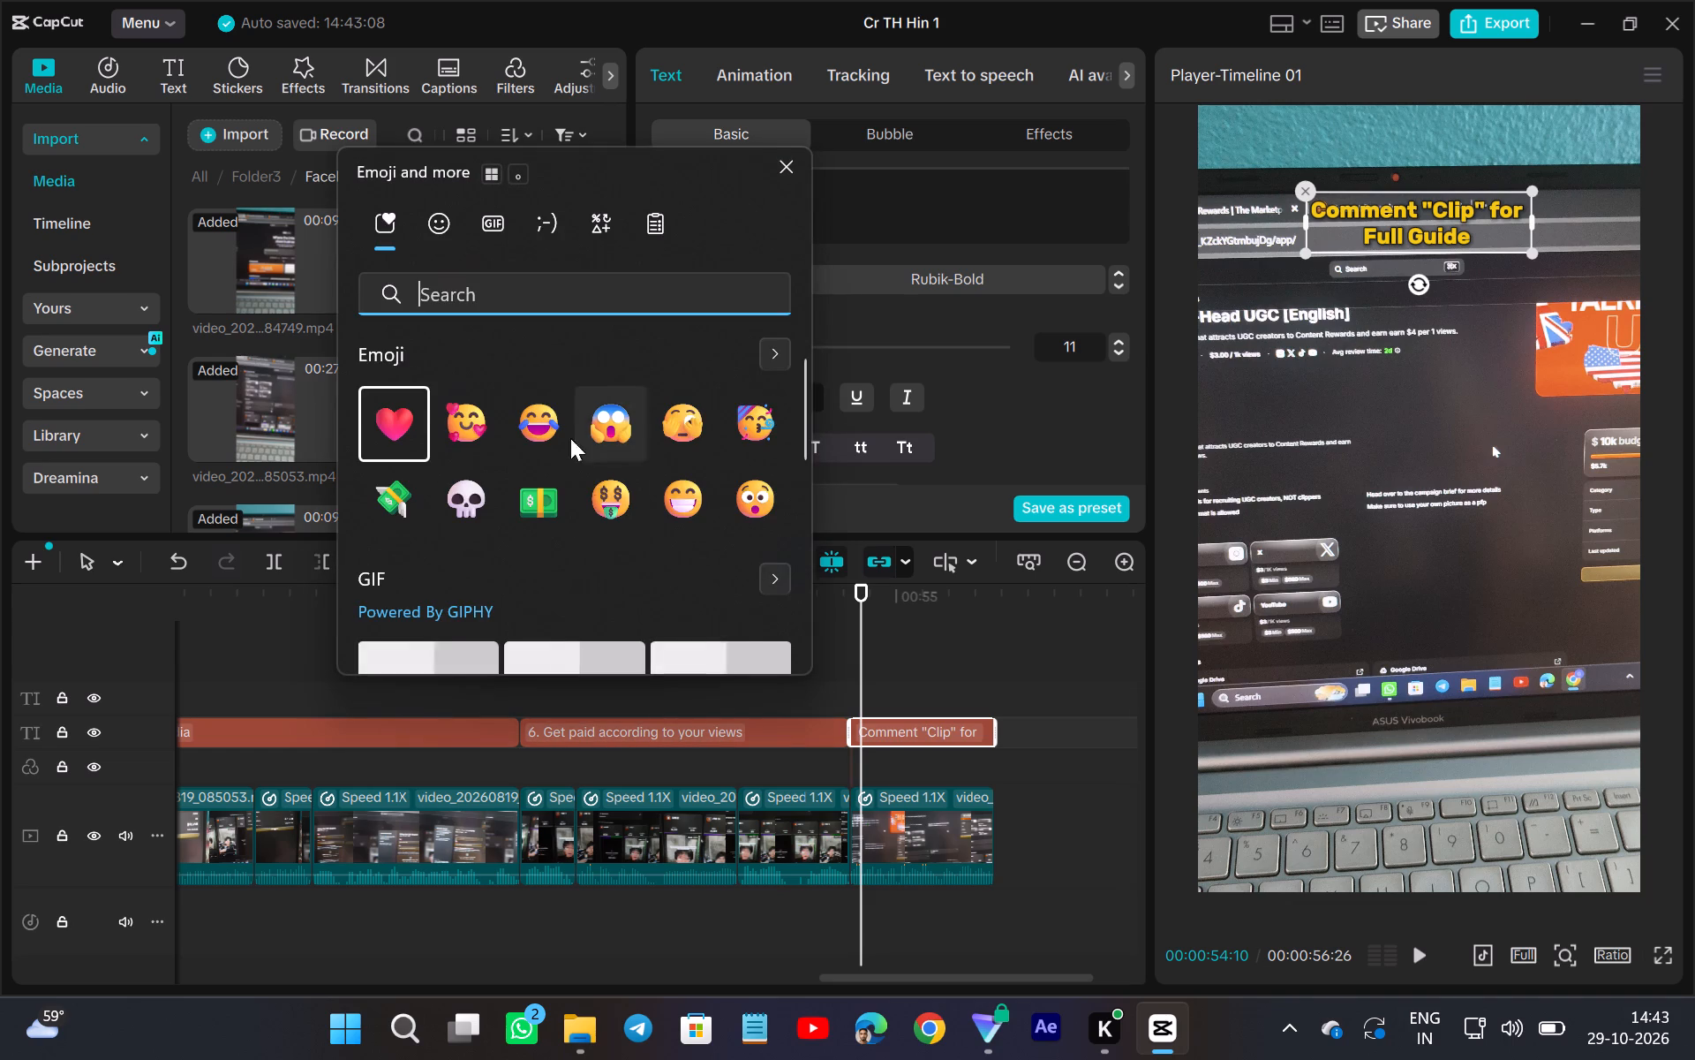
{"action": "left_click", "coordinate": [566, 296]}
{"action": "type", "text": "hand"}
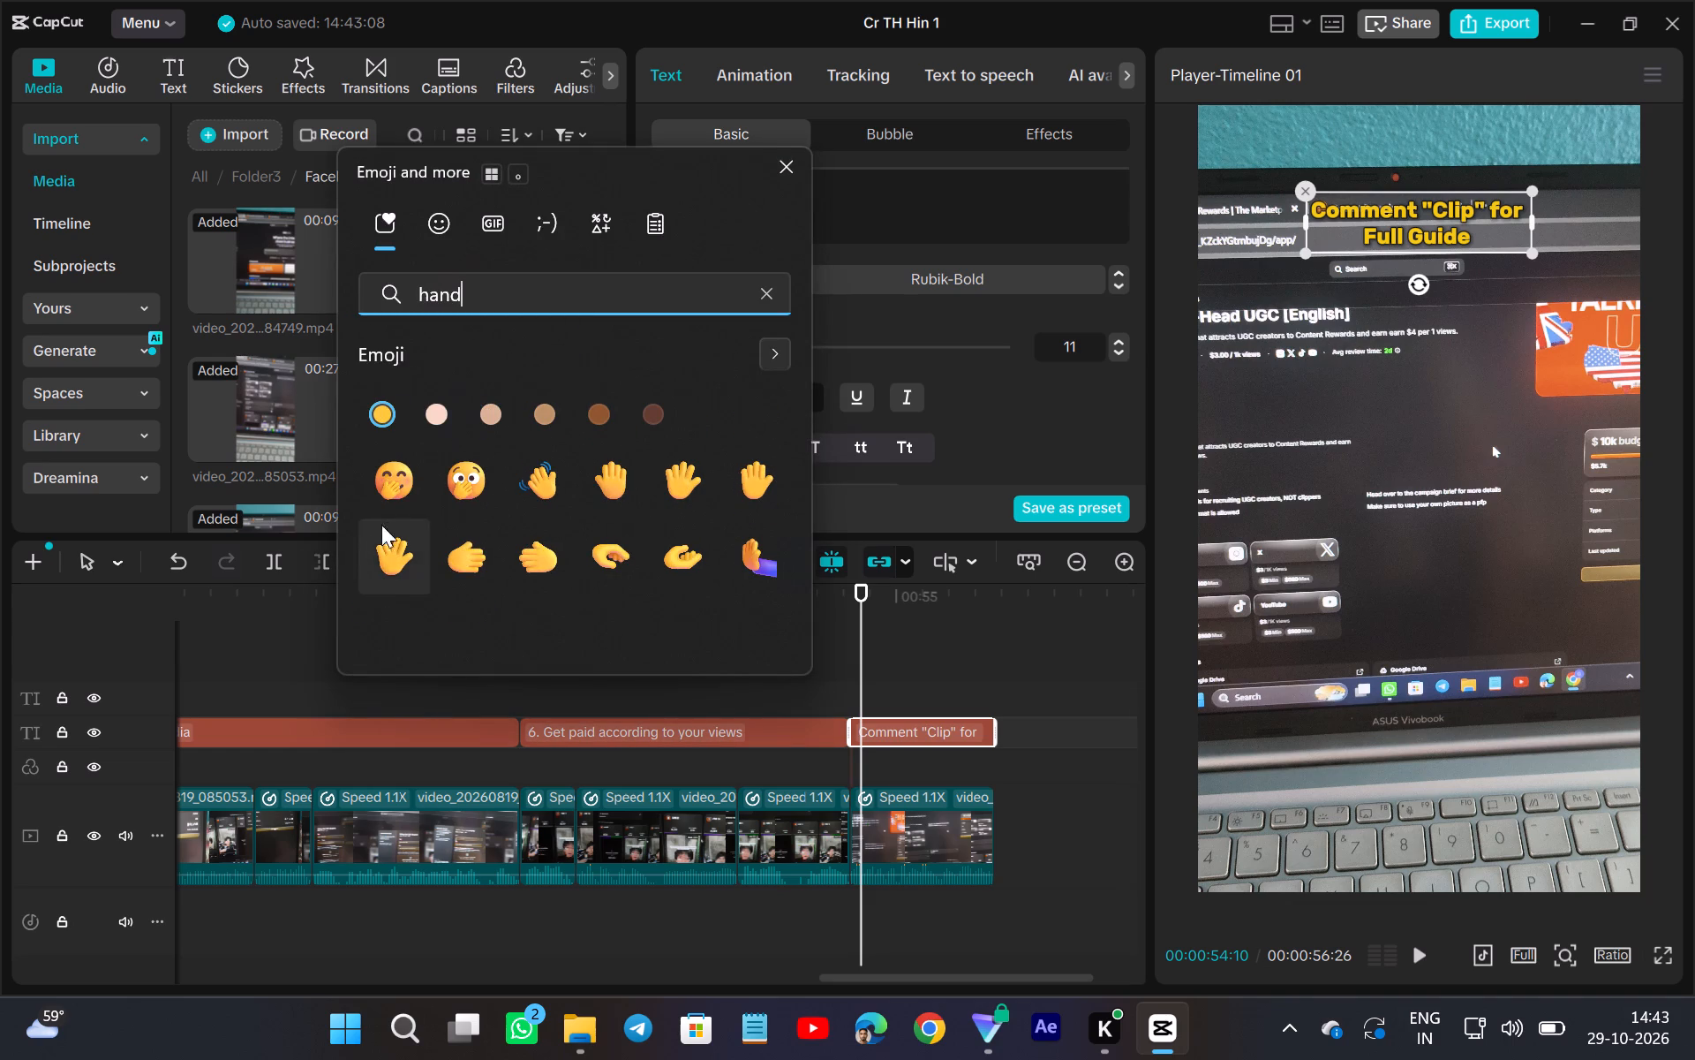
{"action": "scroll", "coordinate": [697, 538], "scroll_direction": "left", "scroll_amount": 1}
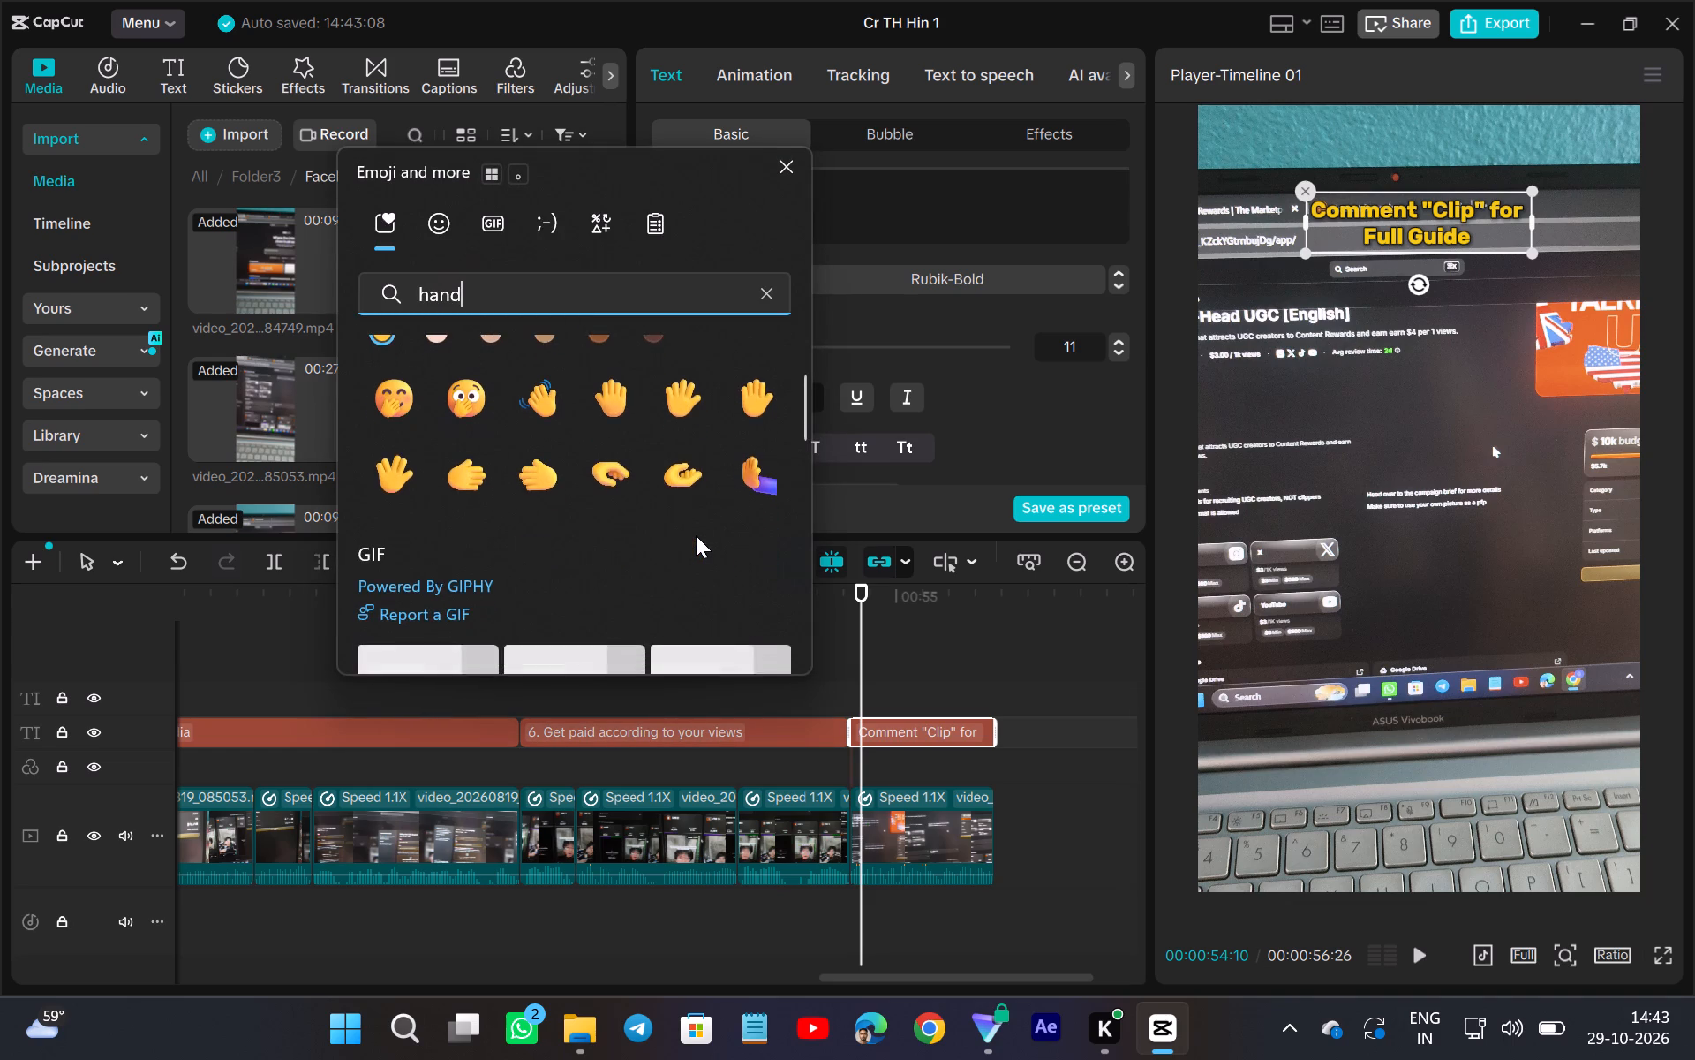
{"action": "scroll", "coordinate": [696, 535], "scroll_direction": "left", "scroll_amount": 1}
{"action": "scroll", "coordinate": [553, 471], "scroll_direction": "left", "scroll_amount": 1}
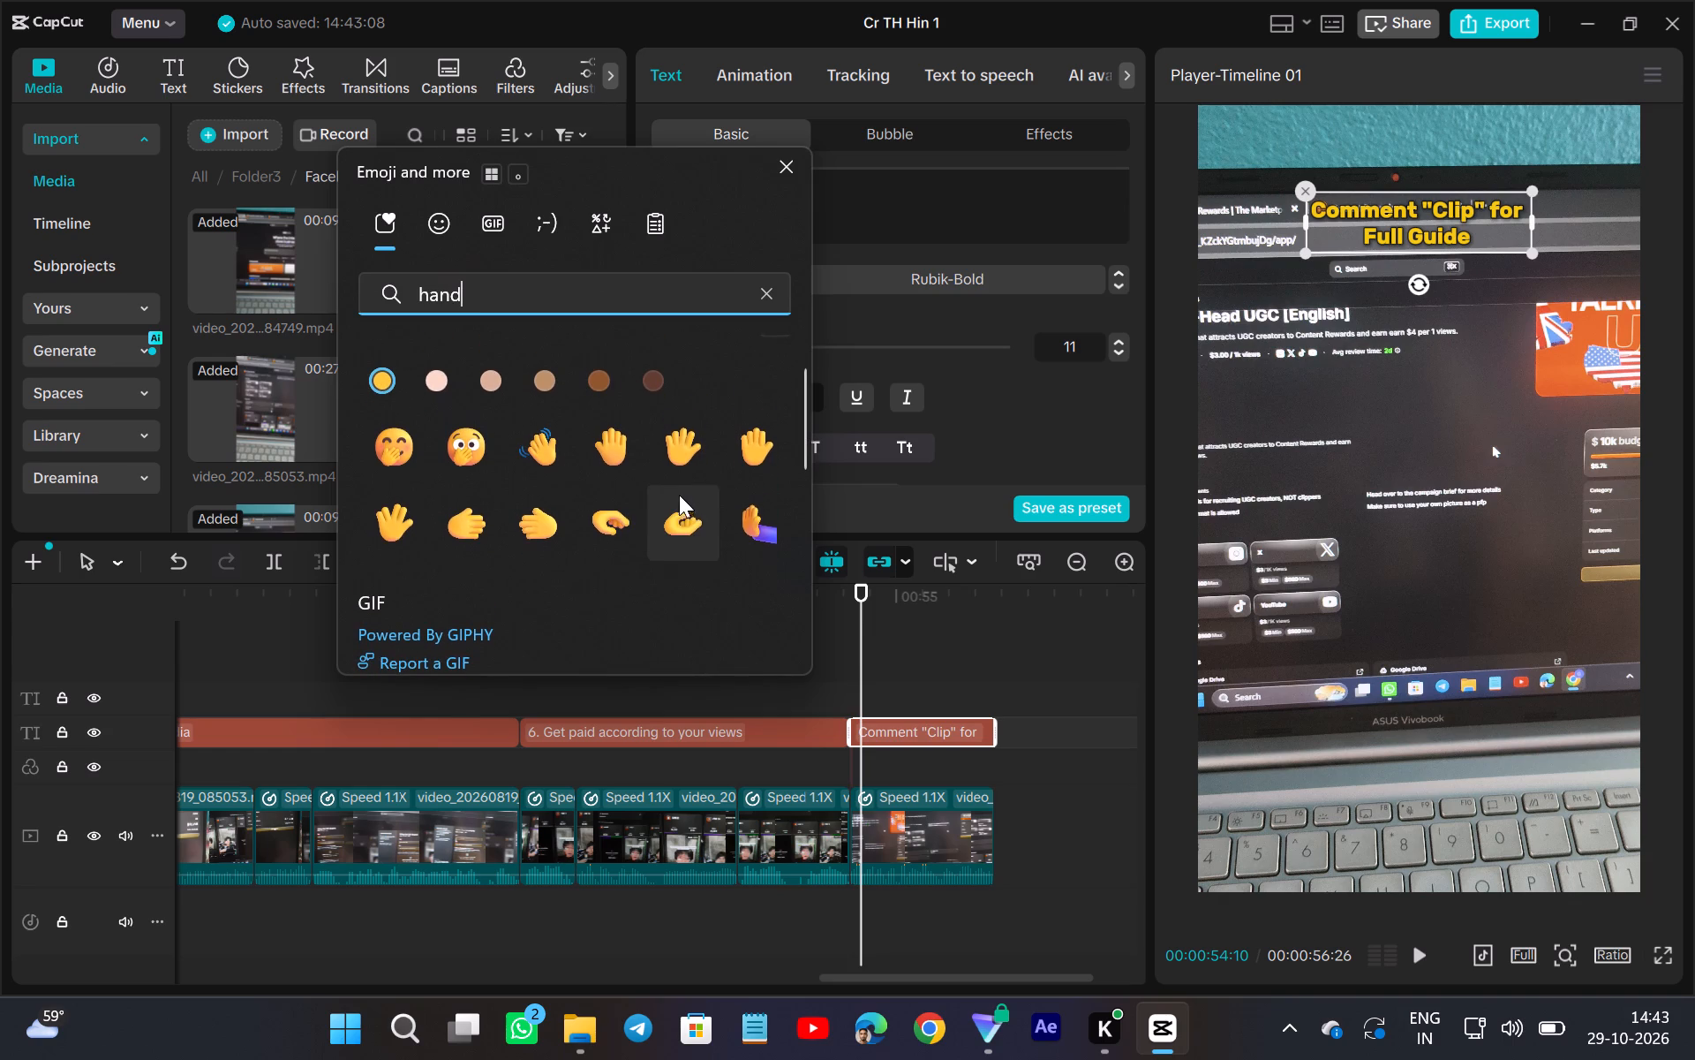
{"action": "left_click", "coordinate": [761, 288]}
{"action": "type", "text": "downward"}
{"action": "left_click", "coordinate": [397, 466]}
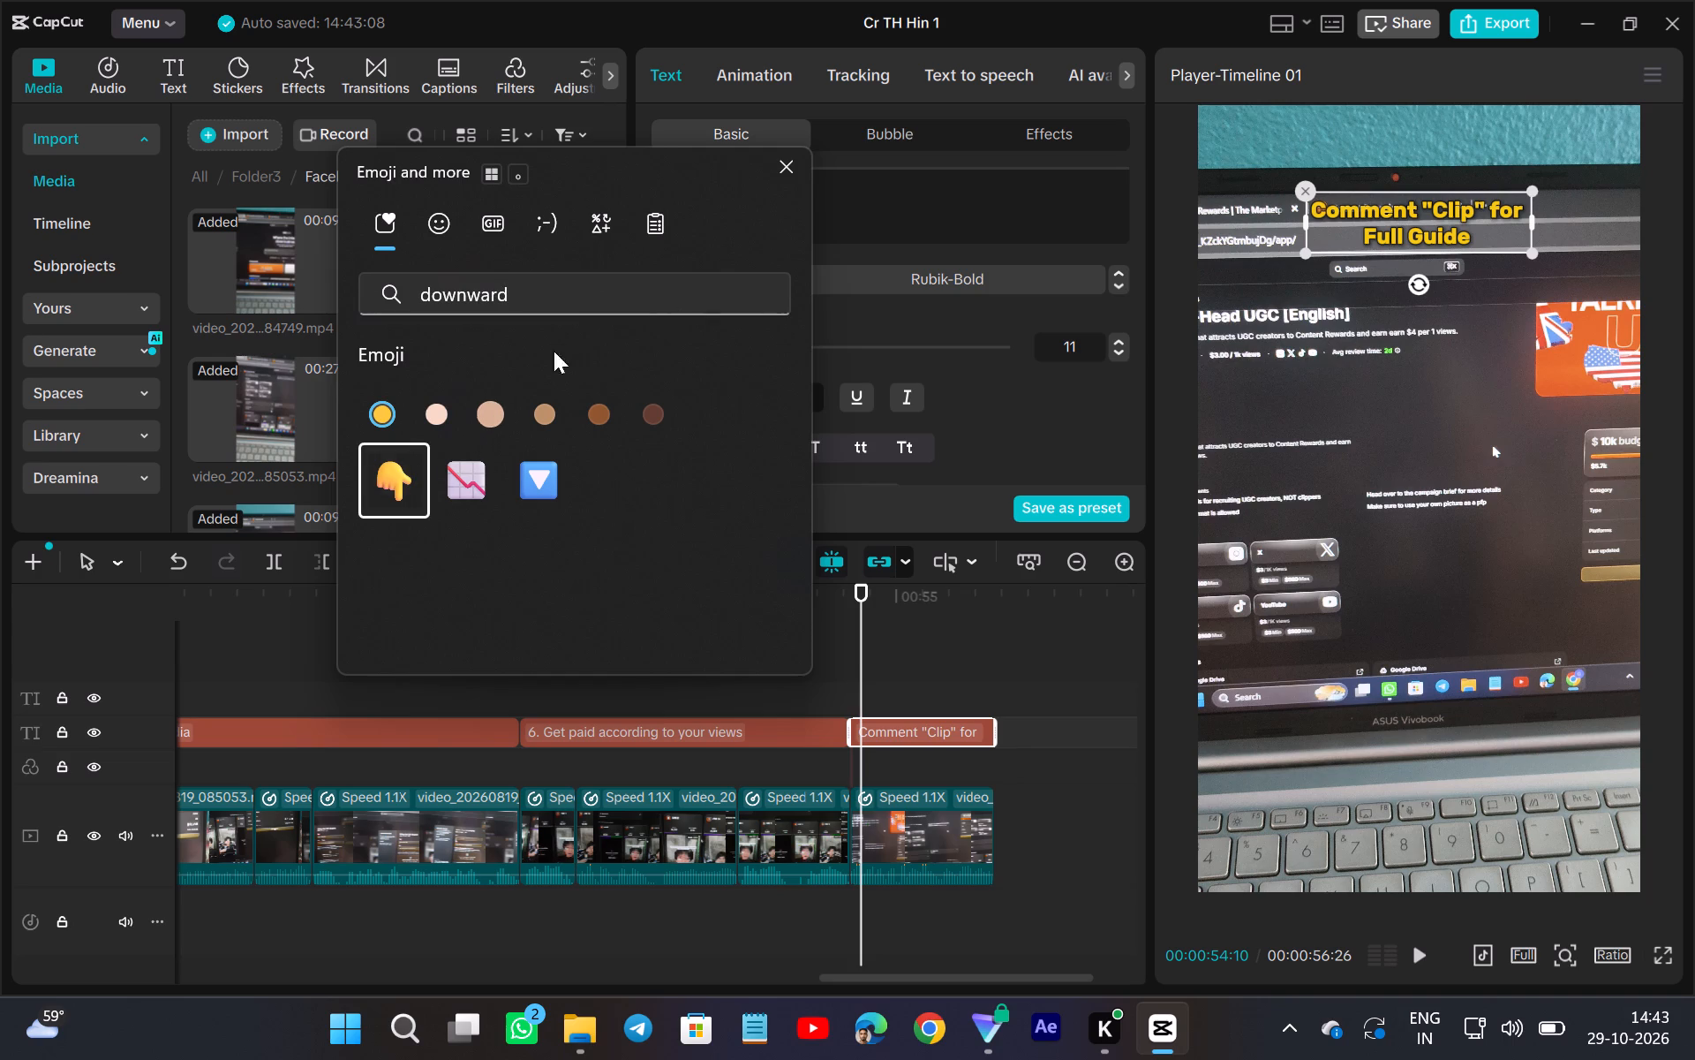
{"action": "left_click", "coordinate": [779, 172]}
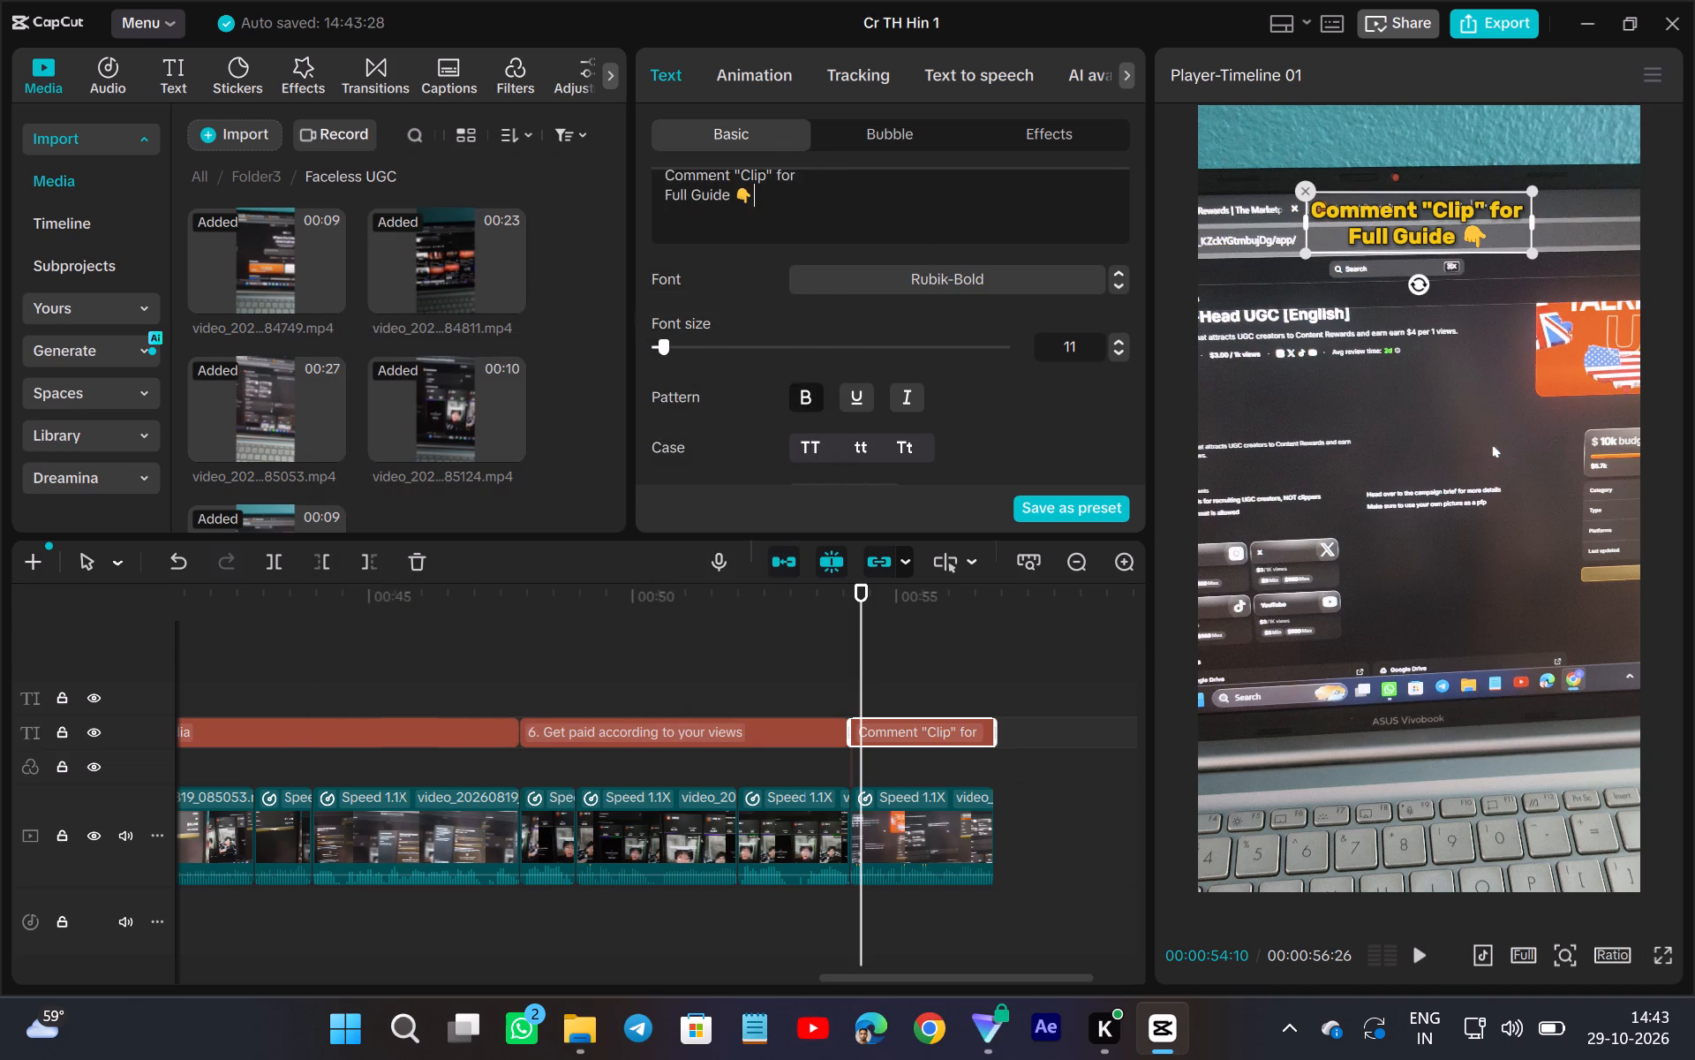
Change the text colour of only the line Comment "Clip" for in the closing title to white.
{"action": "left_click_drag", "start_coordinate": [815, 167], "coordinate": [737, 171]}
{"action": "left_click_drag", "start_coordinate": [820, 175], "coordinate": [753, 176]}
{"action": "left_click_drag", "start_coordinate": [753, 176], "coordinate": [611, 169]}
{"action": "scroll", "coordinate": [629, 169], "scroll_direction": "up", "scroll_amount": 1}
{"action": "scroll", "coordinate": [902, 425], "scroll_direction": "down", "scroll_amount": 1}
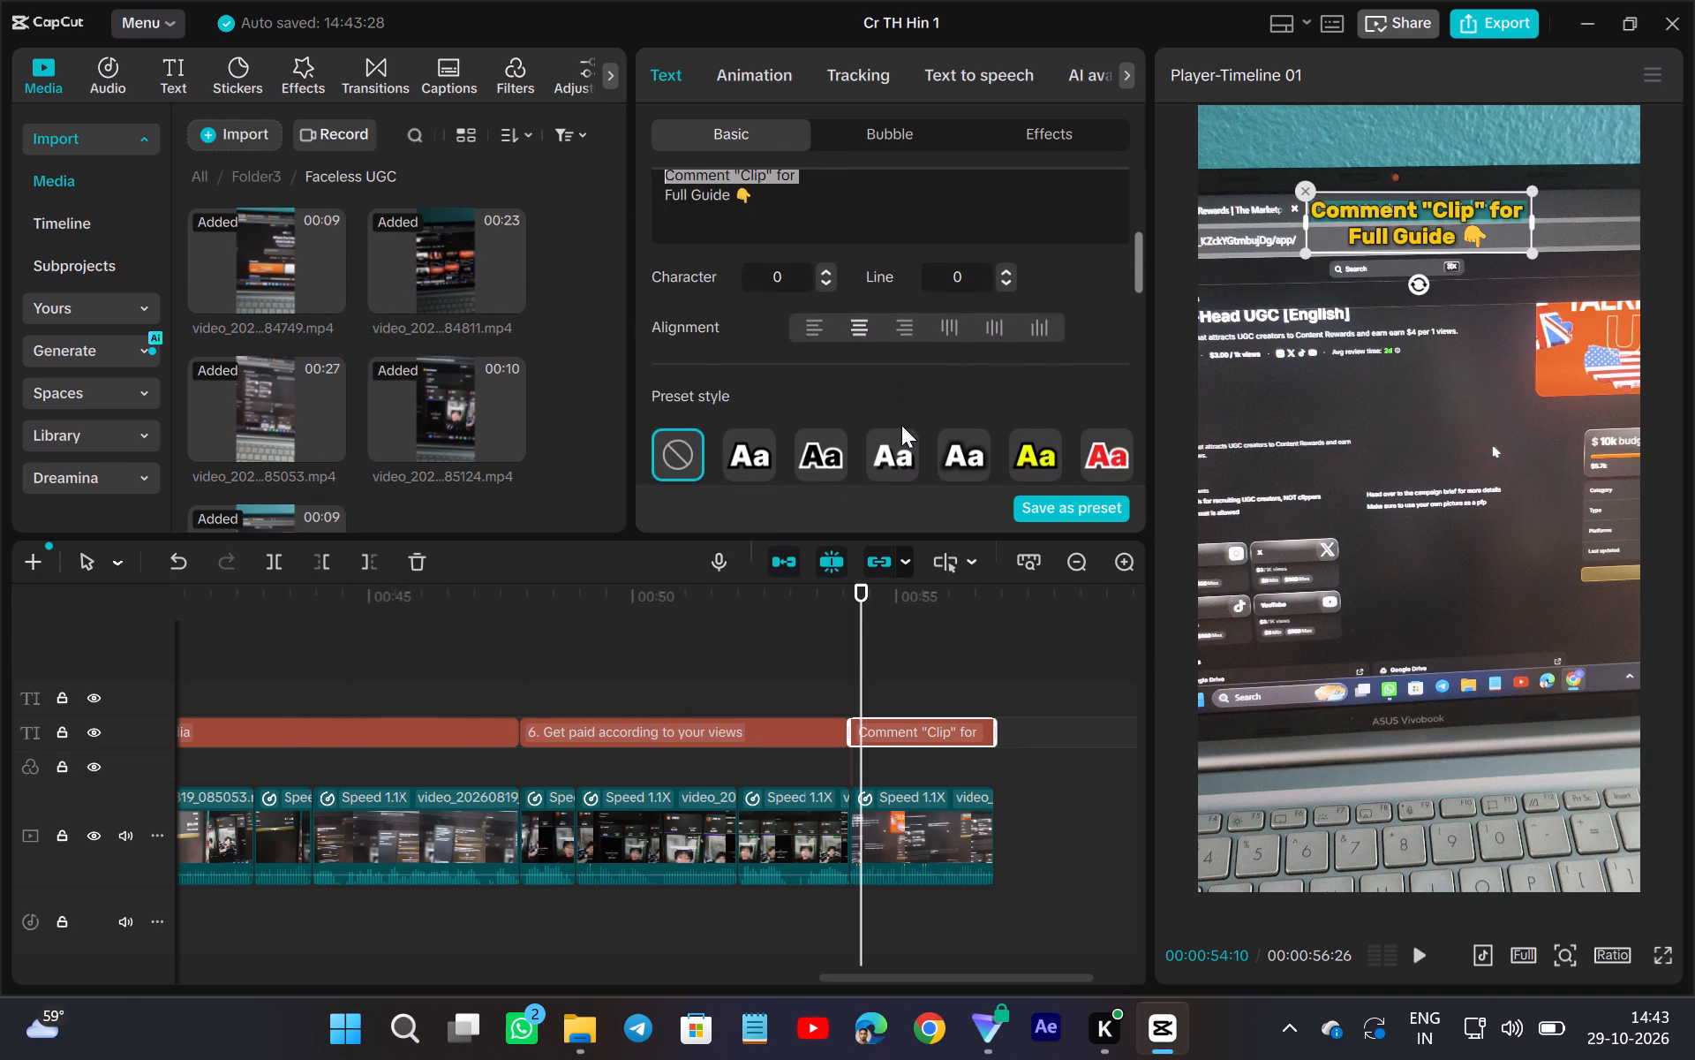
{"action": "scroll", "coordinate": [901, 425], "scroll_direction": "down", "scroll_amount": 2}
{"action": "scroll", "coordinate": [886, 439], "scroll_direction": "up", "scroll_amount": 1}
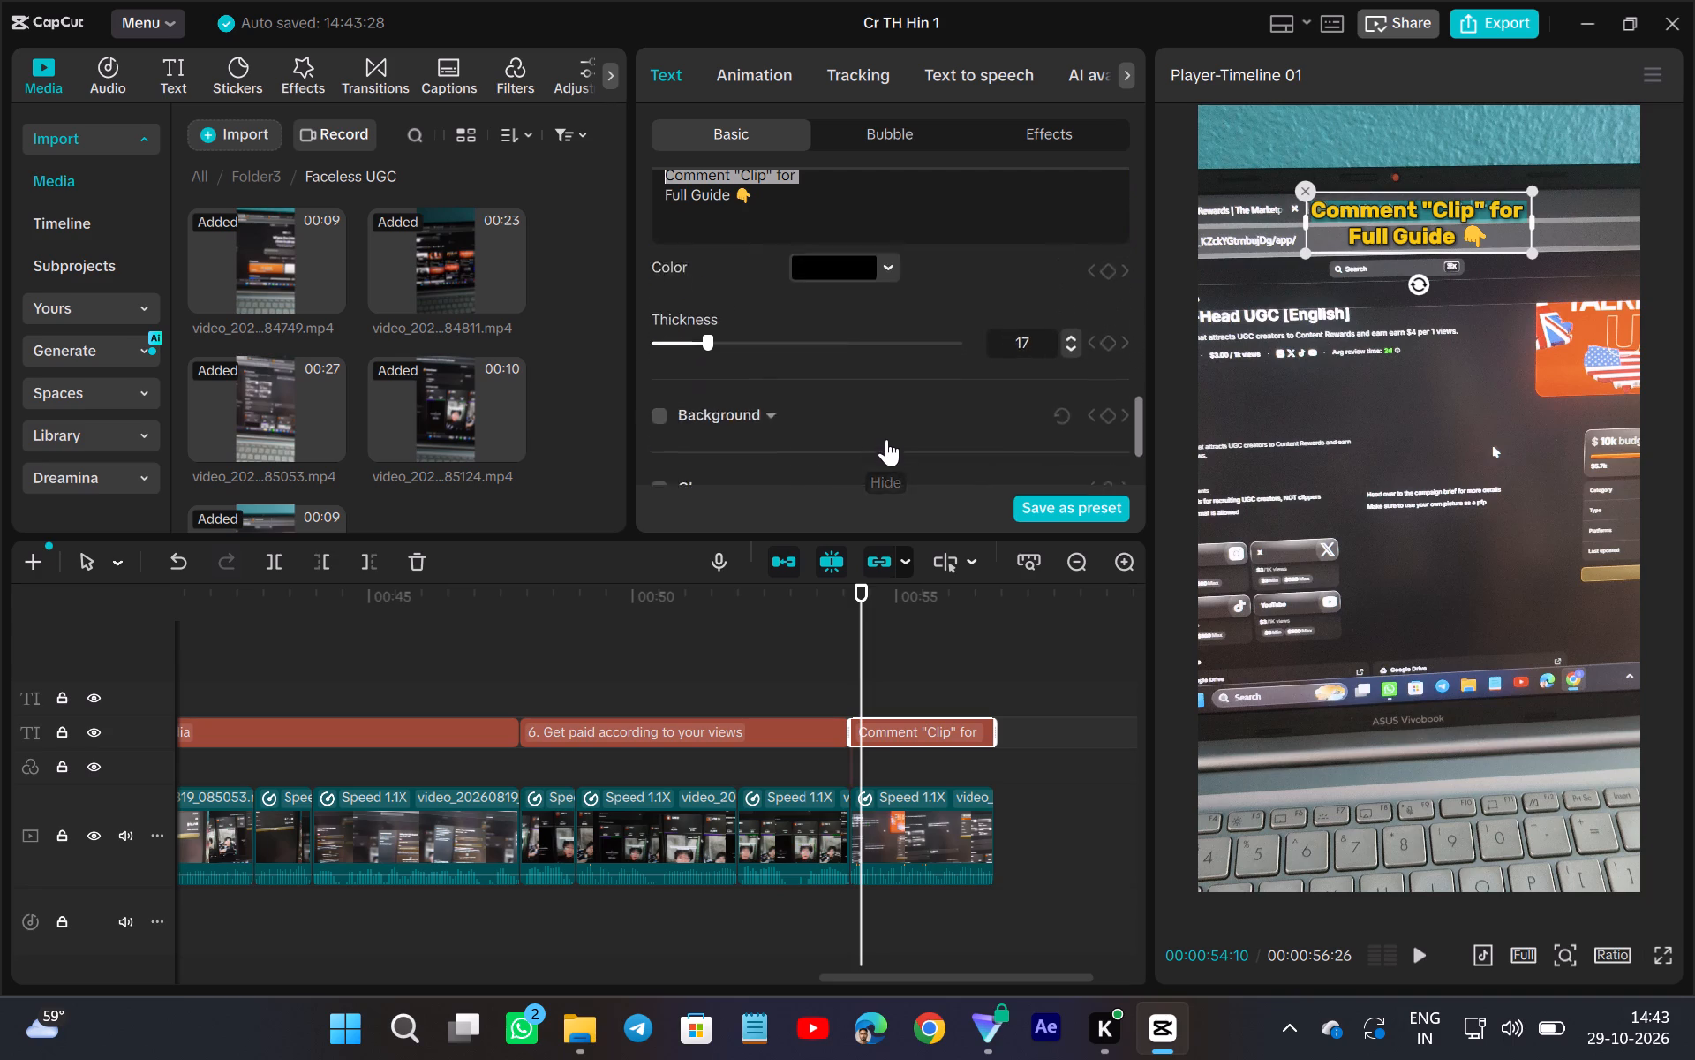
{"action": "scroll", "coordinate": [886, 439], "scroll_direction": "up", "scroll_amount": 1}
{"action": "scroll", "coordinate": [858, 353], "scroll_direction": "up", "scroll_amount": 2}
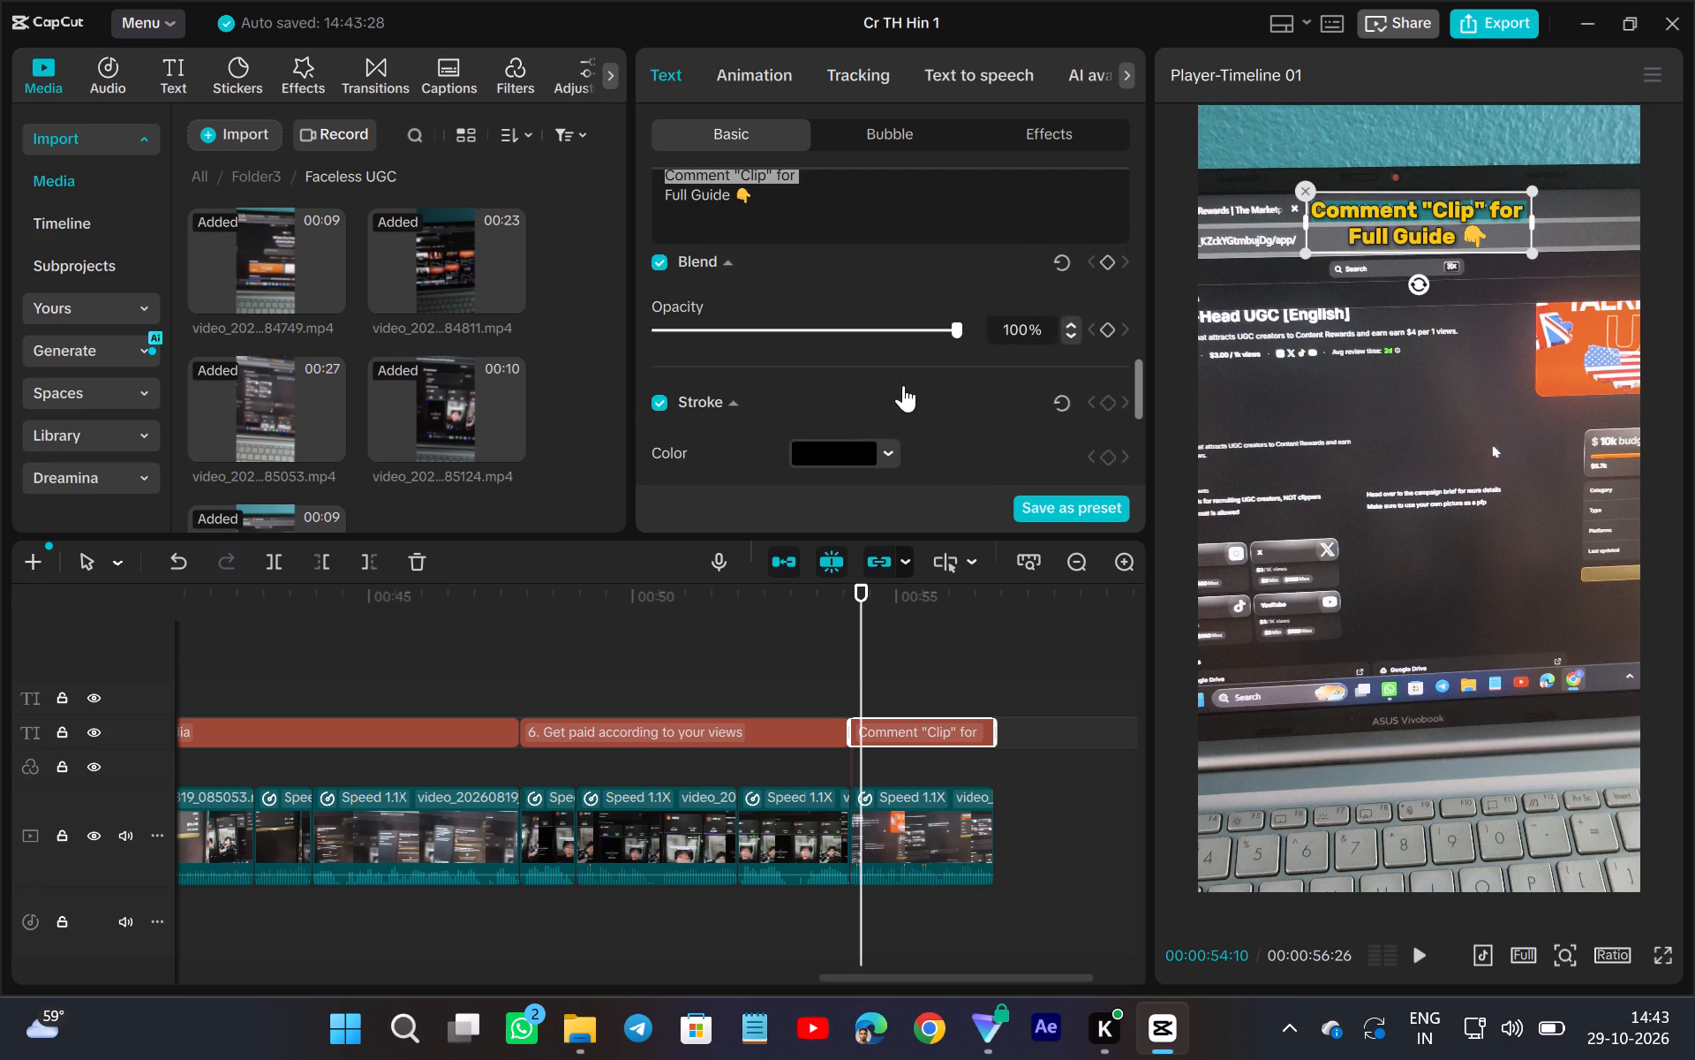
{"action": "scroll", "coordinate": [924, 418], "scroll_direction": "up", "scroll_amount": 1}
{"action": "scroll", "coordinate": [884, 496], "scroll_direction": "up", "scroll_amount": 1}
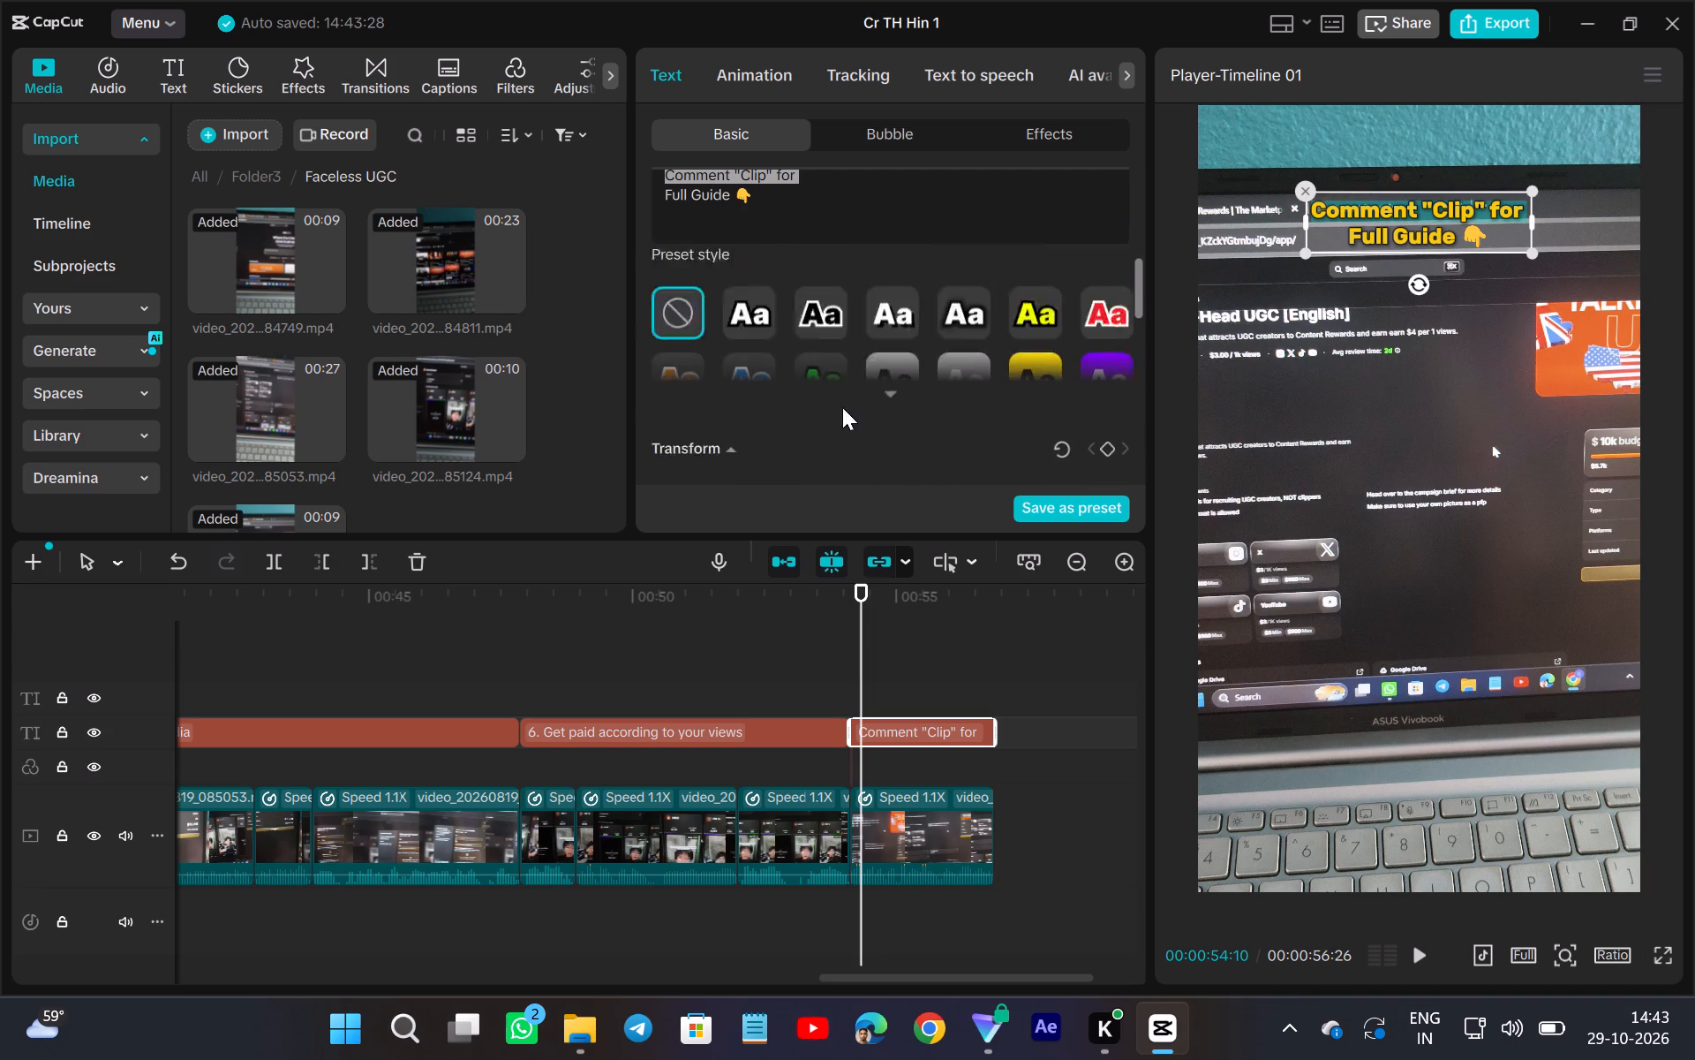
{"action": "scroll", "coordinate": [842, 407], "scroll_direction": "up", "scroll_amount": 2}
{"action": "left_click", "coordinate": [840, 382]}
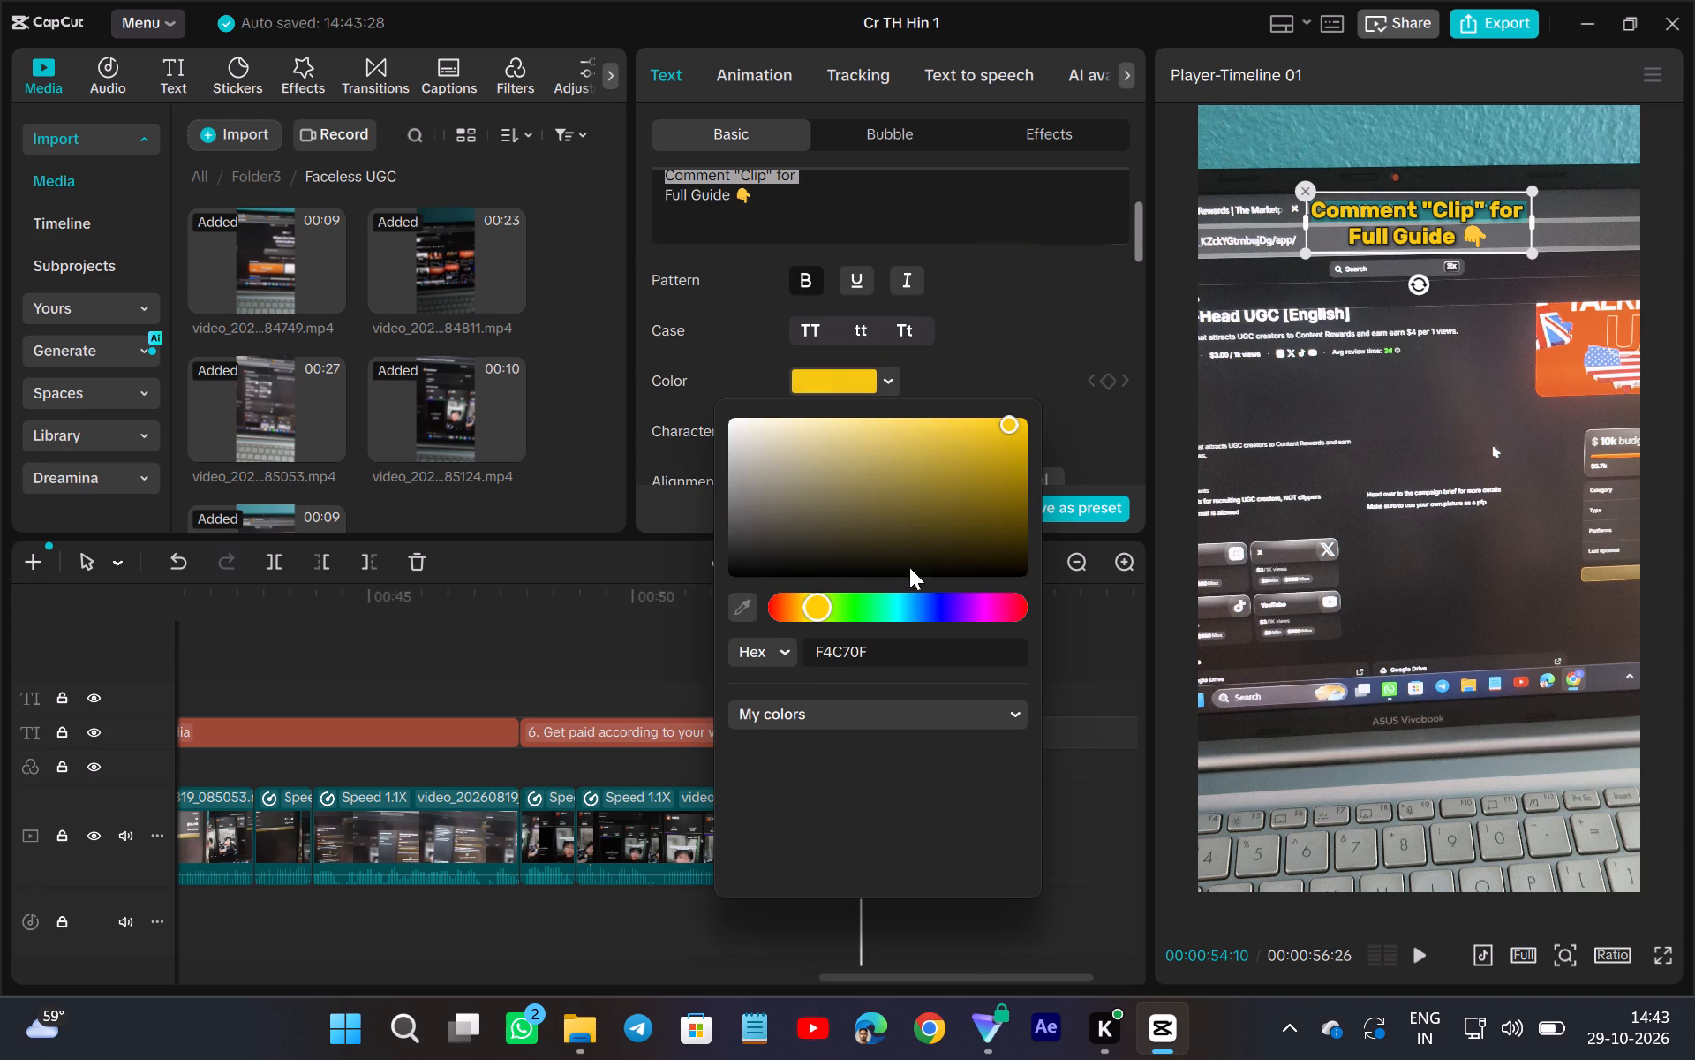
{"action": "left_click", "coordinate": [767, 760]}
{"action": "left_click", "coordinate": [788, 179]}
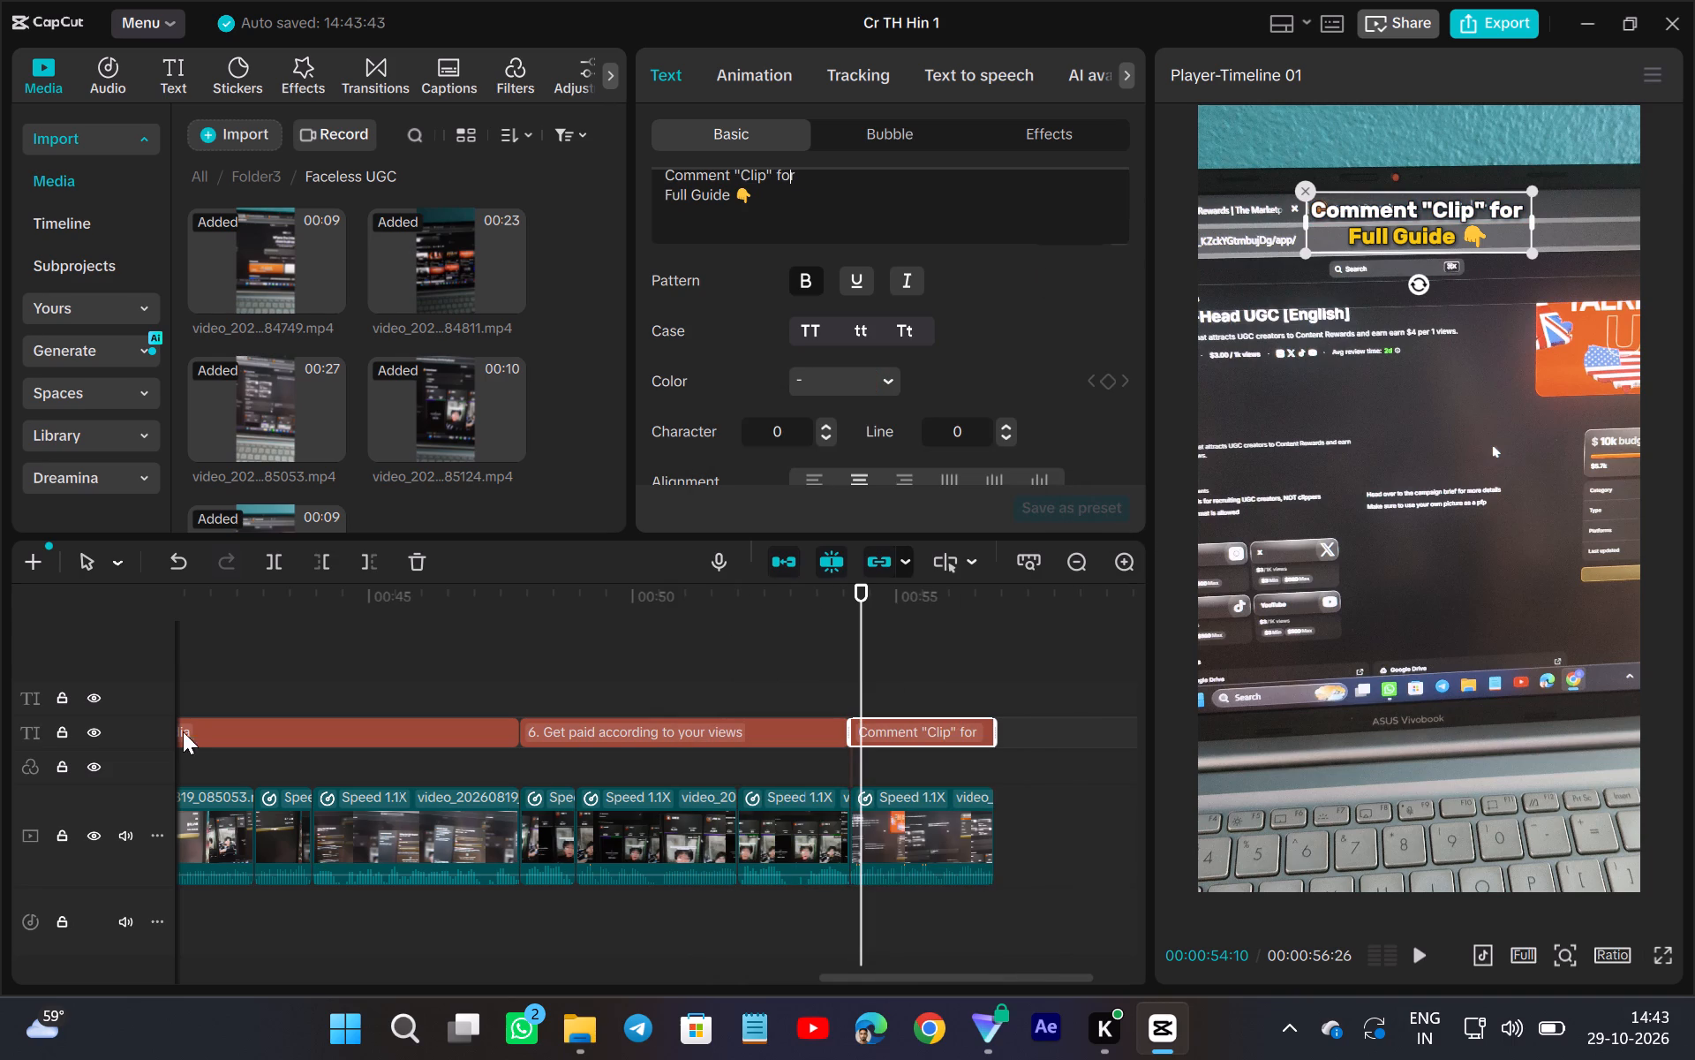
Play the timeline from 00:00:12:01 and set the volume of all the 1.1X sped-up clips to 6.0 dB.
{"action": "scroll", "coordinate": [966, 736], "scroll_direction": "right", "scroll_amount": 4}
{"action": "scroll", "coordinate": [633, 792], "scroll_direction": "down", "scroll_amount": 8, "text": "ctrl"}
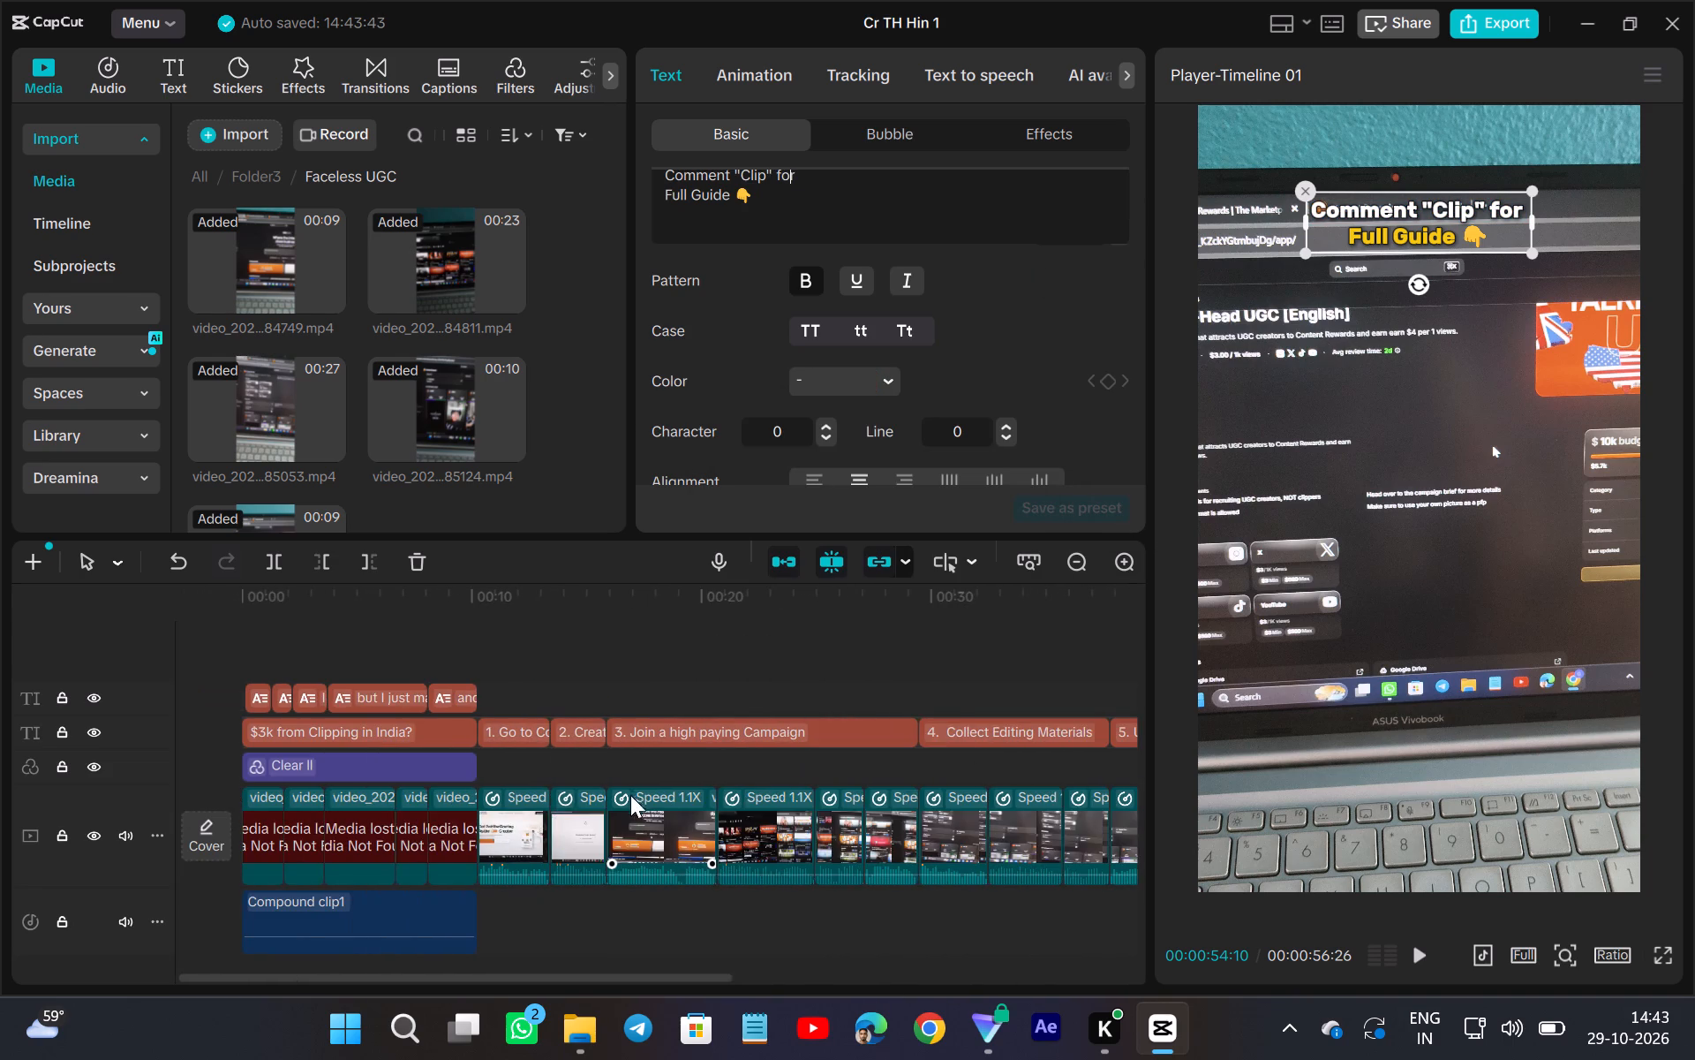
{"action": "scroll", "coordinate": [356, 793], "scroll_direction": "down", "scroll_amount": 1, "text": "ctrl"}
{"action": "left_click", "coordinate": [228, 729]}
{"action": "left_click", "coordinate": [480, 658]}
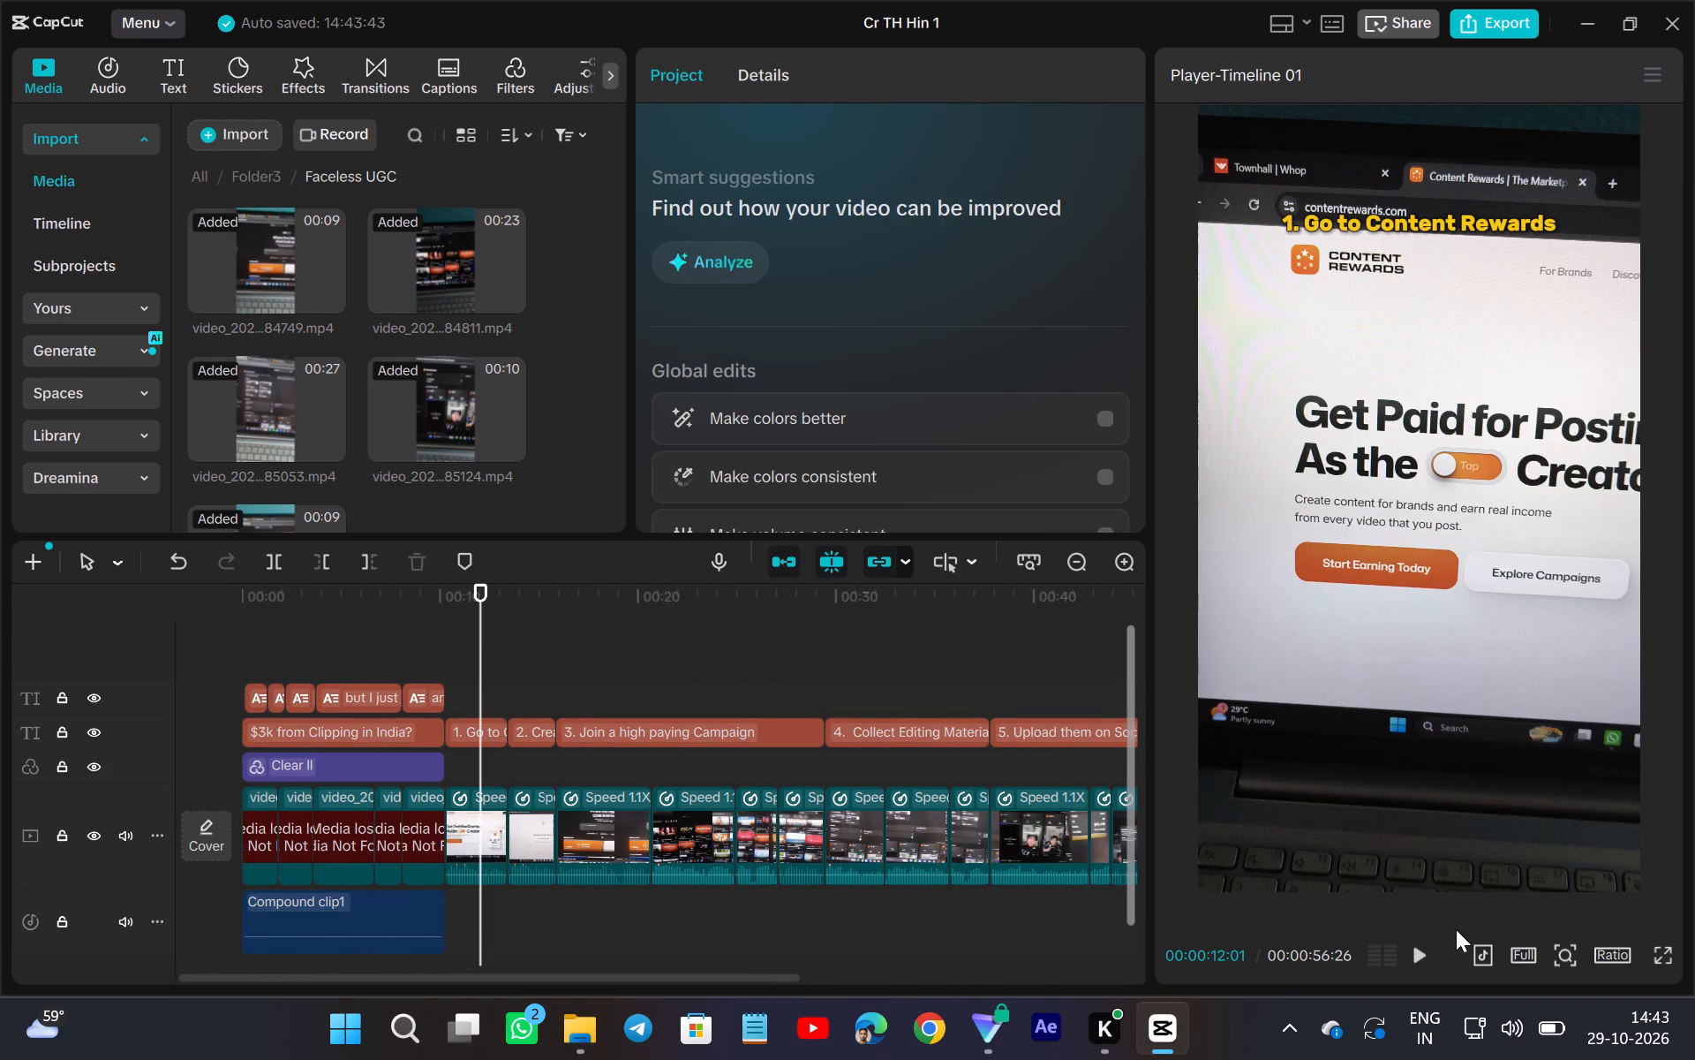
{"action": "left_click", "coordinate": [1428, 955]}
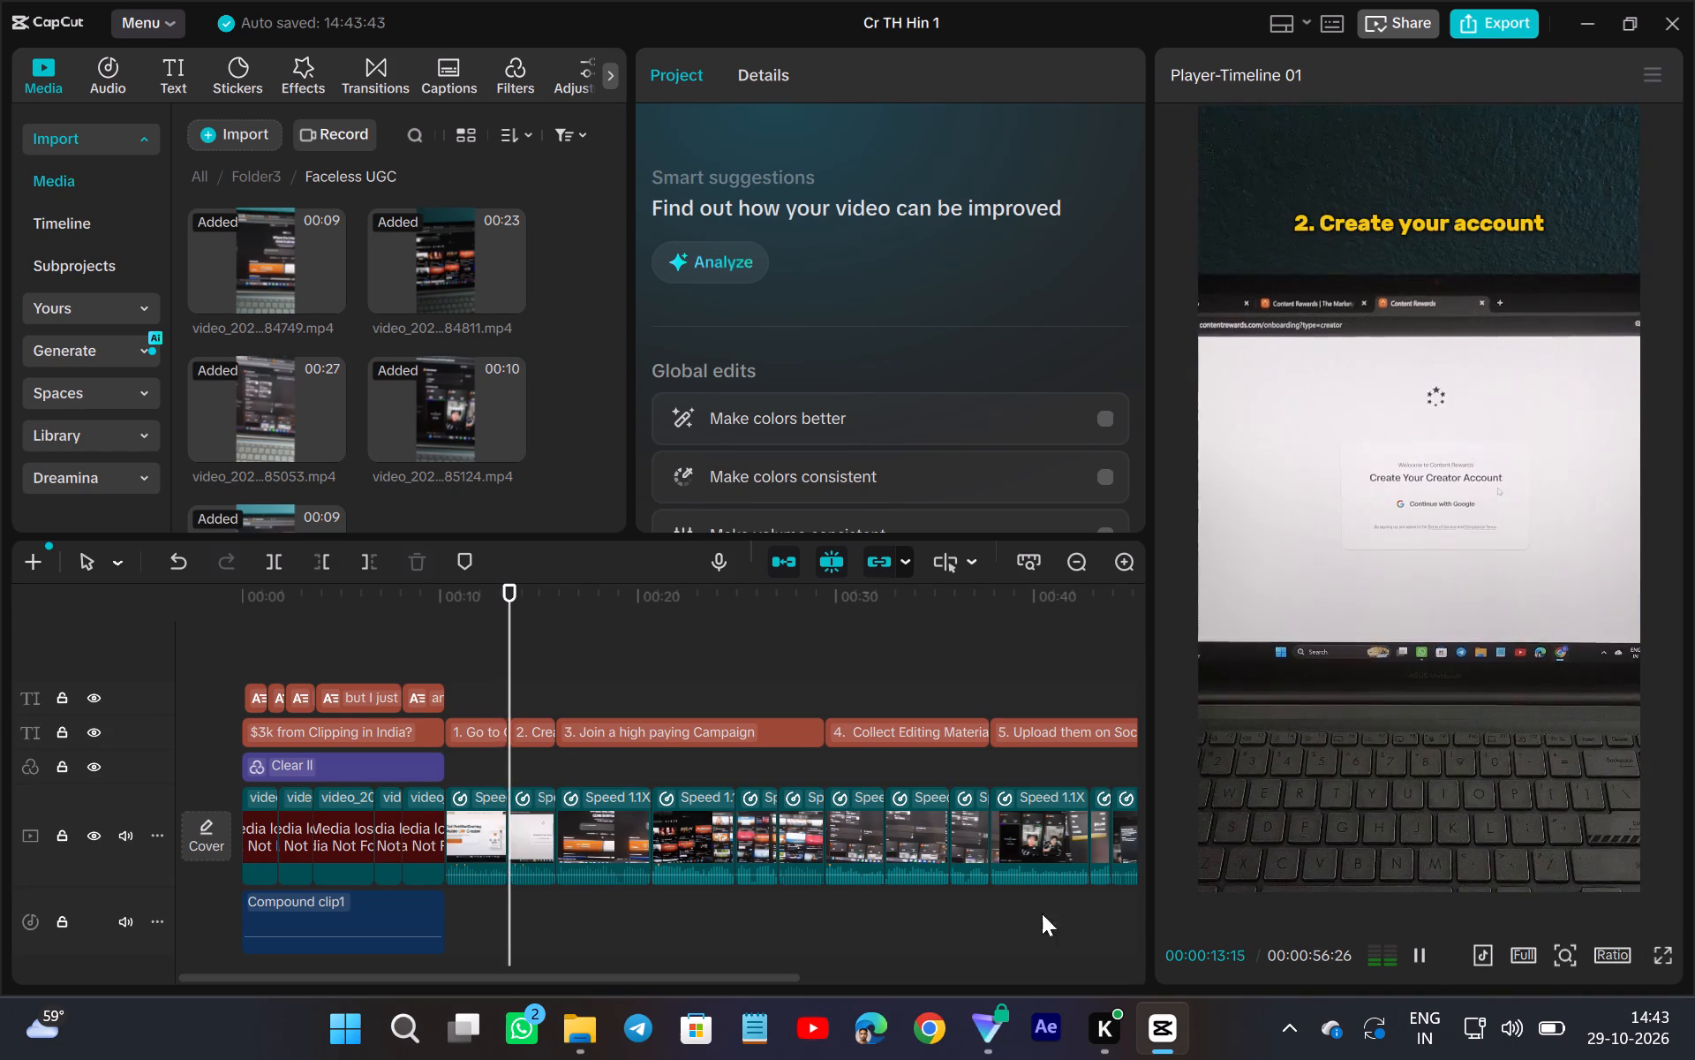
{"action": "scroll", "coordinate": [1047, 907], "scroll_direction": "down", "scroll_amount": 3, "text": "ctrl"}
{"action": "left_click_drag", "start_coordinate": [994, 837], "coordinate": [890, 837]}
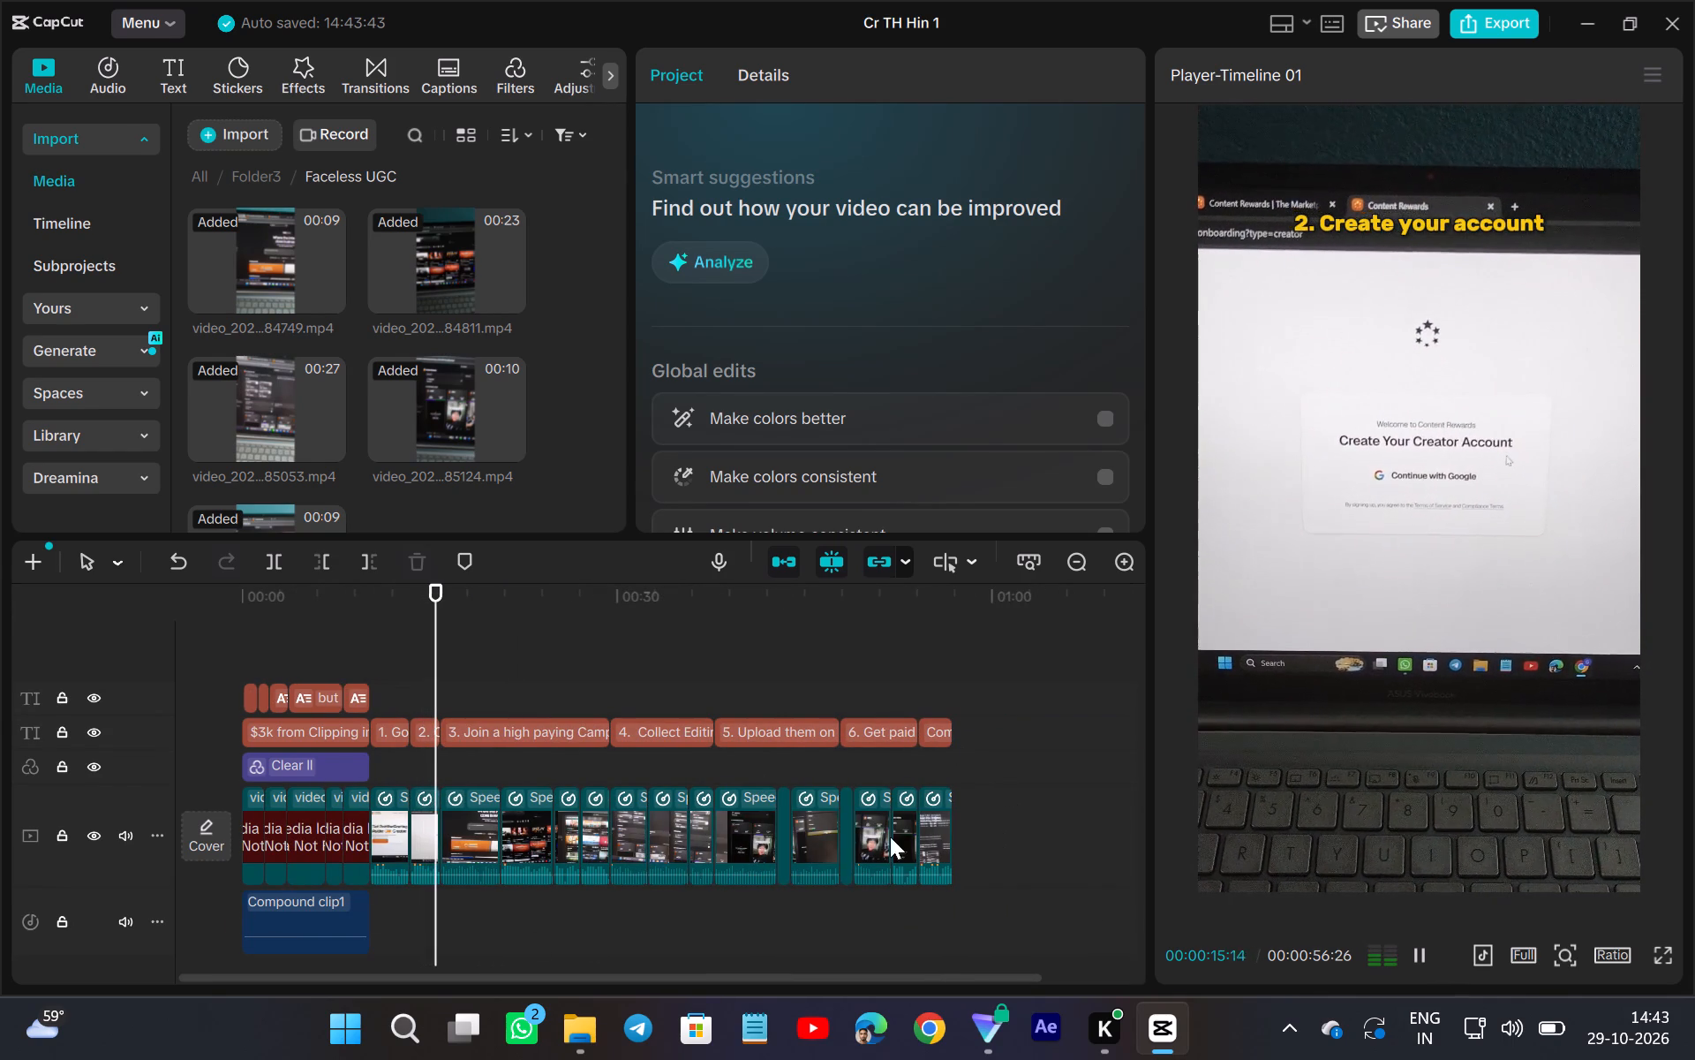
{"action": "left_click_drag", "start_coordinate": [890, 837], "coordinate": [393, 852]}
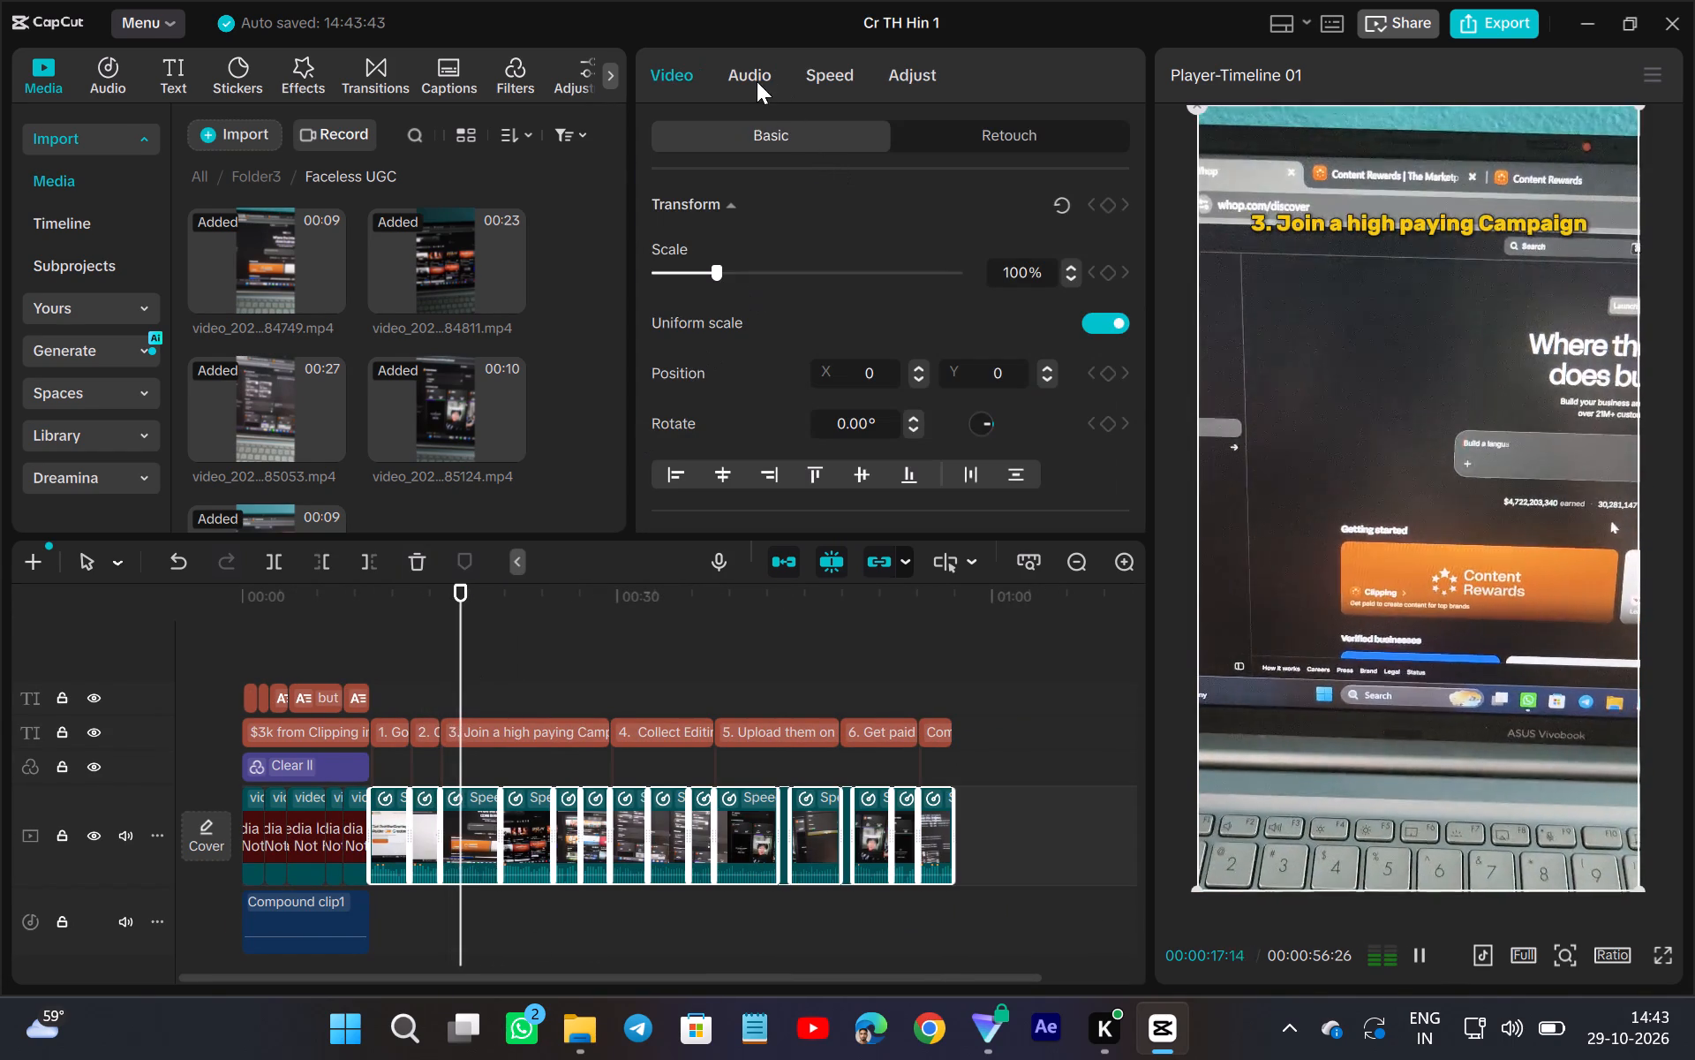
{"action": "left_click", "coordinate": [756, 81]}
{"action": "left_click_drag", "start_coordinate": [884, 269], "coordinate": [893, 277]}
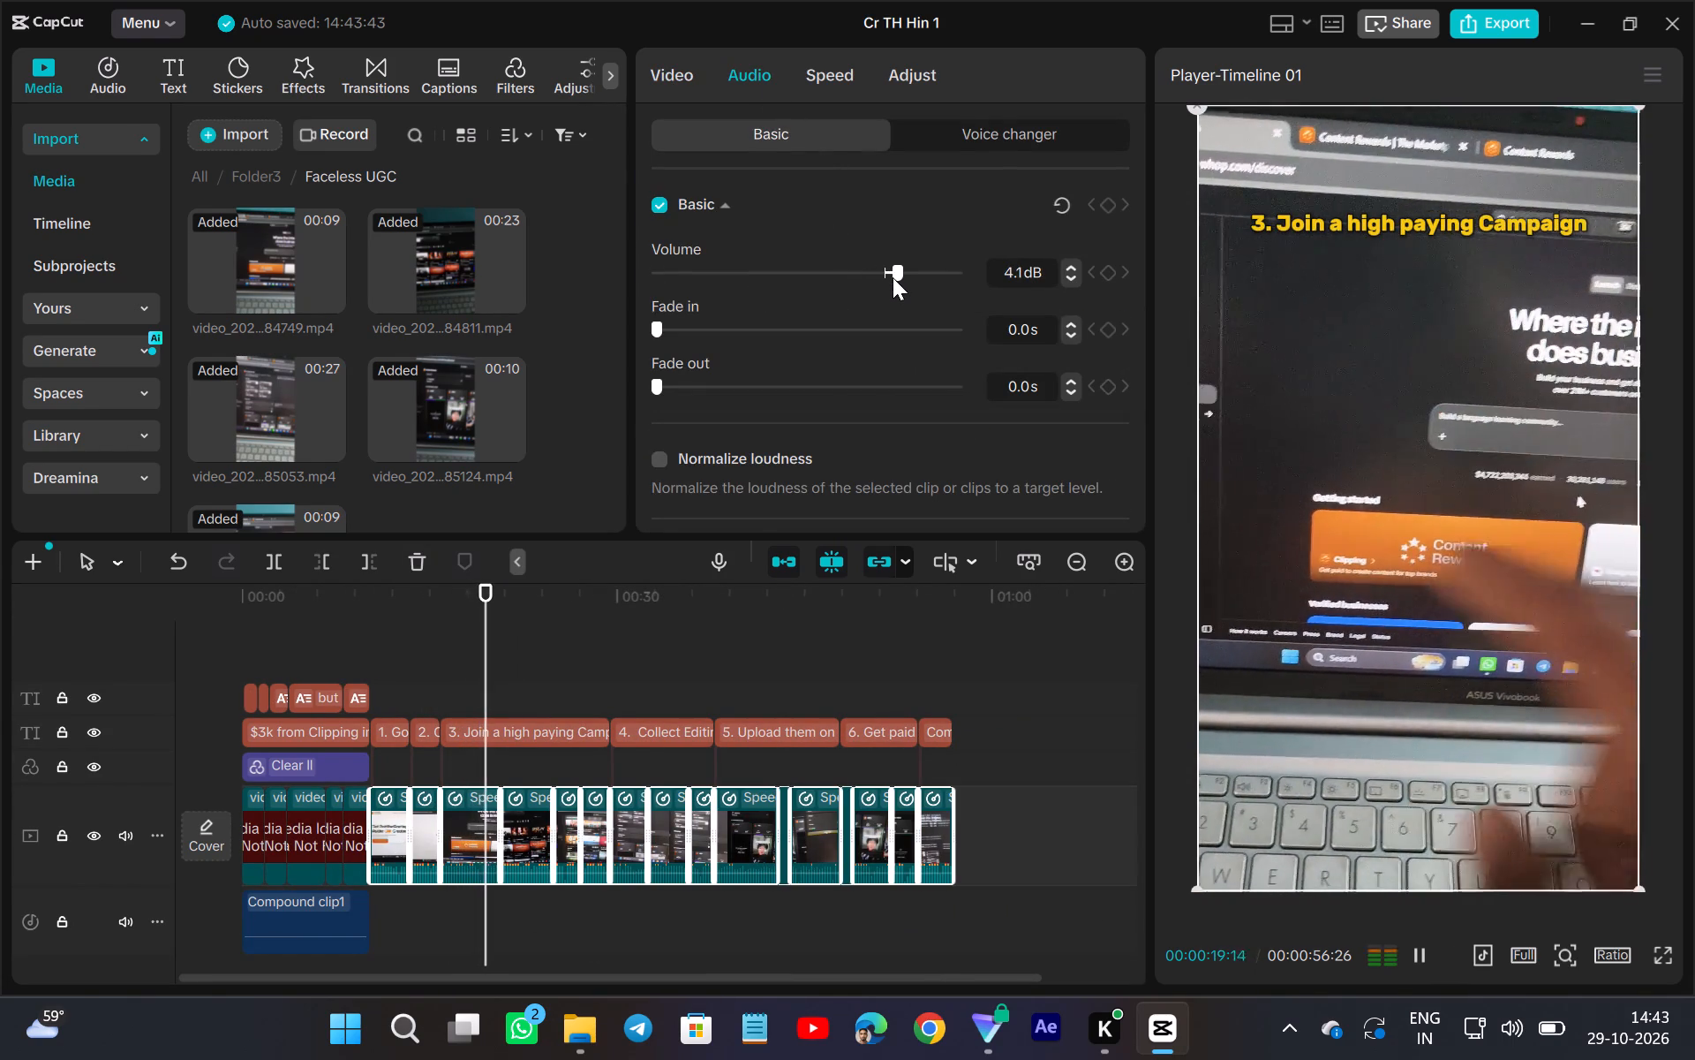
{"action": "left_click_drag", "start_coordinate": [893, 277], "coordinate": [900, 284]}
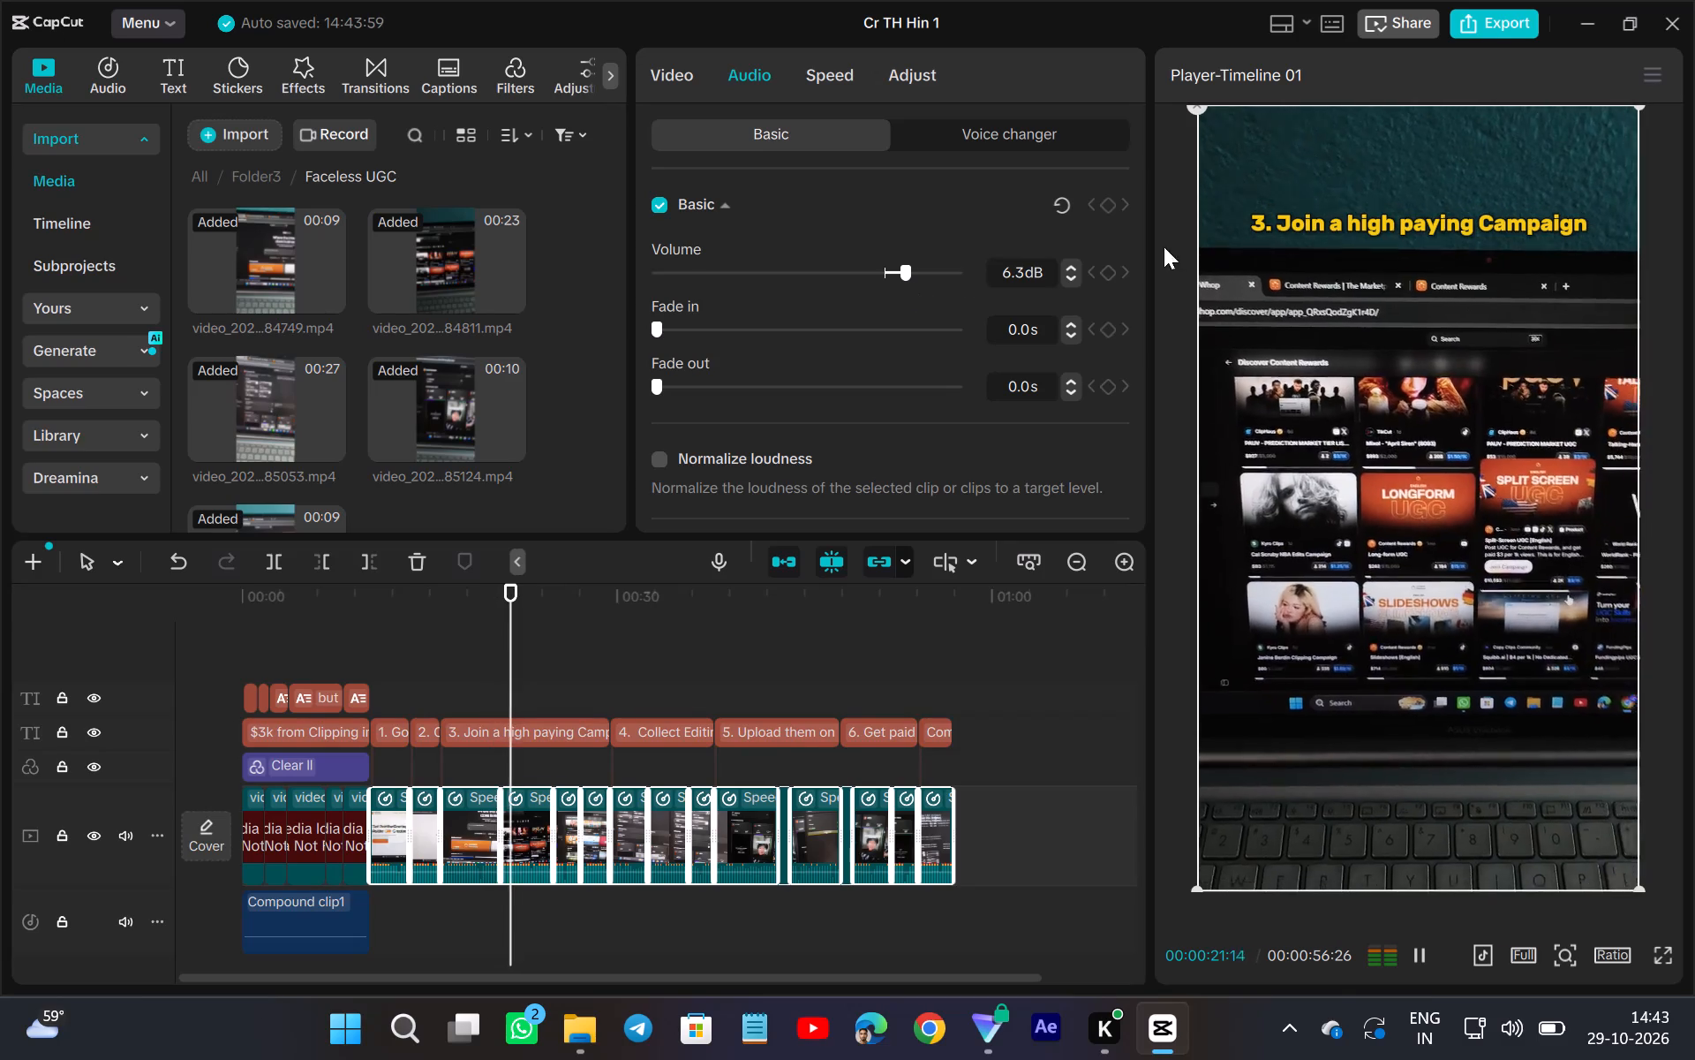
{"action": "triple_click", "coordinate": [1066, 280]}
Turn on Enhance voice for all the selected sped-up clips.
{"action": "scroll", "coordinate": [666, 375], "scroll_direction": "down", "scroll_amount": 1}
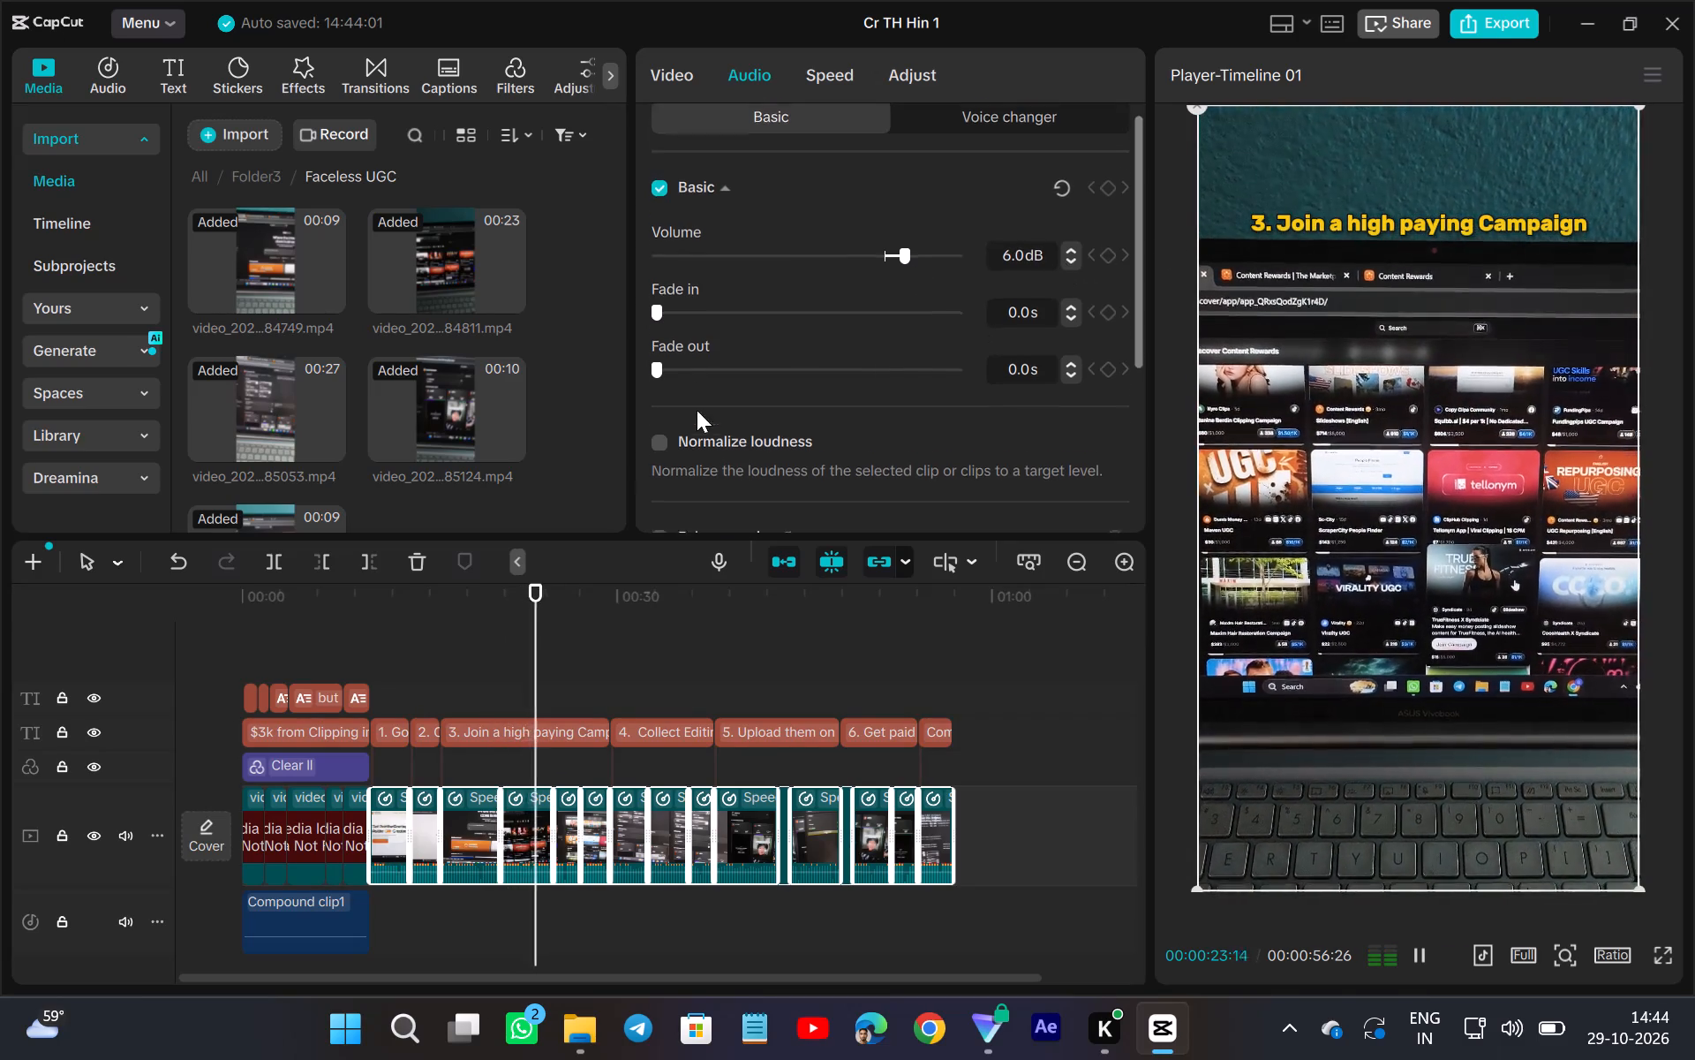
{"action": "scroll", "coordinate": [697, 410], "scroll_direction": "down", "scroll_amount": 1}
{"action": "left_click", "coordinate": [657, 496]}
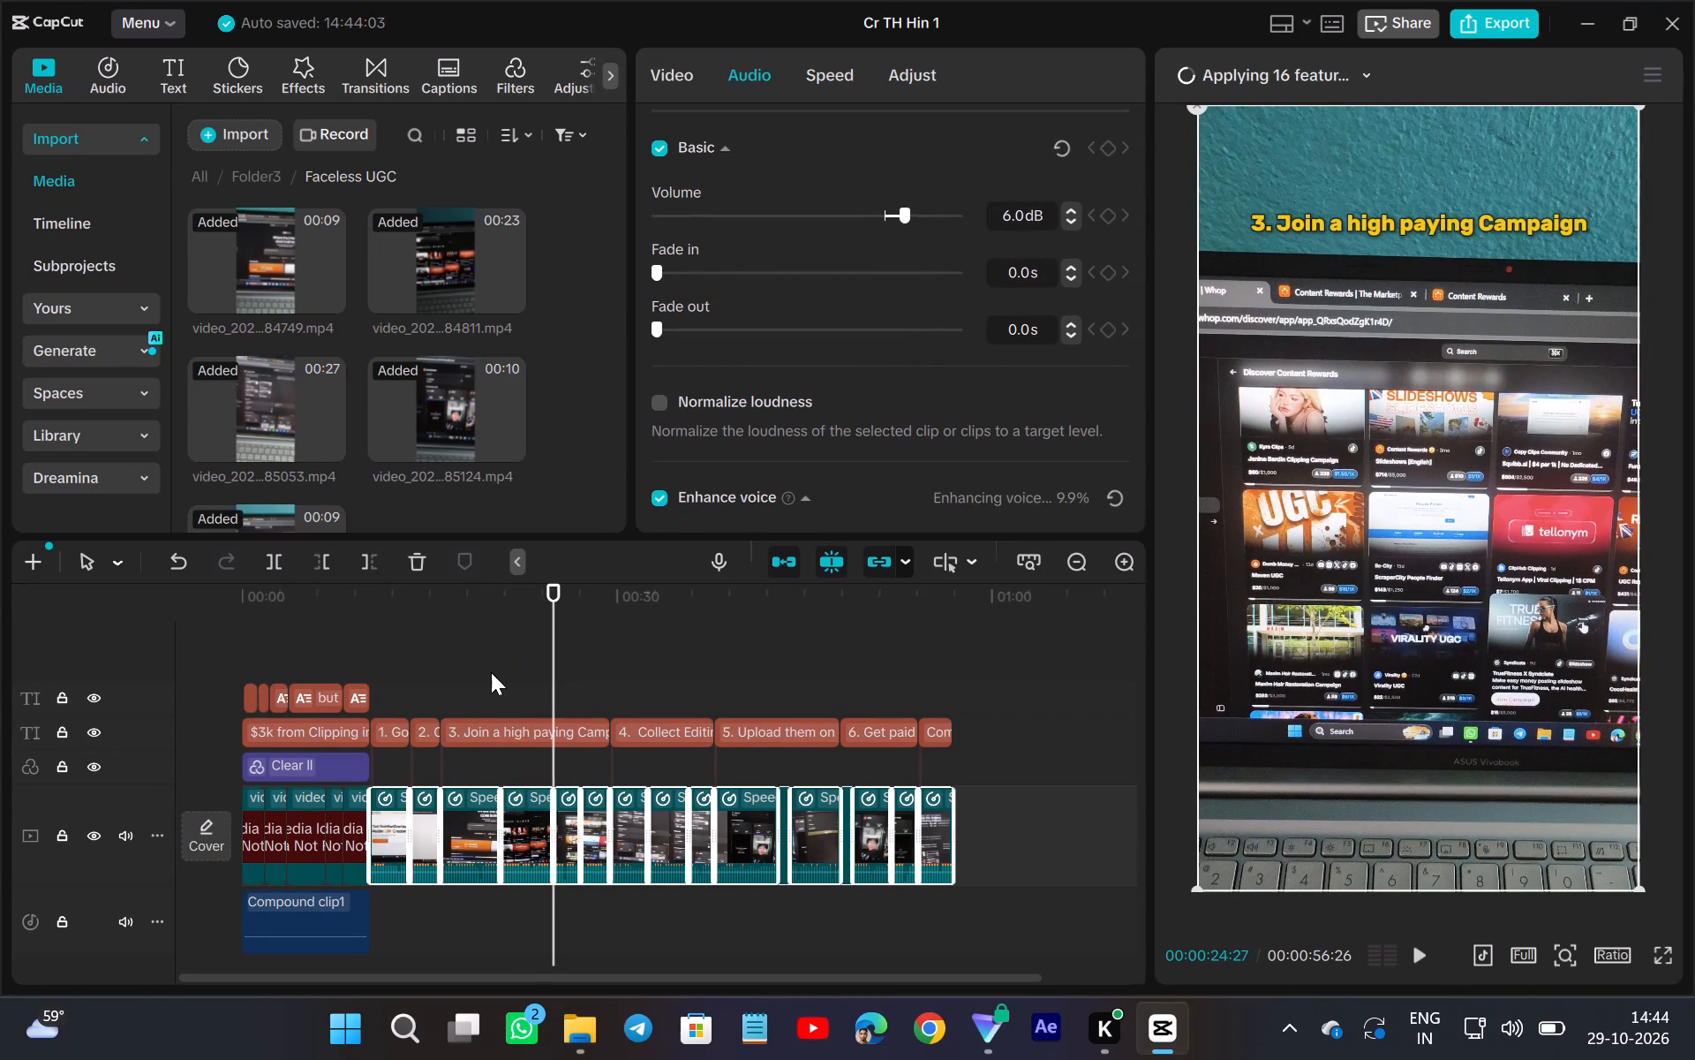
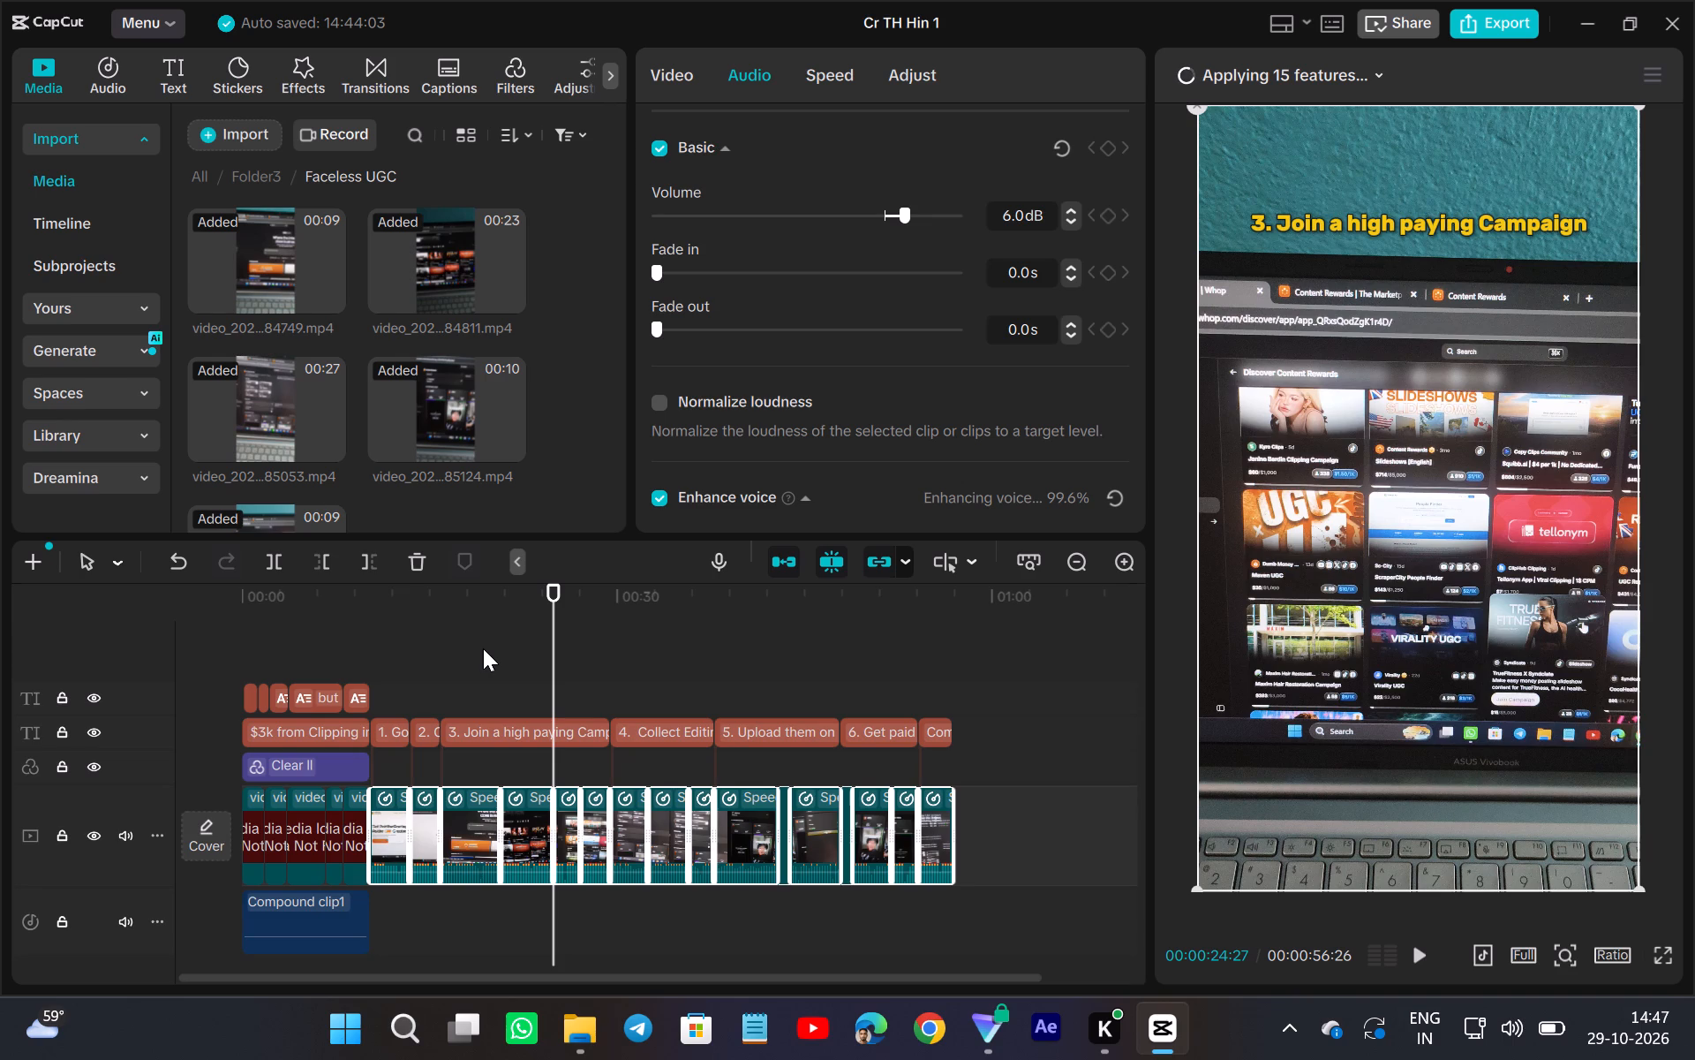
Review the voice enhancement queue and undo Enhance voice on the selected sped-up clips.
{"action": "left_click", "coordinate": [1301, 80]}
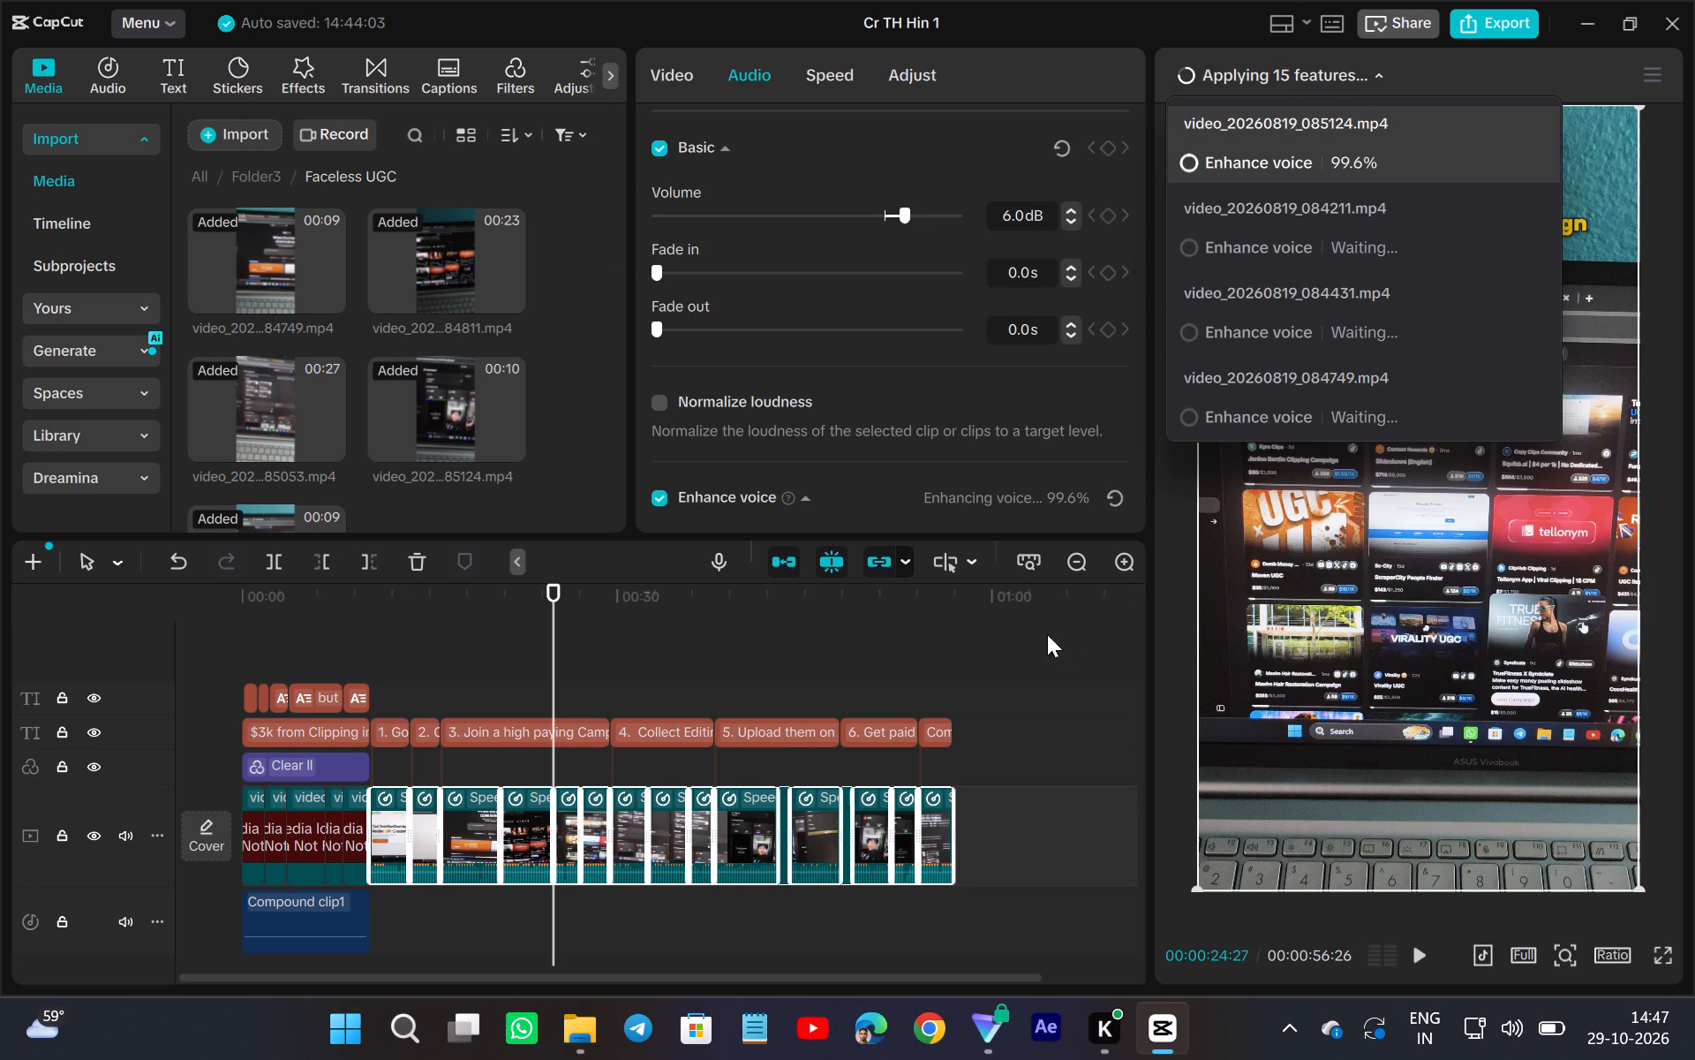
{"action": "left_click", "coordinate": [176, 569]}
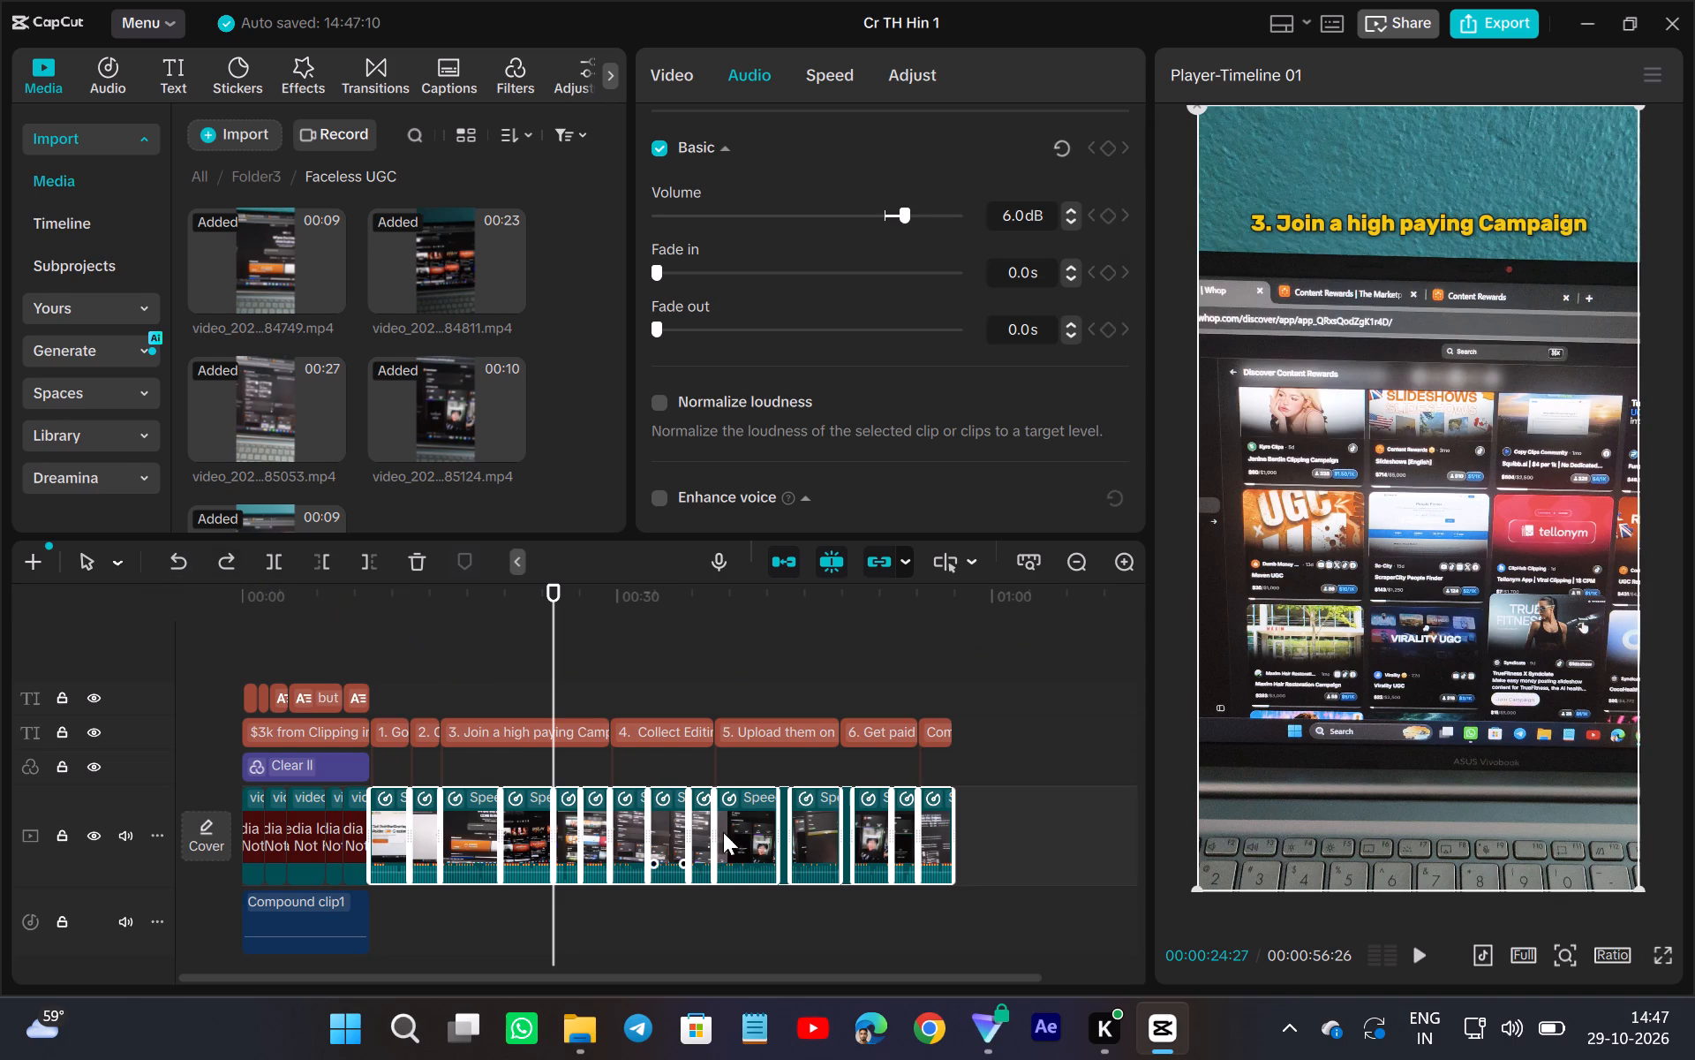
Extract the audio from all the selected sped-up video clips onto the audio track.
{"action": "right_click", "coordinate": [808, 834]}
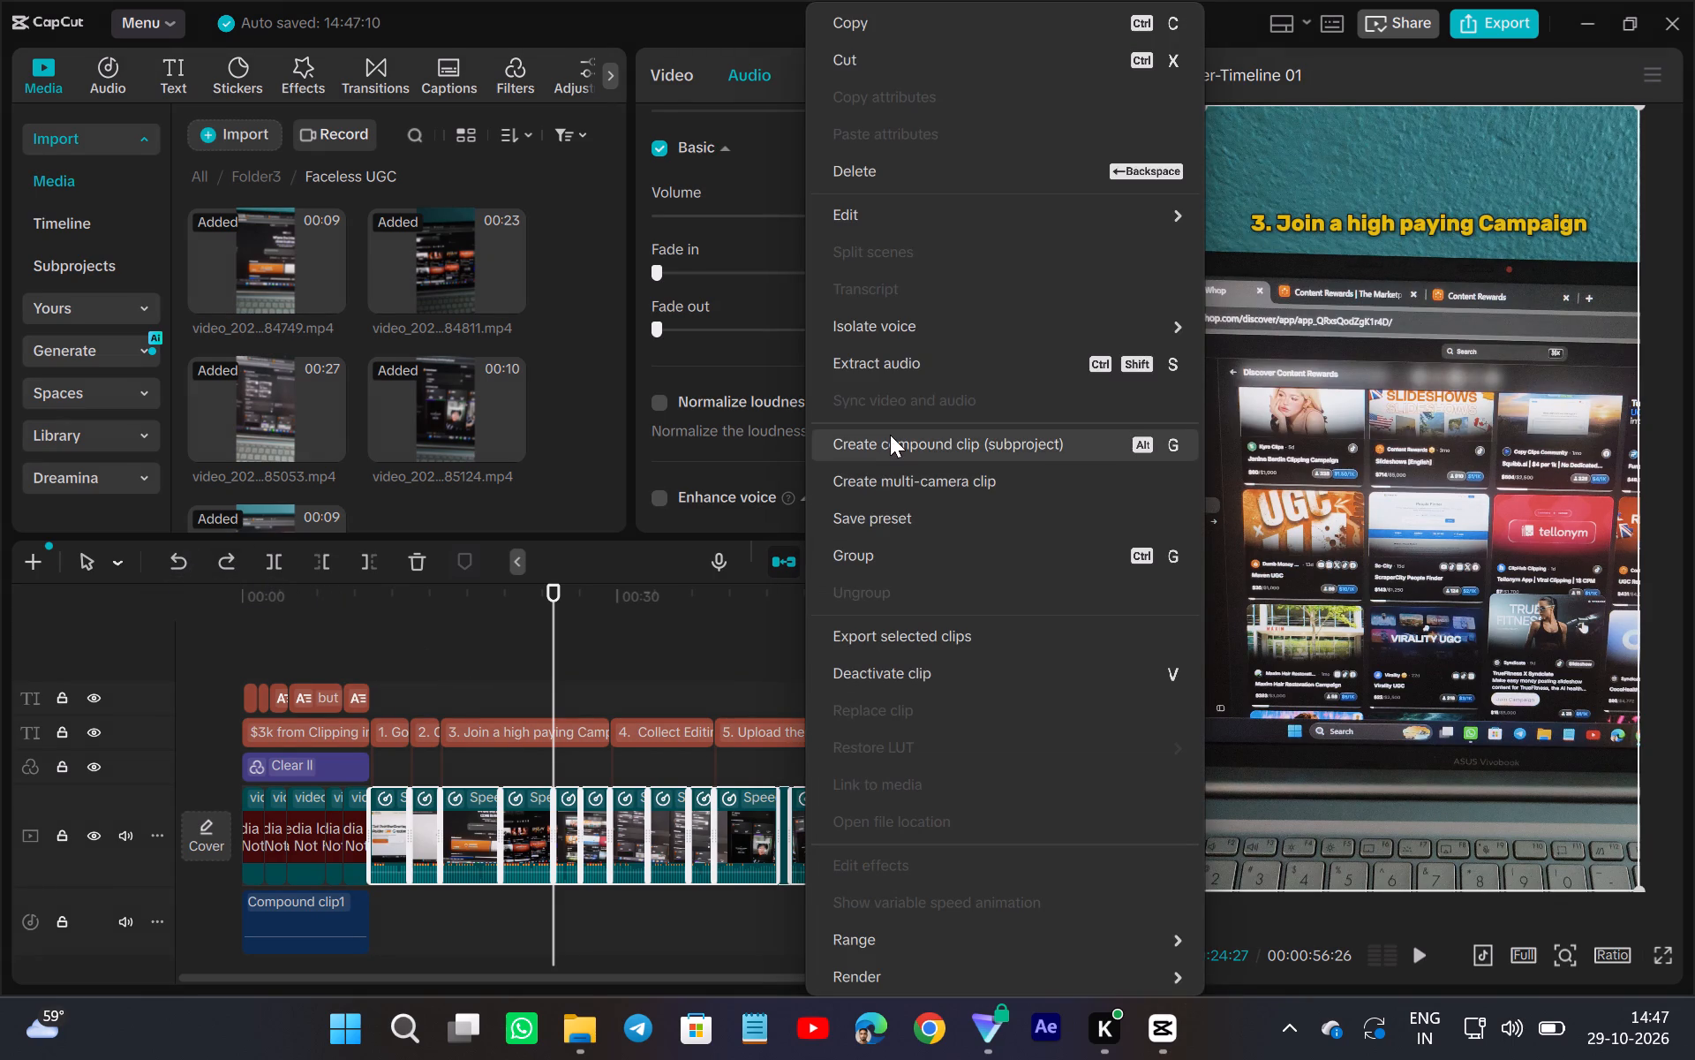
{"action": "left_click", "coordinate": [875, 354]}
Combine all the extracted audio clips after Compound clip1 into one compound clip.
{"action": "left_click_drag", "start_coordinate": [972, 928], "coordinate": [956, 928]}
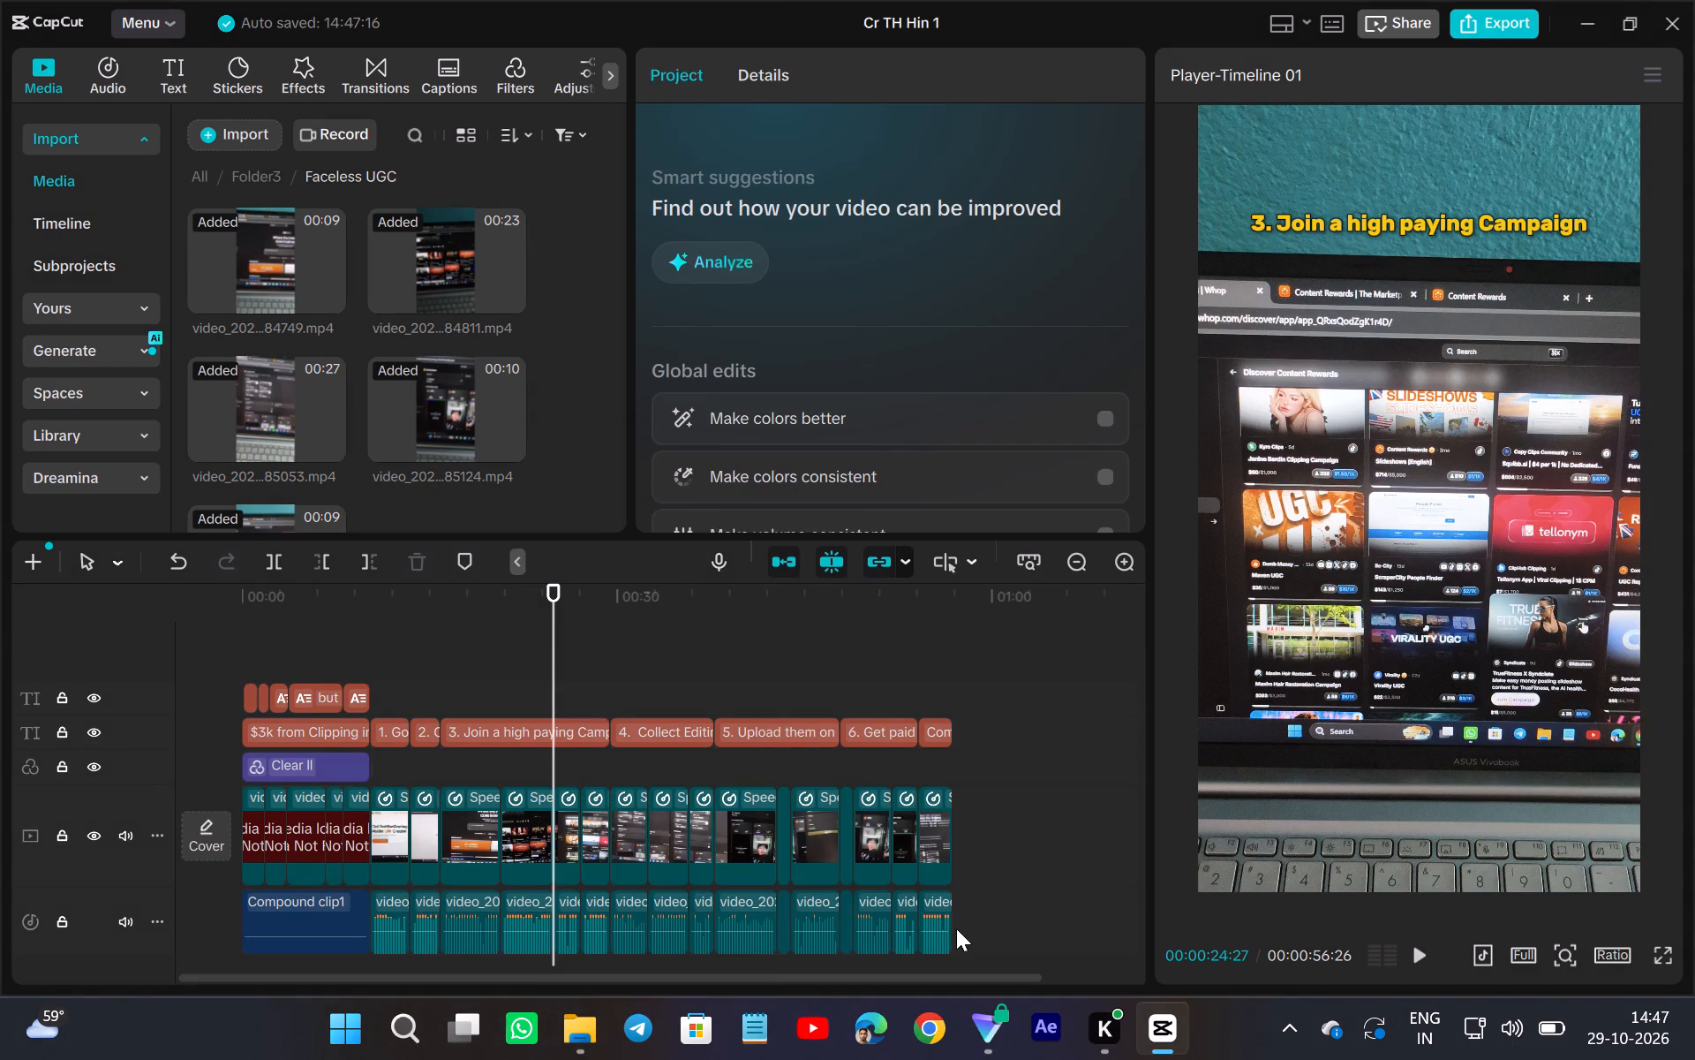
{"action": "left_click_drag", "start_coordinate": [956, 928], "coordinate": [387, 917]}
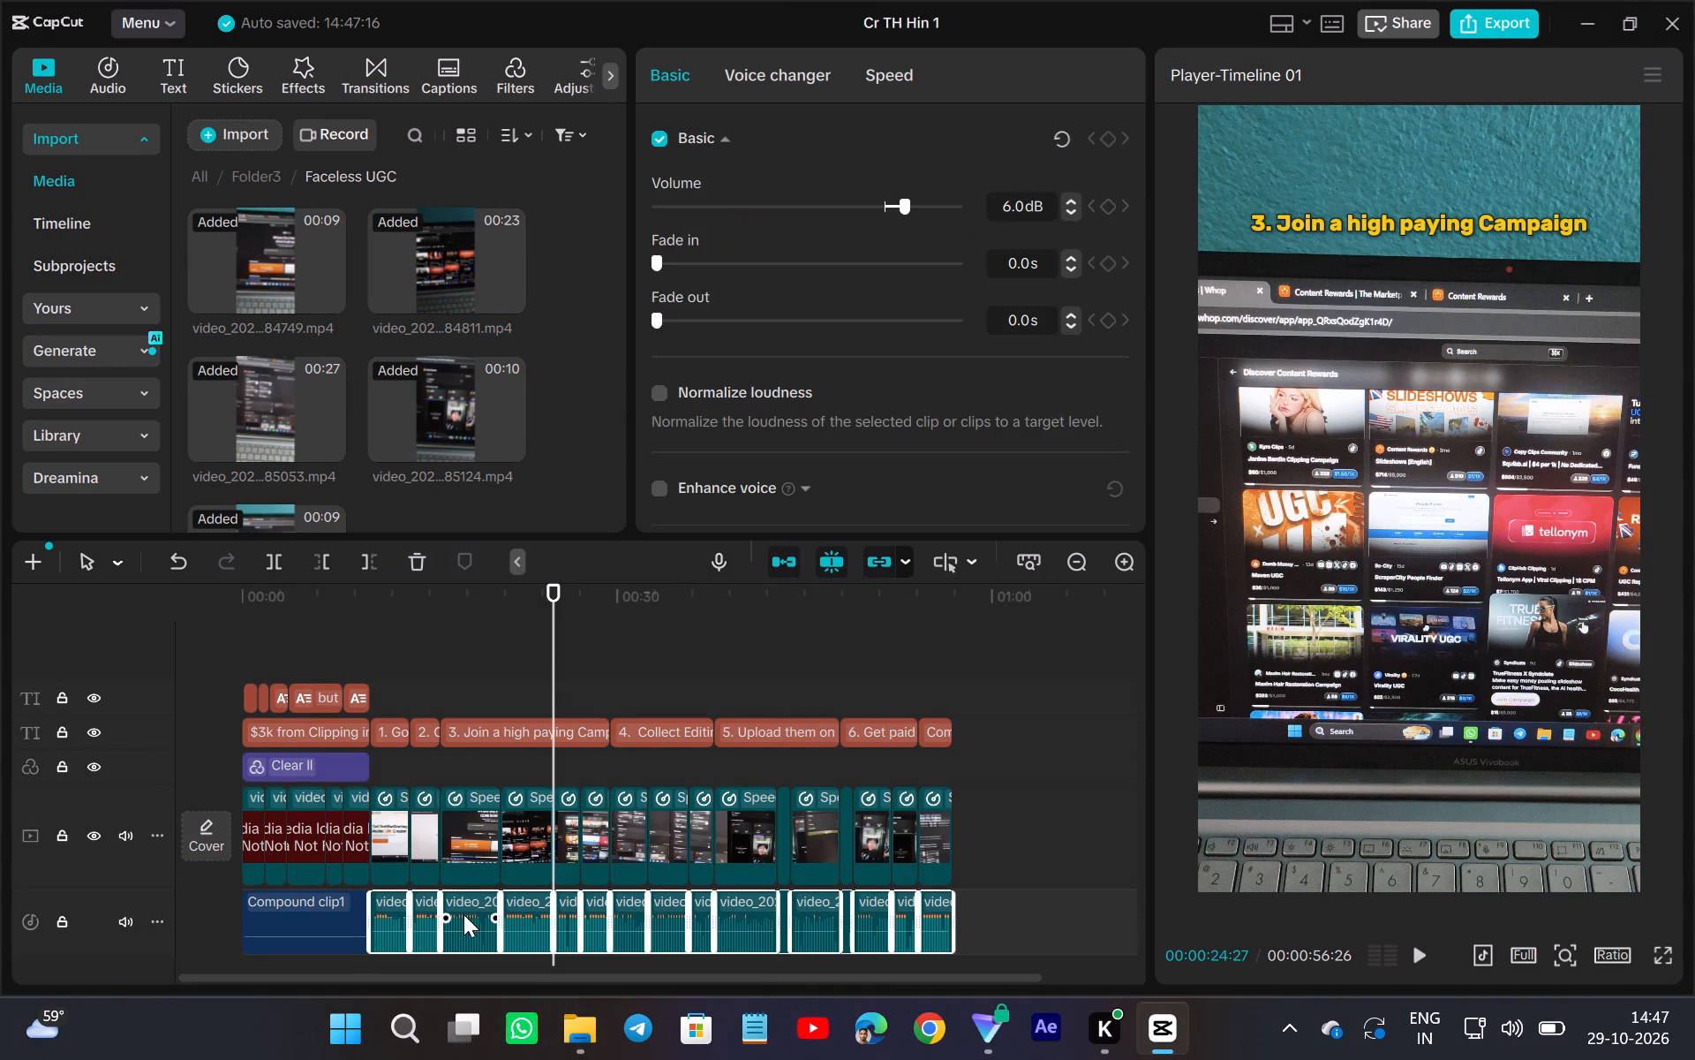
{"action": "right_click", "coordinate": [464, 914]}
{"action": "left_click", "coordinate": [613, 662]}
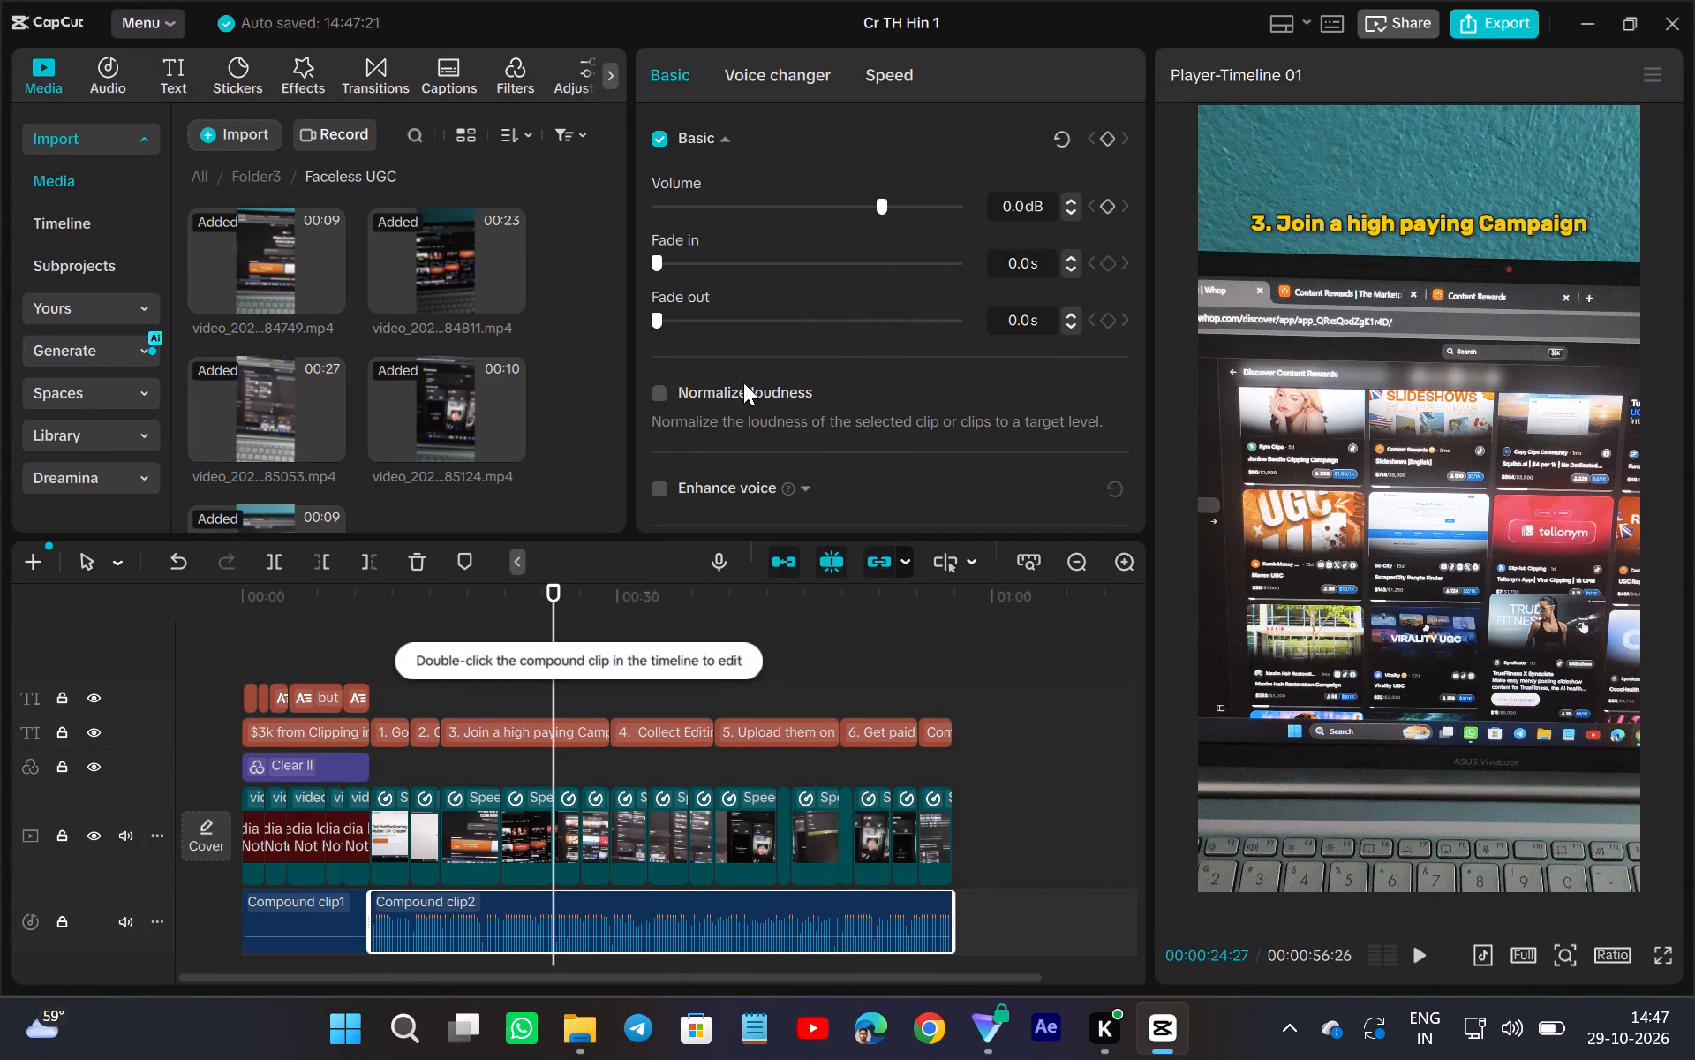
Turn on Enhance voice for the new compound audio clip and set its intensity to 50.
{"action": "left_click", "coordinate": [654, 487]}
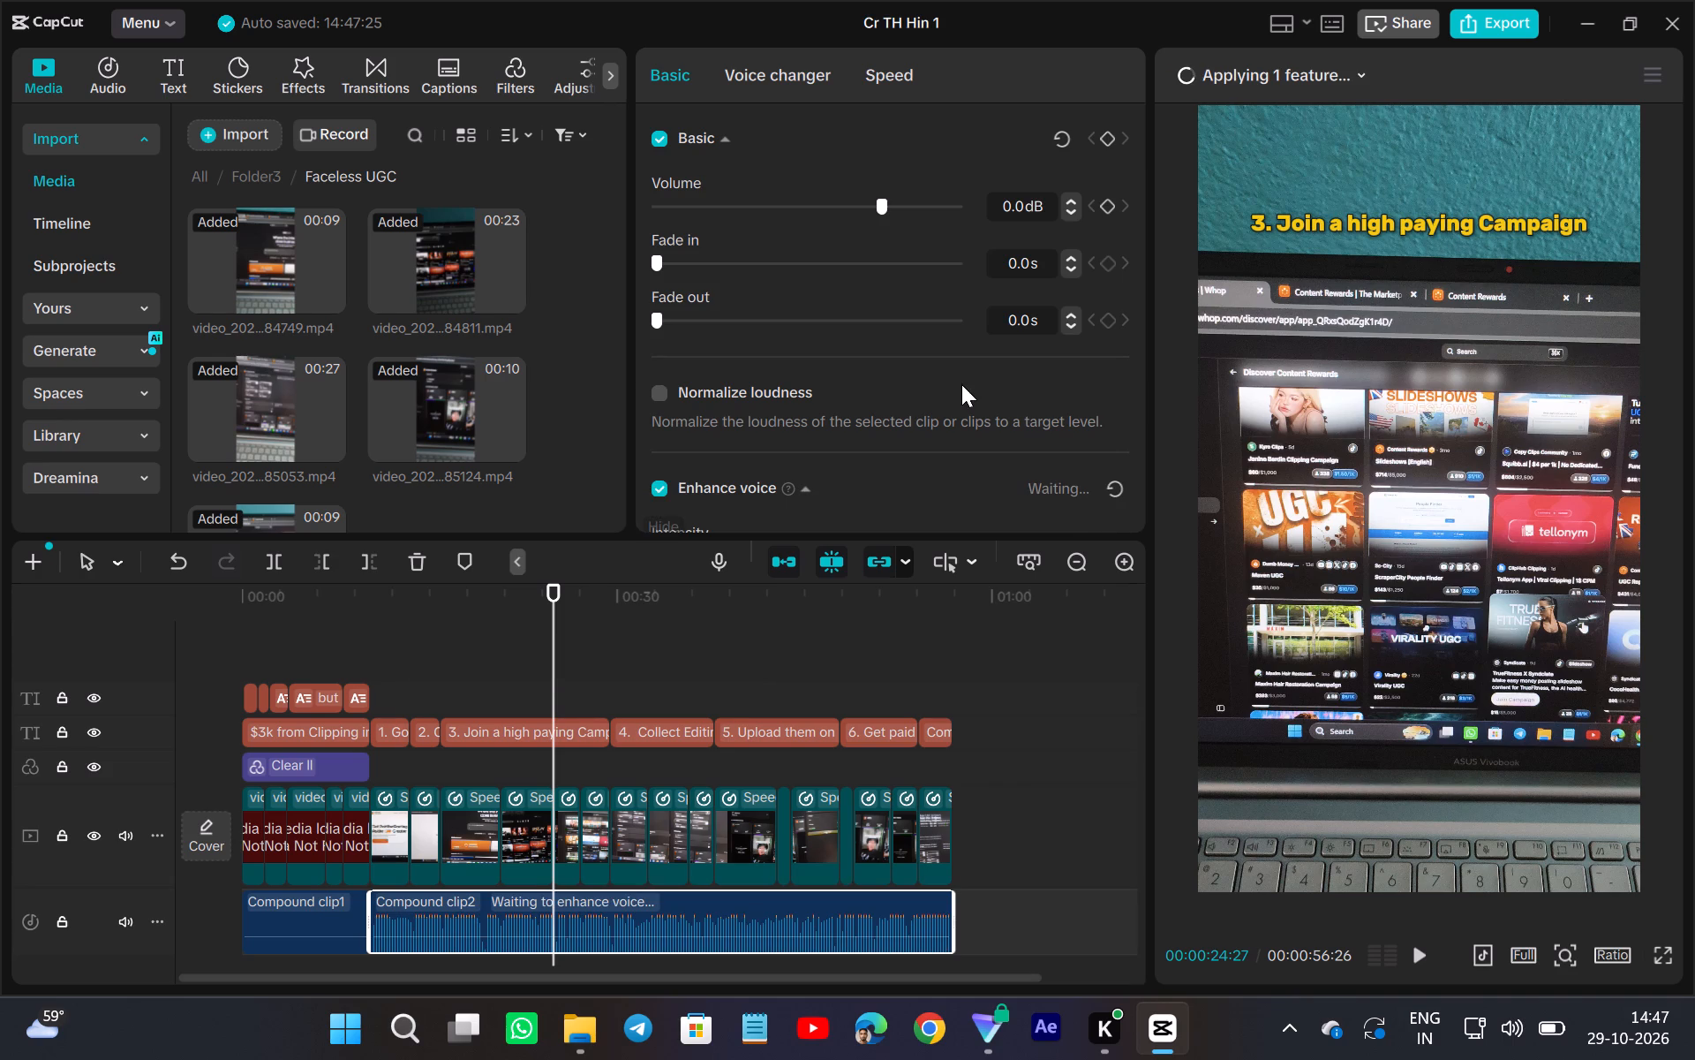
{"action": "scroll", "coordinate": [961, 384], "scroll_direction": "down", "scroll_amount": 1}
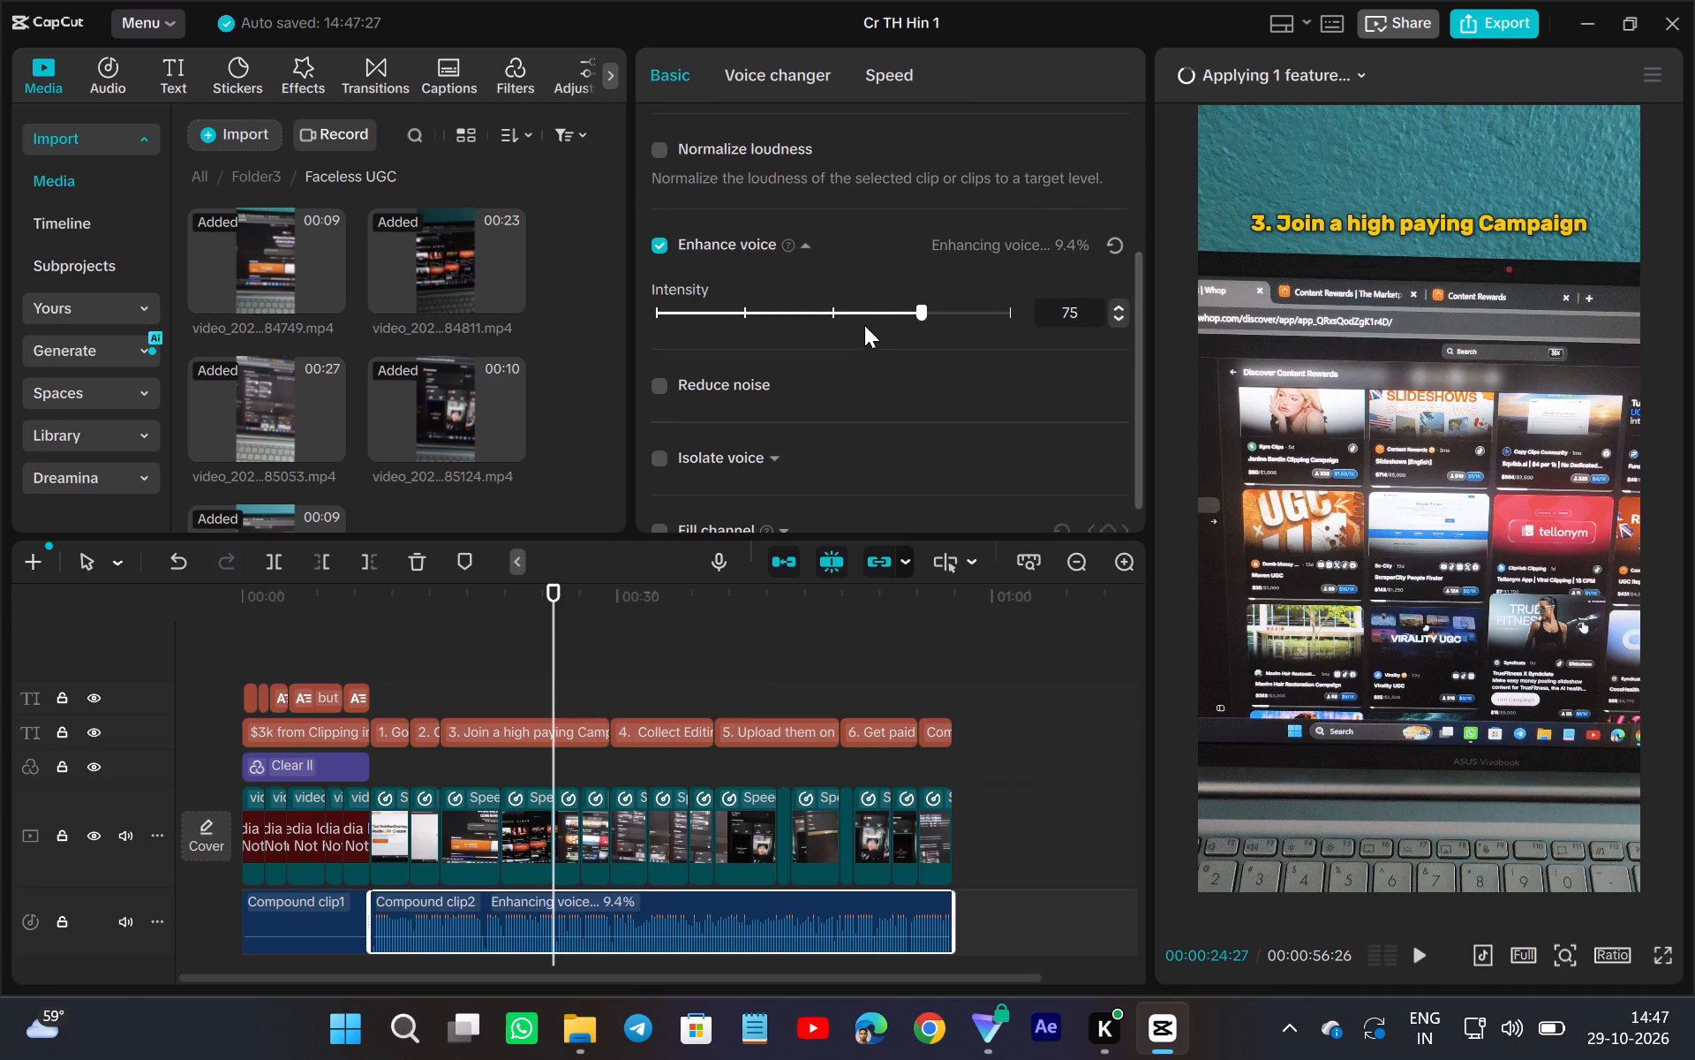
{"action": "left_click", "coordinate": [832, 319]}
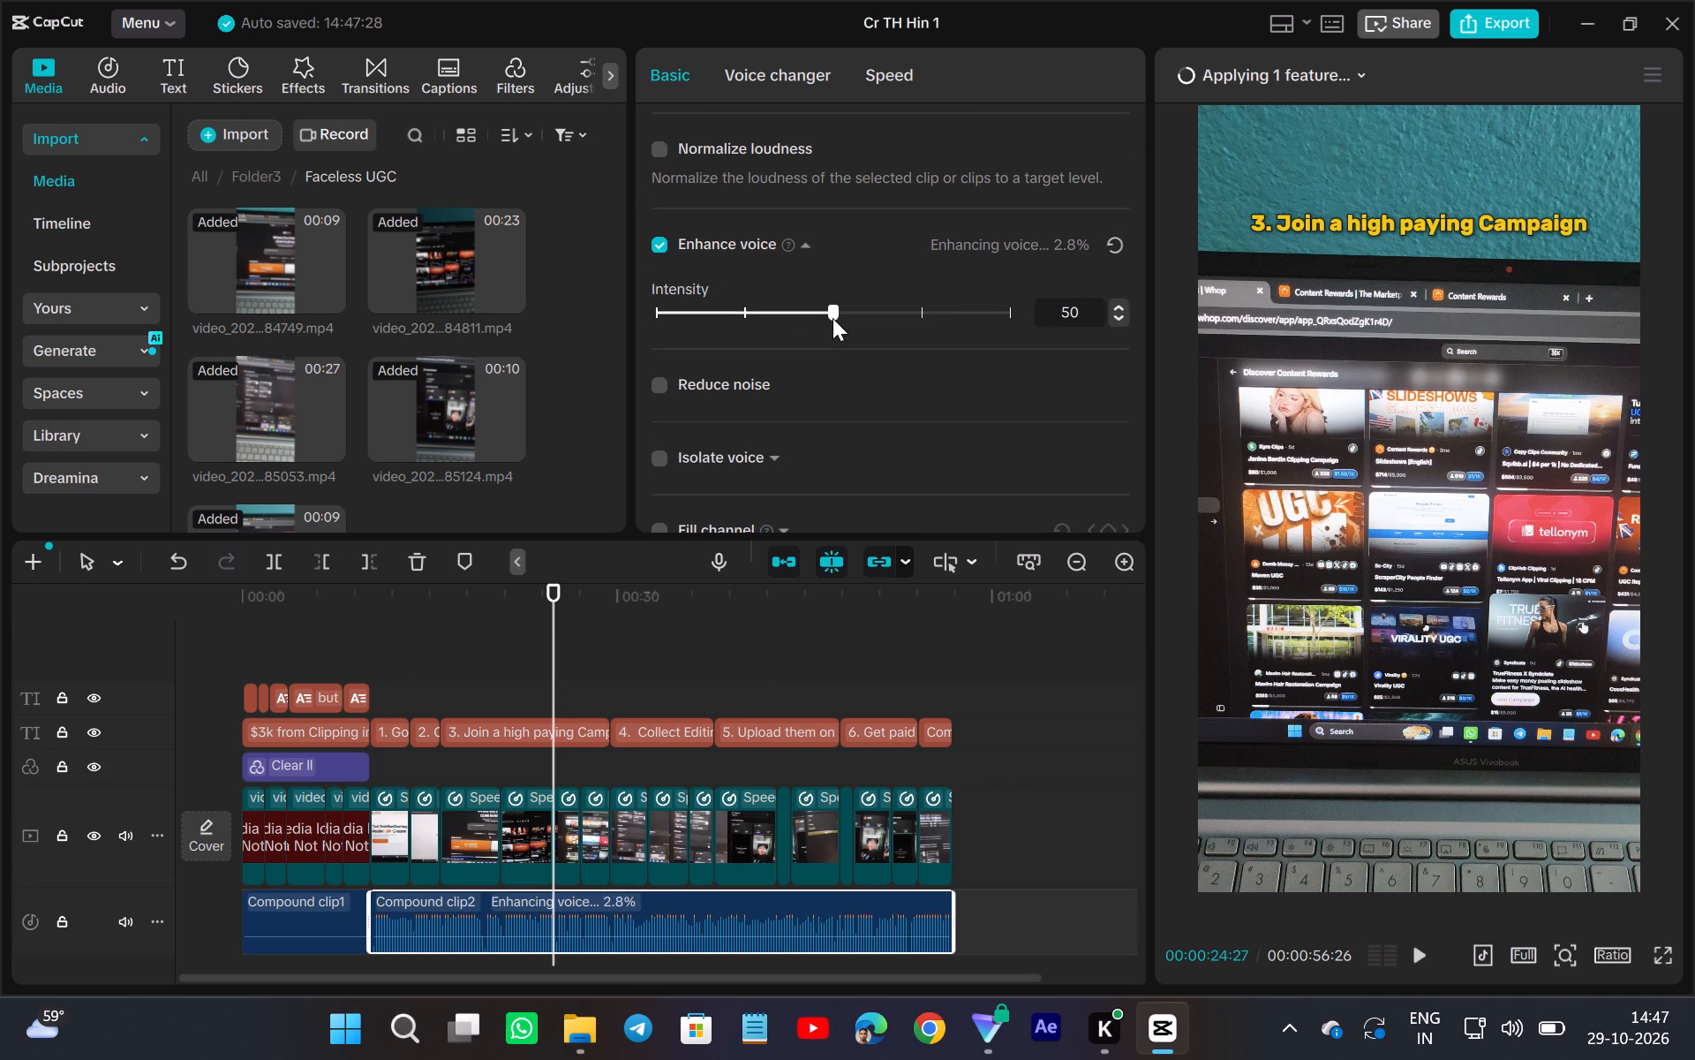